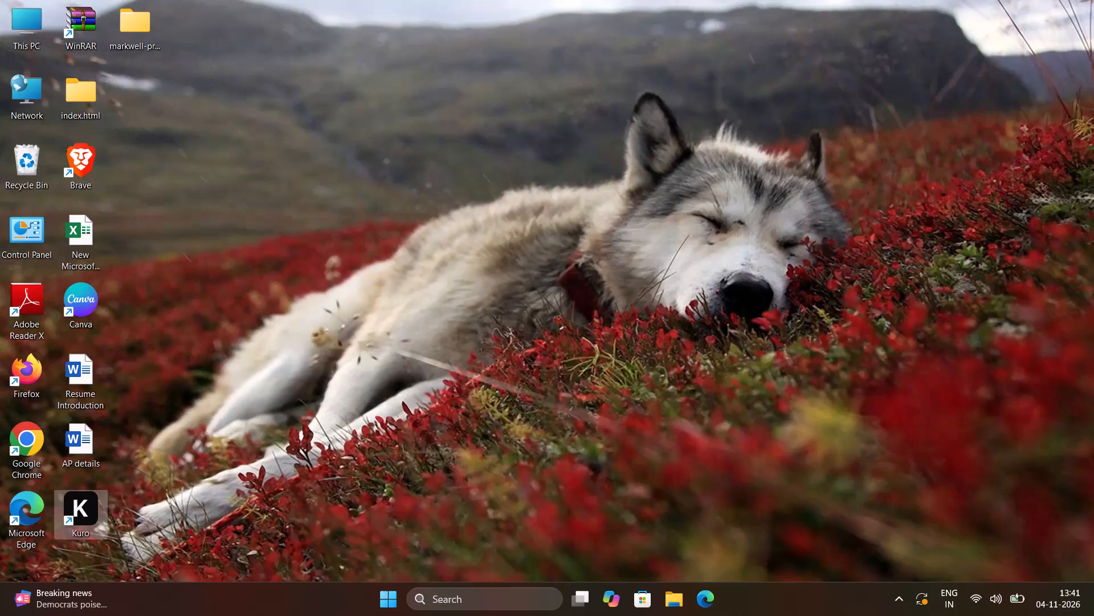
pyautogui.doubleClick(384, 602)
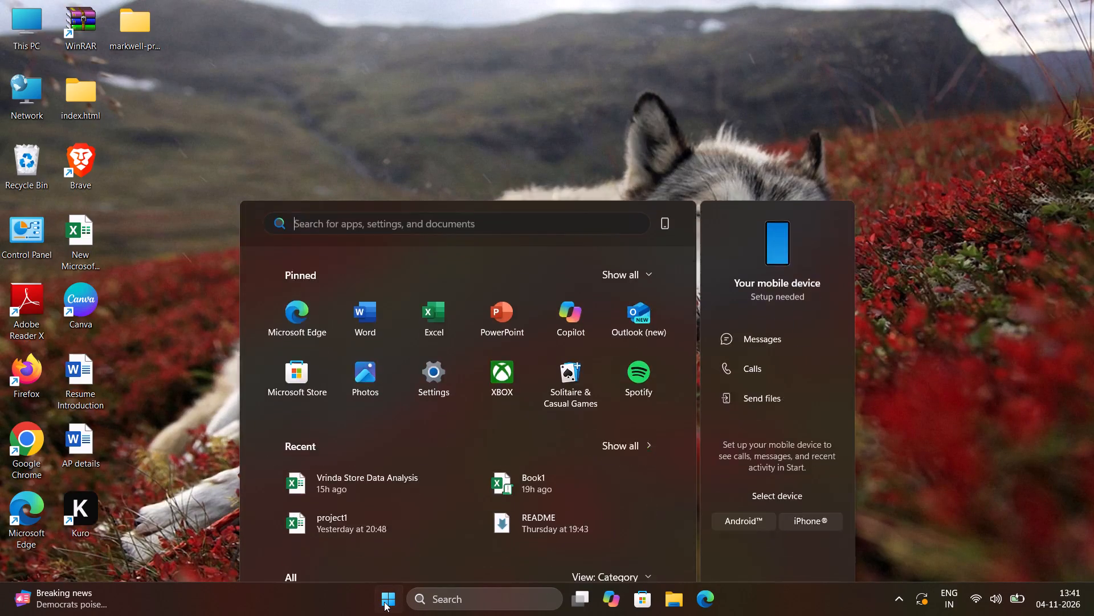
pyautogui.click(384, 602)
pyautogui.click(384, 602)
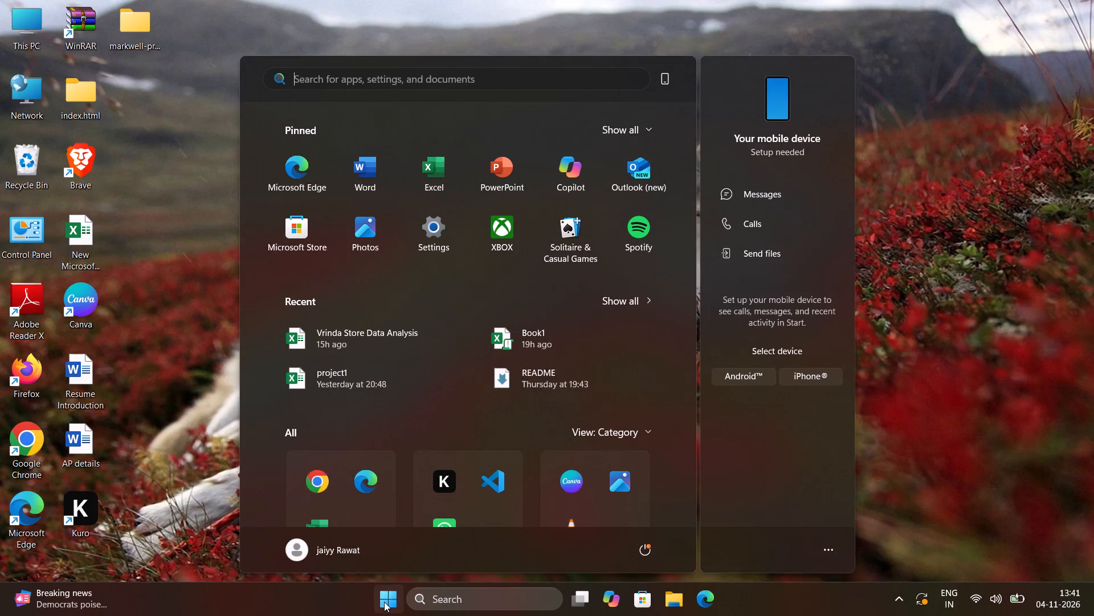
# Launch the Kuro application from its desktop shortcut.
pyautogui.doubleClick(76, 505)
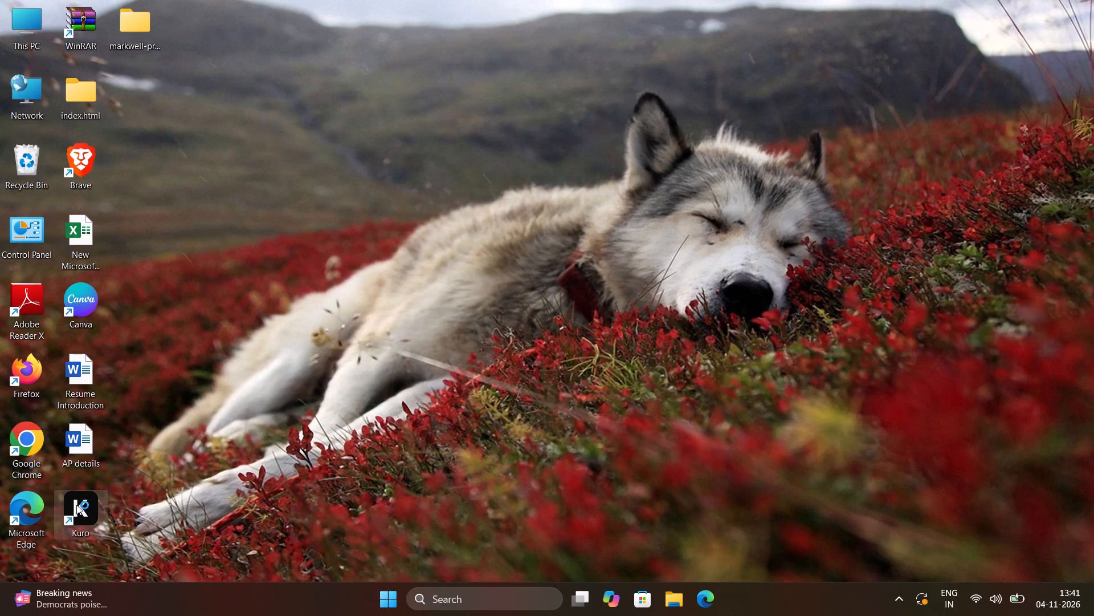
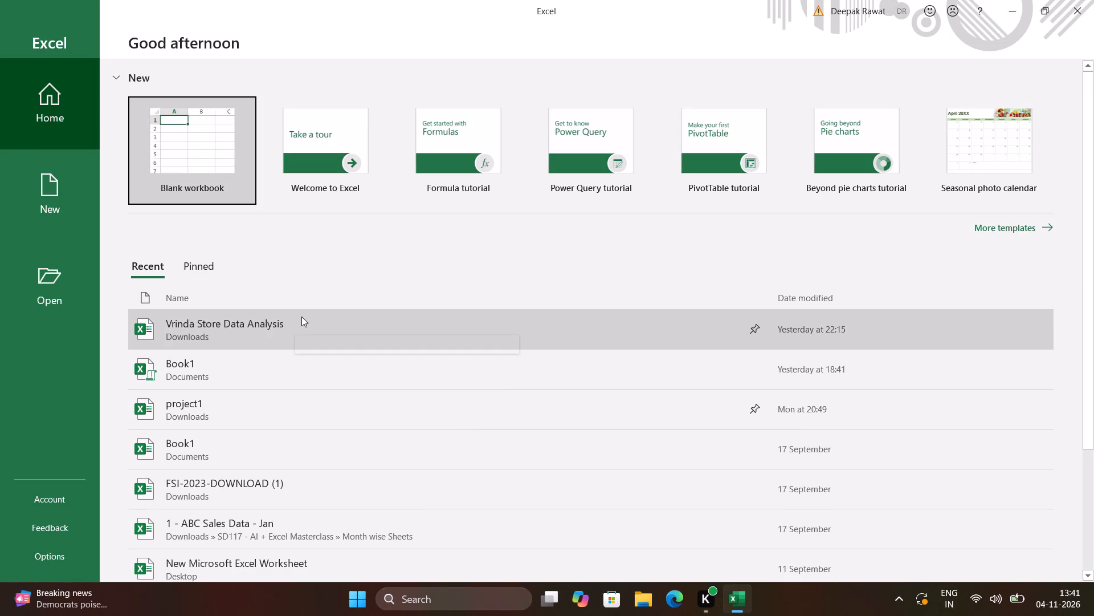
# Create a new blank workbook.
pyautogui.click(238, 188)
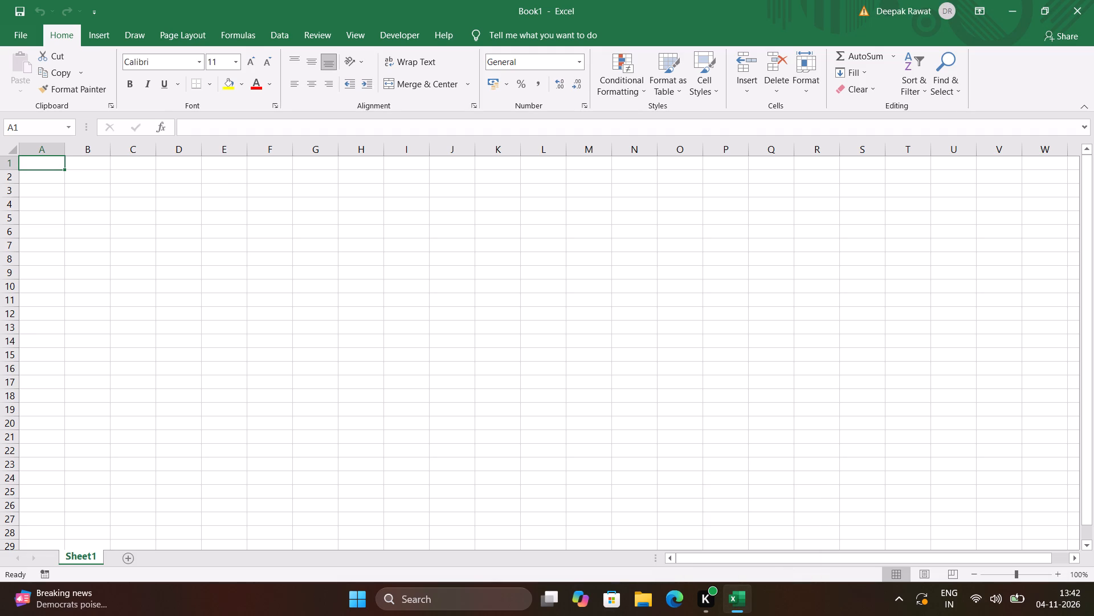
# Open the recent workbook Vrinda Store Data Analysis and bring its window to the front.
pyautogui.click(32, 27)
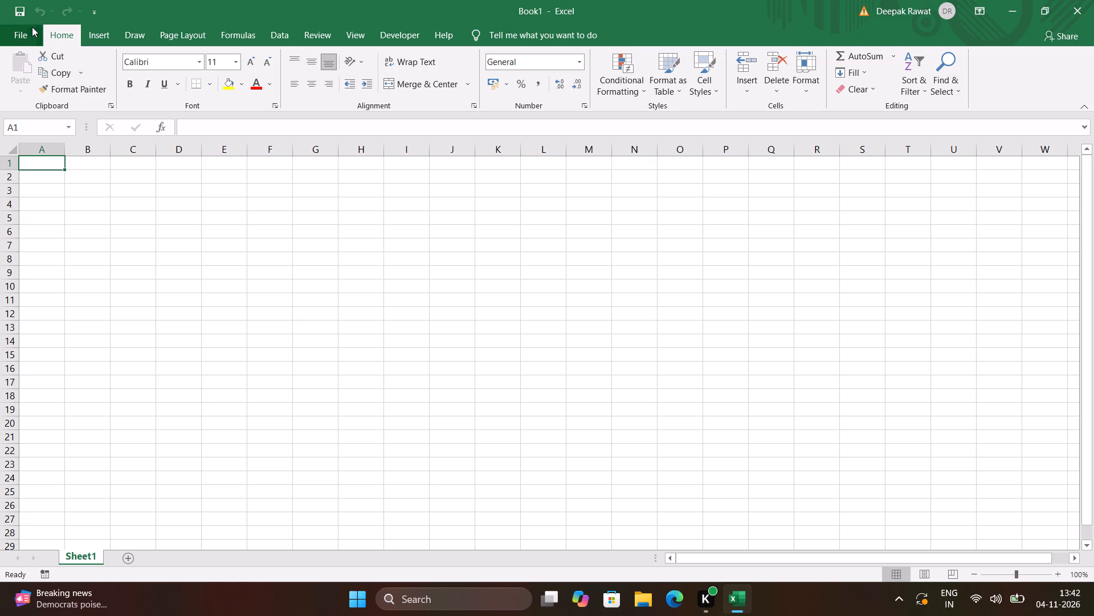
pyautogui.click(193, 321)
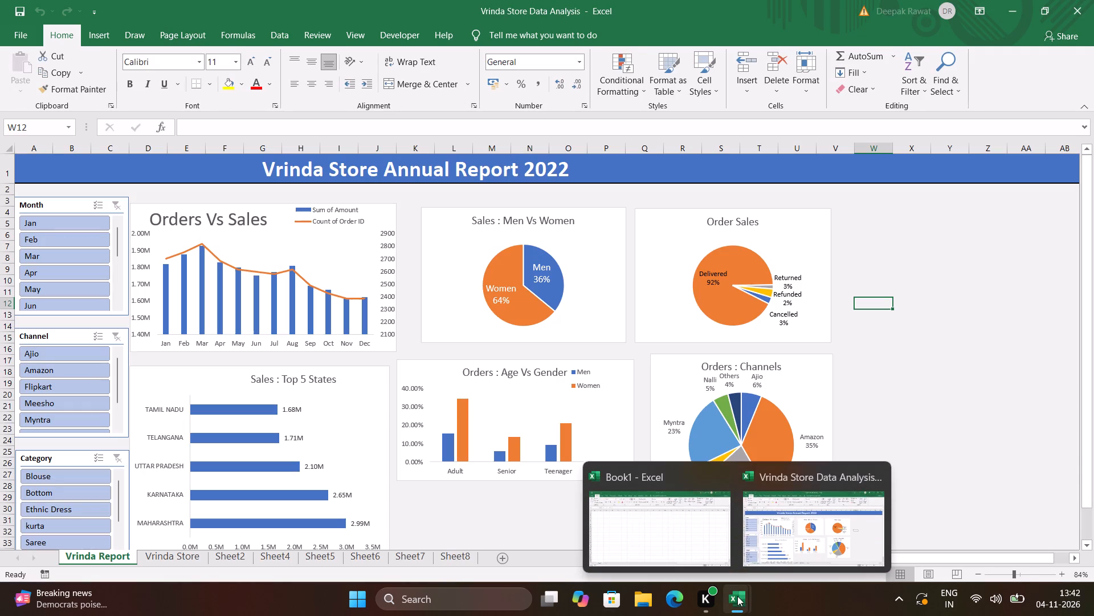
pyautogui.click(768, 529)
# Copy the entire Vrinda Store sheet and paste it into Sheet1 of the blank Book1 workbook, starting at cell A1.
pyautogui.click(171, 561)
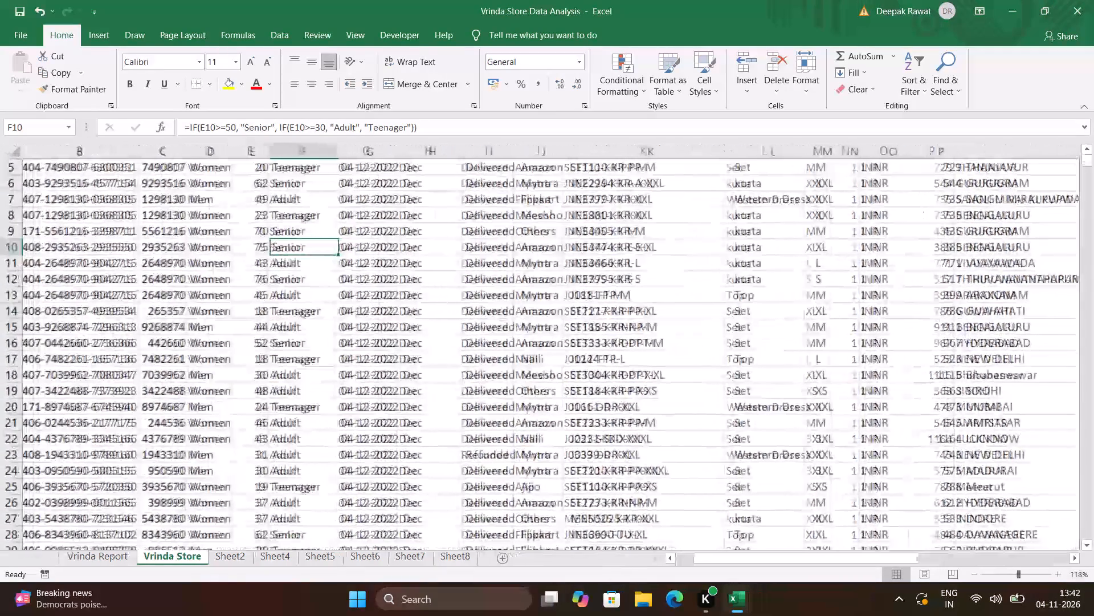
pyautogui.hscroll(5, 226, 337)
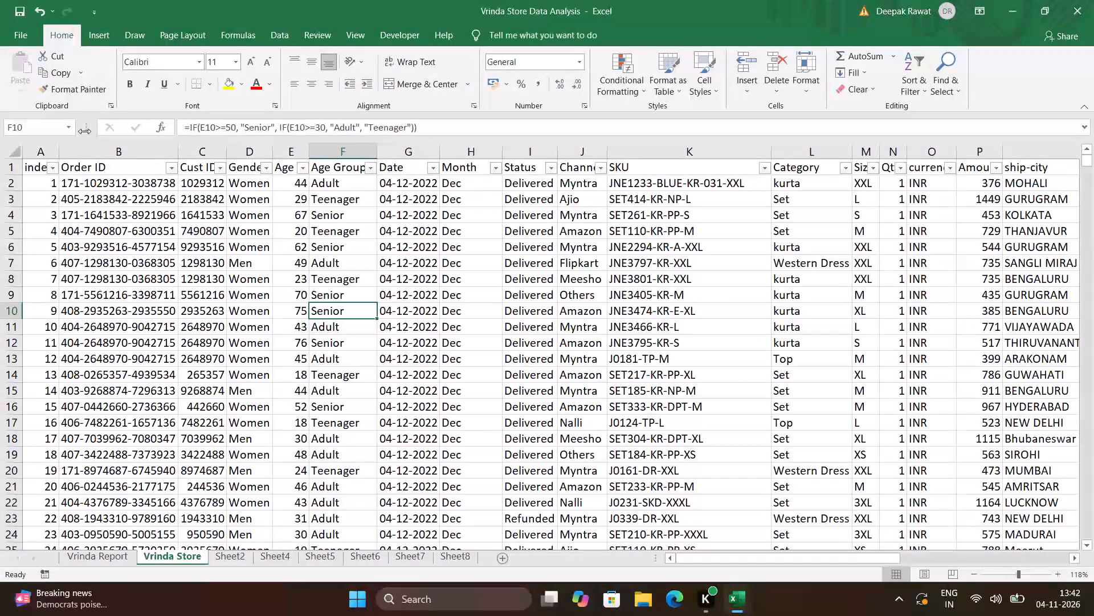
pyautogui.click(19, 152)
pyautogui.hotkey('ctrl', 'c')
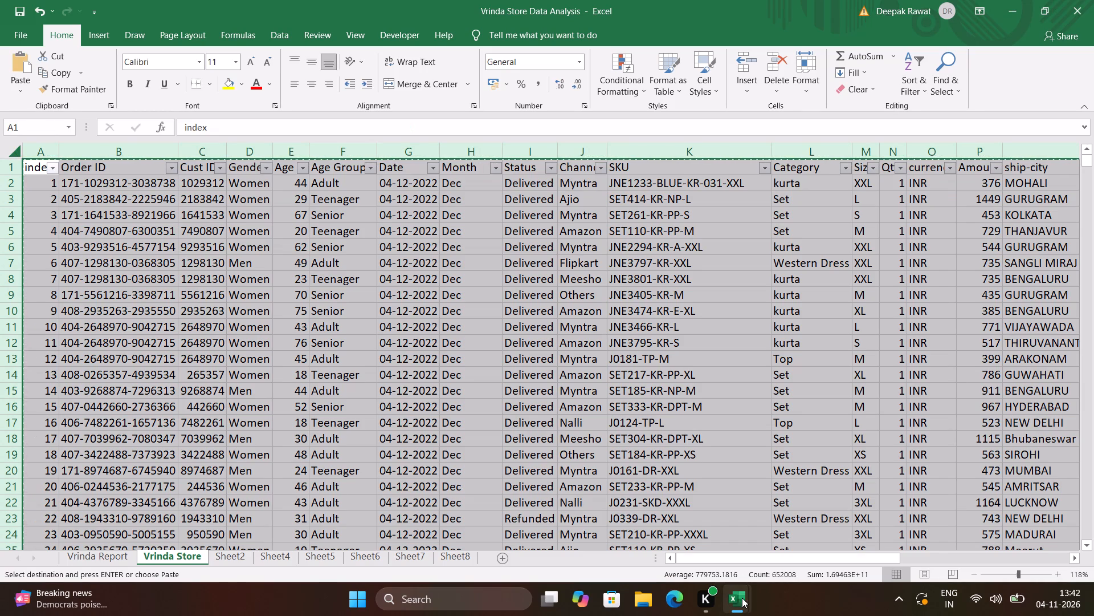
pyautogui.click(676, 537)
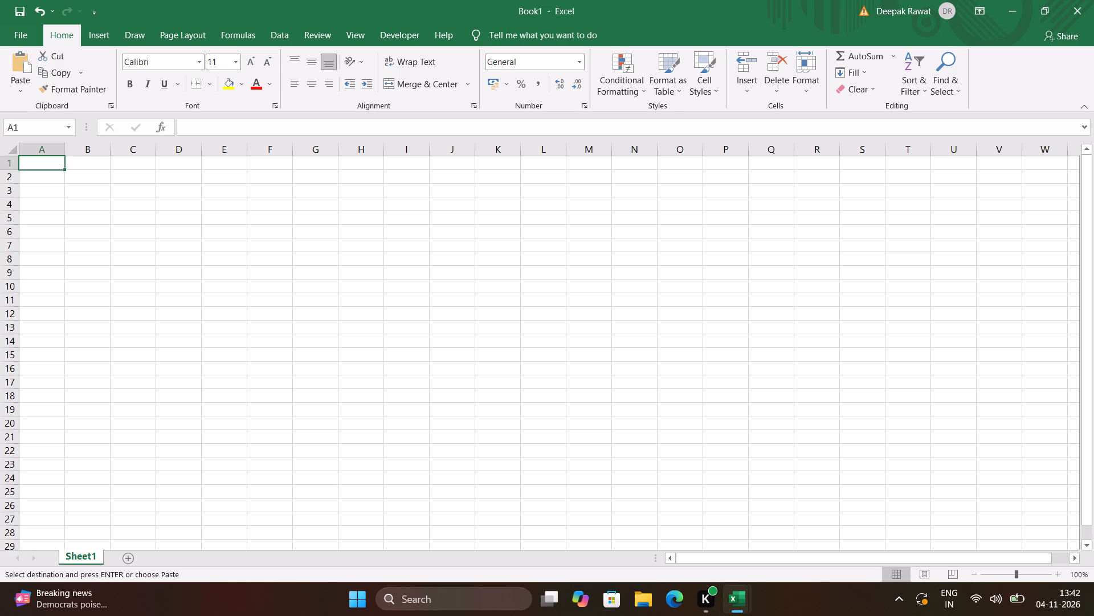
pyautogui.hotkey('ctrl', 'v')
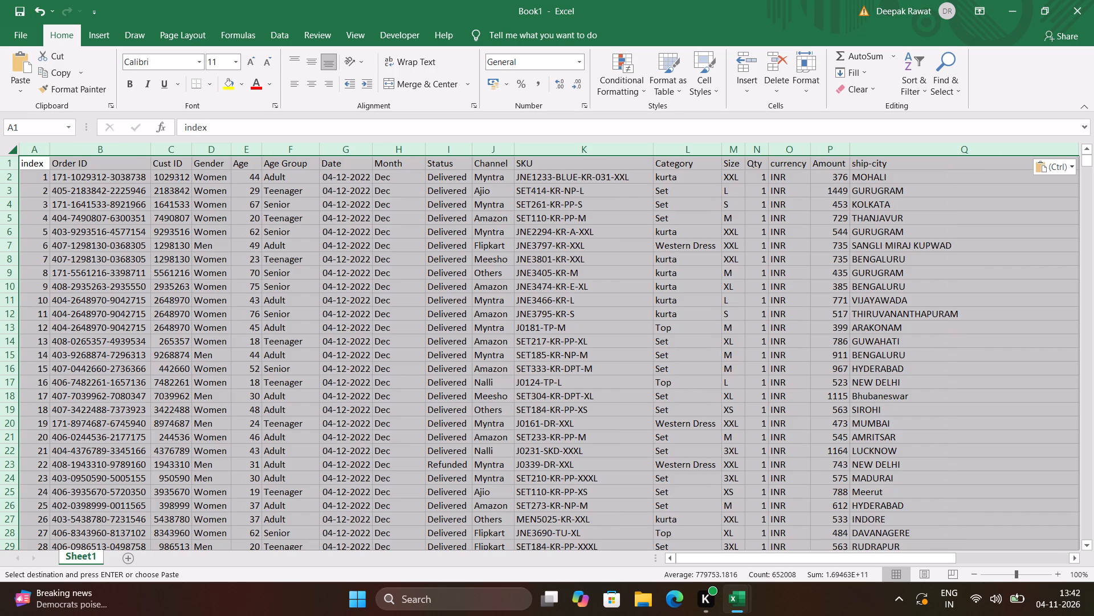
pyautogui.click(525, 380)
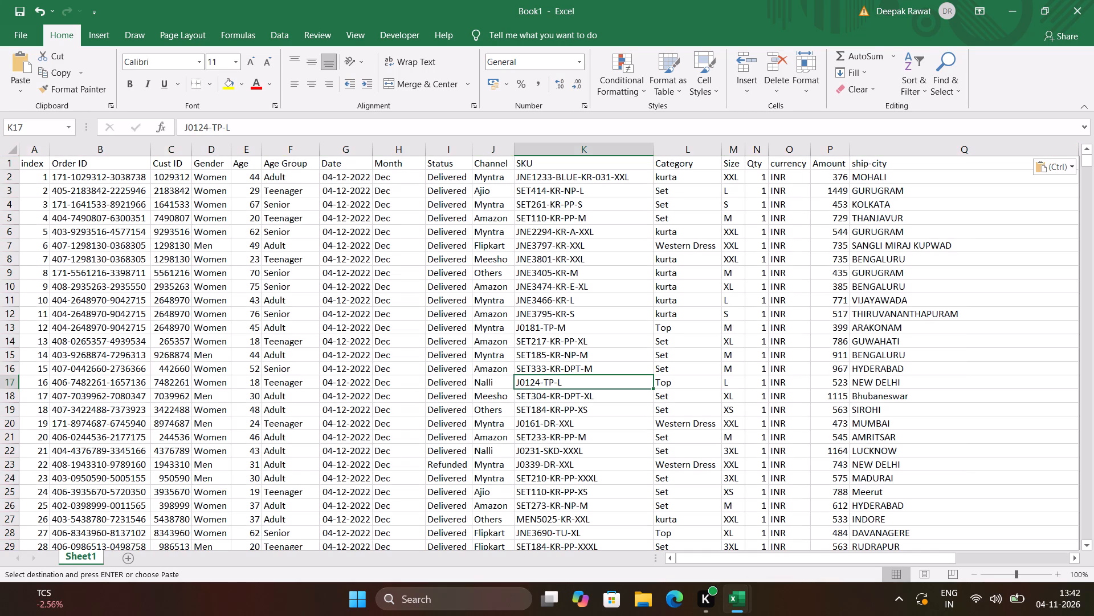
# Add filters to the header row of the whole pasted dataset in Sheet1.
pyautogui.scroll(-7, 304, 298)
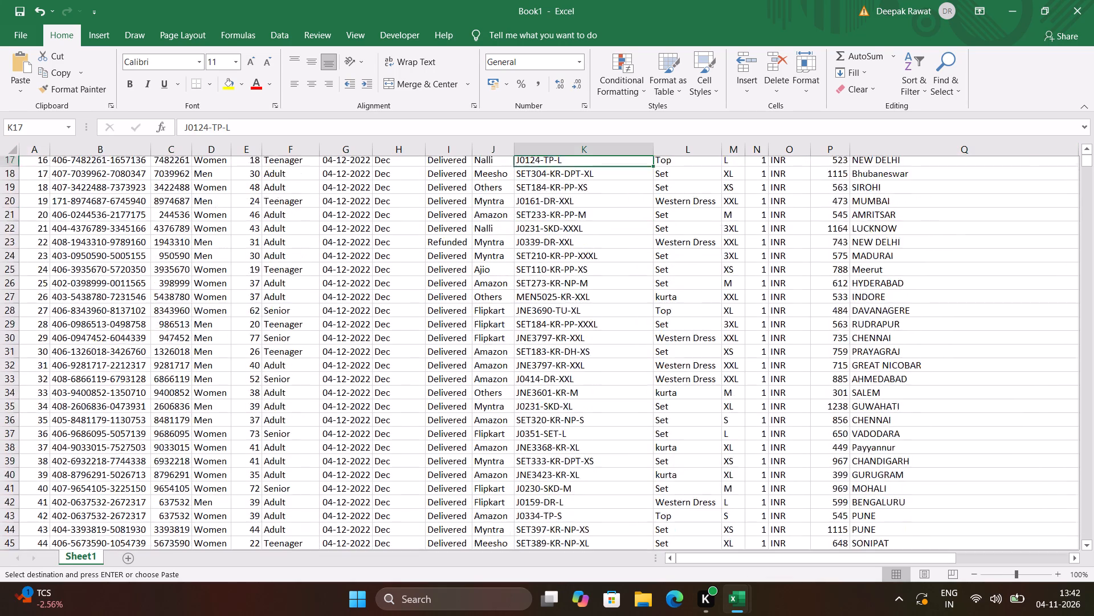
pyautogui.scroll(-4, 304, 298)
pyautogui.scroll(8, 304, 298)
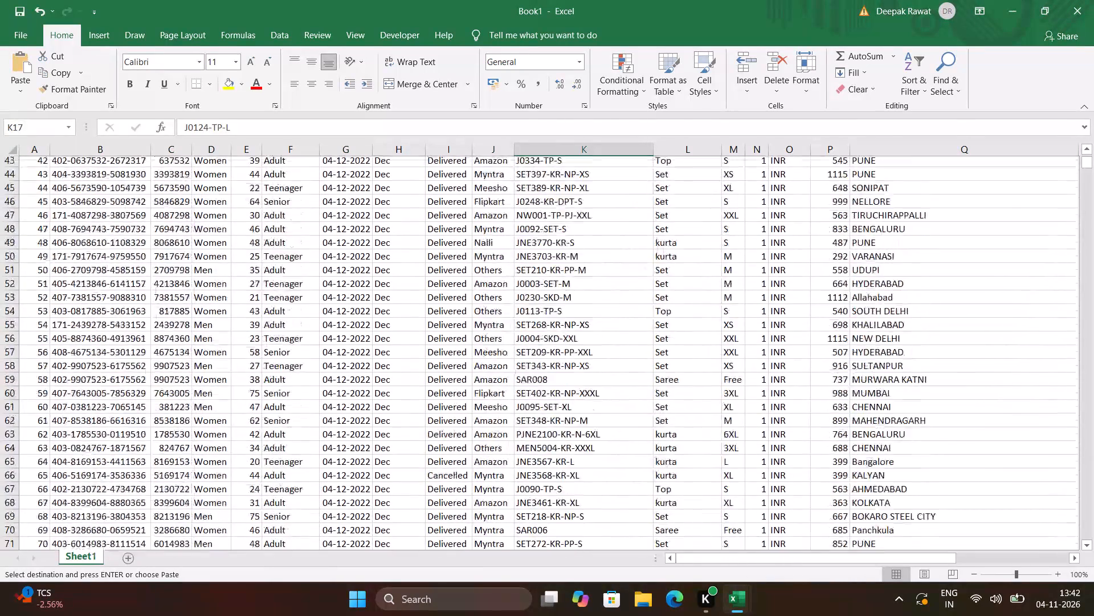
pyautogui.scroll(6, 304, 298)
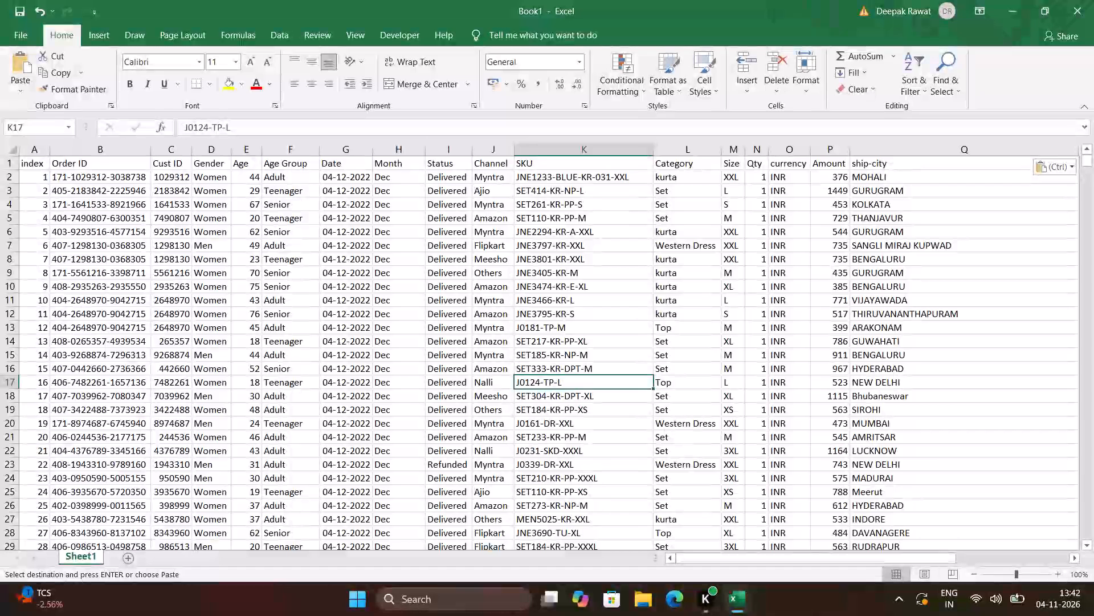
pyautogui.click(40, 166)
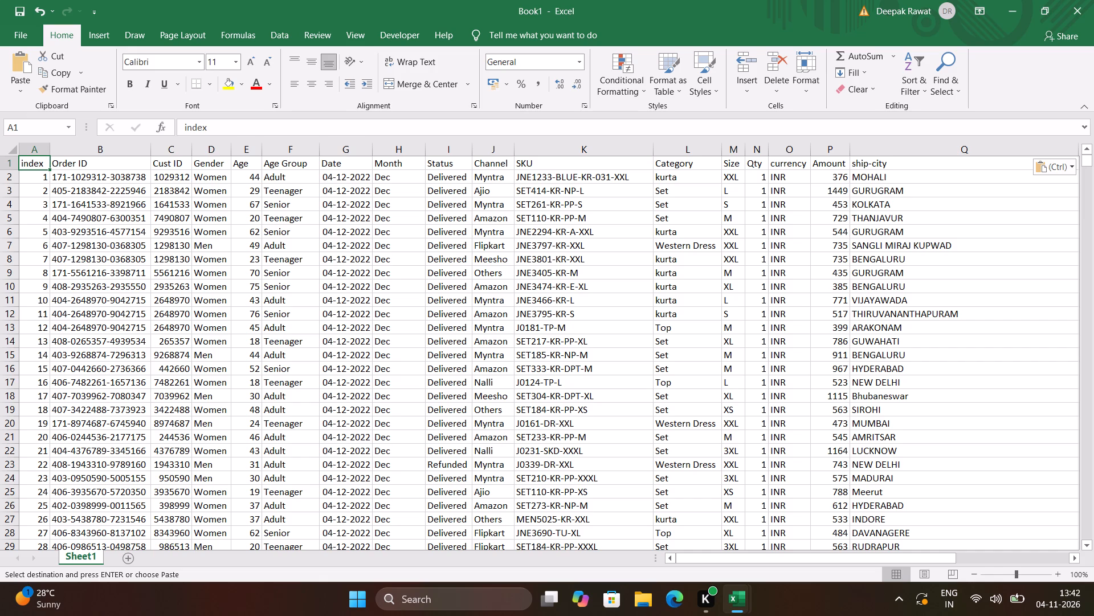
pyautogui.click(9, 147)
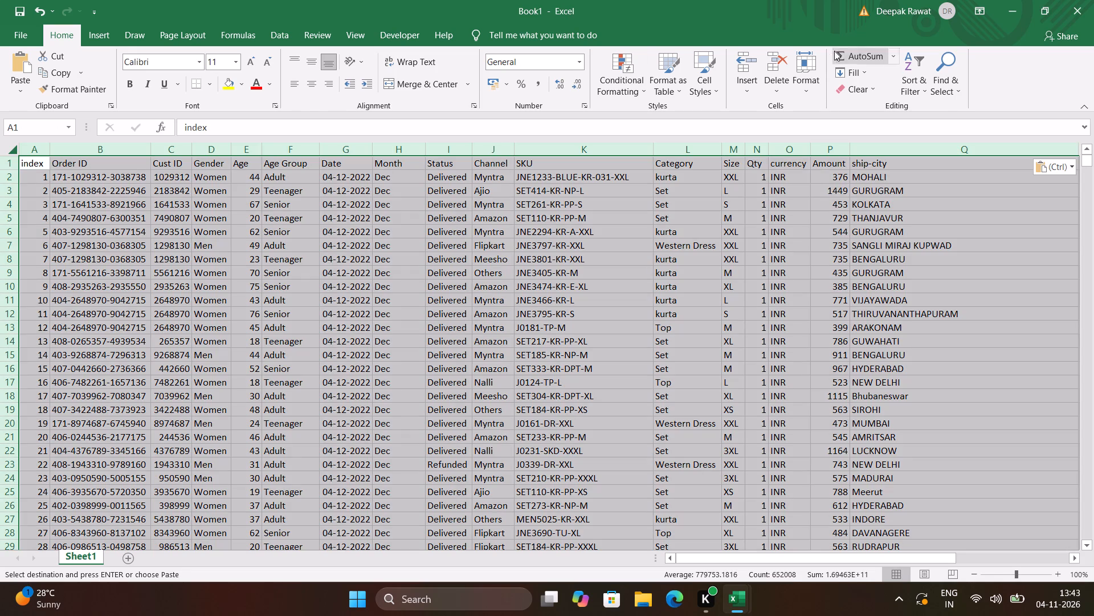
pyautogui.click(908, 82)
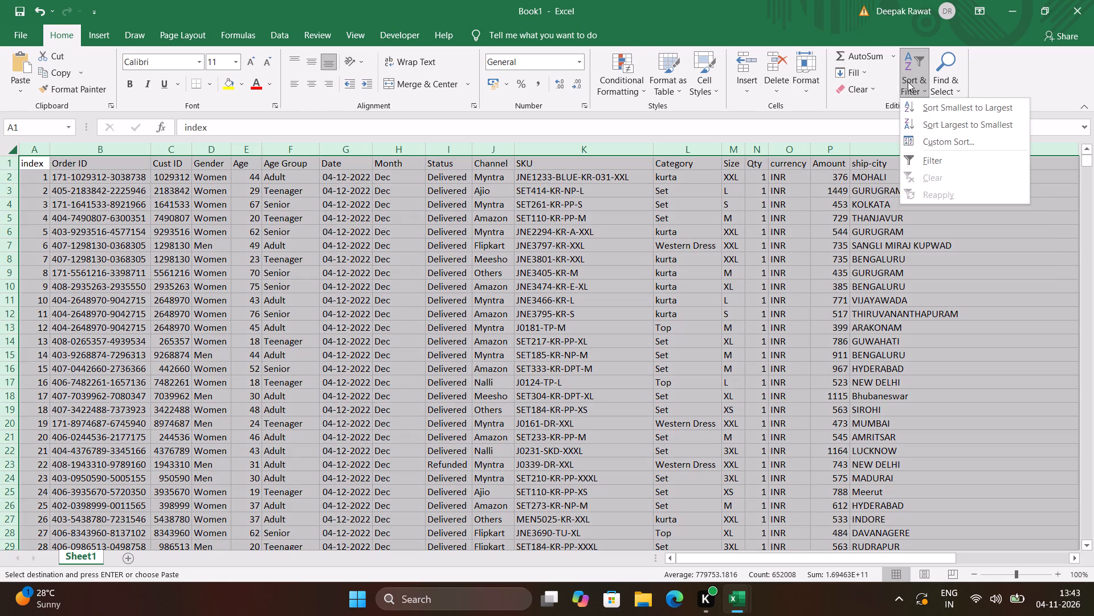
pyautogui.click(919, 156)
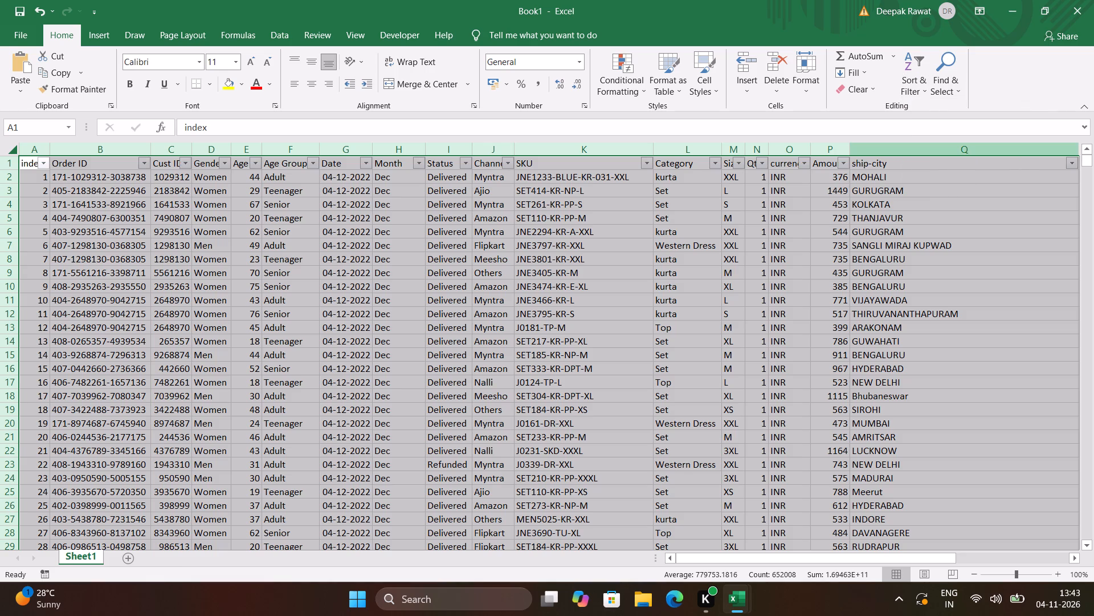
pyautogui.click(642, 289)
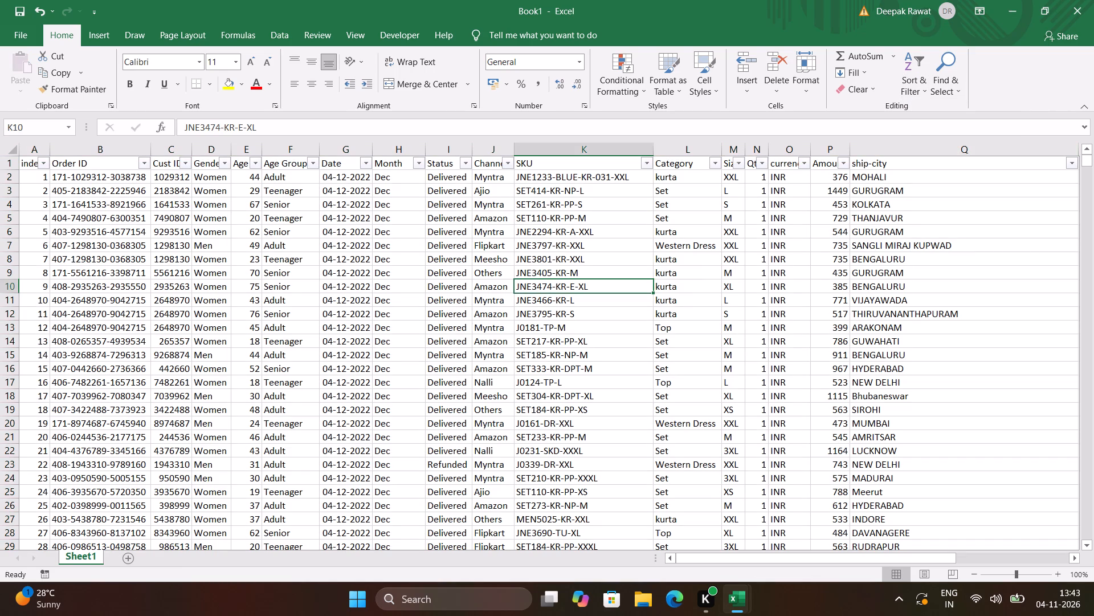
# Examine the filter value lists of the index, Order ID and Cust ID columns for irregular entries.
pyautogui.click(44, 165)
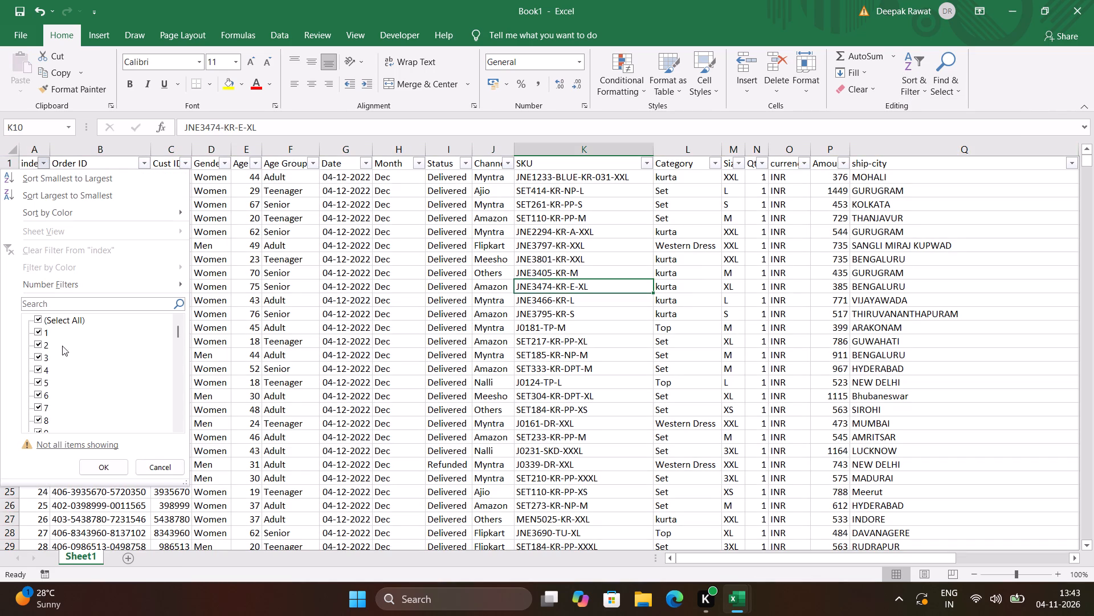
pyautogui.scroll(-3, 48, 342)
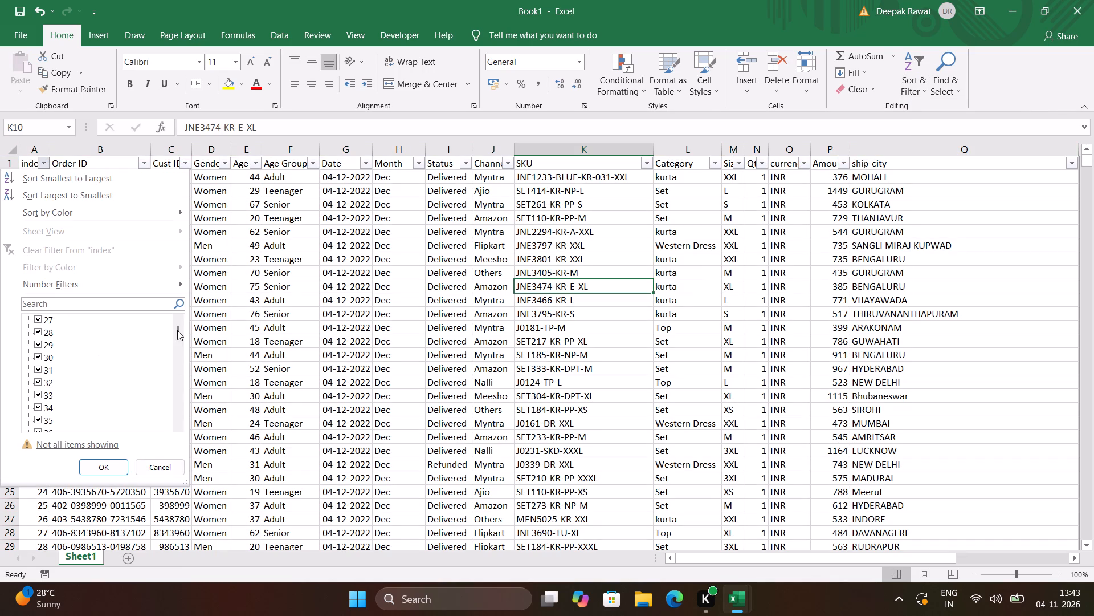
pyautogui.moveTo(177, 333); pyautogui.dragTo(178, 416)
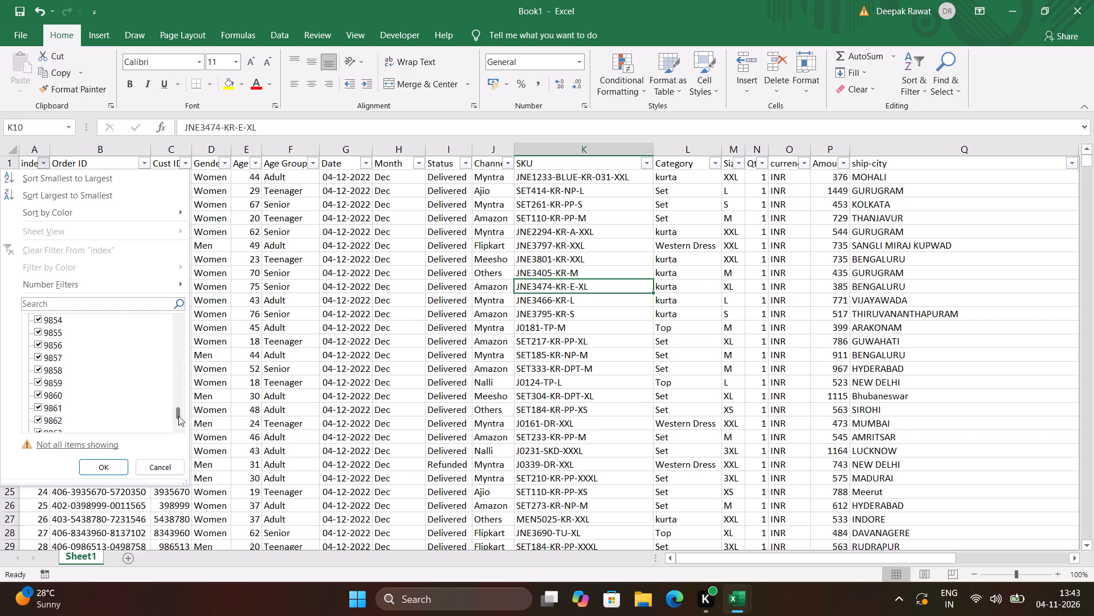
pyautogui.moveTo(178, 416); pyautogui.dragTo(171, 305)
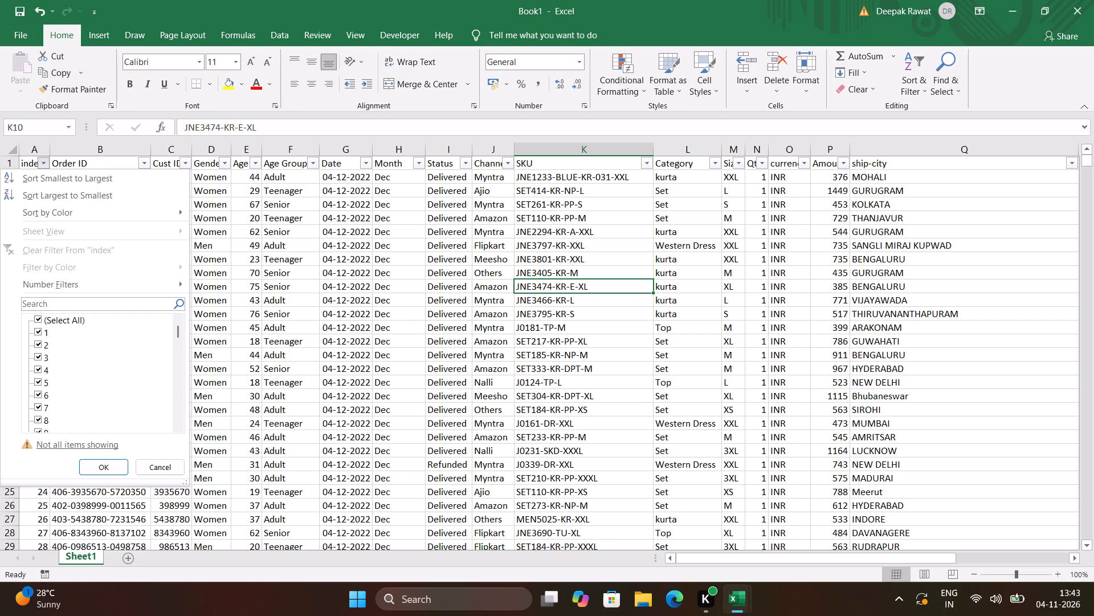
pyautogui.click(142, 162)
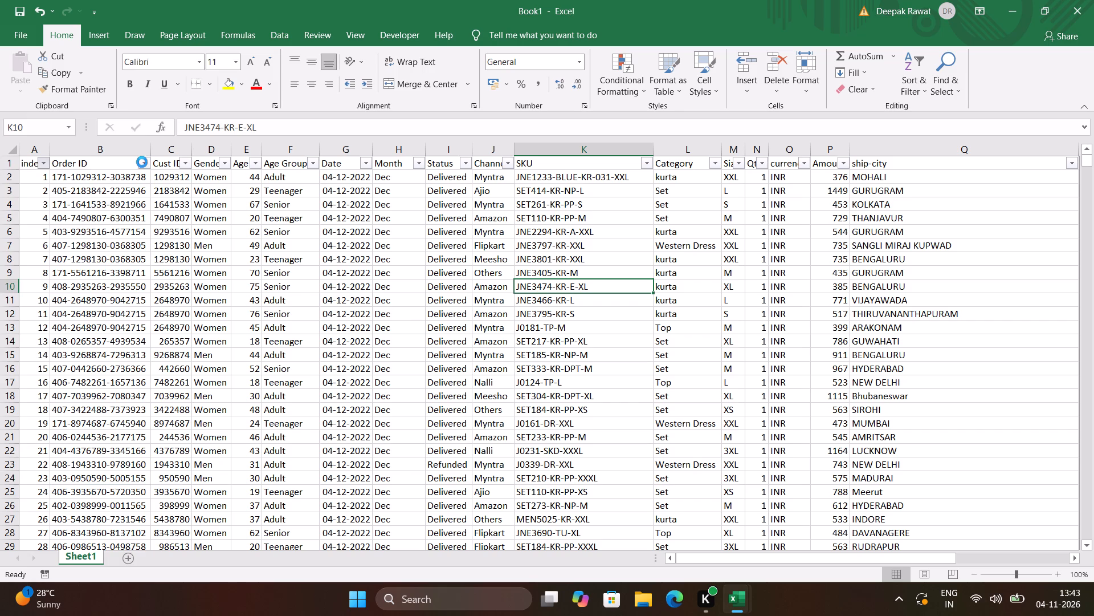
pyautogui.click(142, 162)
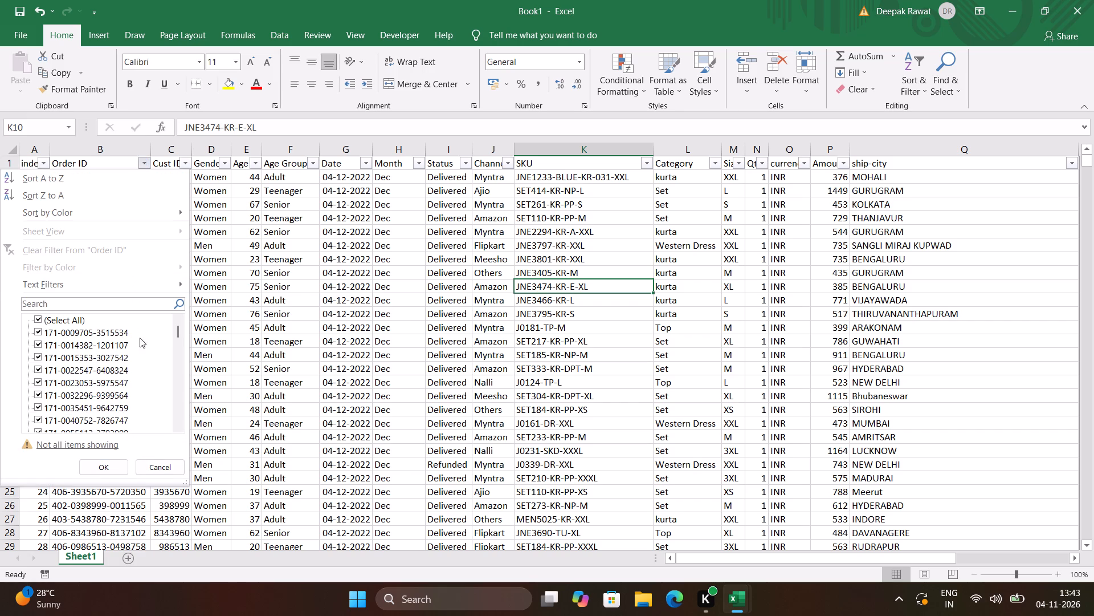
pyautogui.moveTo(178, 335); pyautogui.dragTo(177, 398)
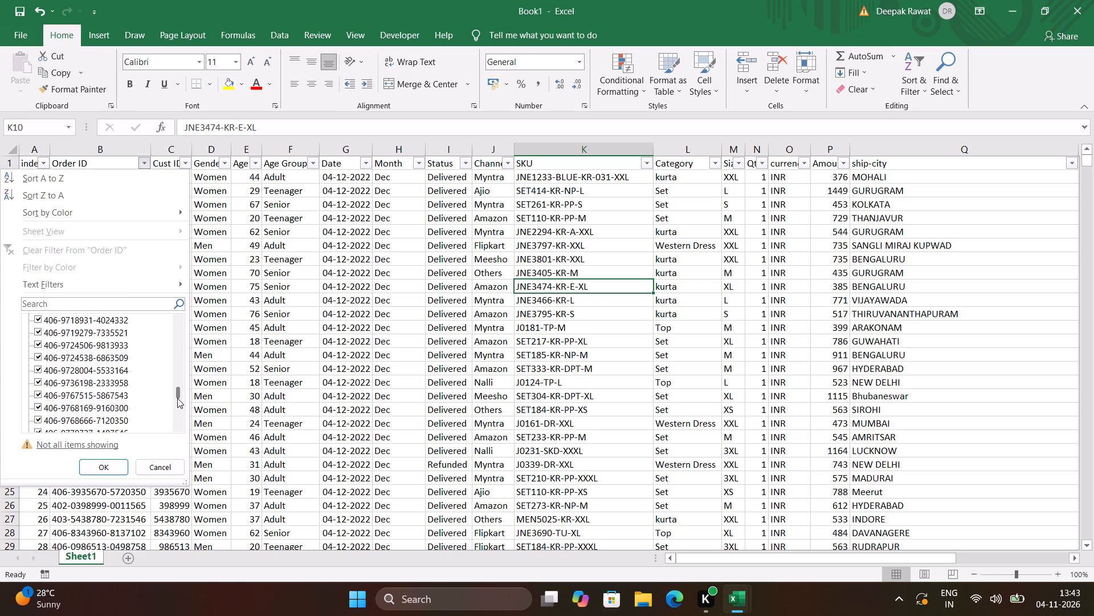
pyautogui.moveTo(177, 398); pyautogui.dragTo(179, 208)
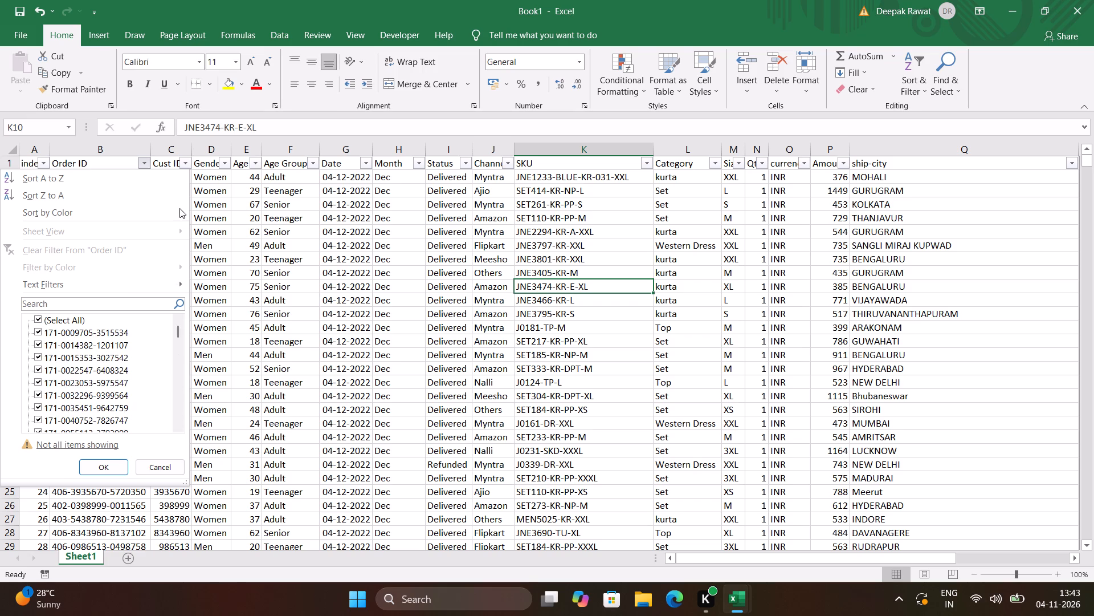
pyautogui.click(186, 160)
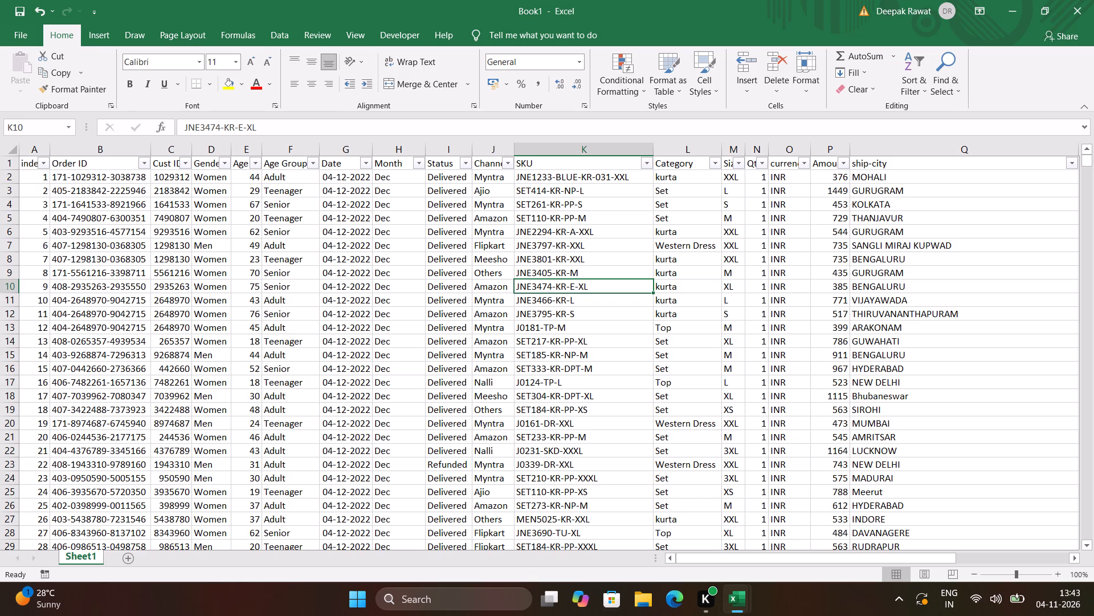
pyautogui.click(186, 164)
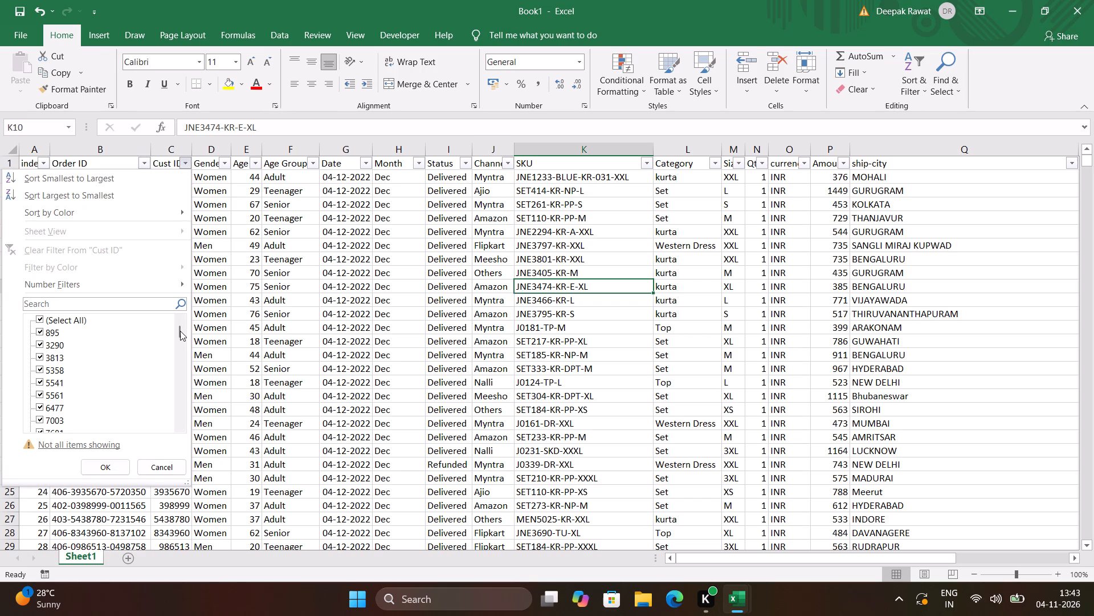
pyautogui.moveTo(180, 331); pyautogui.dragTo(182, 392)
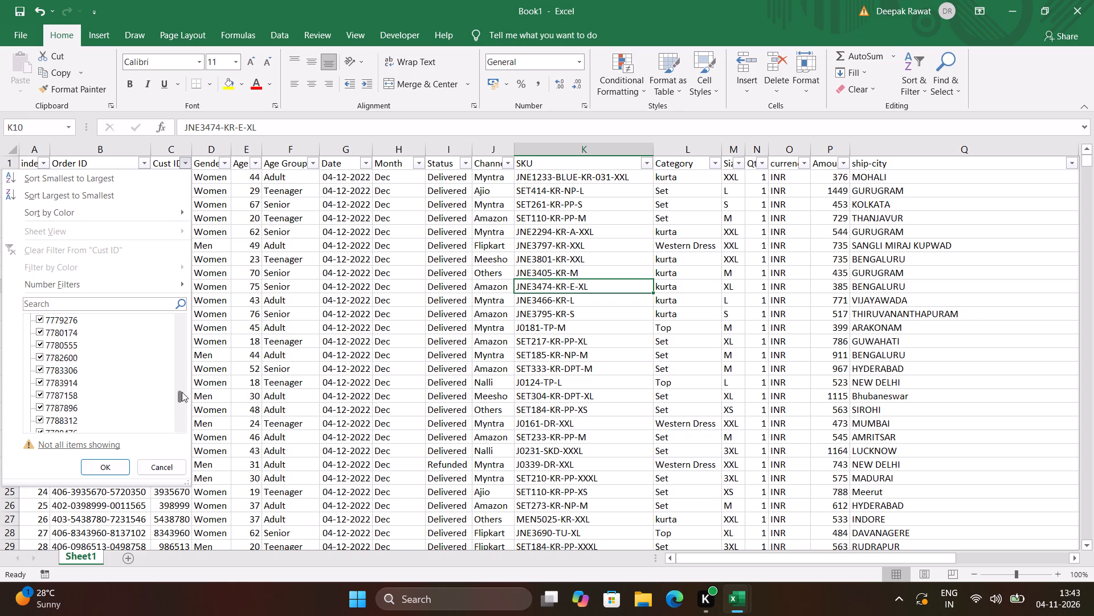
pyautogui.moveTo(182, 392); pyautogui.dragTo(175, 307)
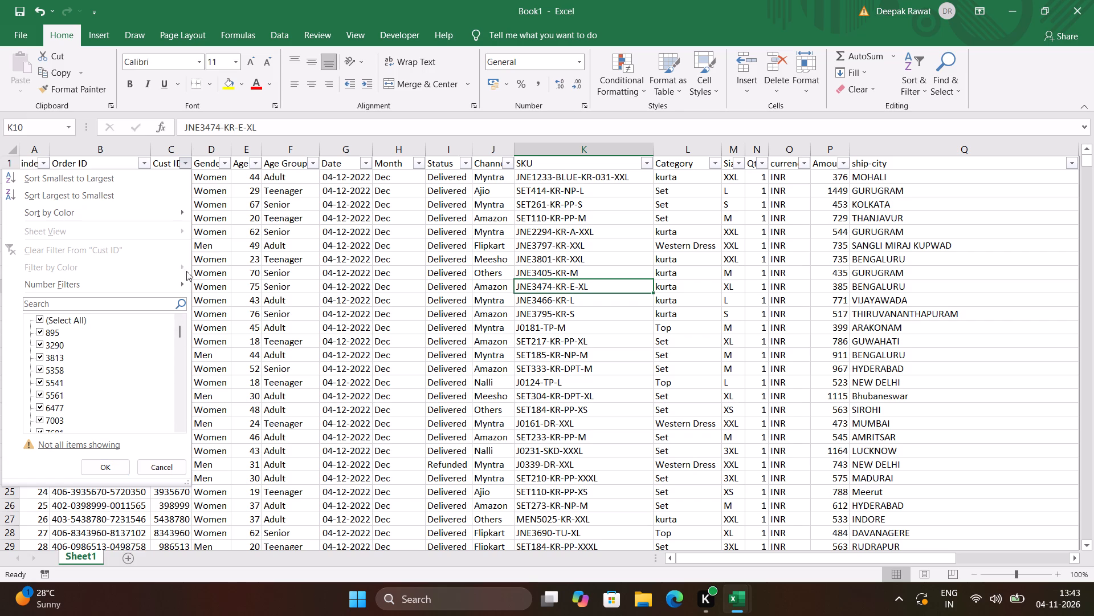
# Examine the filter value lists of the Gender, Age and Age Group columns for inconsistent entries.
pyautogui.click(223, 164)
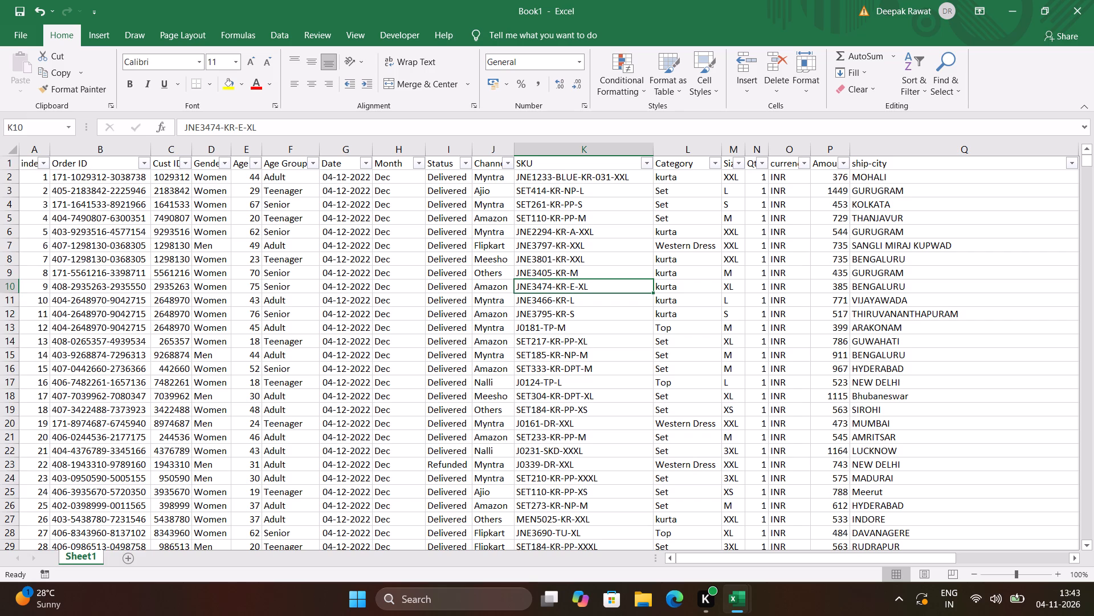
pyautogui.click(223, 164)
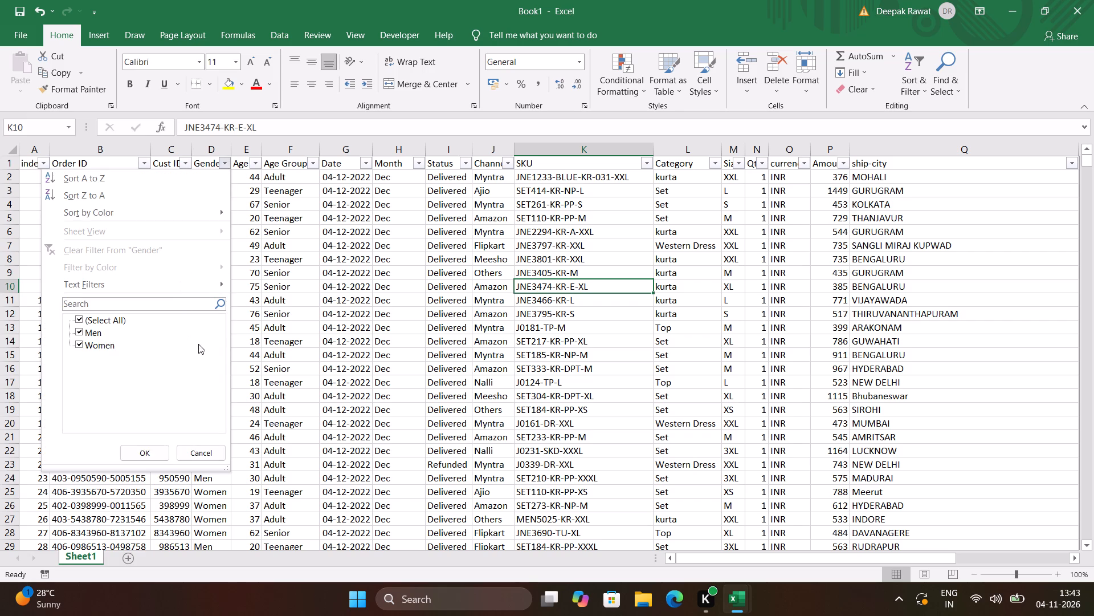
pyautogui.click(254, 166)
pyautogui.click(254, 166)
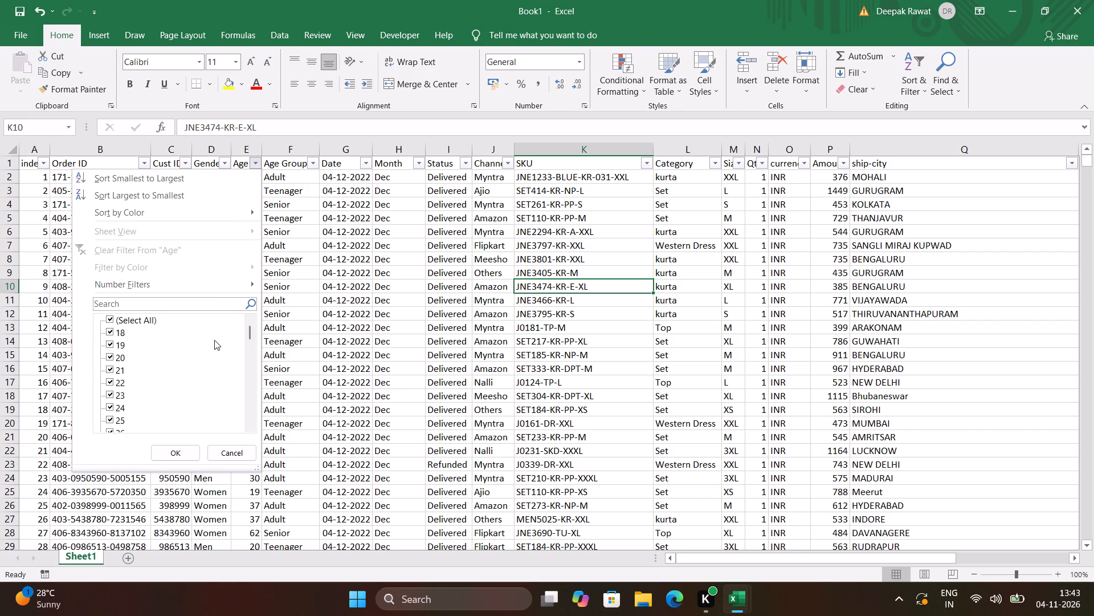
pyautogui.moveTo(249, 334); pyautogui.dragTo(249, 414)
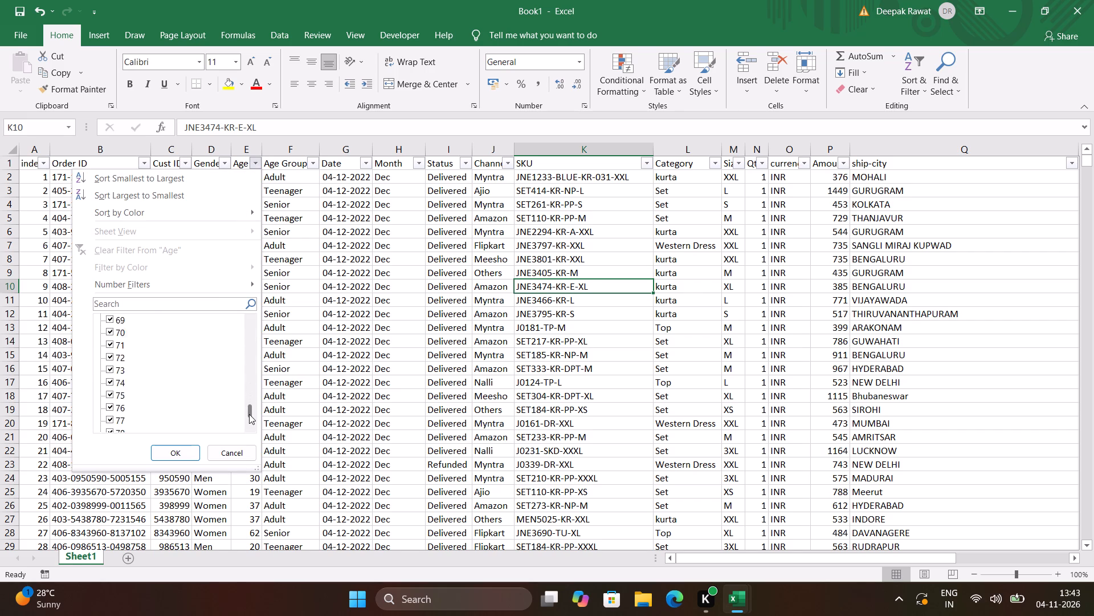
pyautogui.moveTo(249, 414); pyautogui.dragTo(256, 273)
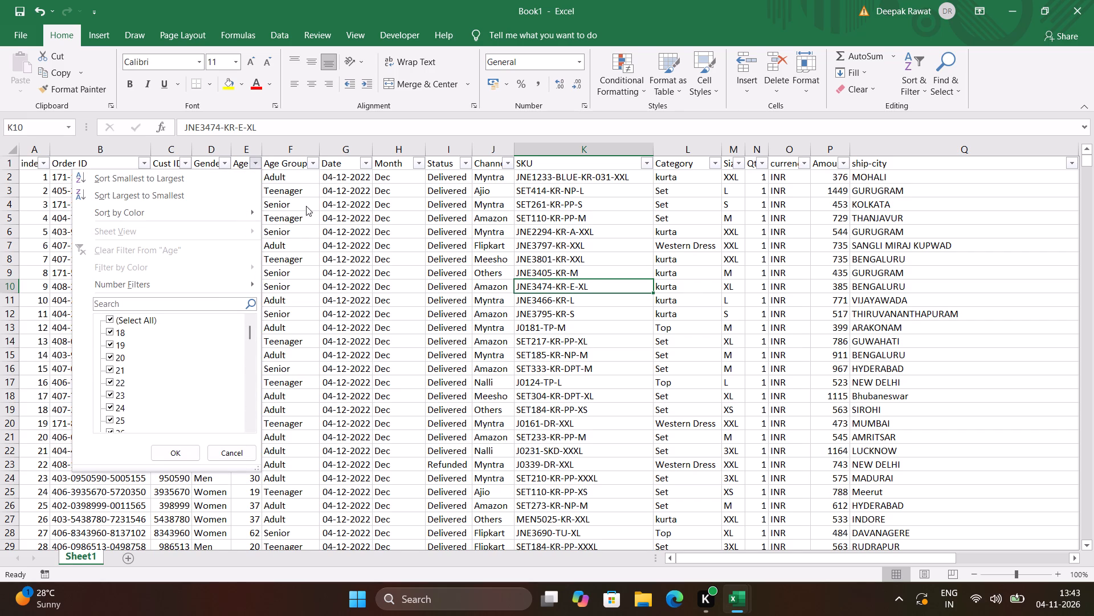
pyautogui.click(314, 164)
pyautogui.click(314, 164)
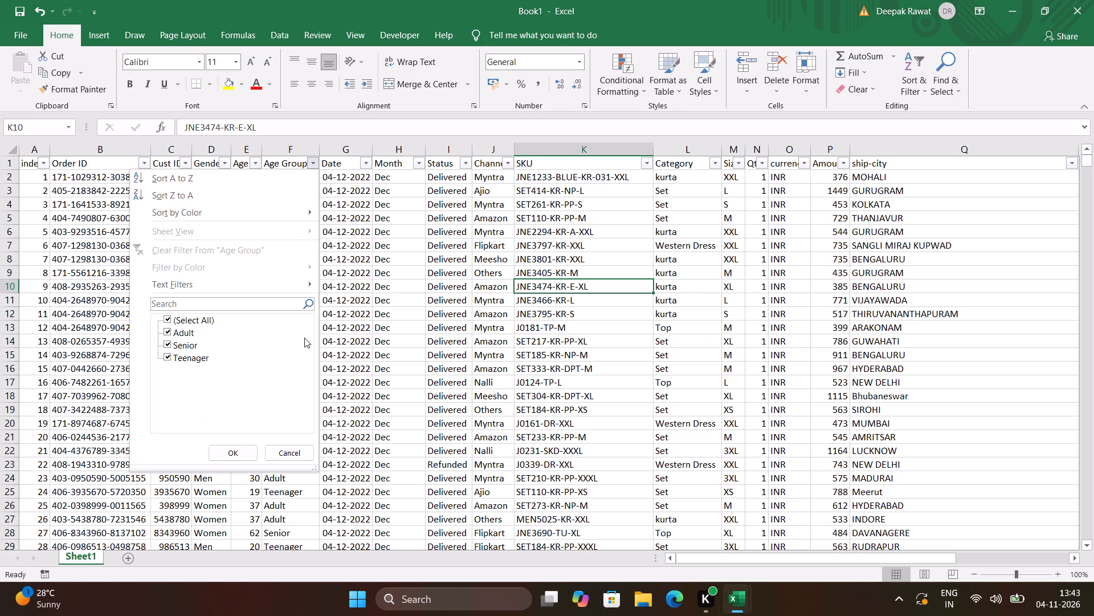
# Examine the filter value lists of the Date and Month columns for irregular entries.
pyautogui.click(365, 163)
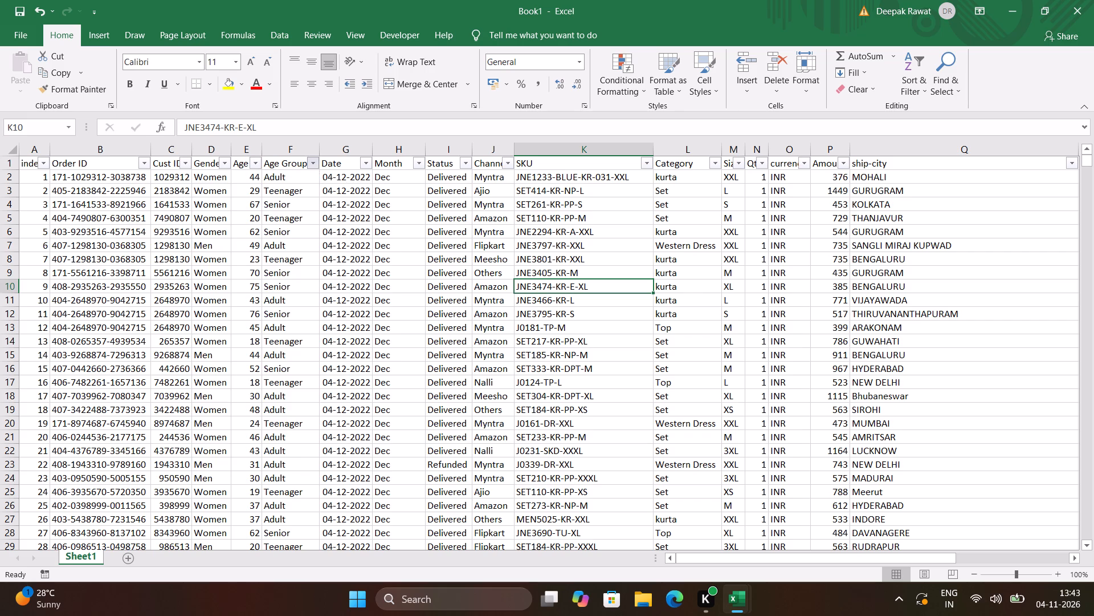
pyautogui.click(365, 163)
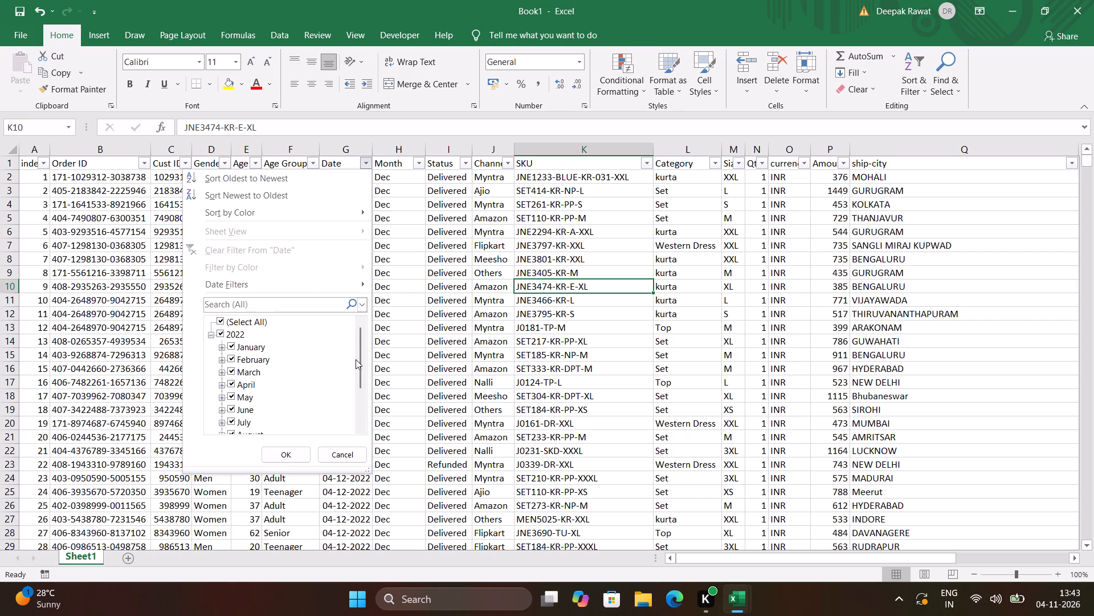
pyautogui.moveTo(361, 360); pyautogui.dragTo(358, 340)
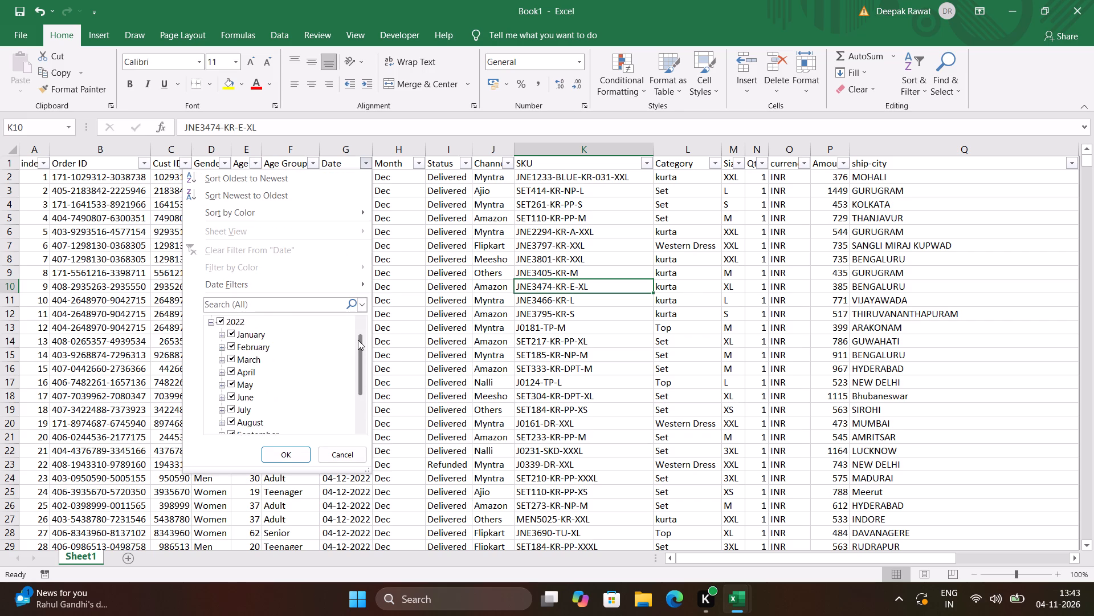
pyautogui.moveTo(358, 340); pyautogui.dragTo(366, 321)
pyautogui.click(419, 163)
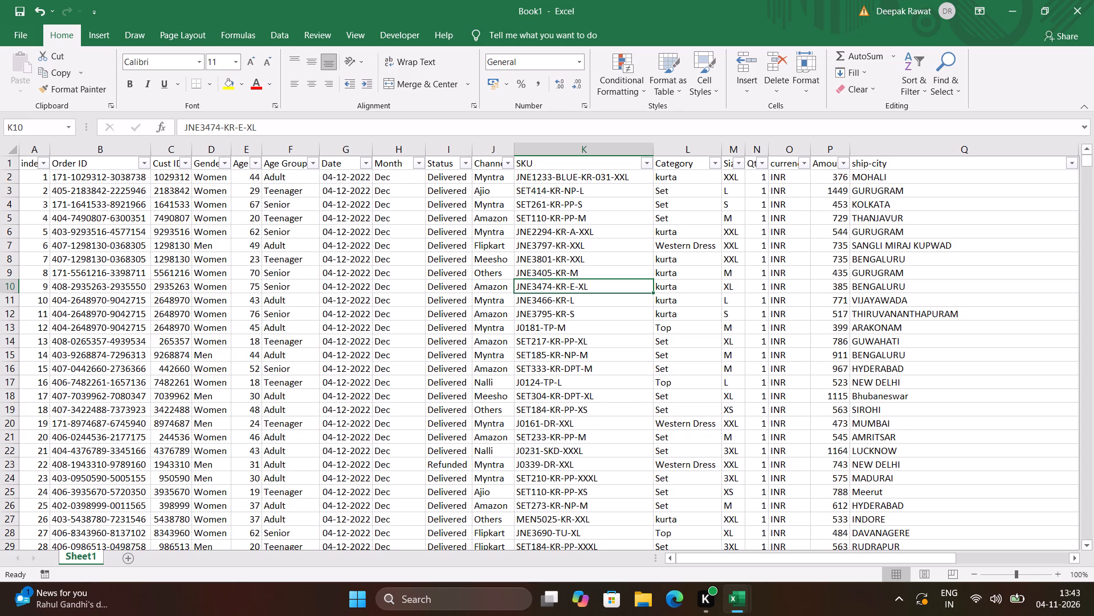
pyautogui.click(419, 163)
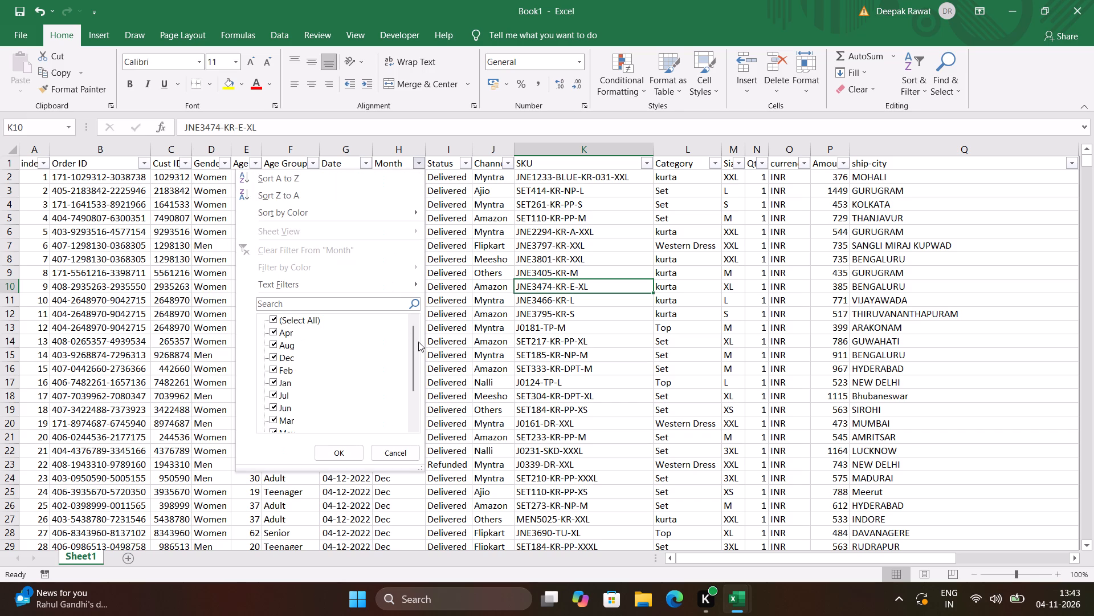
pyautogui.moveTo(414, 342); pyautogui.dragTo(417, 323)
pyautogui.moveTo(417, 323); pyautogui.dragTo(417, 319)
# Examine the filter value lists of the Status, Channel and SKU columns for inconsistent entries.
pyautogui.click(466, 165)
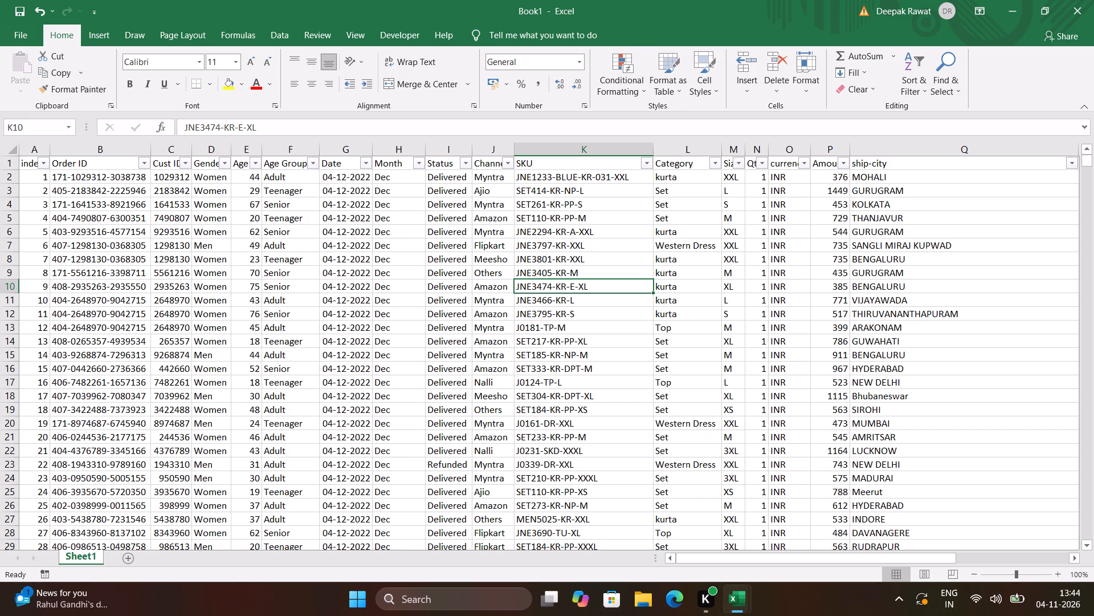
pyautogui.click(466, 165)
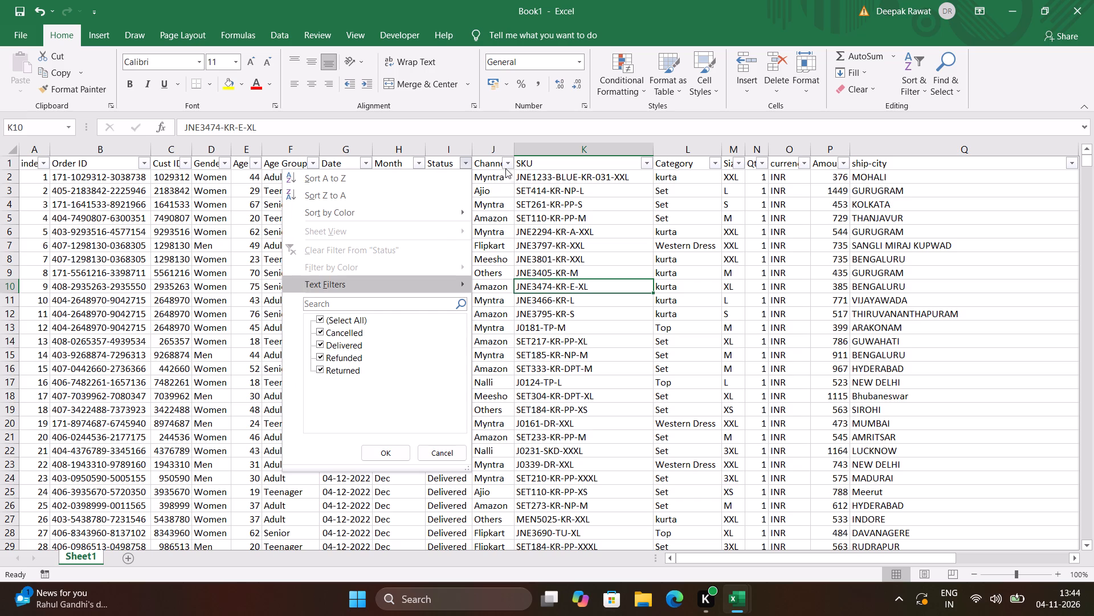
pyautogui.click(505, 164)
pyautogui.click(505, 164)
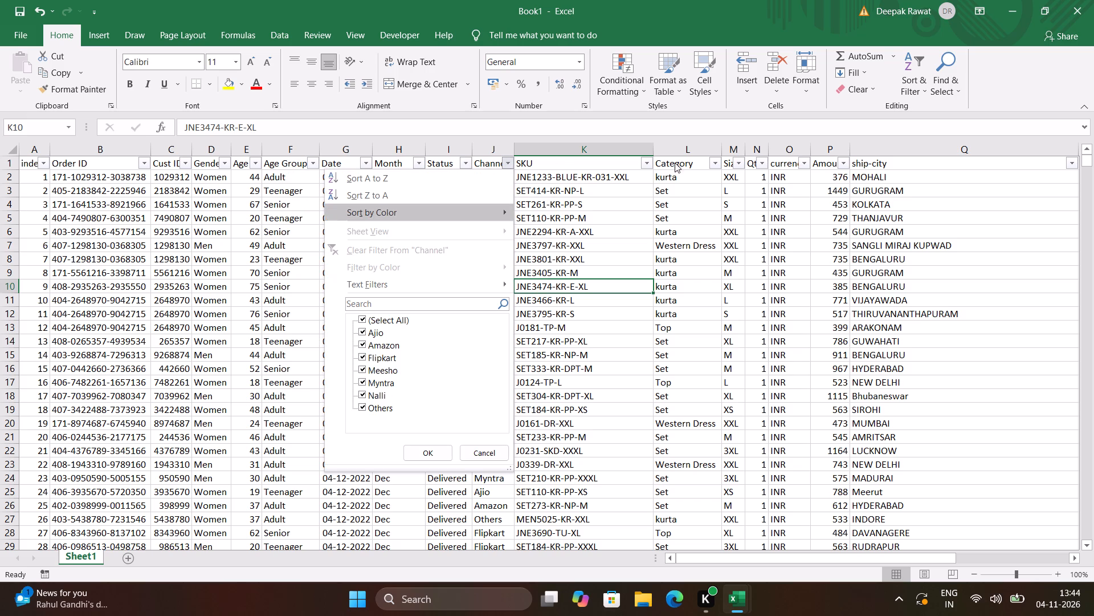
pyautogui.click(646, 164)
pyautogui.click(646, 164)
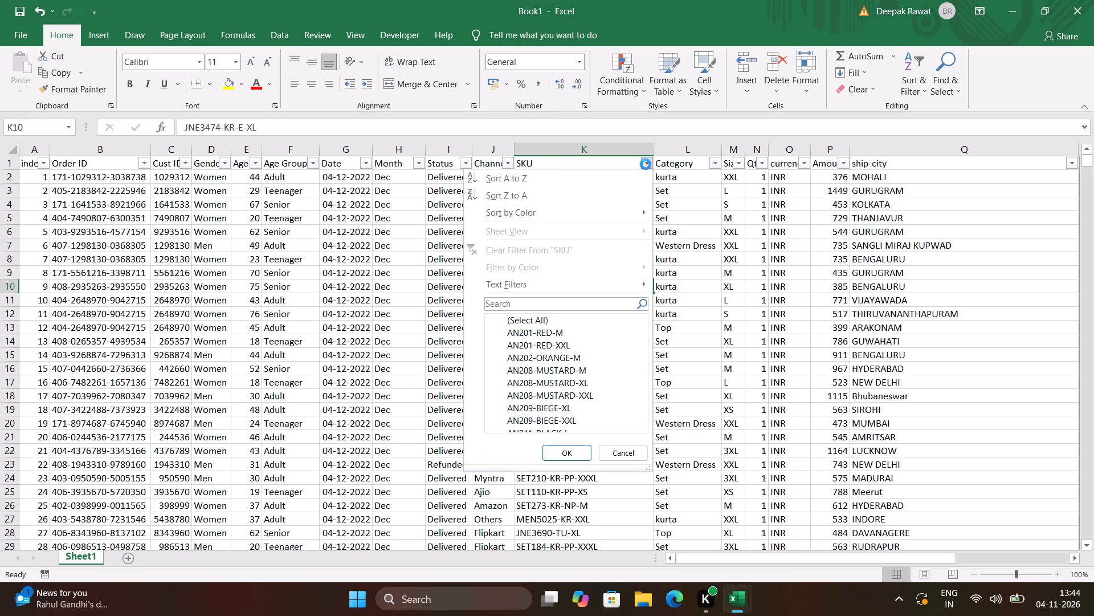
pyautogui.moveTo(642, 334); pyautogui.dragTo(640, 373)
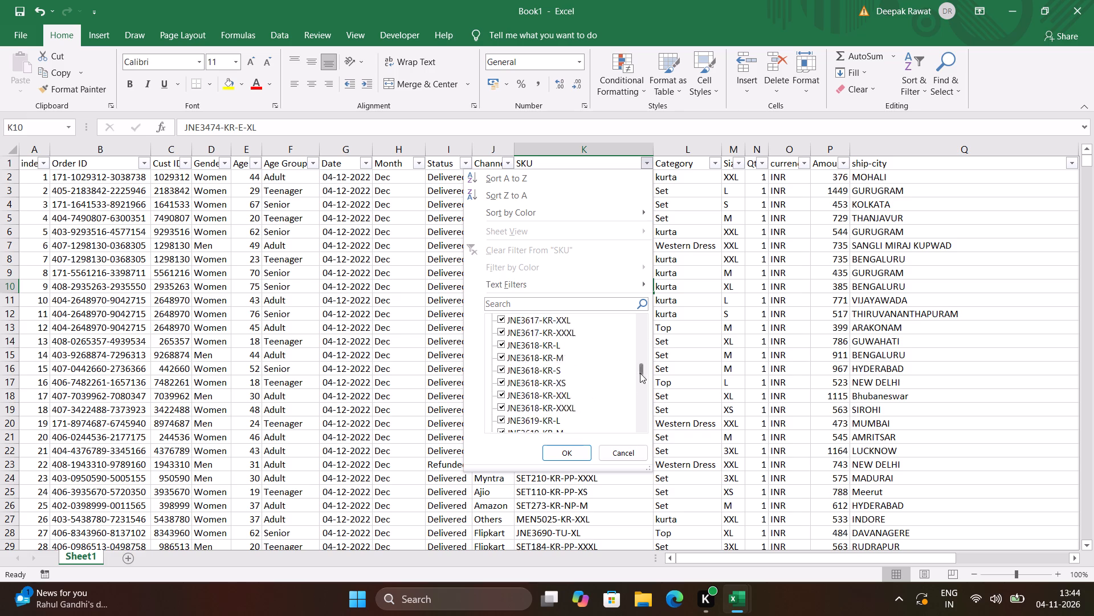
pyautogui.moveTo(640, 373); pyautogui.dragTo(636, 288)
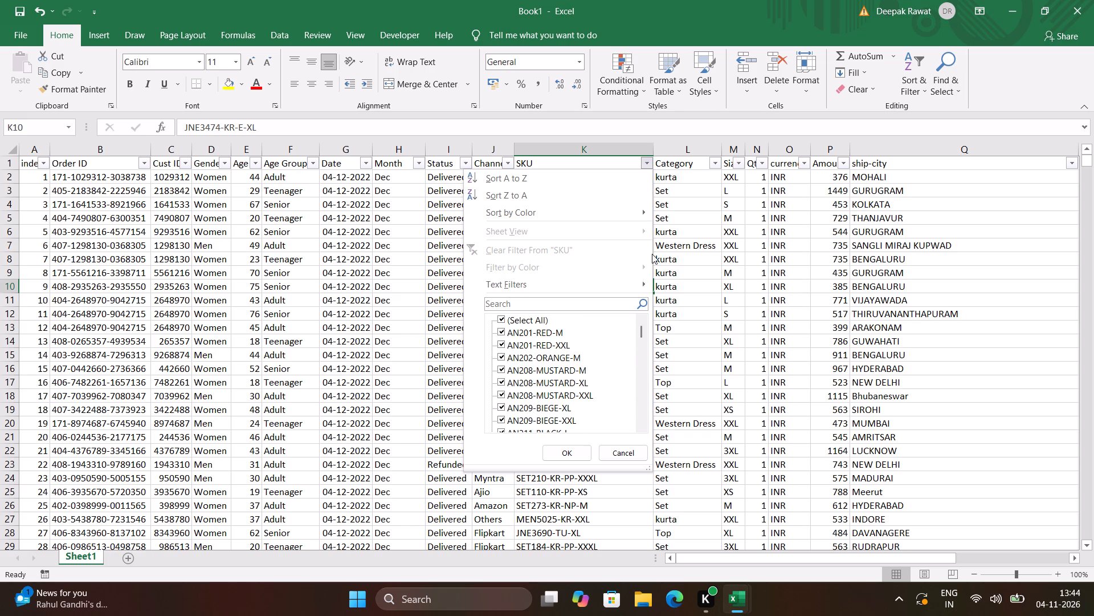
# Examine the filter value lists of the Category and Size columns for inconsistent entries.
pyautogui.click(716, 160)
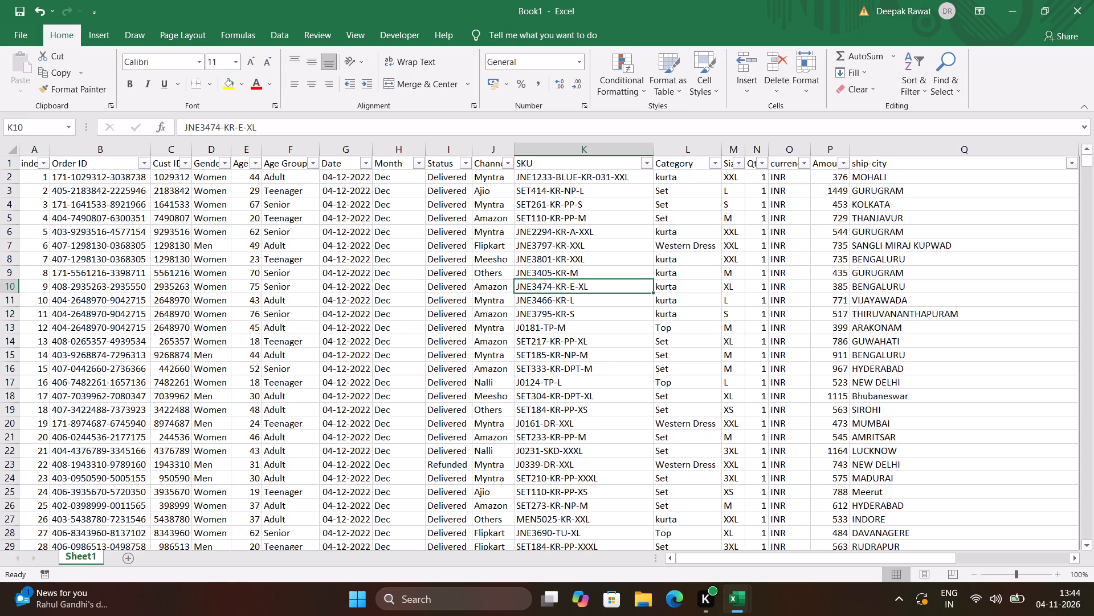
pyautogui.click(716, 160)
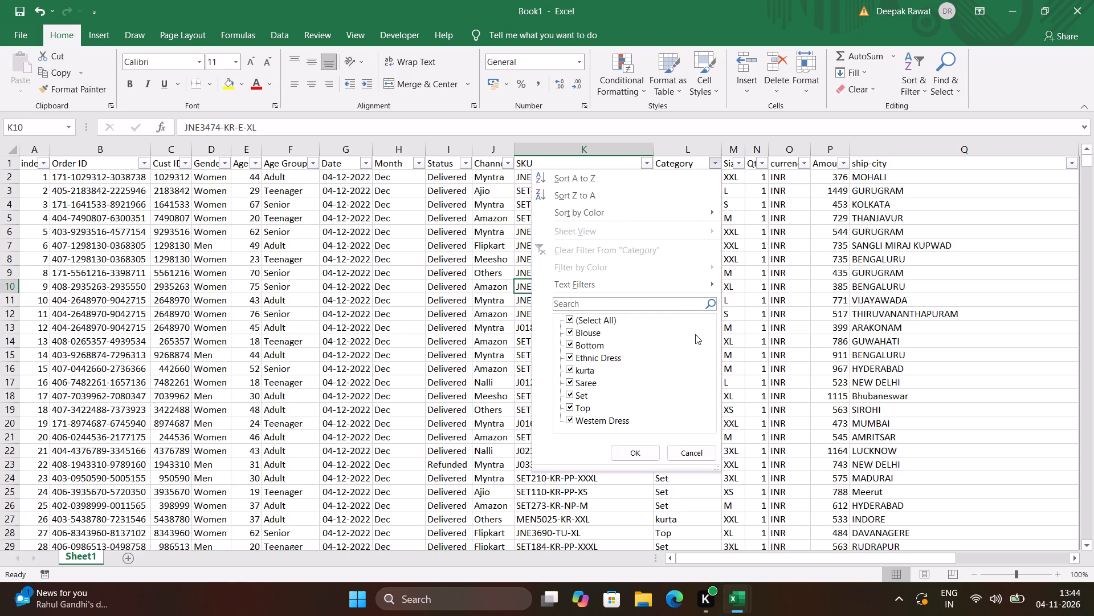
pyautogui.scroll(-1, 693, 337)
pyautogui.click(740, 163)
pyautogui.click(740, 163)
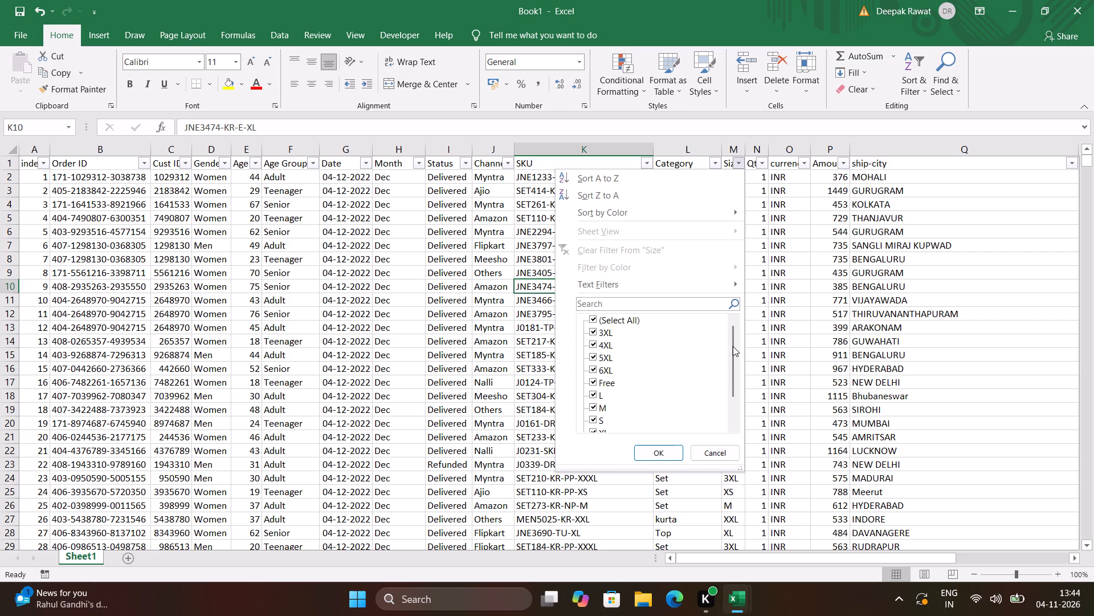
pyautogui.moveTo(733, 346); pyautogui.dragTo(730, 316)
# Examine the filter value lists of the Qty, currency and Amount columns for irregular entries.
pyautogui.click(761, 161)
pyautogui.click(761, 161)
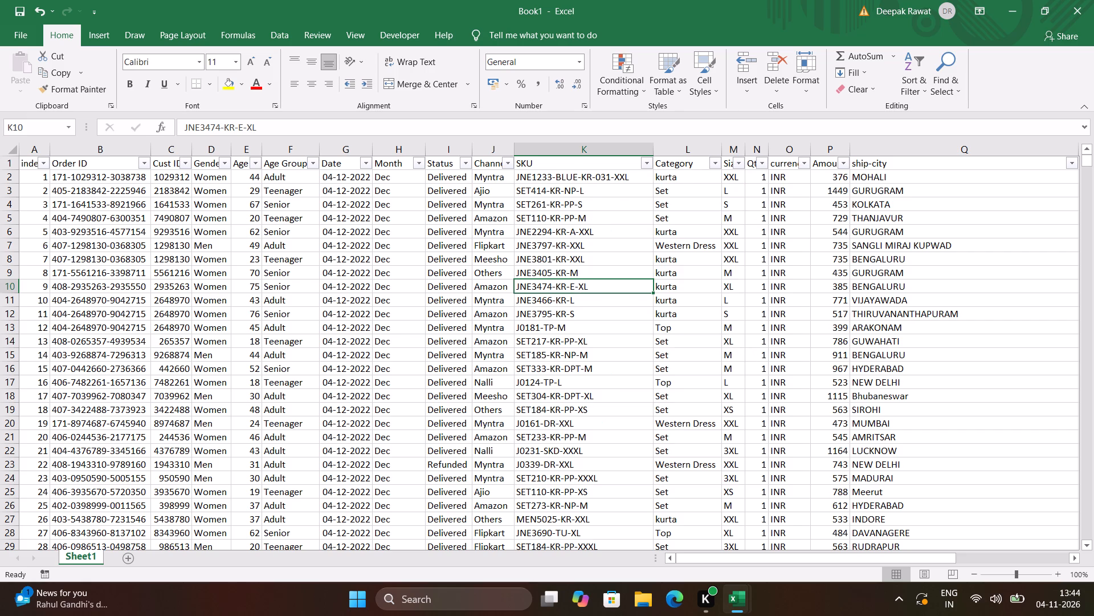
pyautogui.click(805, 161)
pyautogui.click(805, 161)
pyautogui.click(843, 161)
pyautogui.click(843, 161)
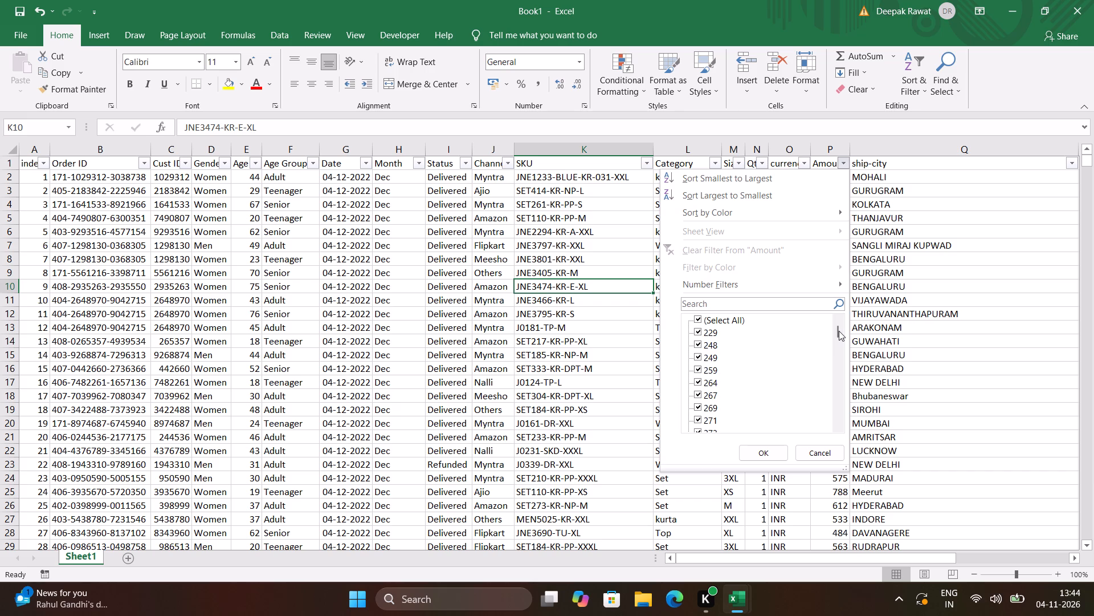
pyautogui.moveTo(839, 331); pyautogui.dragTo(830, 295)
# Examine the full filter value lists of the ship-city and ship-state columns for irregular entries.
pyautogui.hscroll(-4, 928, 192)
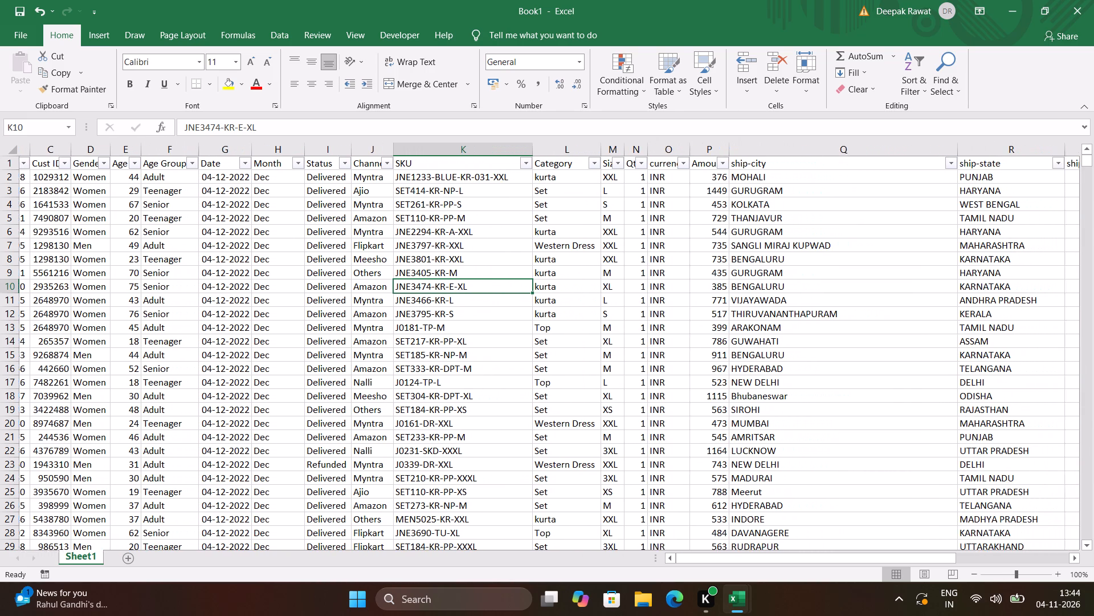
pyautogui.hscroll(-6, 928, 192)
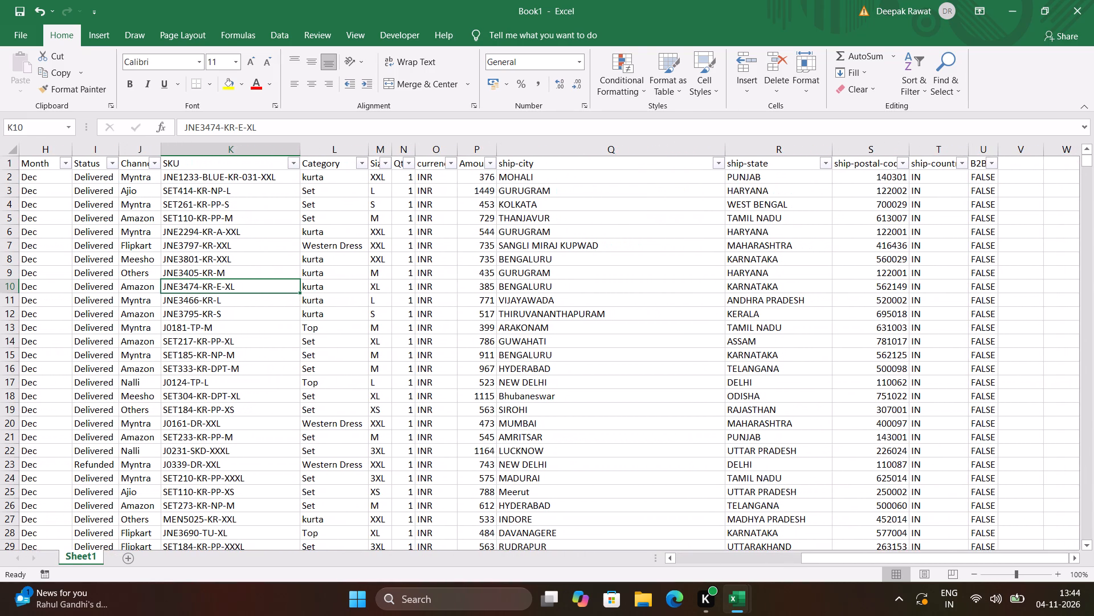
pyautogui.click(719, 165)
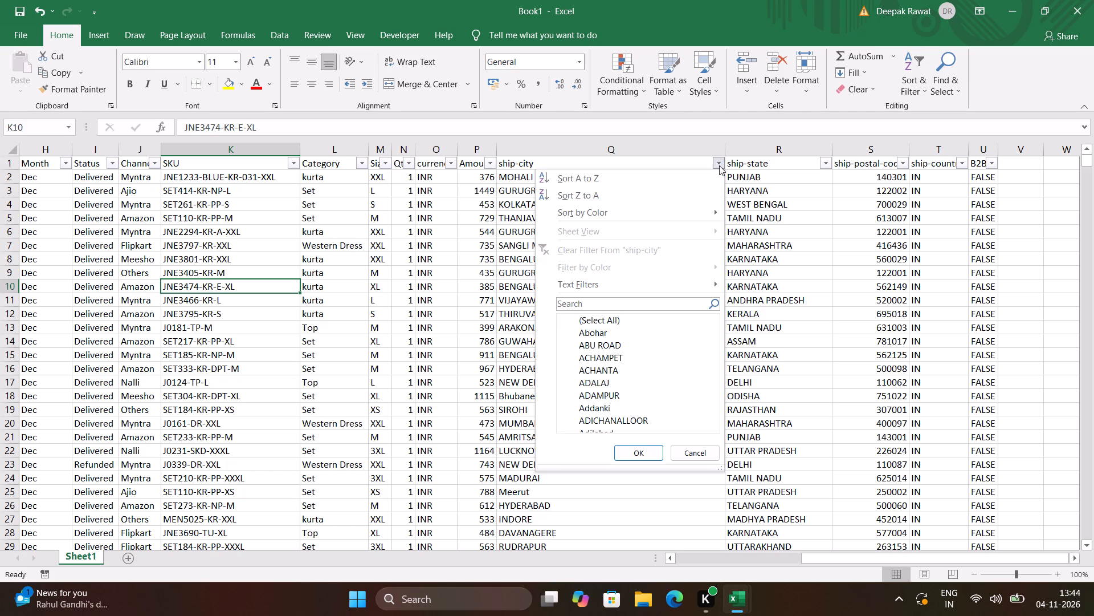
pyautogui.moveTo(714, 334); pyautogui.dragTo(711, 425)
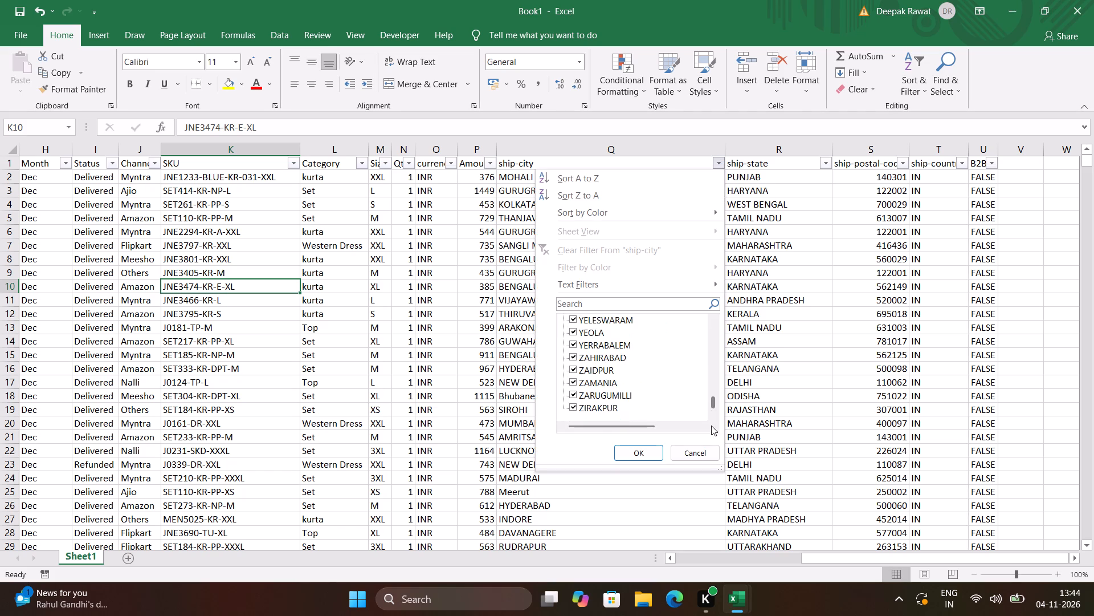
pyautogui.moveTo(711, 425); pyautogui.dragTo(699, 298)
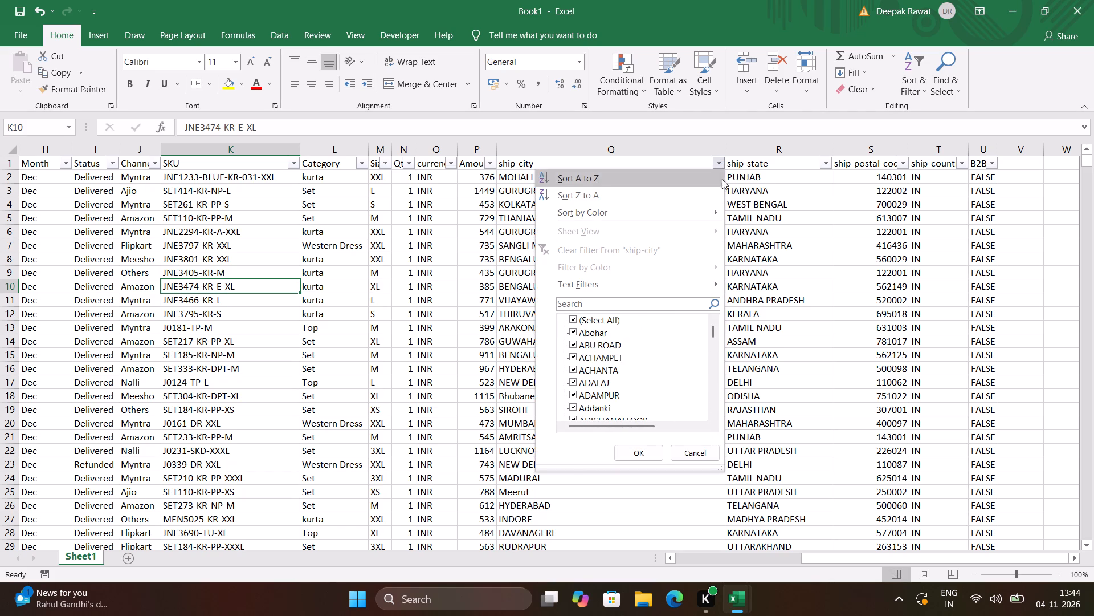
pyautogui.click(822, 163)
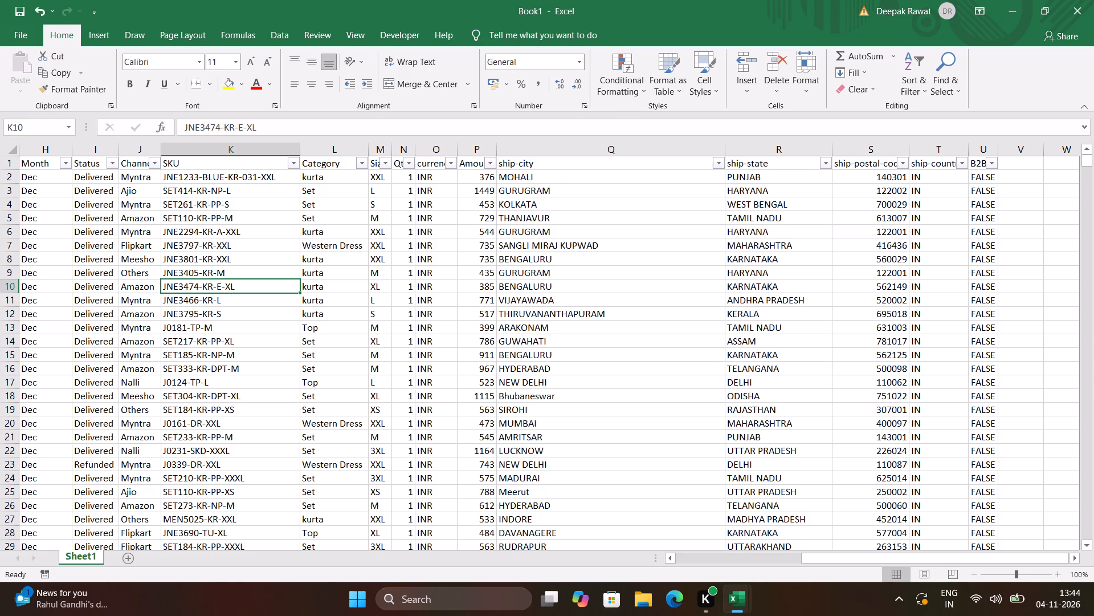
pyautogui.click(822, 163)
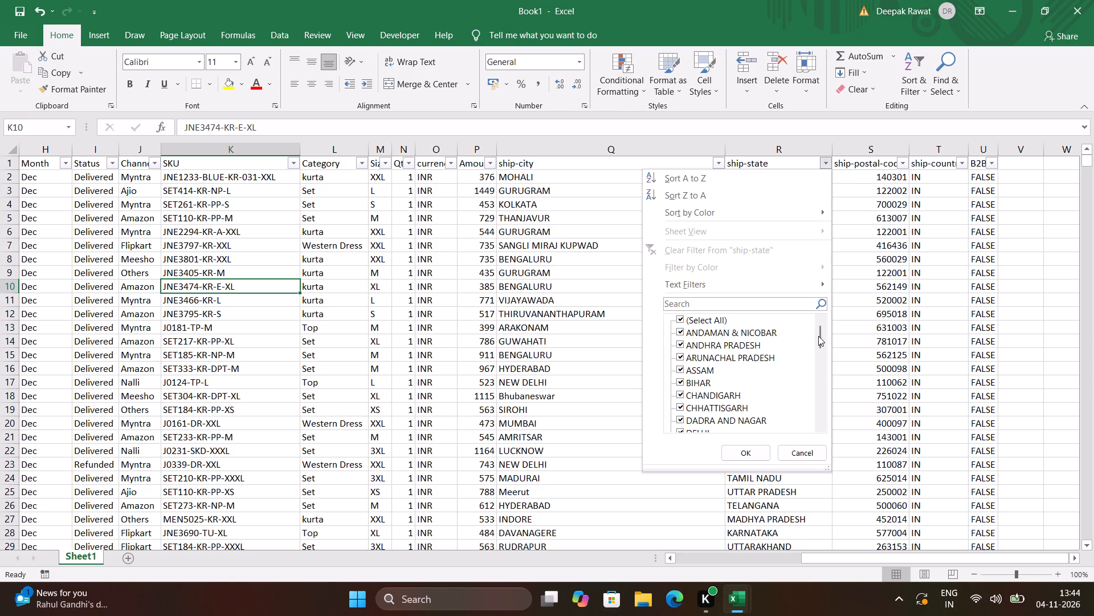
pyautogui.moveTo(818, 336); pyautogui.dragTo(828, 413)
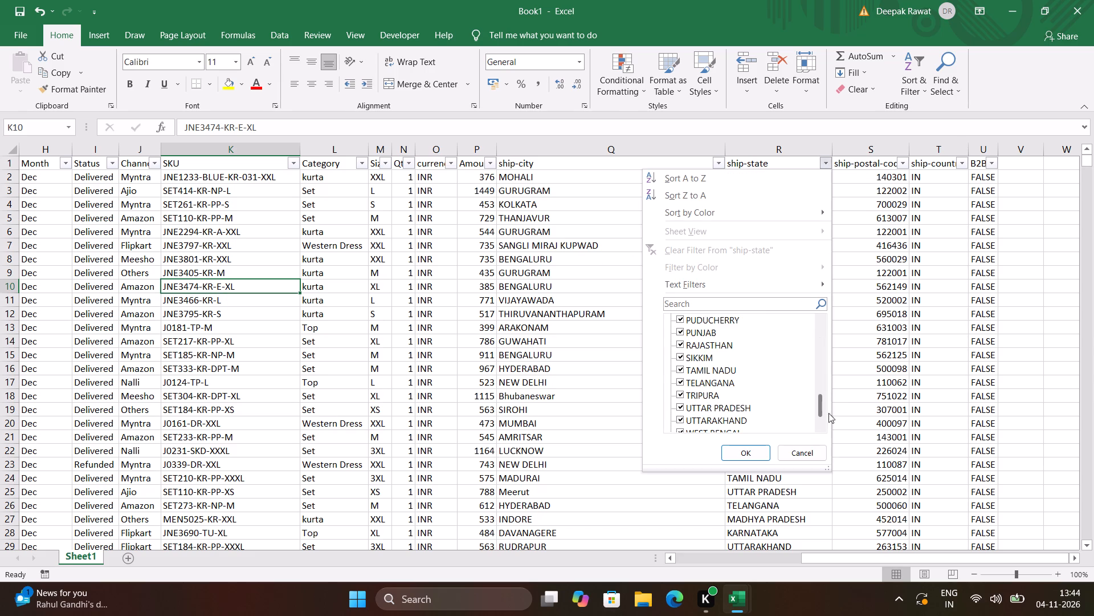
pyautogui.moveTo(828, 413); pyautogui.dragTo(815, 307)
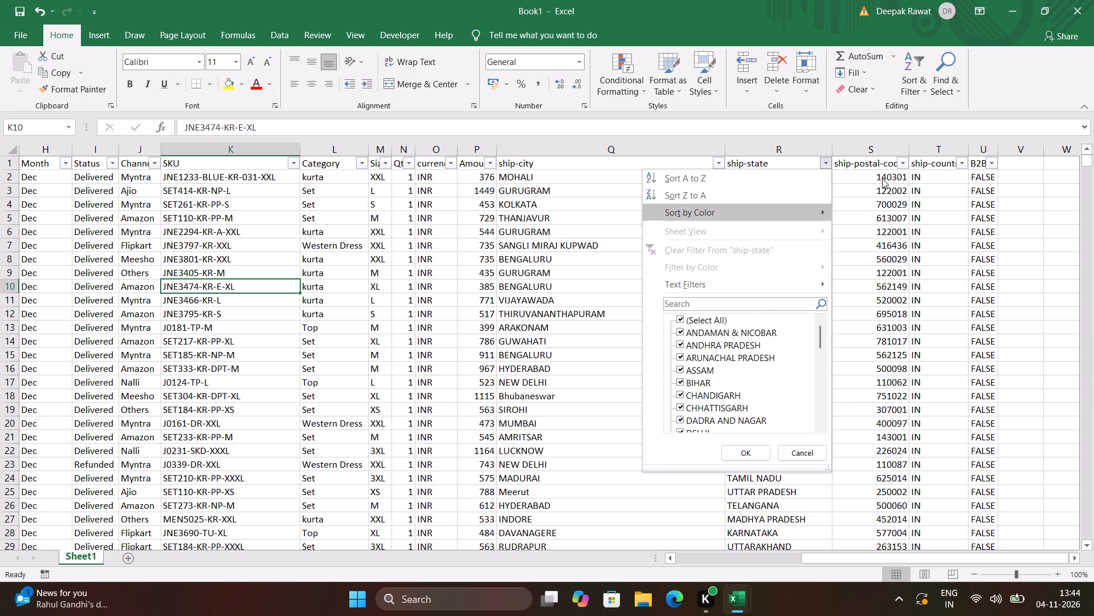
# Examine the filter value lists of the ship-postal-code, ship-country and B2B columns for irregular entries.
pyautogui.click(900, 161)
pyautogui.click(900, 161)
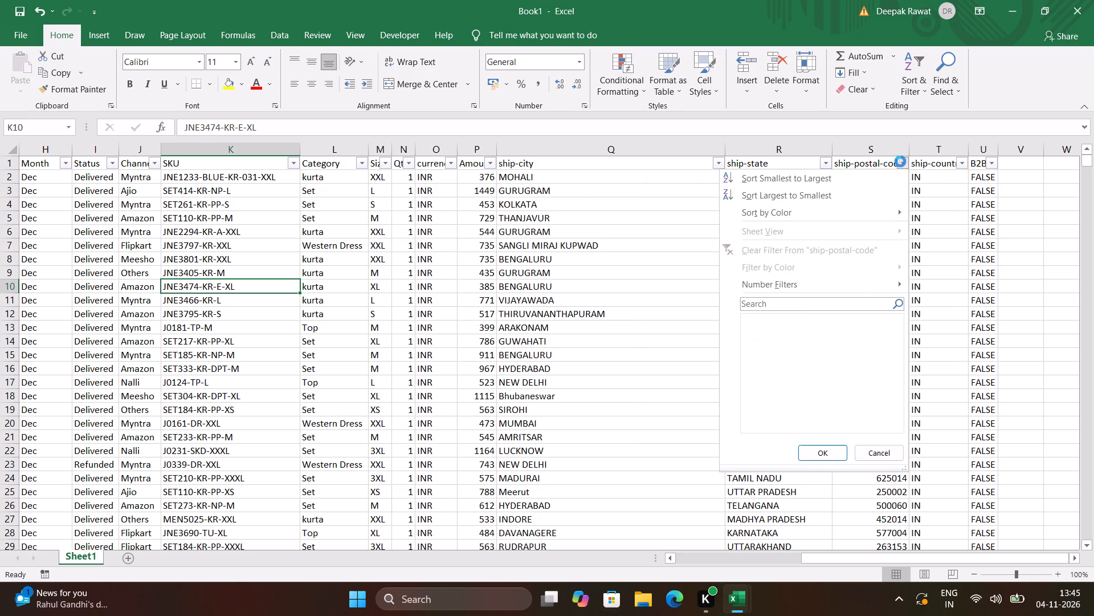
pyautogui.moveTo(897, 326); pyautogui.dragTo(897, 409)
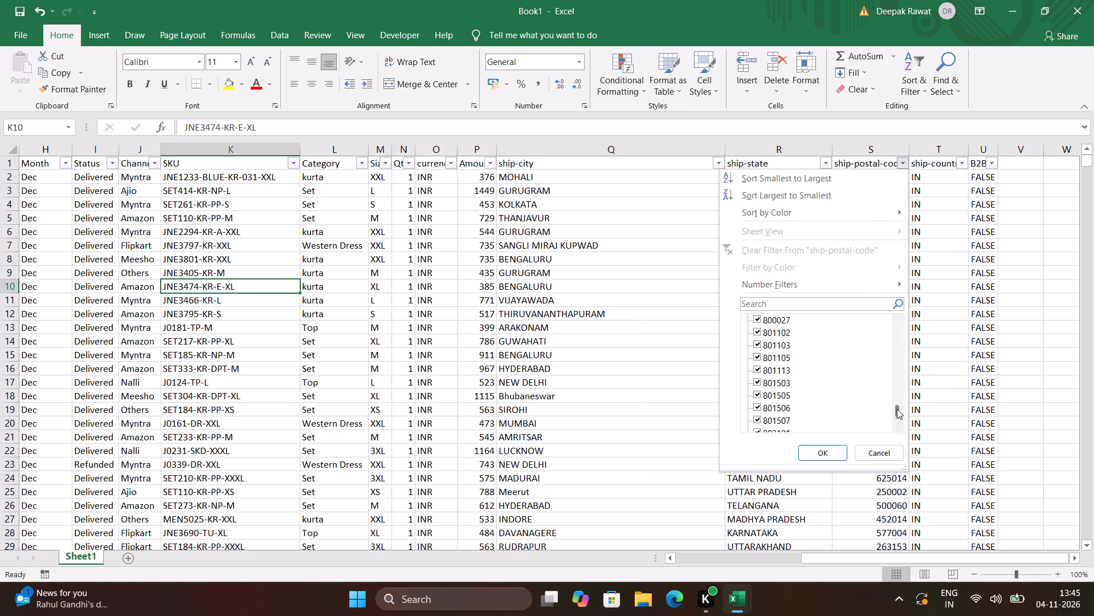
pyautogui.moveTo(897, 409); pyautogui.dragTo(874, 291)
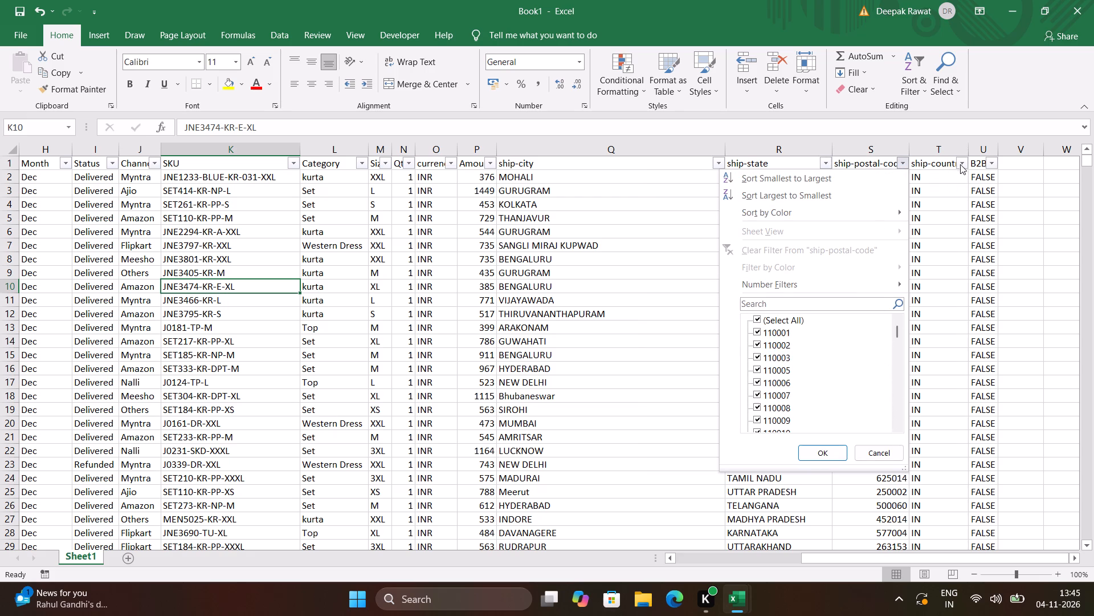
pyautogui.click(961, 161)
pyautogui.click(961, 161)
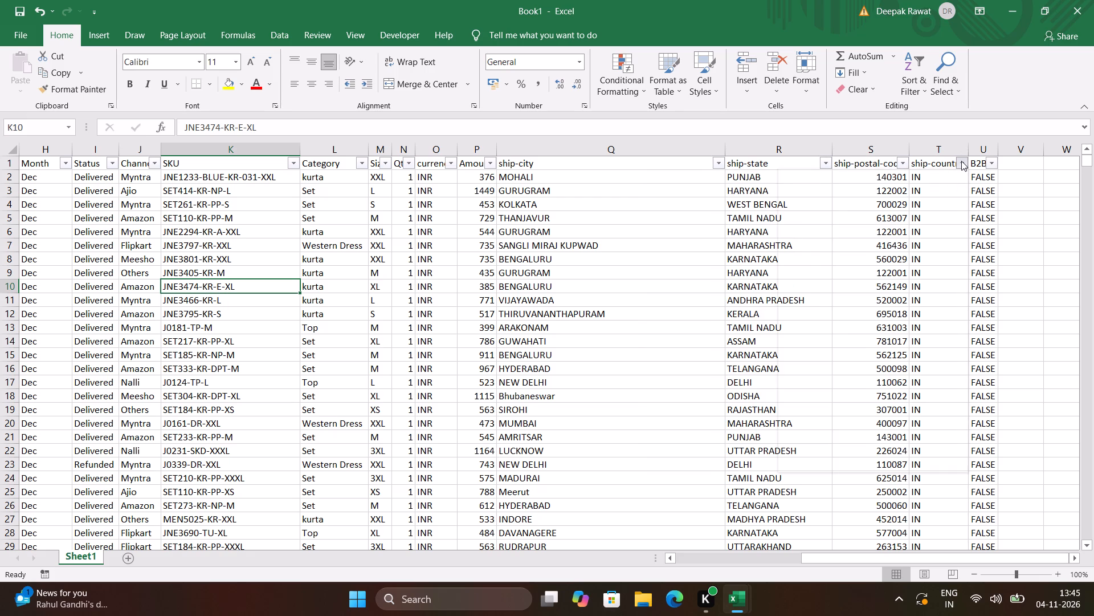
pyautogui.click(989, 162)
pyautogui.click(989, 162)
pyautogui.click(1050, 224)
# Look through the order rows on Sheet1 across the different months for visible irregularities.
pyautogui.scroll(2, 1050, 224)
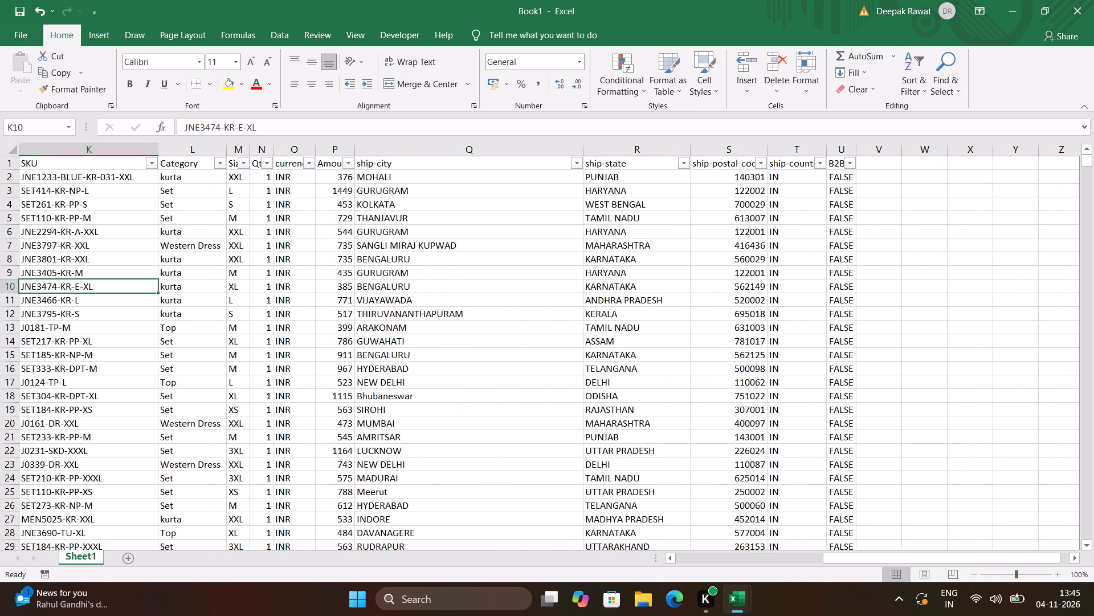
pyautogui.hscroll(14, 1050, 224)
pyautogui.scroll(-7, 1050, 224)
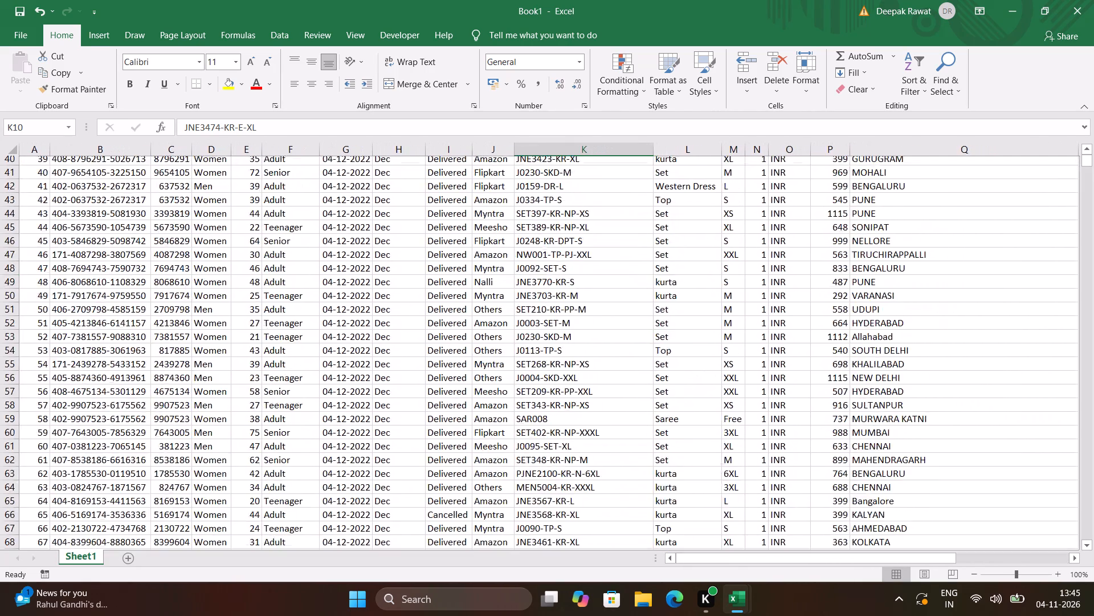
pyautogui.scroll(-19, 1050, 224)
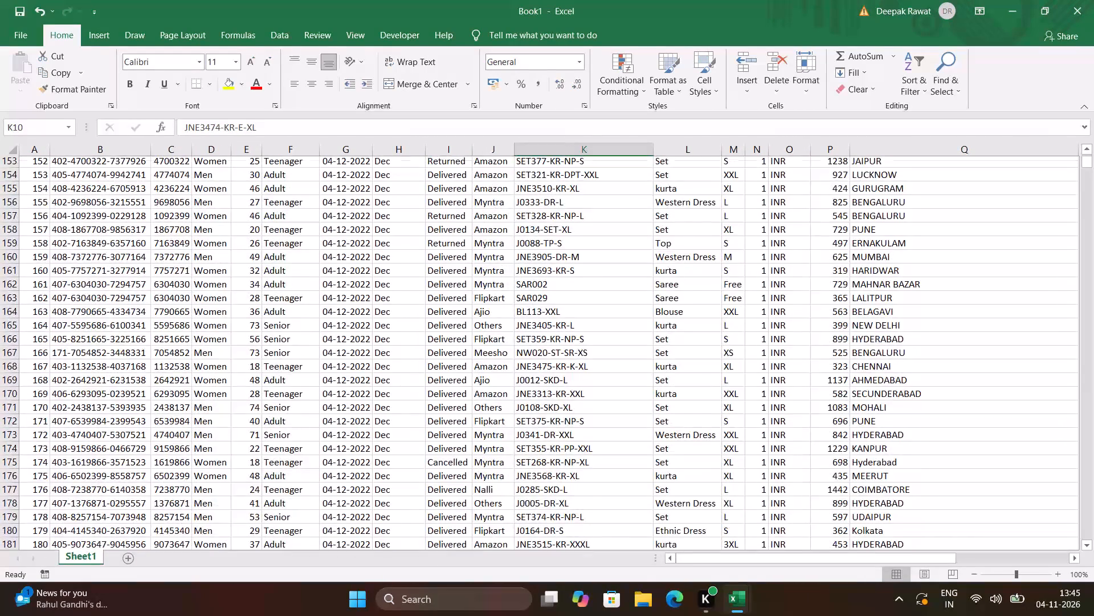
pyautogui.scroll(-17, 1050, 224)
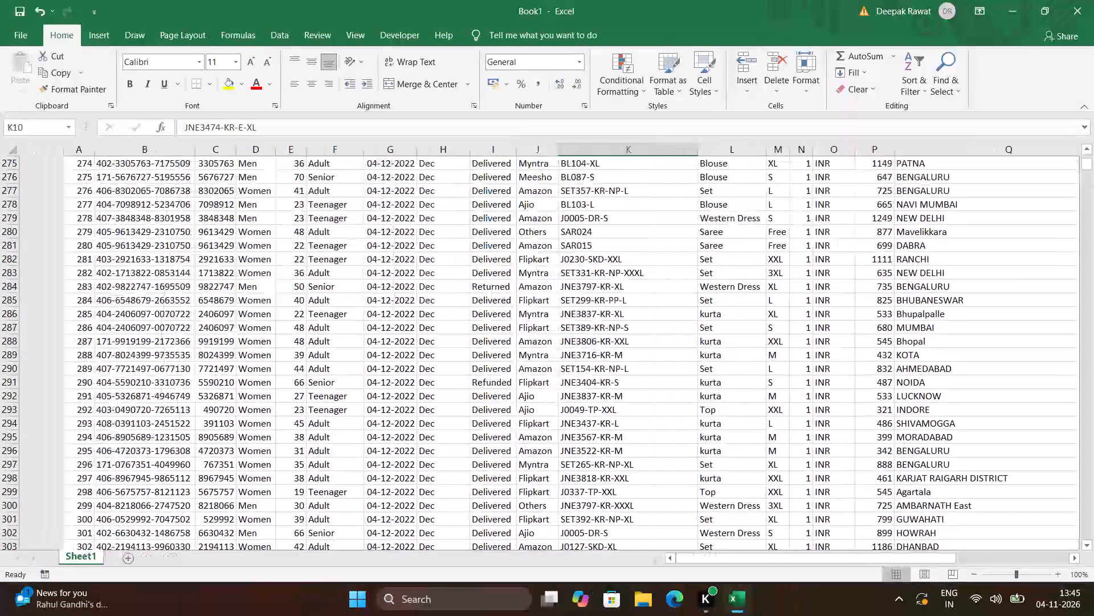
pyautogui.scroll(-19, 1050, 224)
pyautogui.scroll(-7, 1050, 224)
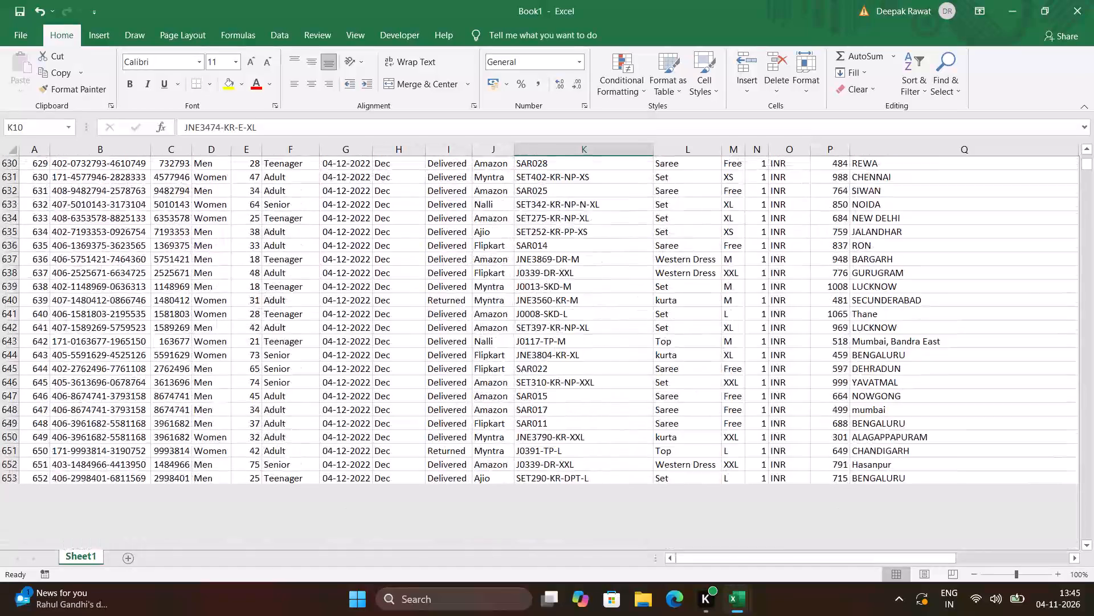
pyautogui.scroll(-15, 1050, 224)
pyautogui.scroll(-14, 1050, 224)
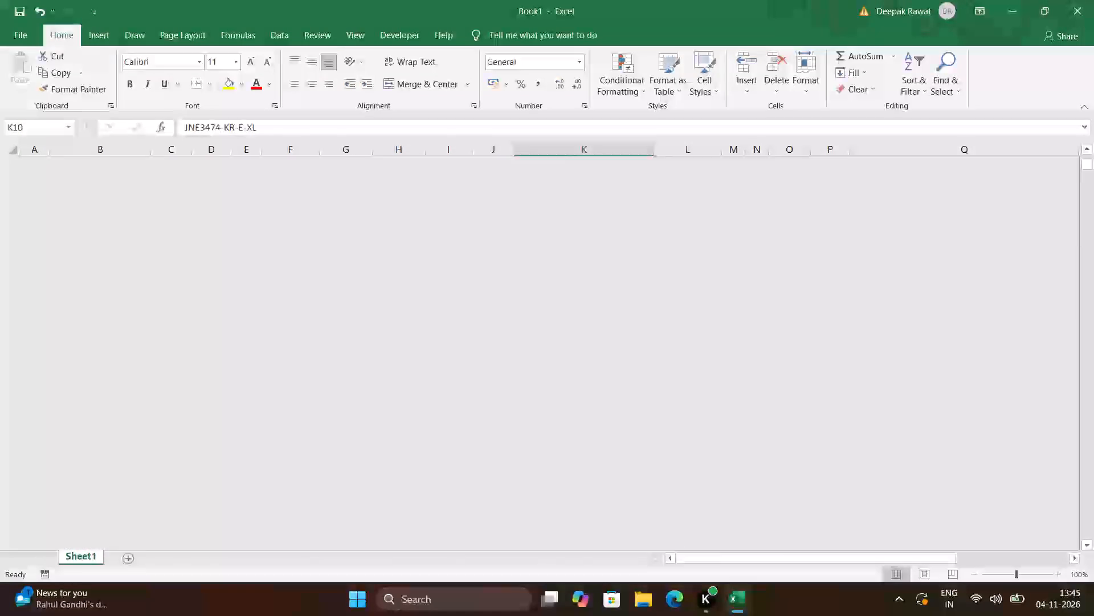
pyautogui.scroll(-20, 1050, 224)
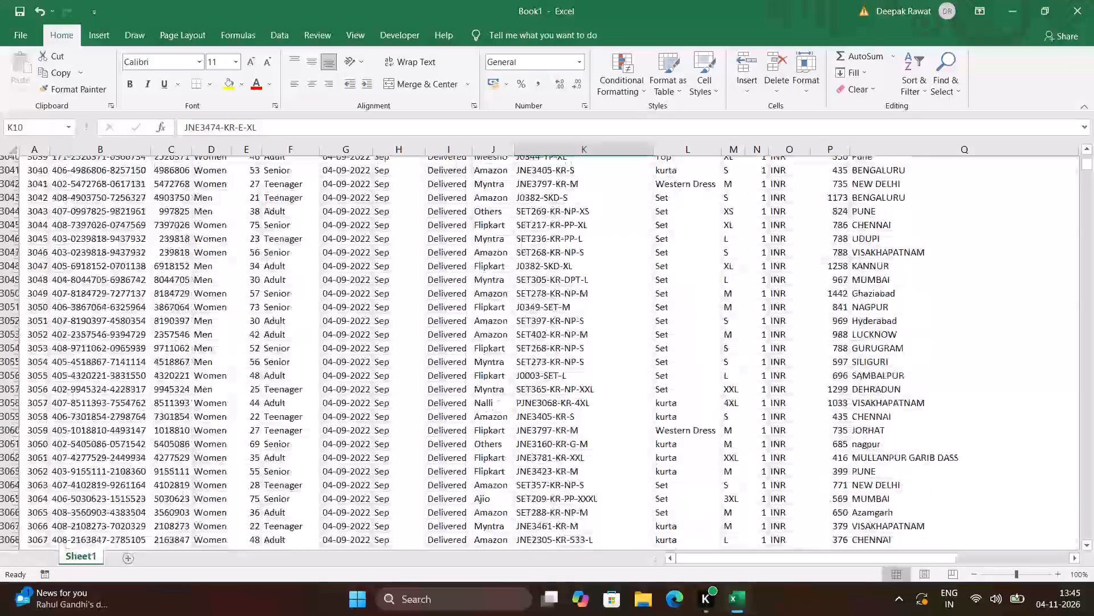
pyautogui.scroll(-18, 1050, 224)
pyautogui.scroll(-7, 1050, 224)
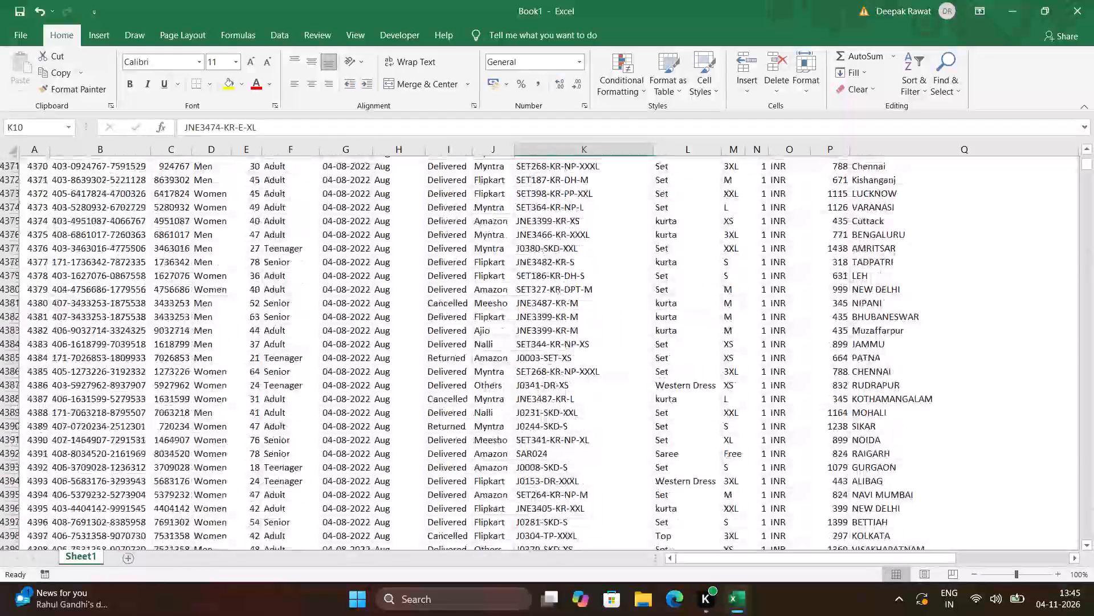
pyautogui.scroll(-14, 1050, 224)
pyautogui.scroll(-13, 1050, 224)
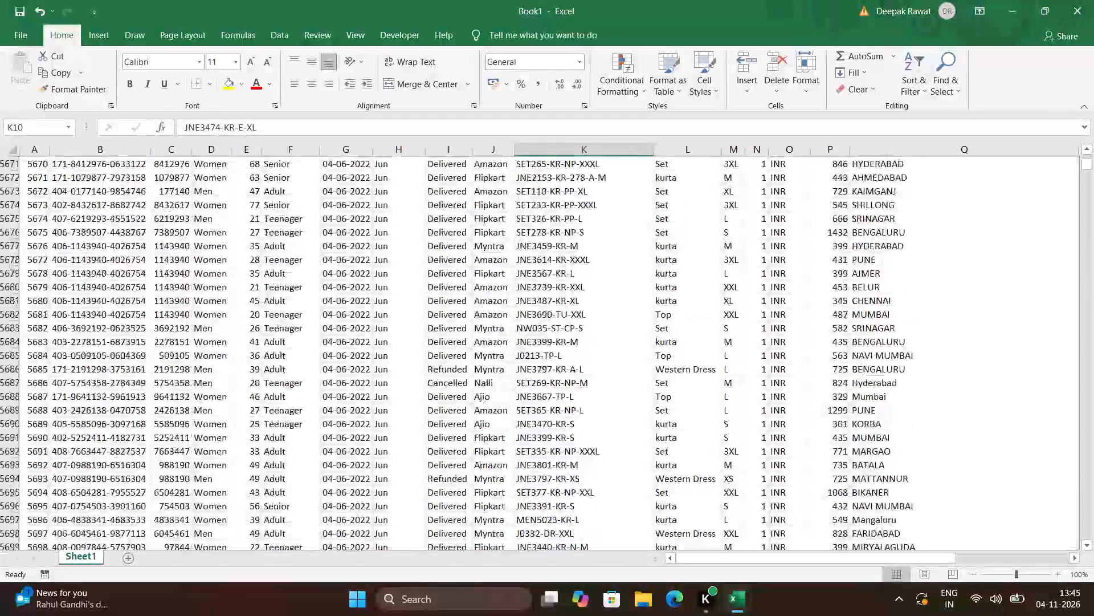
pyautogui.scroll(-20, 1050, 224)
pyautogui.scroll(-6, 1050, 224)
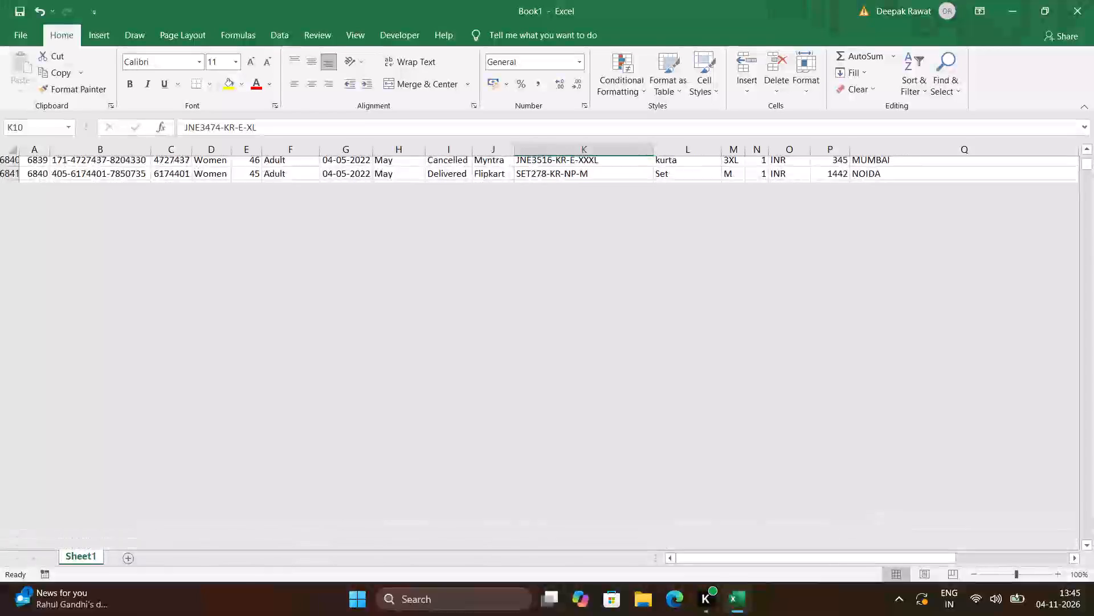
pyautogui.scroll(-19, 1050, 224)
pyautogui.scroll(1, 1050, 224)
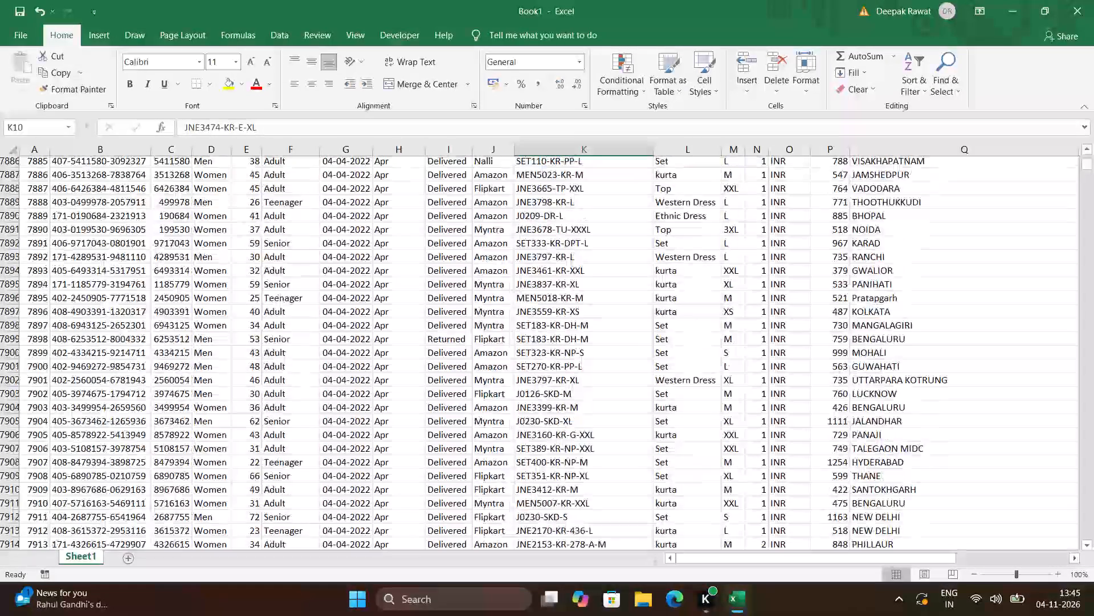
pyautogui.scroll(1, 1050, 224)
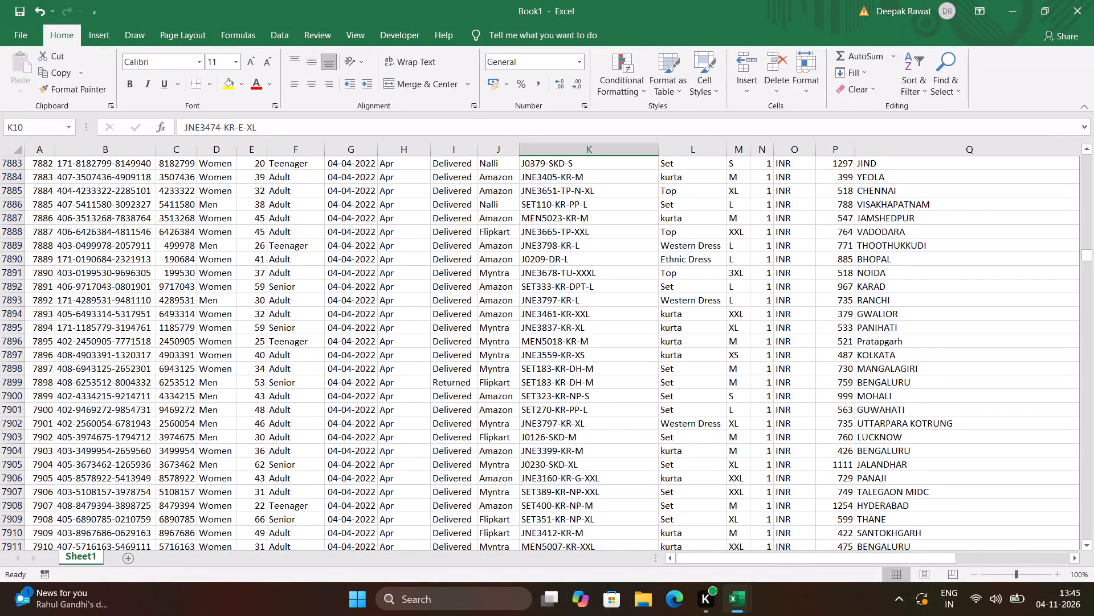
# Check the extent of the order data, from the header row to the last record in the index column.
pyautogui.hotkey('ctrl', 'Down')
pyautogui.hotkey('ctrl', 'Down')
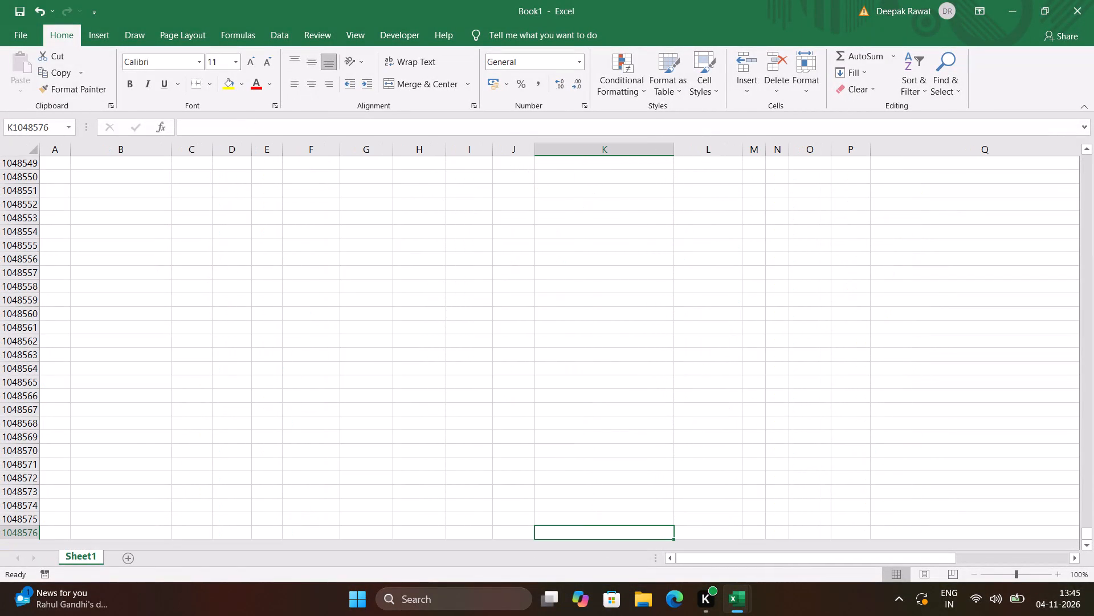
pyautogui.hotkey('ctrl', 'Down')
pyautogui.hotkey('ctrl', 'Left')
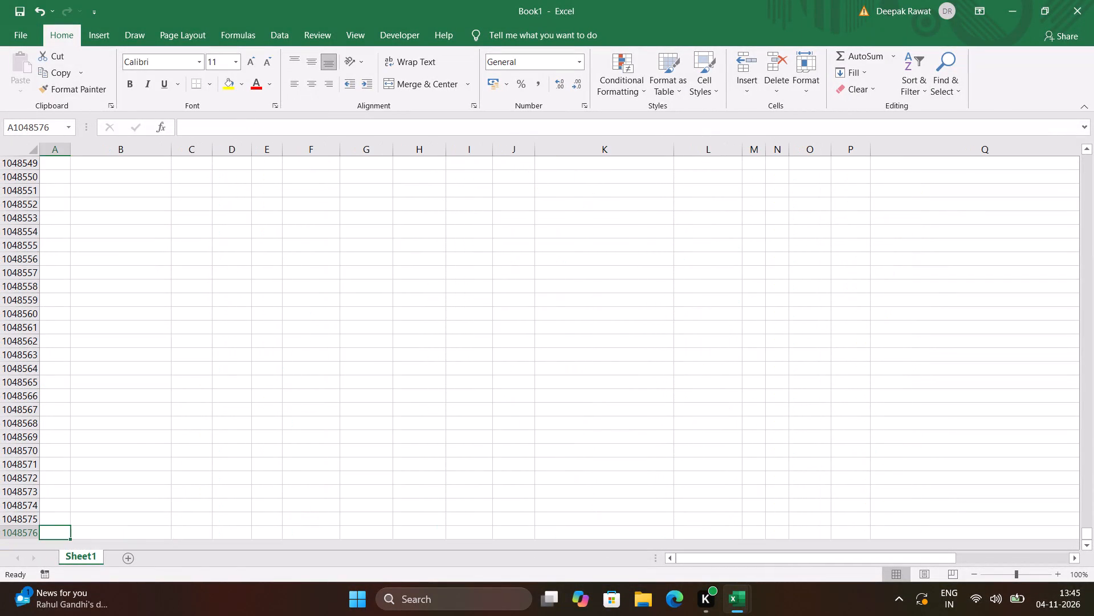
pyautogui.hotkey('ctrl', 'Left')
pyautogui.hotkey('ctrl', 'Up')
pyautogui.hotkey('ctrl', 'Up')
pyautogui.hotkey('ctrl', 'Up')
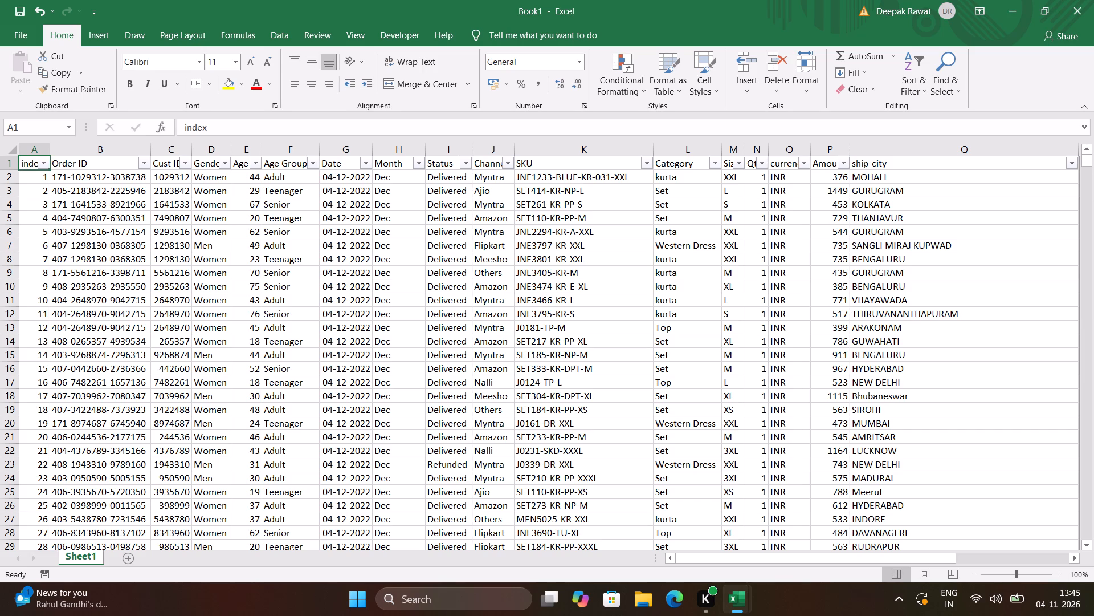
pyautogui.hotkey('ctrl', 'Down')
pyautogui.hotkey('ctrl', 'Down')
pyautogui.hotkey('ctrl', 'Down')
pyautogui.hotkey('ctrl', 'Up')
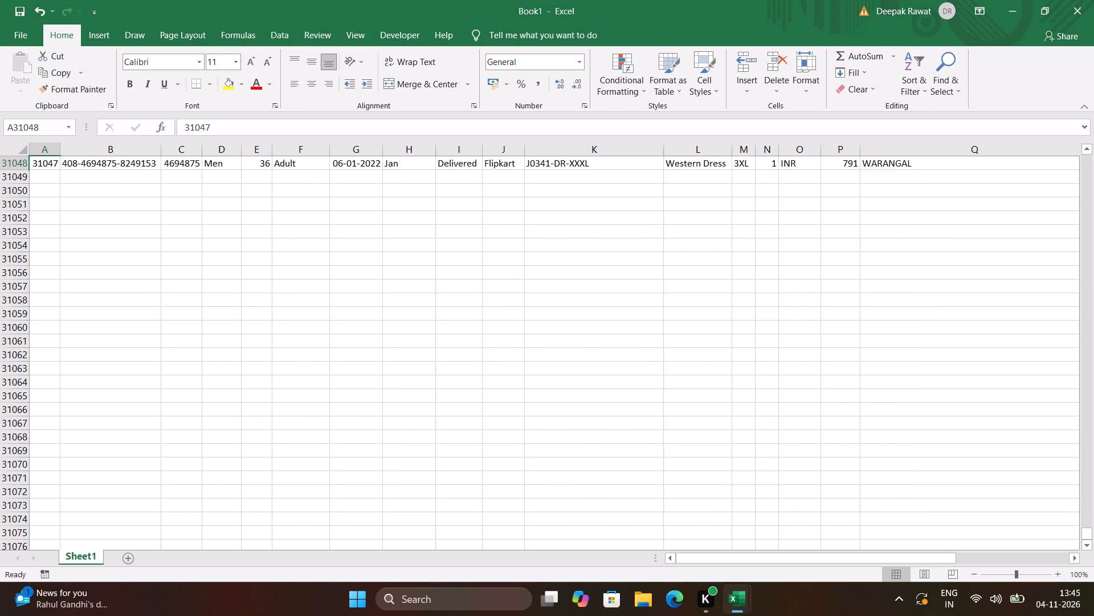
pyautogui.hotkey('ctrl', 'Up')
pyautogui.hotkey('ctrl', 'shift', 'Down')
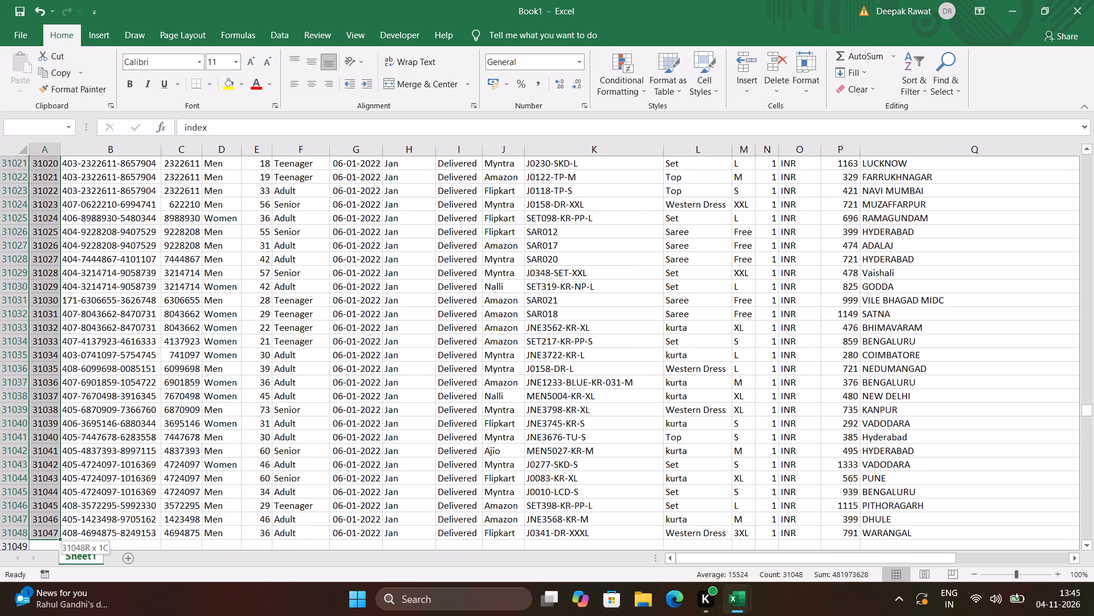
pyautogui.hotkey('ctrl', 'shift', 'Down')
pyautogui.hotkey('ctrl', 'shift', 'Down')
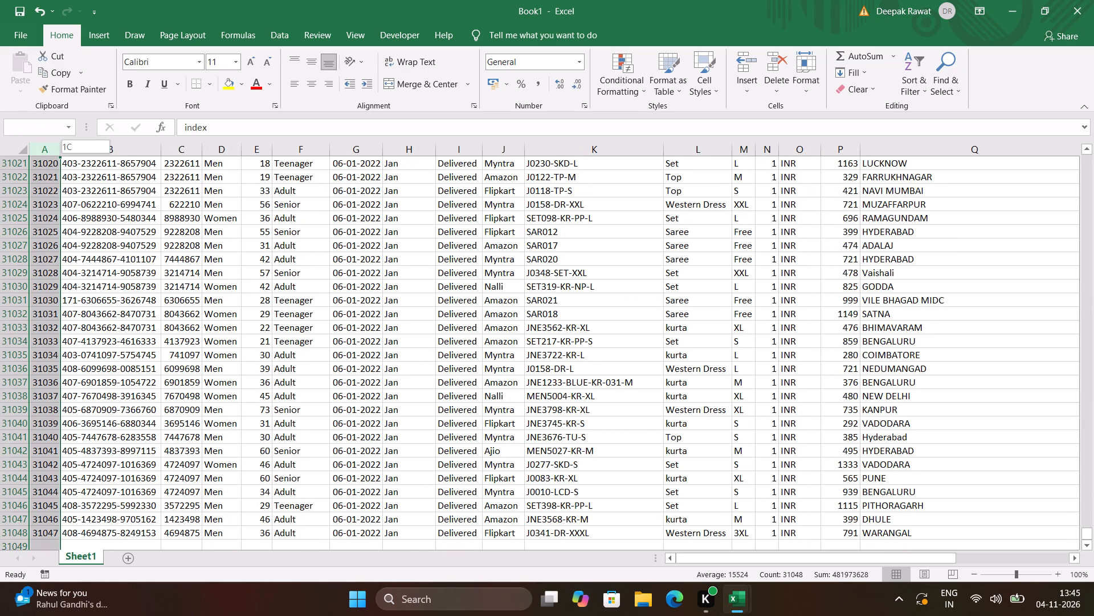
pyautogui.hotkey('ctrl', 'shift', 'Down')
pyautogui.press('Up')
pyautogui.press('Up')
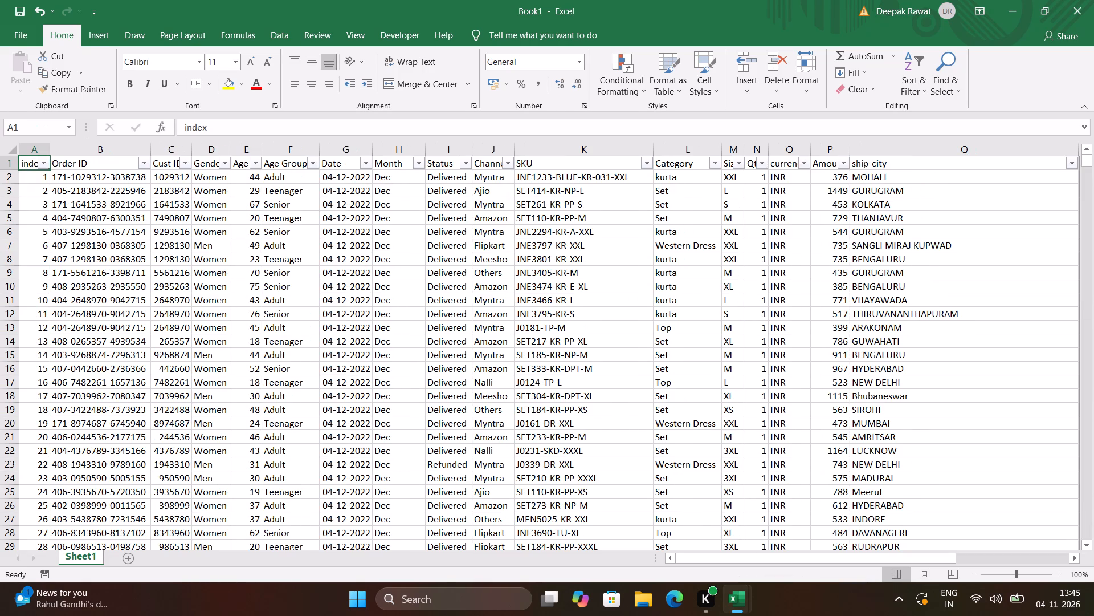
pyautogui.press('Down')
pyautogui.press('Up')
pyautogui.hotkey('ctrl', 'Down')
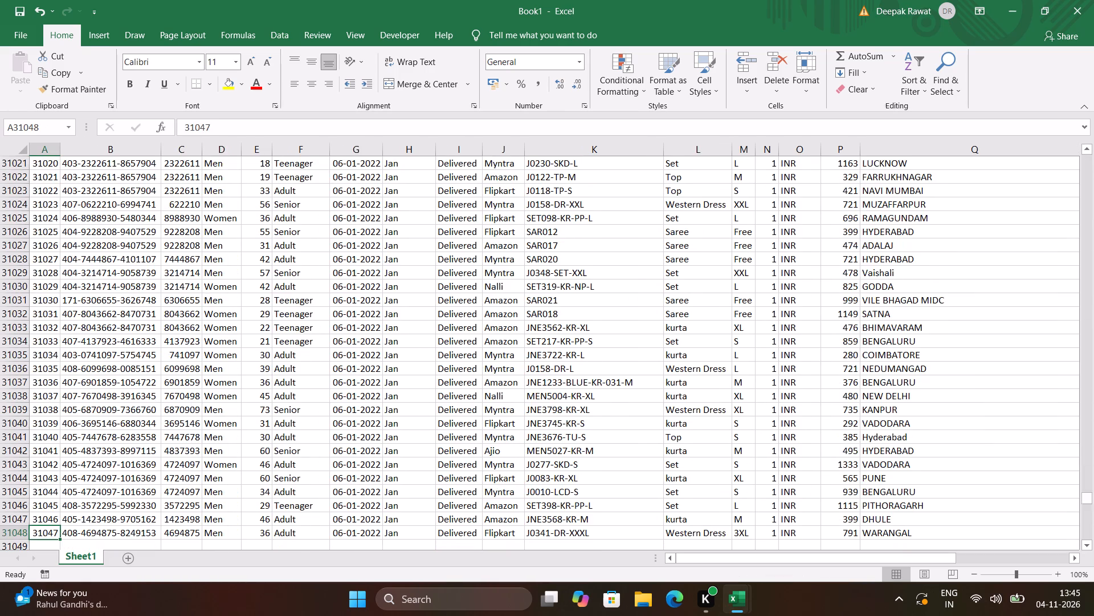
pyautogui.hotkey('ctrl', 'Down')
pyautogui.hotkey('ctrl', 'Up')
pyautogui.hotkey('ctrl', 'Up')
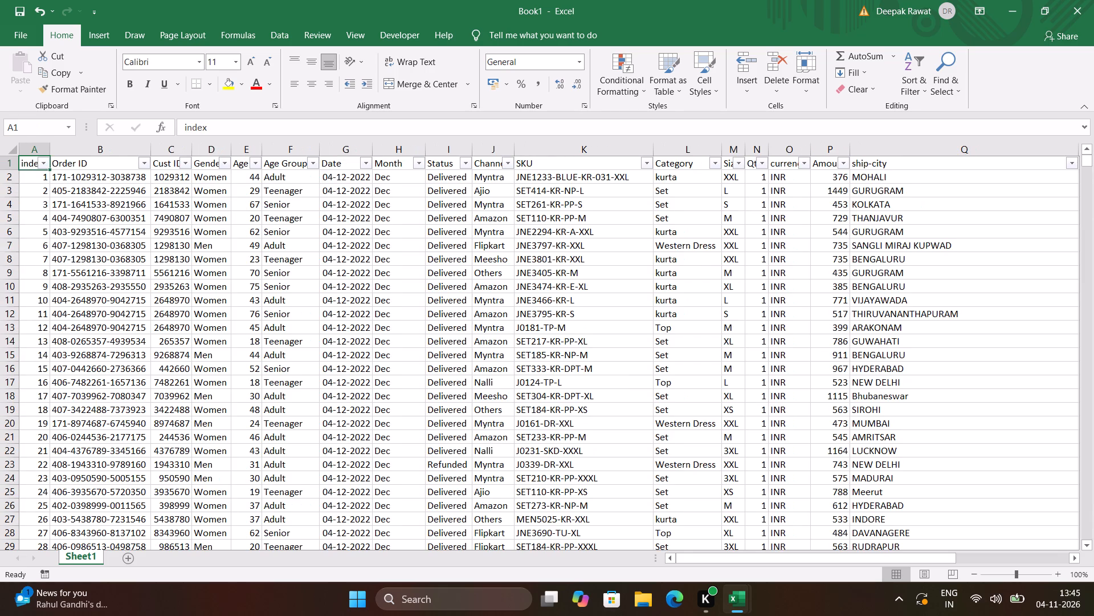
pyautogui.hotkey('ctrl', 'Down')
pyautogui.hotkey('ctrl', 'Up')
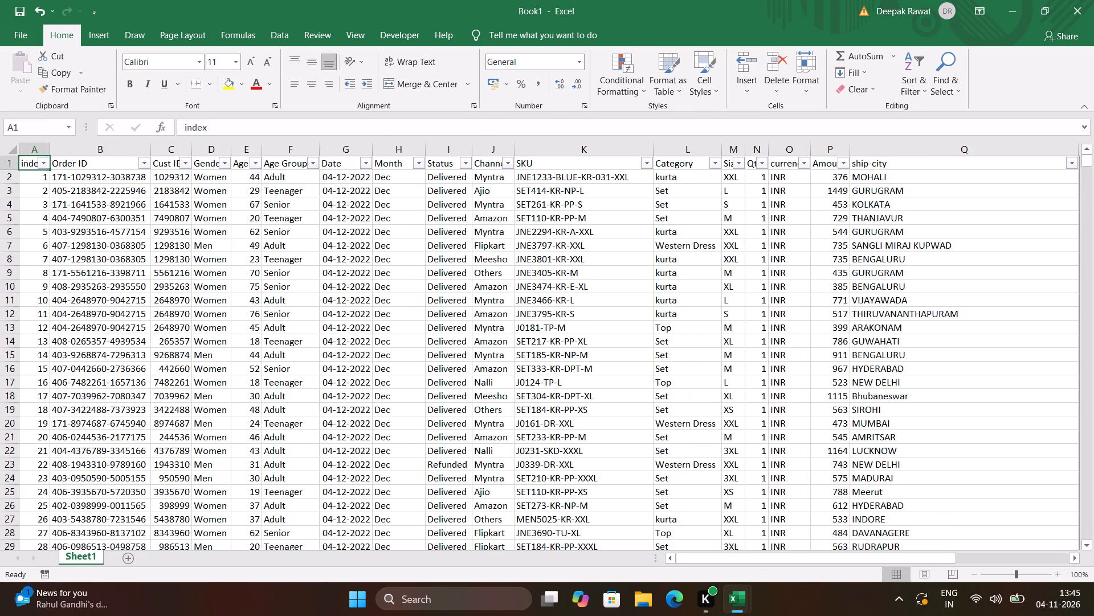
pyautogui.hscroll(2, 856, 333)
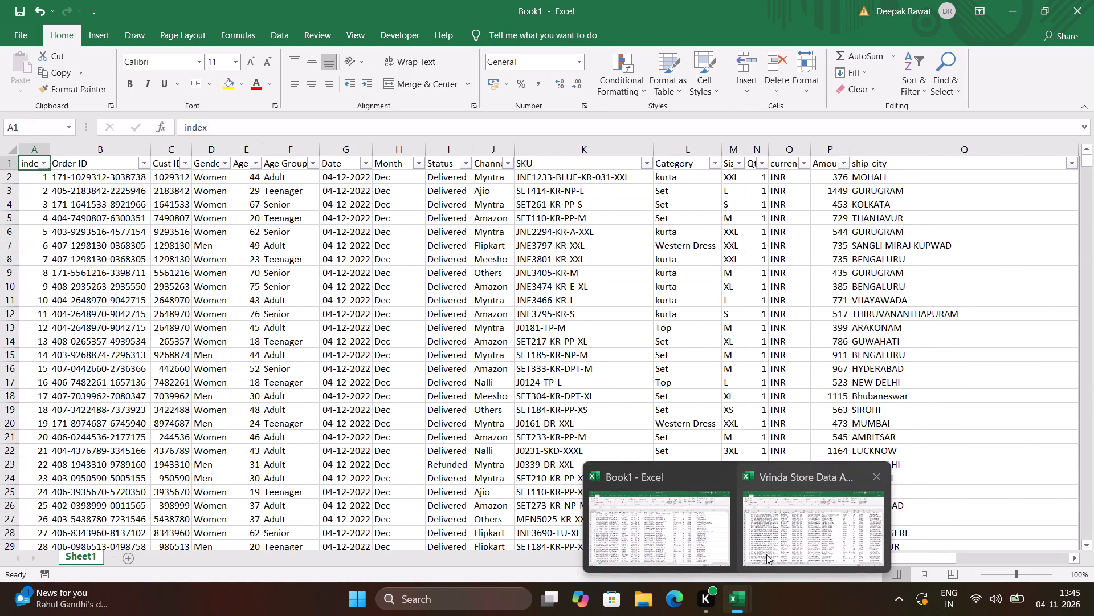
# Switch to the Vrinda Store Data Analysis workbook and examine the Orders Vs Sales pivot table and chart on Sheet2.
pyautogui.click(767, 547)
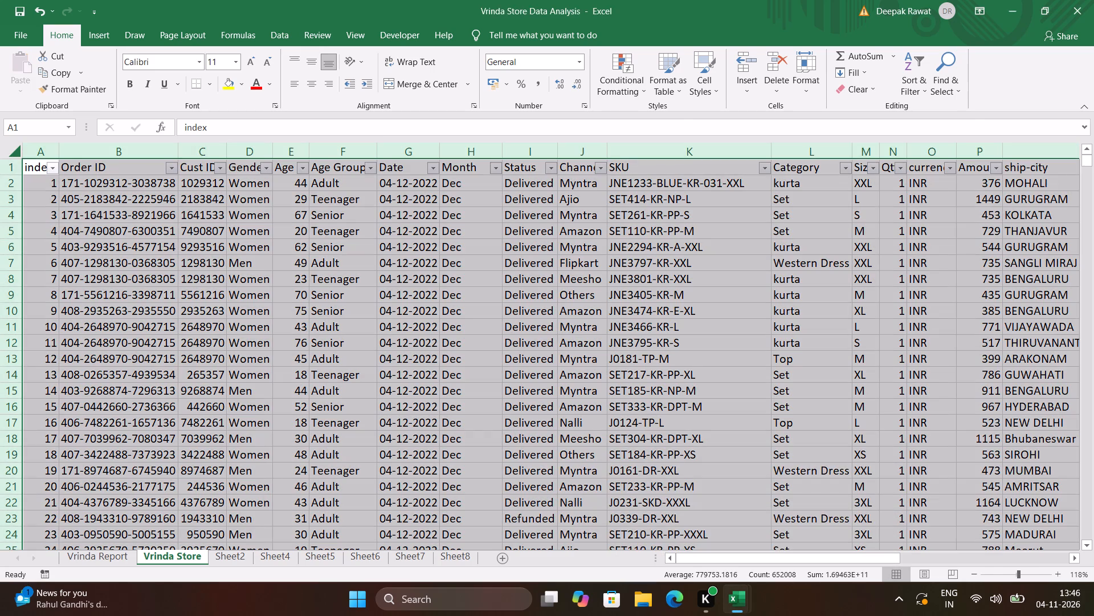
pyautogui.click(235, 553)
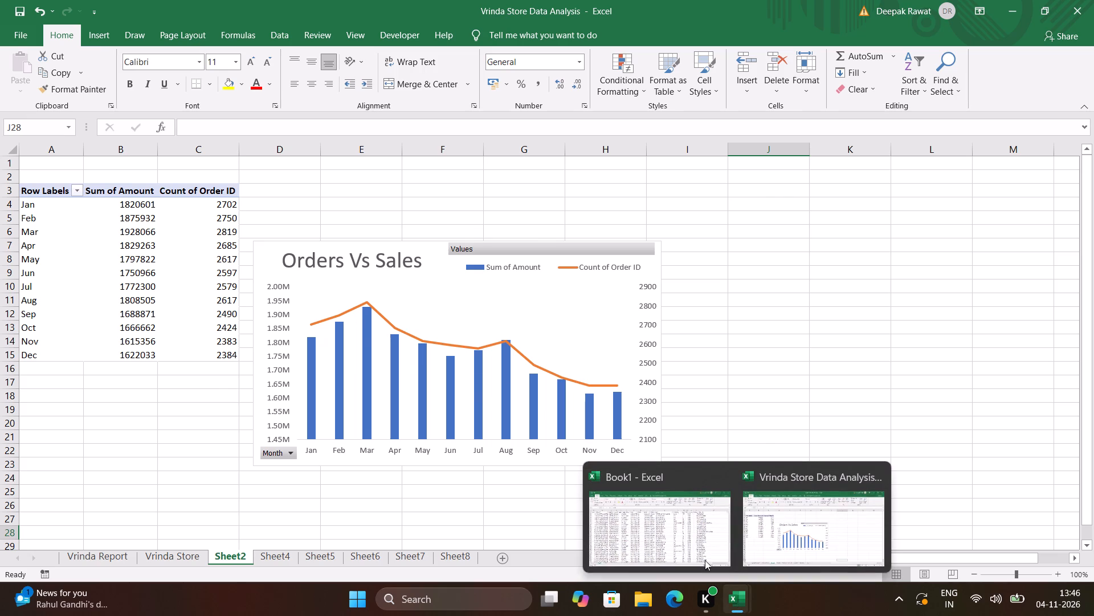
# Back in Book1, insert a PivotTable from Sheet1 range A1:U31048 on a new worksheet.
pyautogui.click(691, 536)
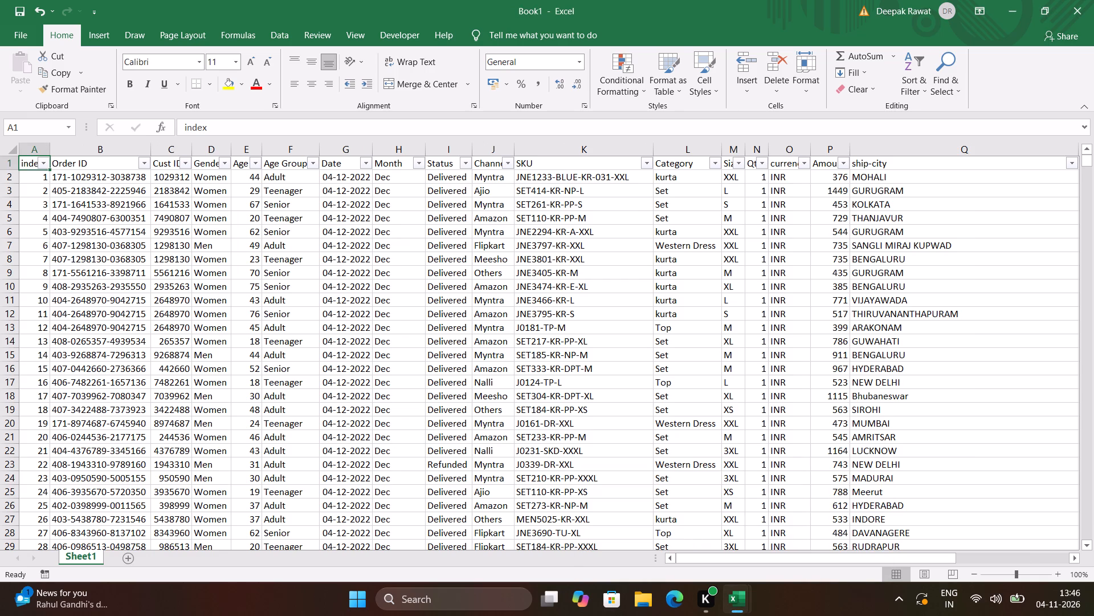
pyautogui.click(96, 35)
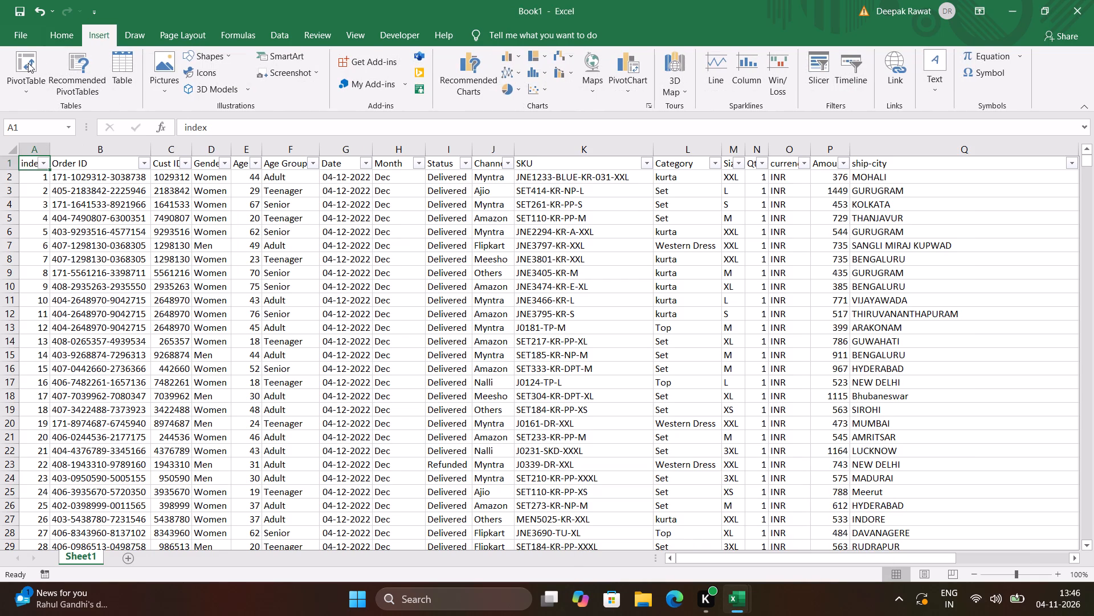
pyautogui.click(28, 63)
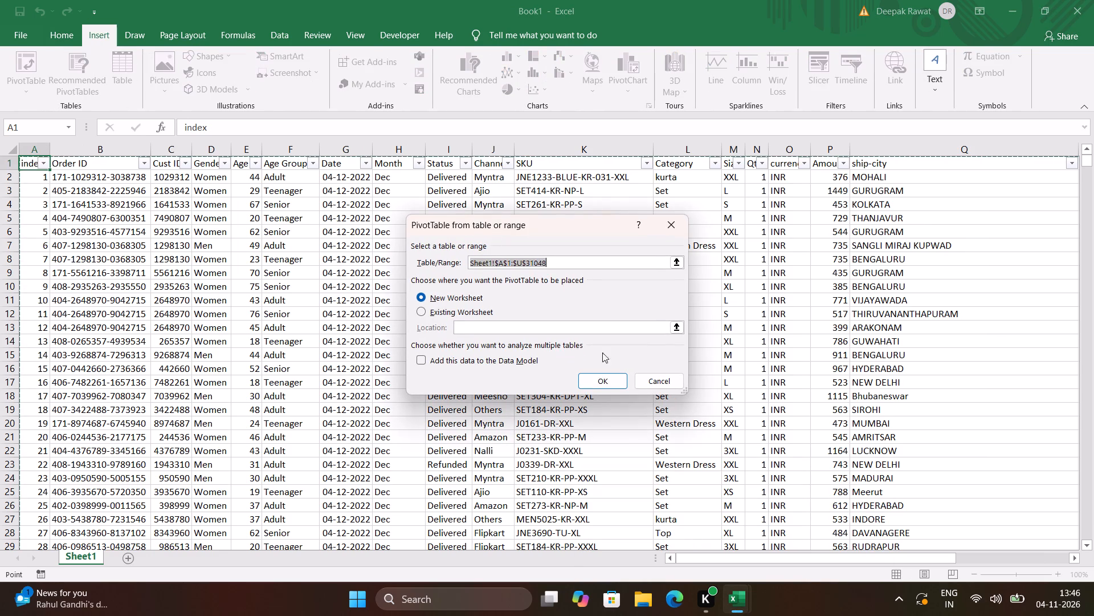
pyautogui.click(600, 384)
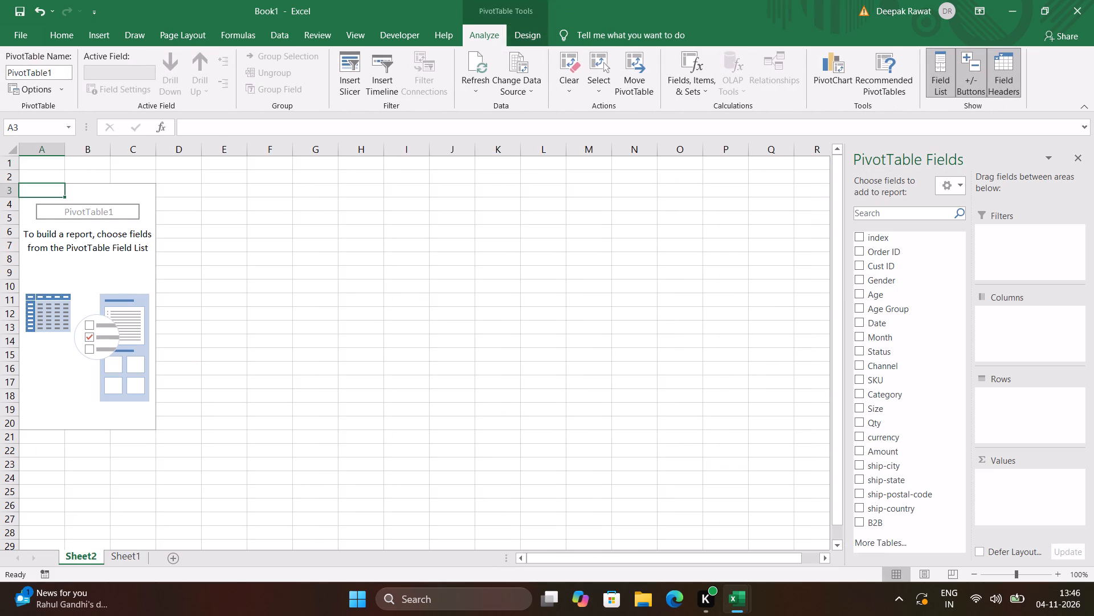
pyautogui.scroll(-1, 824, 331)
pyautogui.scroll(3, 824, 331)
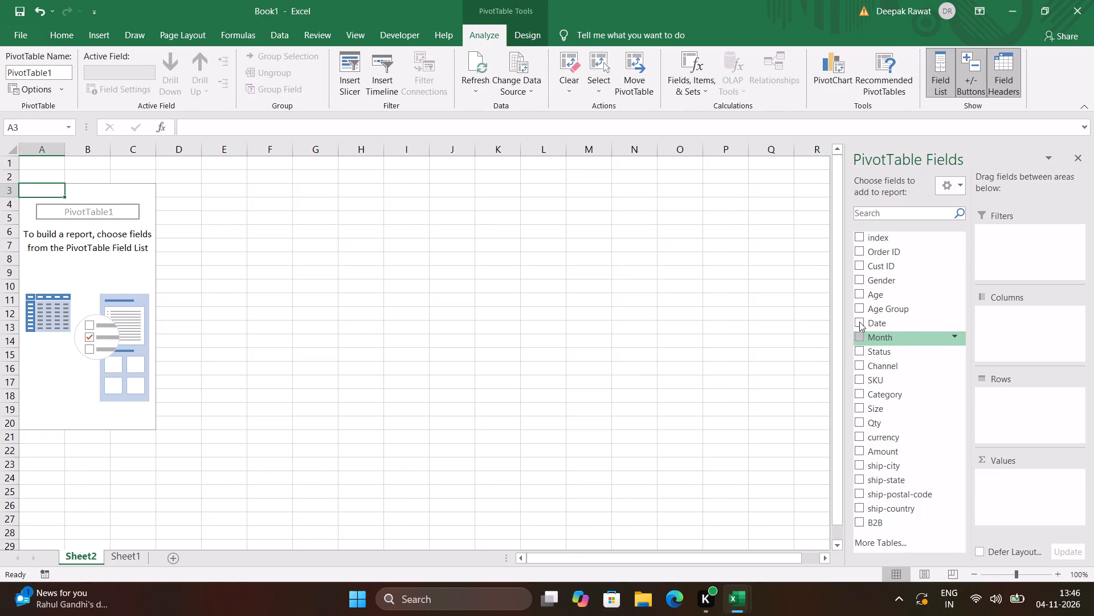
# Lay out the PivotTable with Month as rows and Sum of Amount and Count of Order ID as values, and close the field list.
pyautogui.scroll(-2, 860, 402)
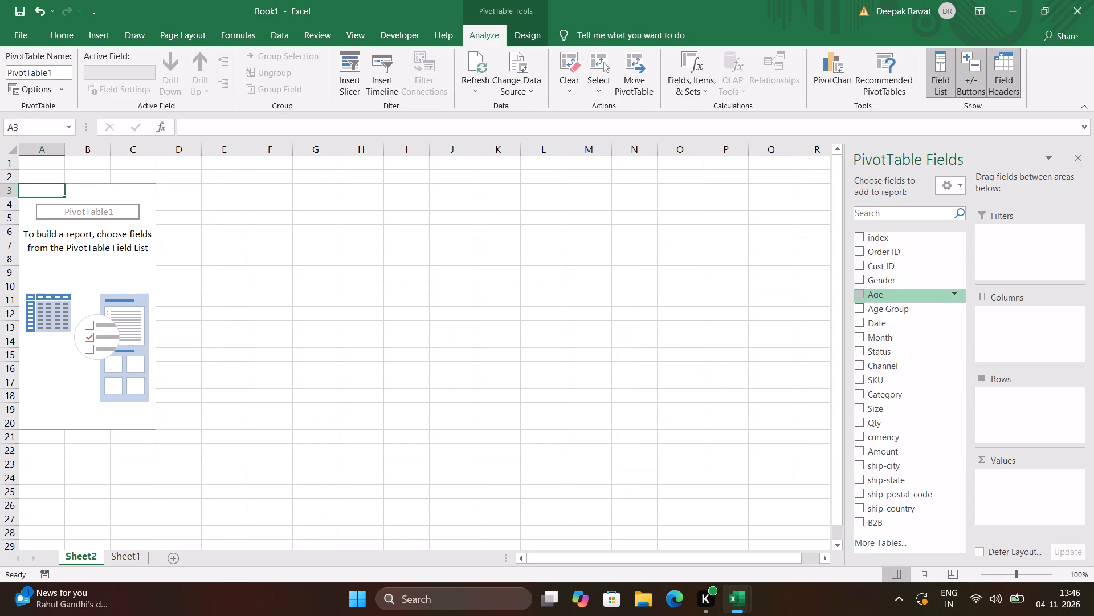
pyautogui.moveTo(881, 334); pyautogui.dragTo(936, 362)
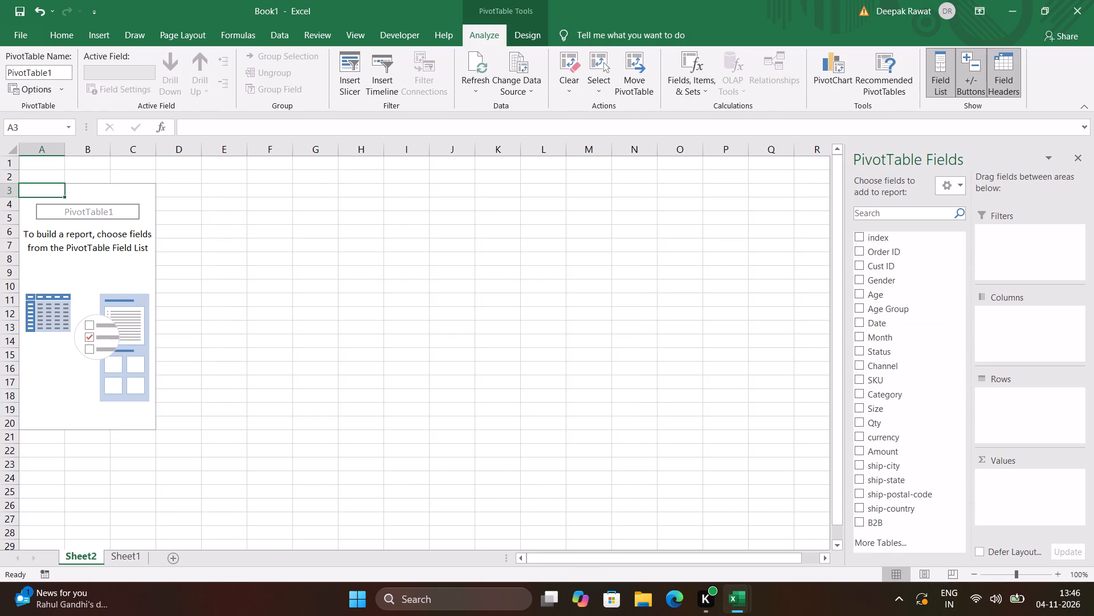
pyautogui.moveTo(936, 362); pyautogui.dragTo(1007, 390)
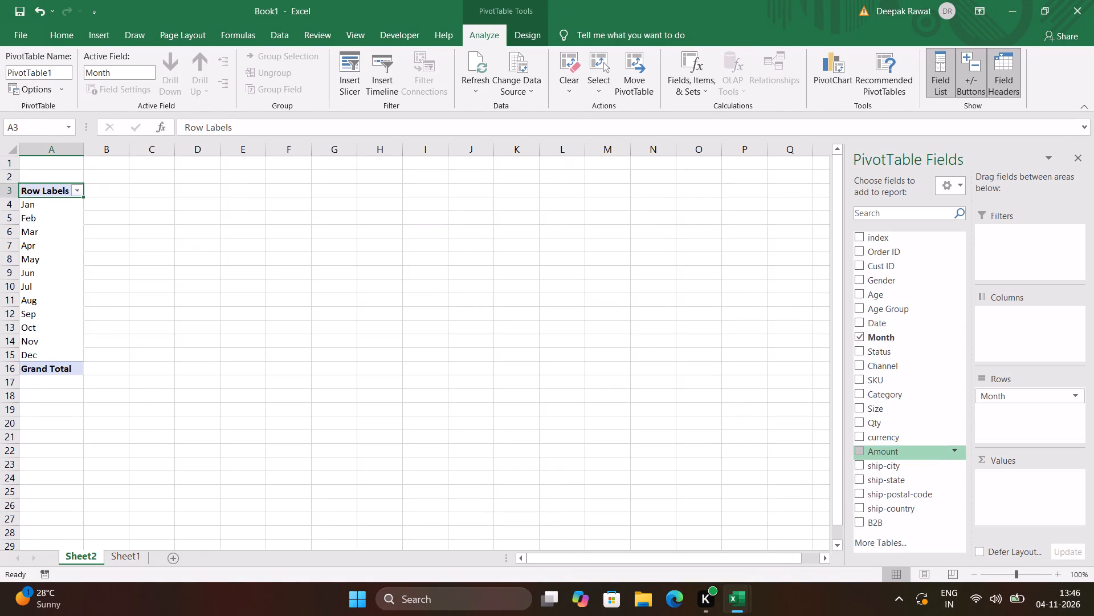
pyautogui.moveTo(876, 456); pyautogui.dragTo(1037, 466)
pyautogui.moveTo(896, 453); pyautogui.dragTo(997, 477)
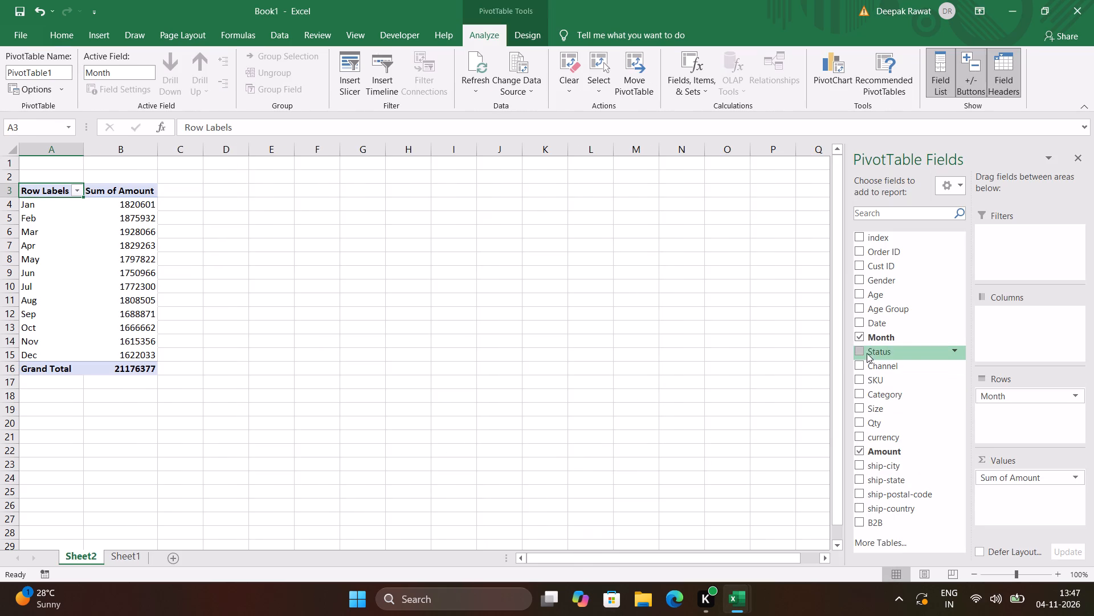
pyautogui.moveTo(877, 254); pyautogui.dragTo(989, 363)
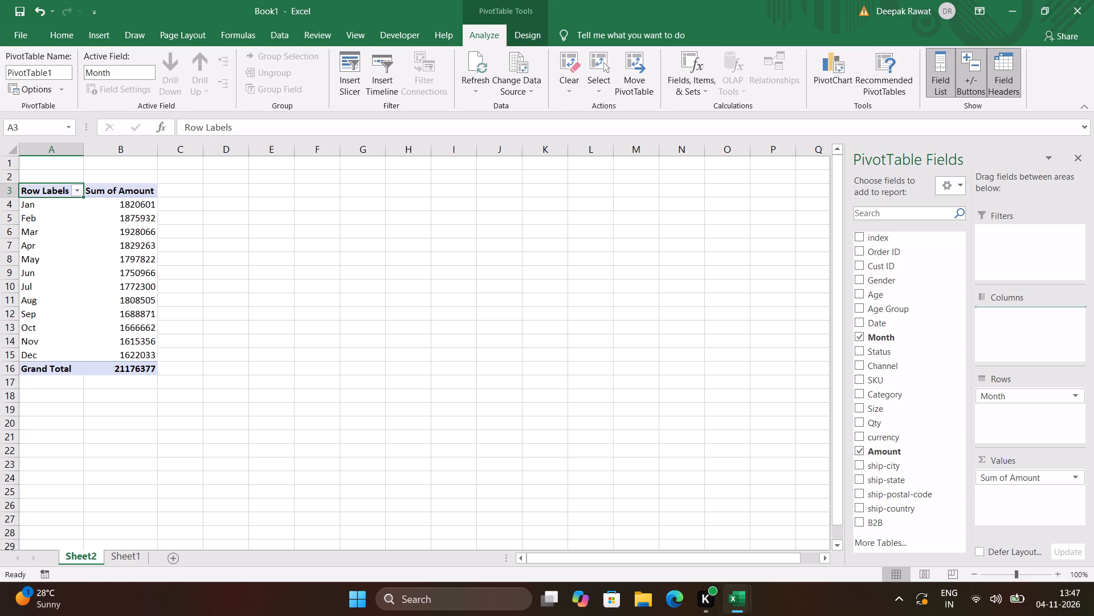
pyautogui.moveTo(989, 363); pyautogui.dragTo(1032, 492)
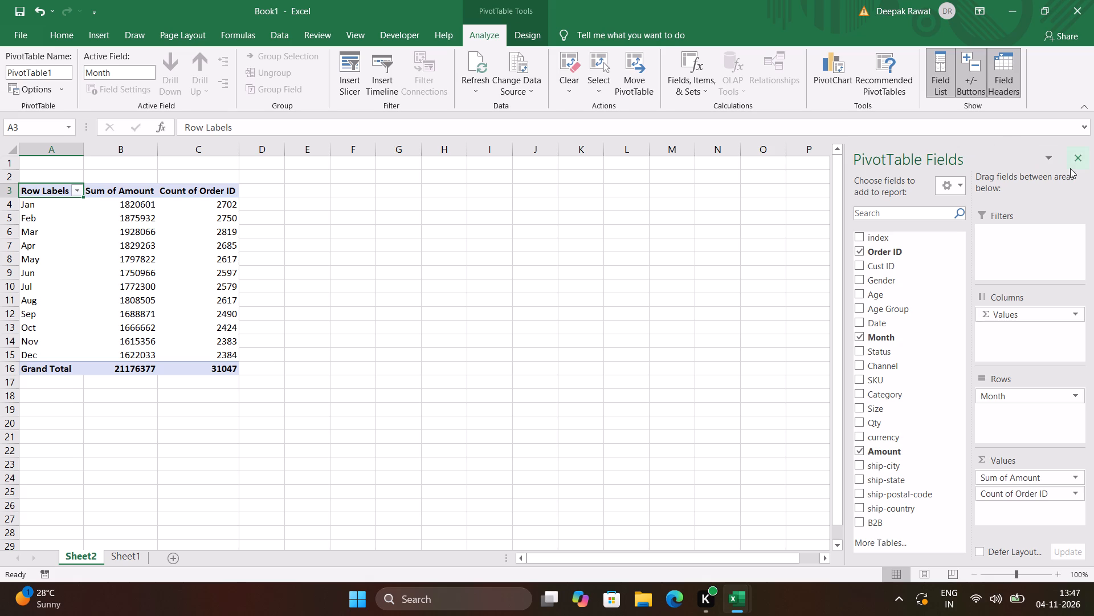
pyautogui.click(1072, 159)
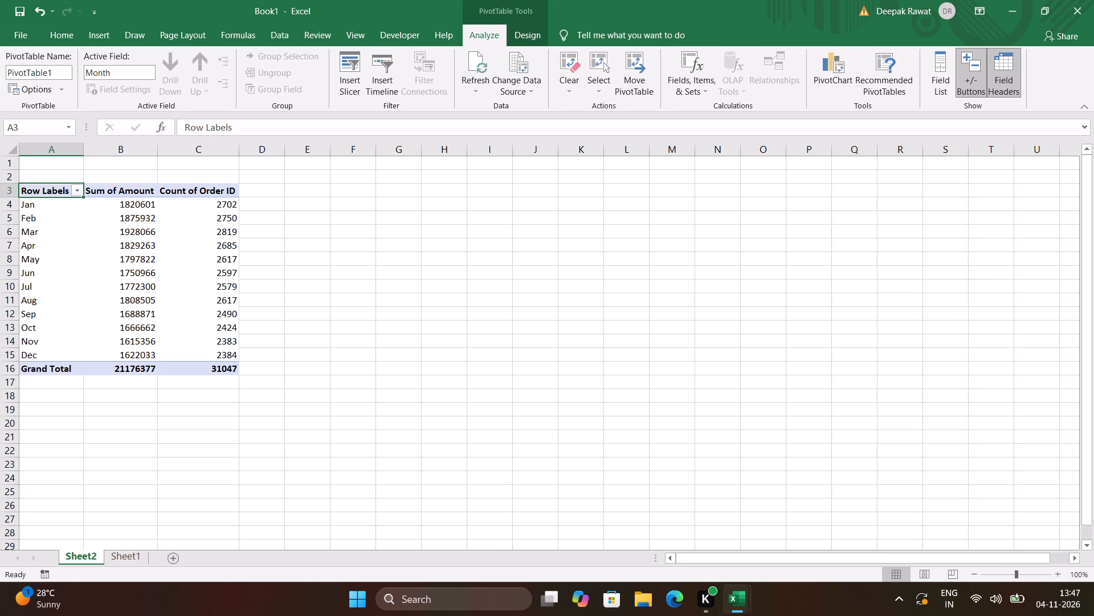
# Turn off the PivotTable's grand totals for rows and columns.
pyautogui.moveTo(51, 190); pyautogui.dragTo(81, 218)
pyautogui.moveTo(81, 218); pyautogui.dragTo(201, 368)
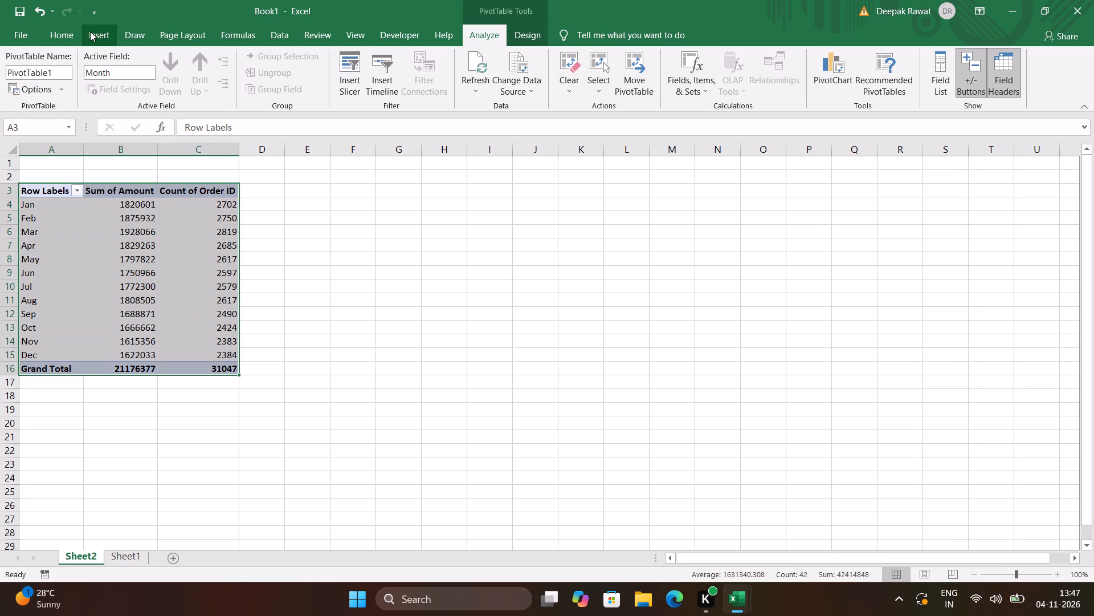
pyautogui.click(91, 33)
pyautogui.click(64, 32)
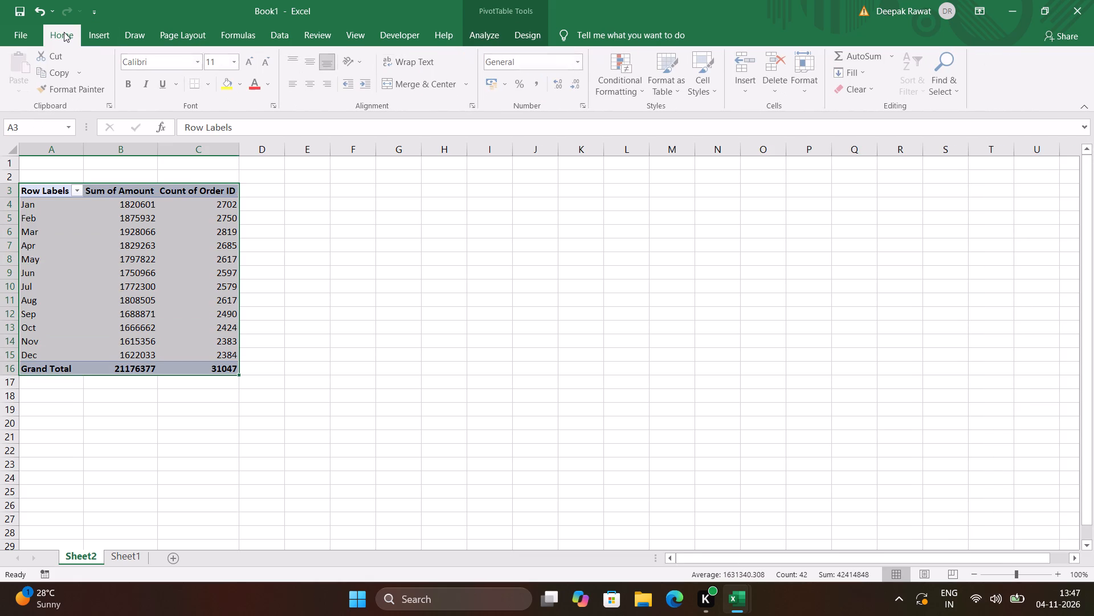
pyautogui.click(279, 35)
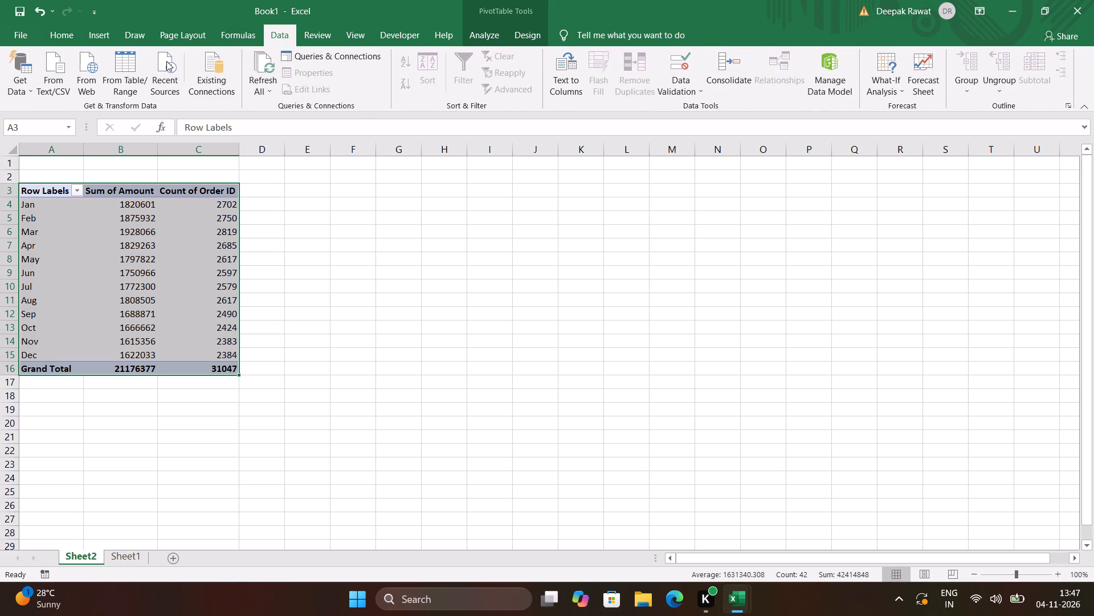
pyautogui.click(240, 28)
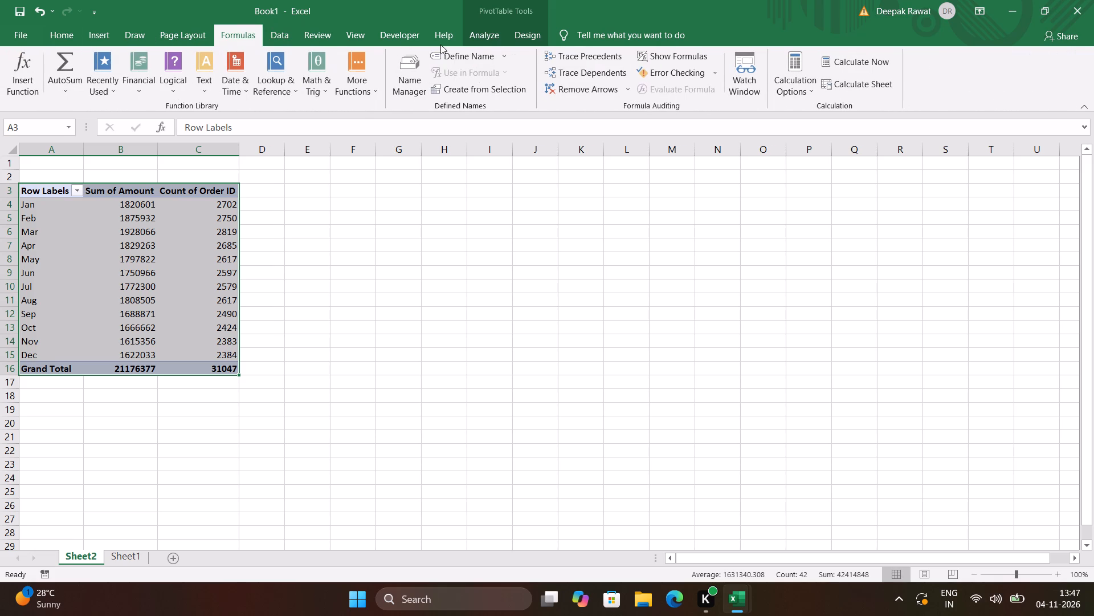
pyautogui.click(479, 38)
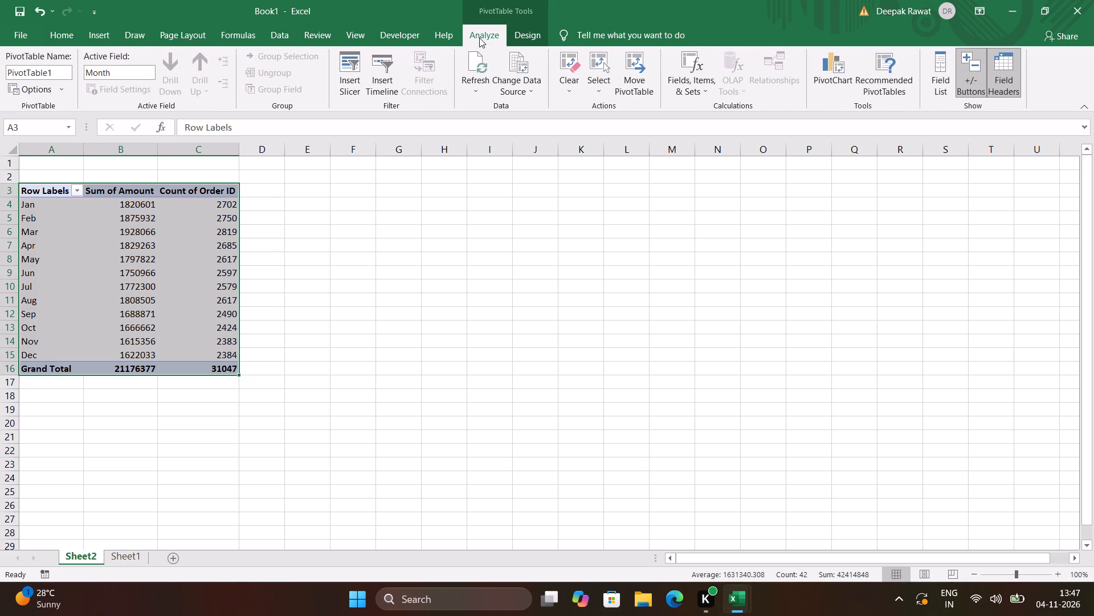
pyautogui.click(514, 33)
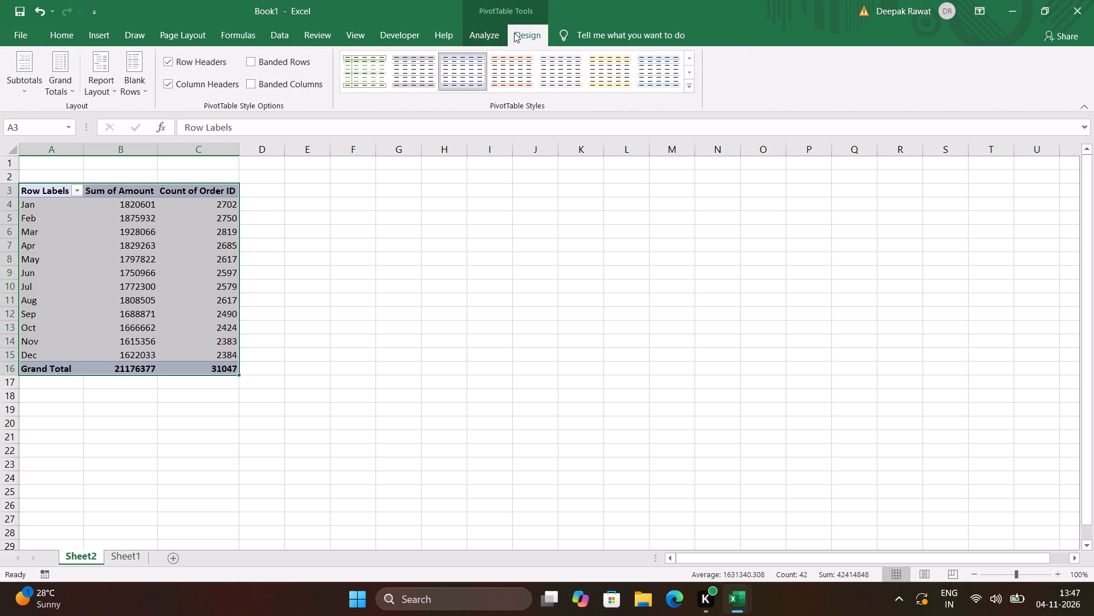
pyautogui.click(54, 80)
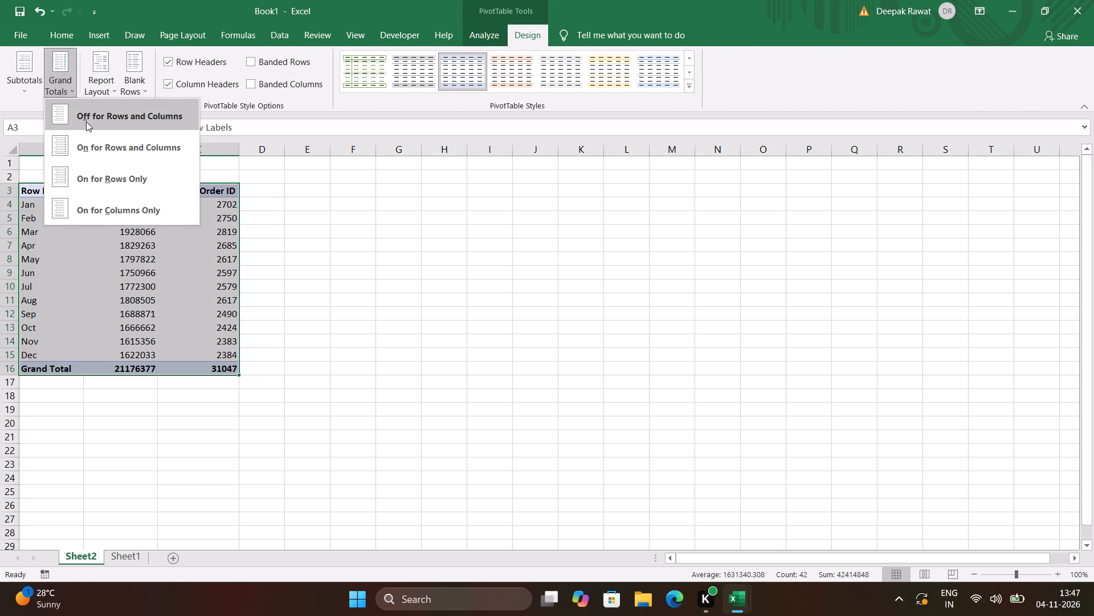
pyautogui.click(103, 123)
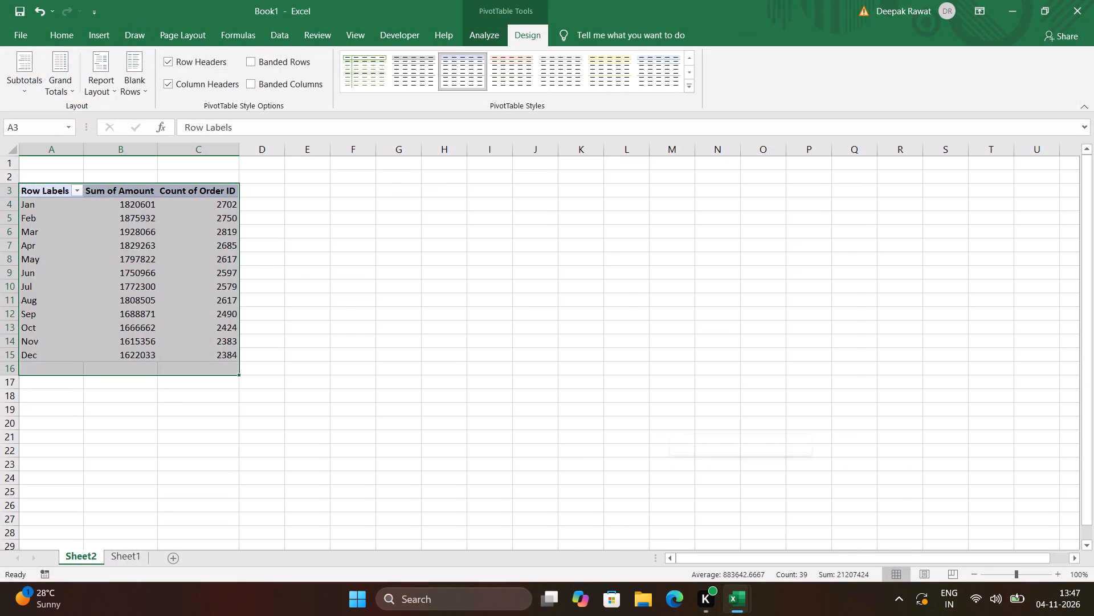
pyautogui.click(288, 307)
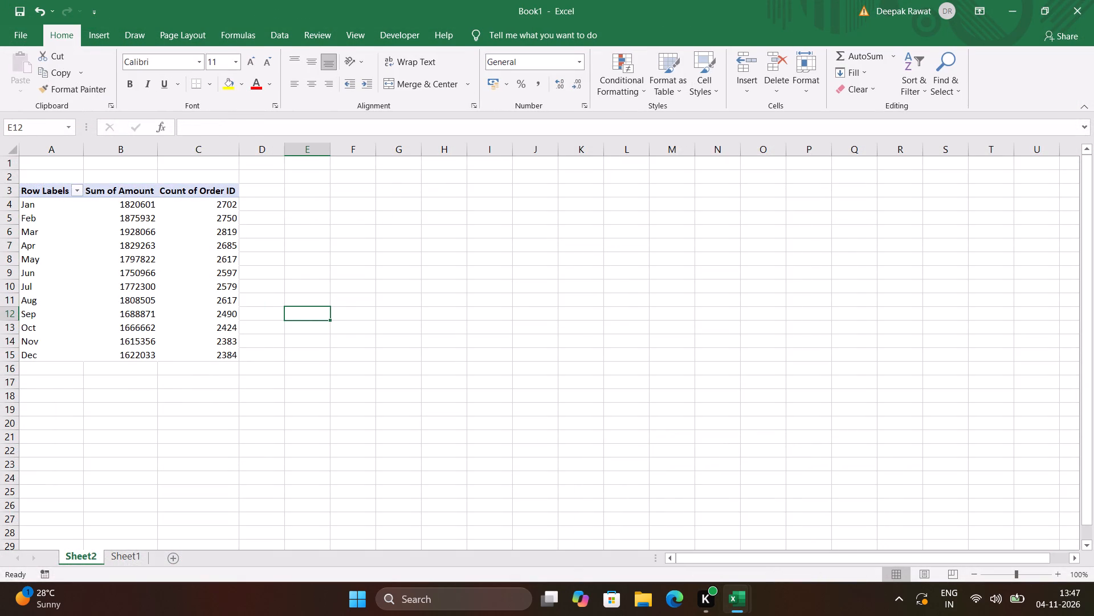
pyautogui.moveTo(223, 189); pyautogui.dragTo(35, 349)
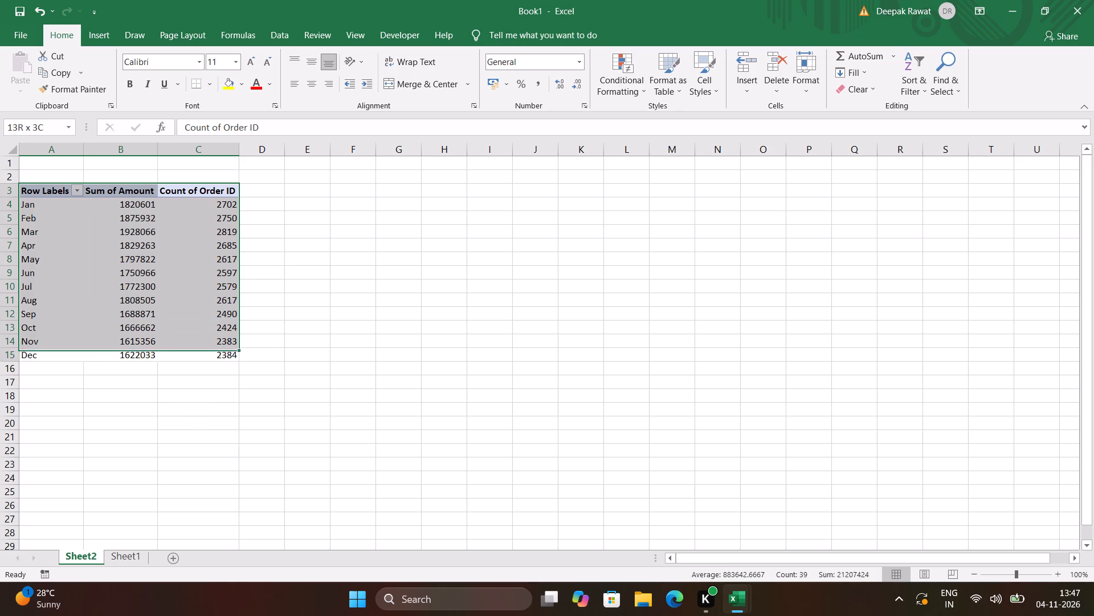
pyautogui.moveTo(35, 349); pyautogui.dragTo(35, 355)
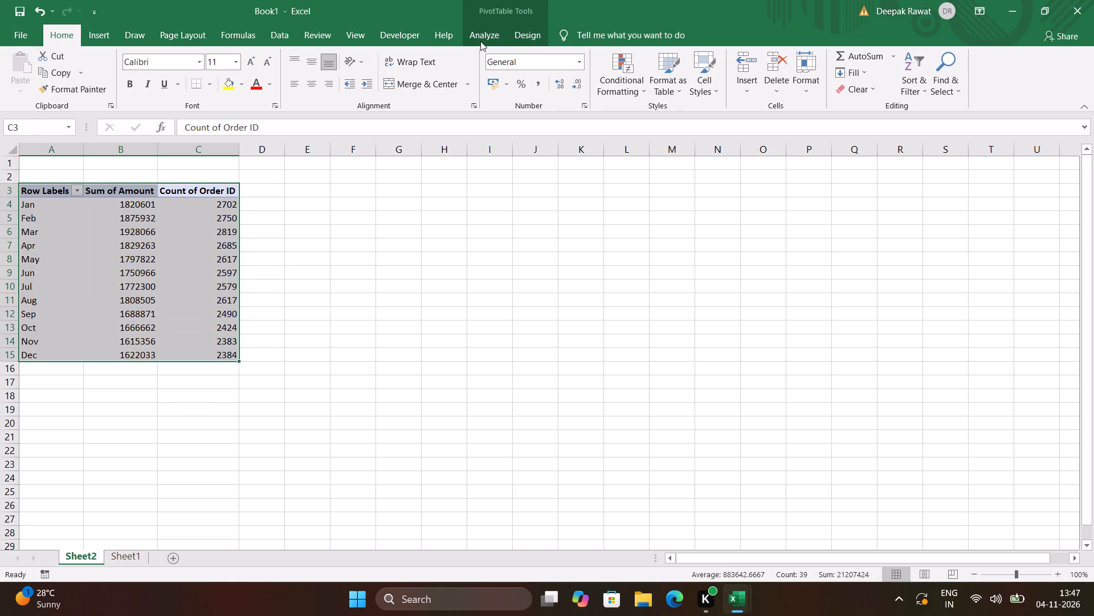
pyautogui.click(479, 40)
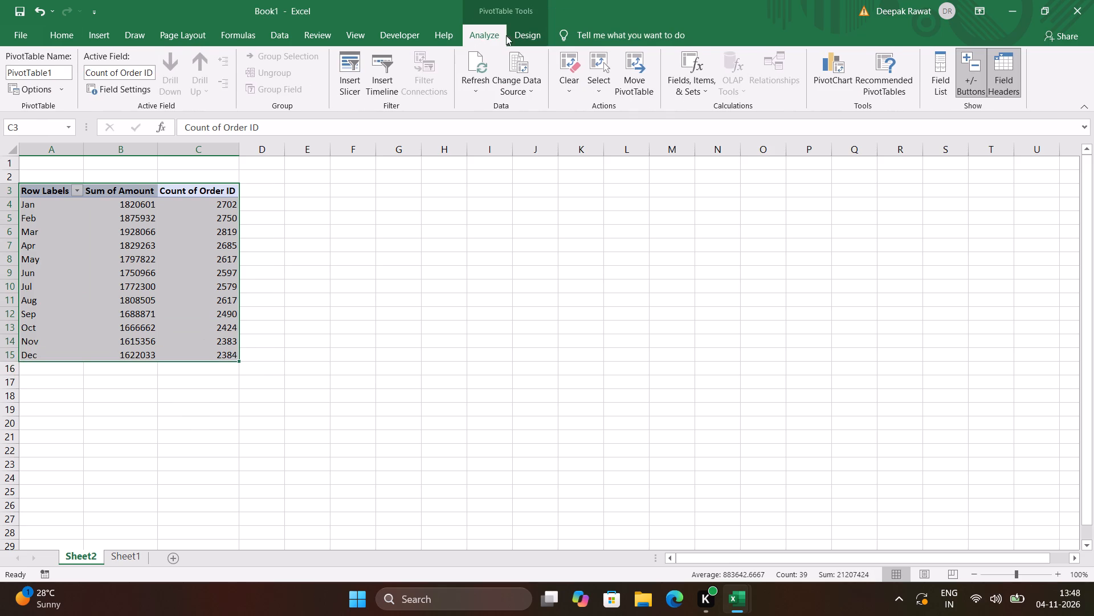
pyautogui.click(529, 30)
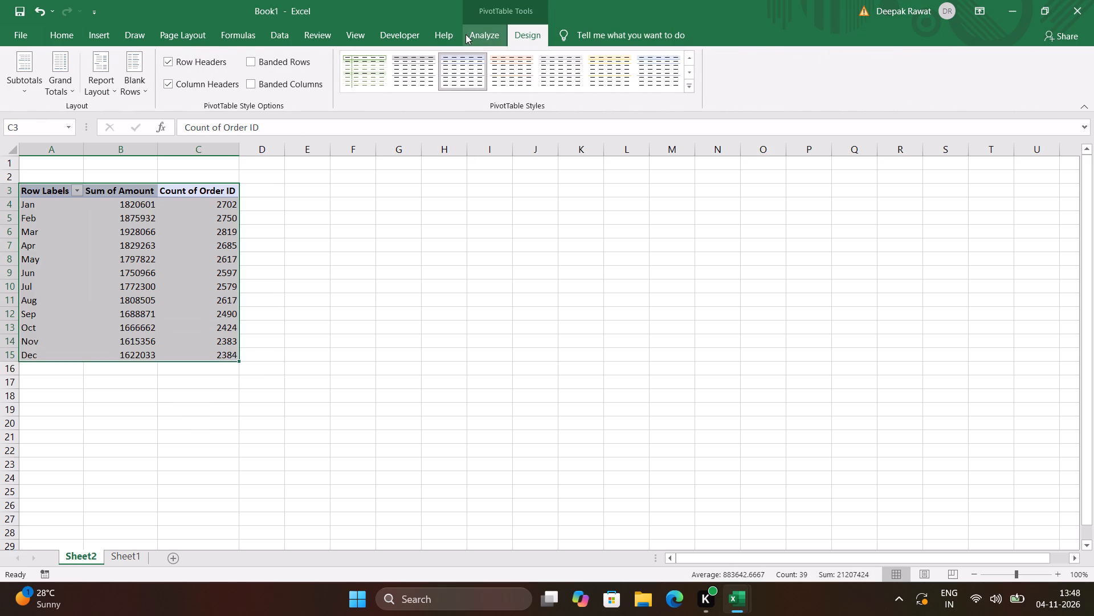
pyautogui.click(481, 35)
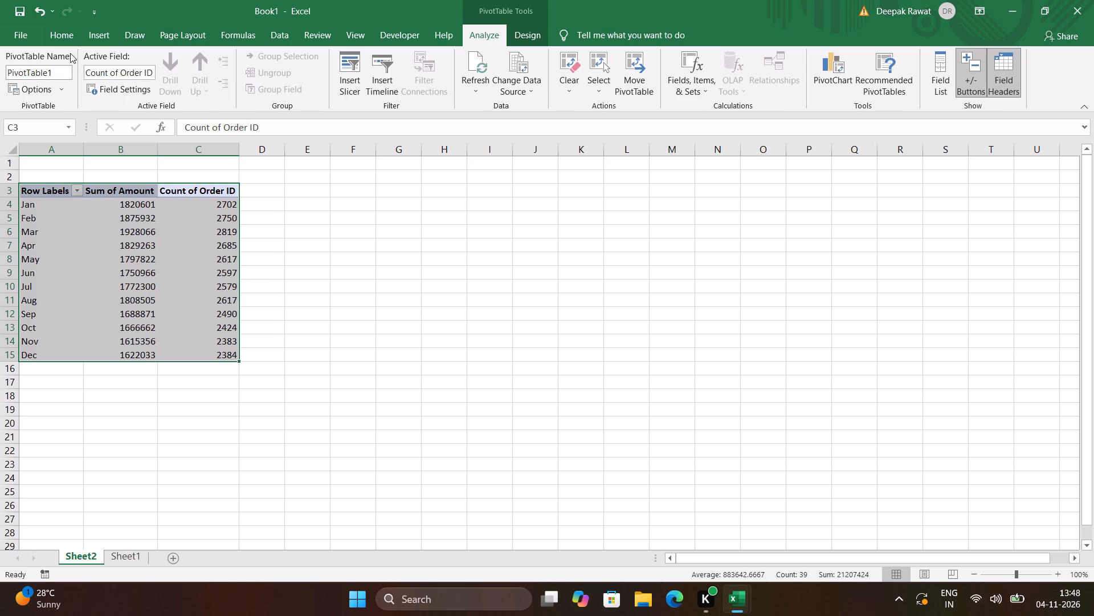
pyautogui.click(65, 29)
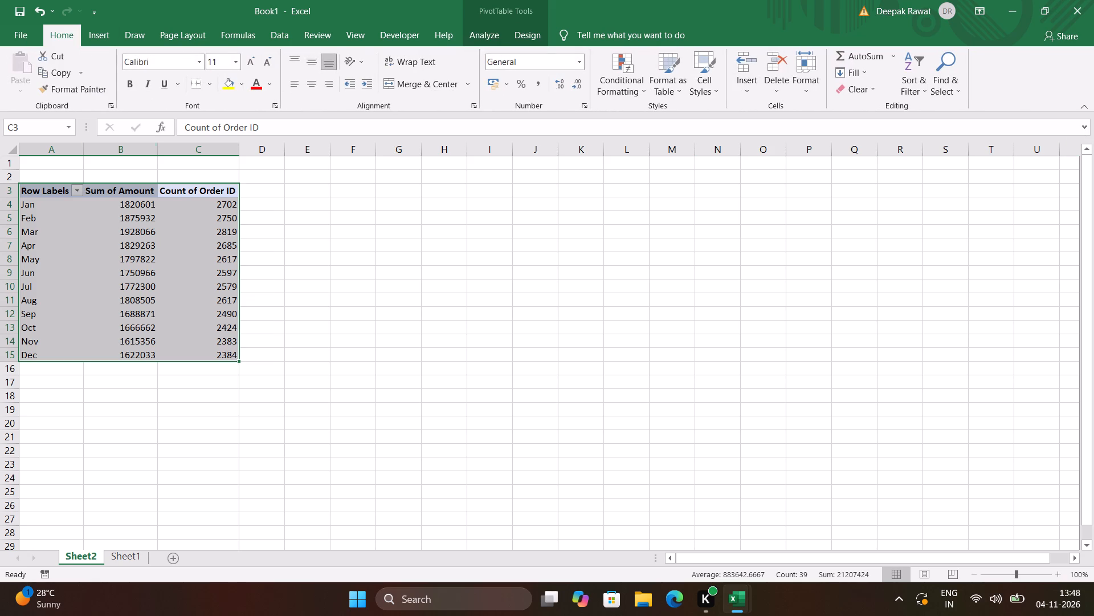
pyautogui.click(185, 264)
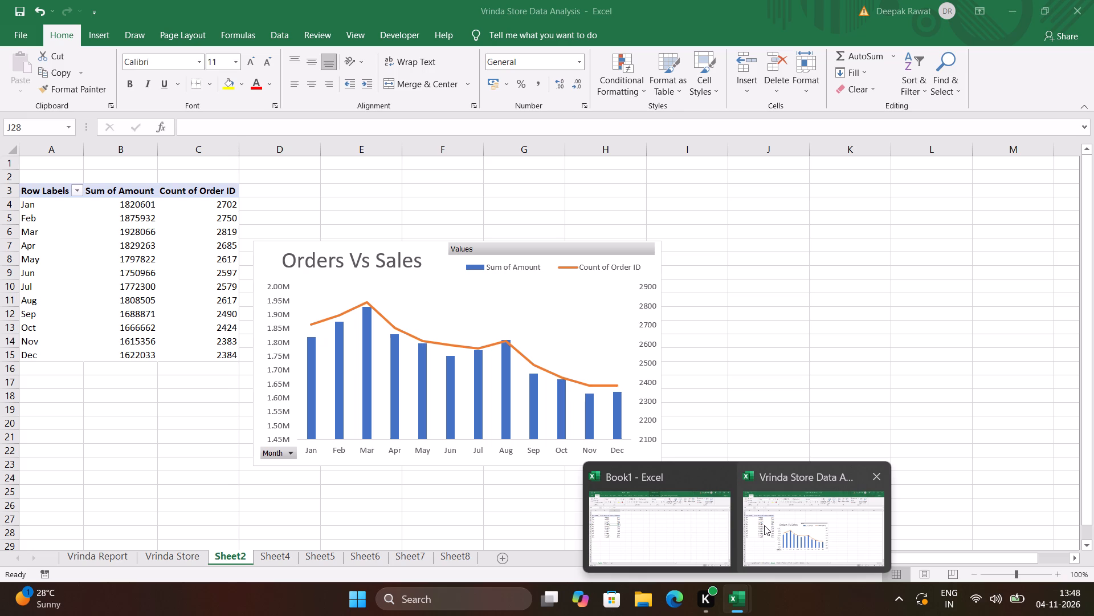
# Switch to the Vrinda Store Data Analysis workbook and examine the design, analysis and formatting options of the Orders Vs Sales chart.
pyautogui.click(767, 524)
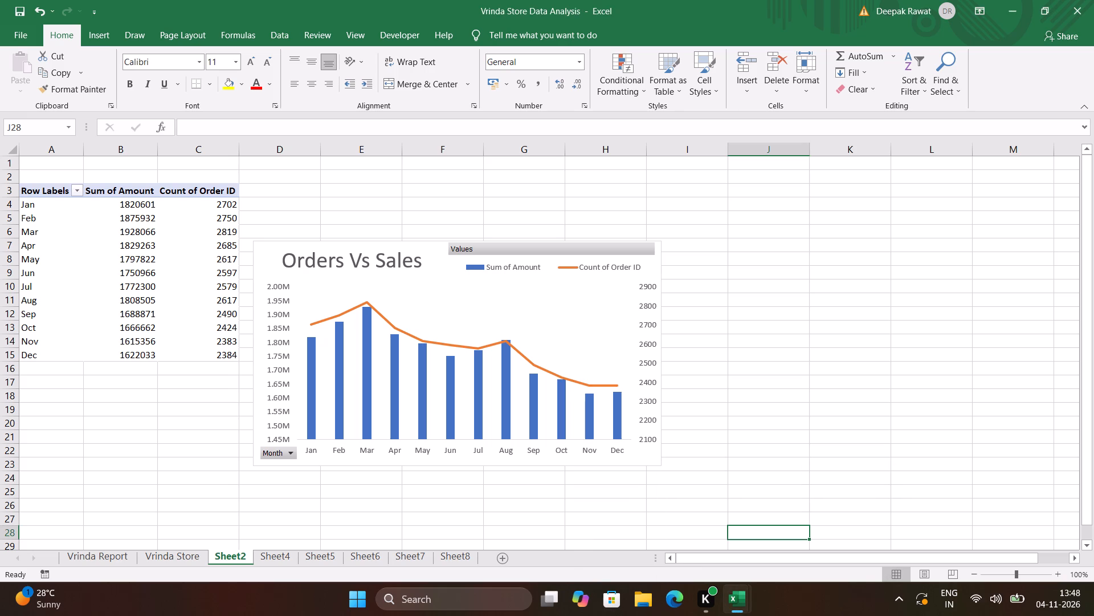
pyautogui.click(569, 347)
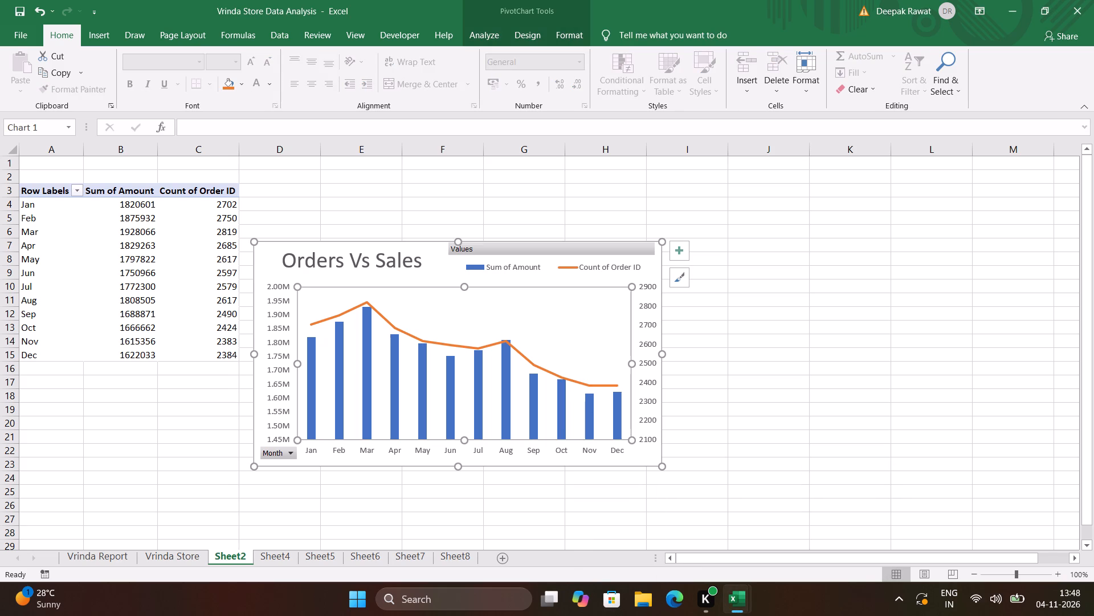
pyautogui.click(522, 35)
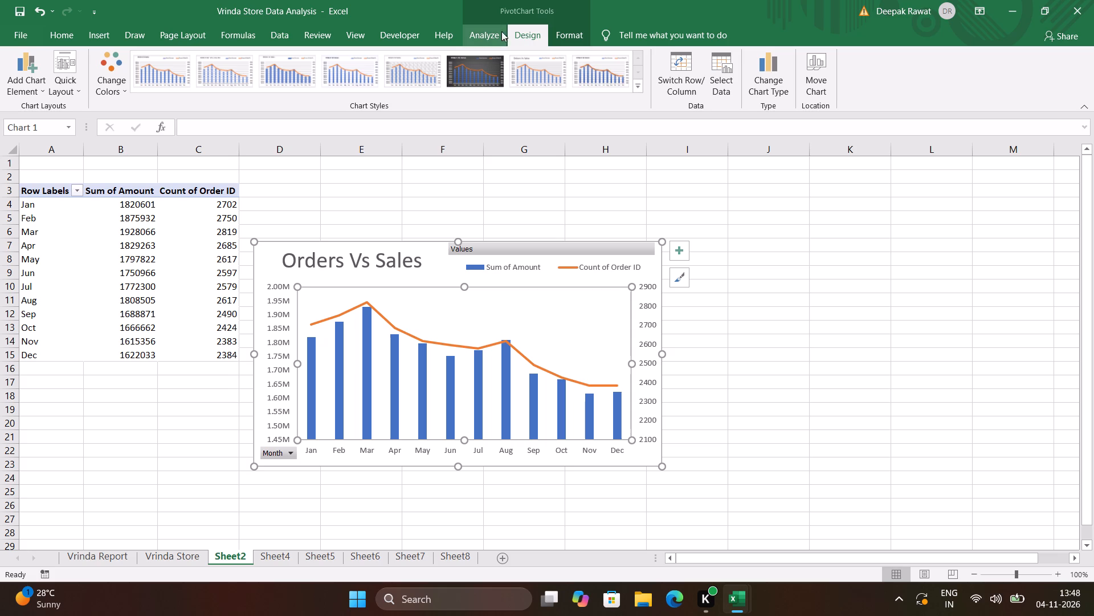
pyautogui.click(480, 33)
pyautogui.click(556, 39)
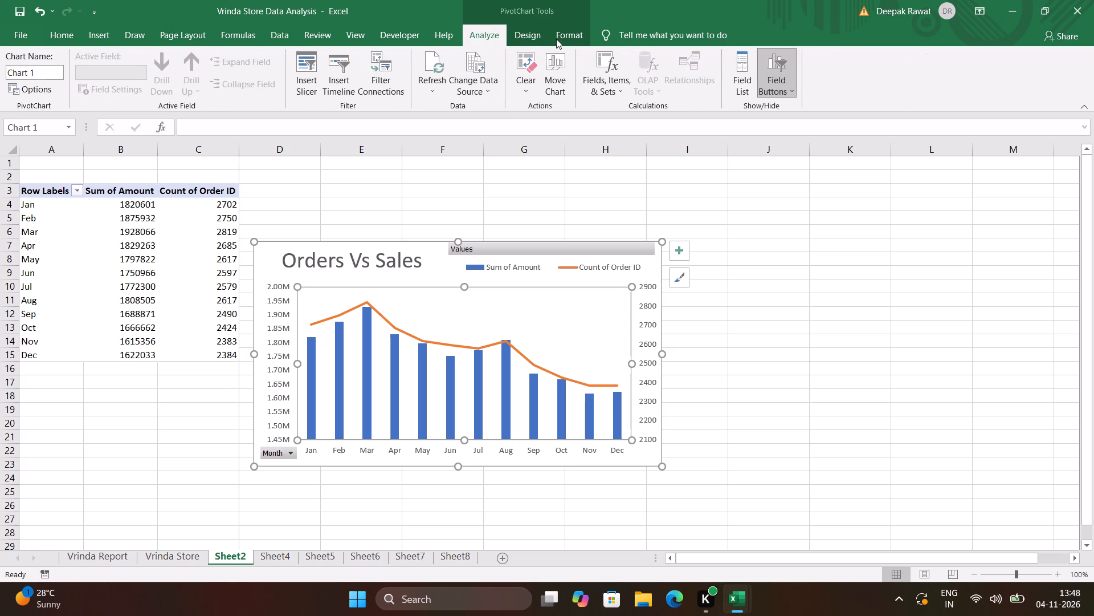
# Drill into March's Count of Order ID to view its underlying order records, and return to the pivot on Sheet2.
pyautogui.click(186, 226)
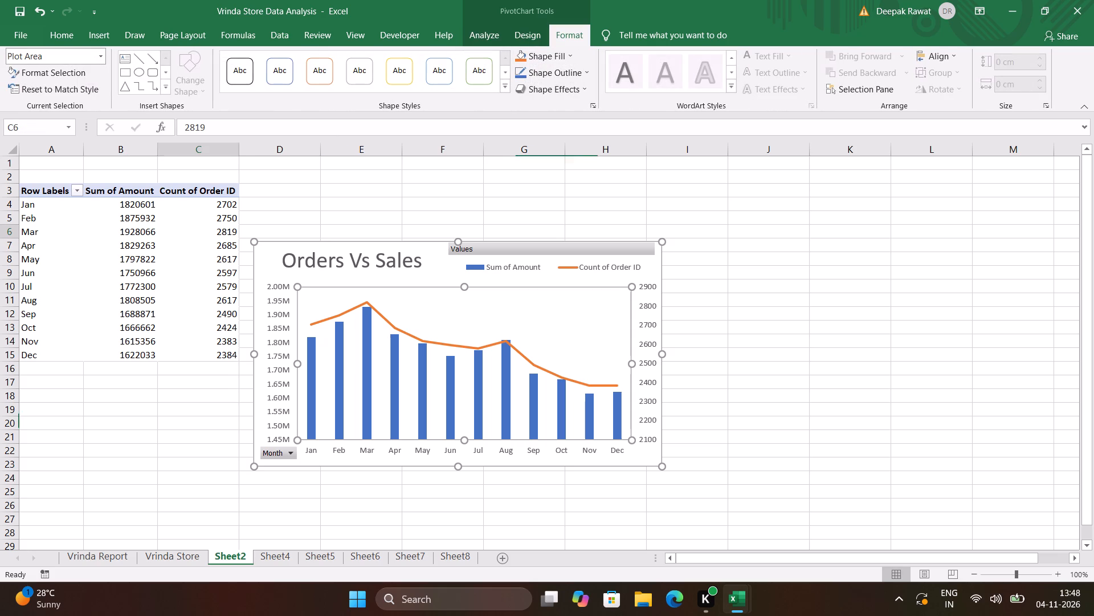
pyautogui.click(186, 226)
pyautogui.doubleClick(186, 226)
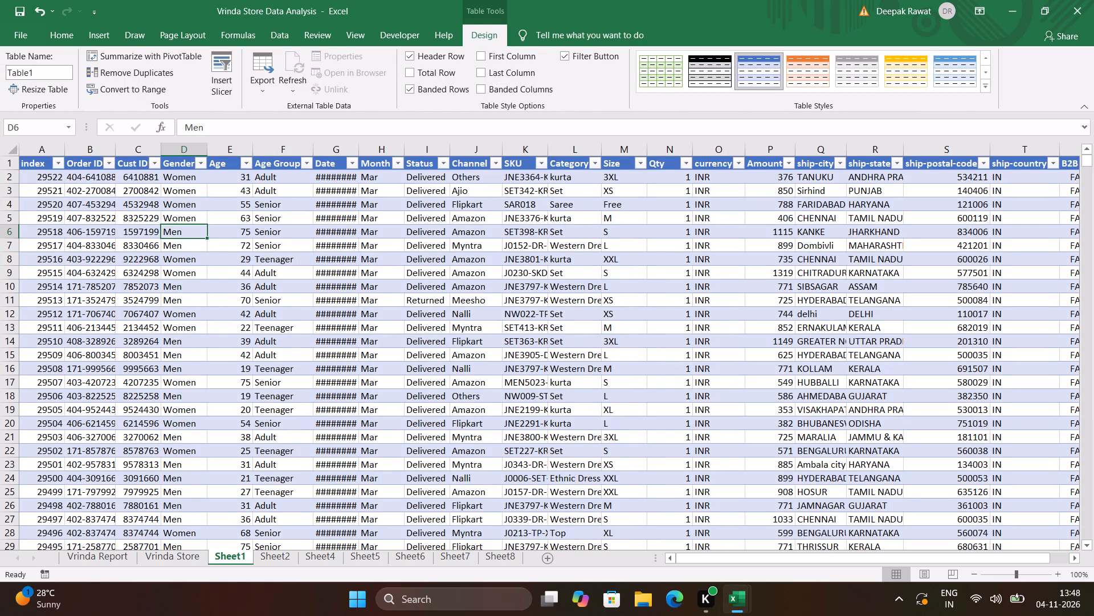
pyautogui.click(260, 560)
pyautogui.click(234, 558)
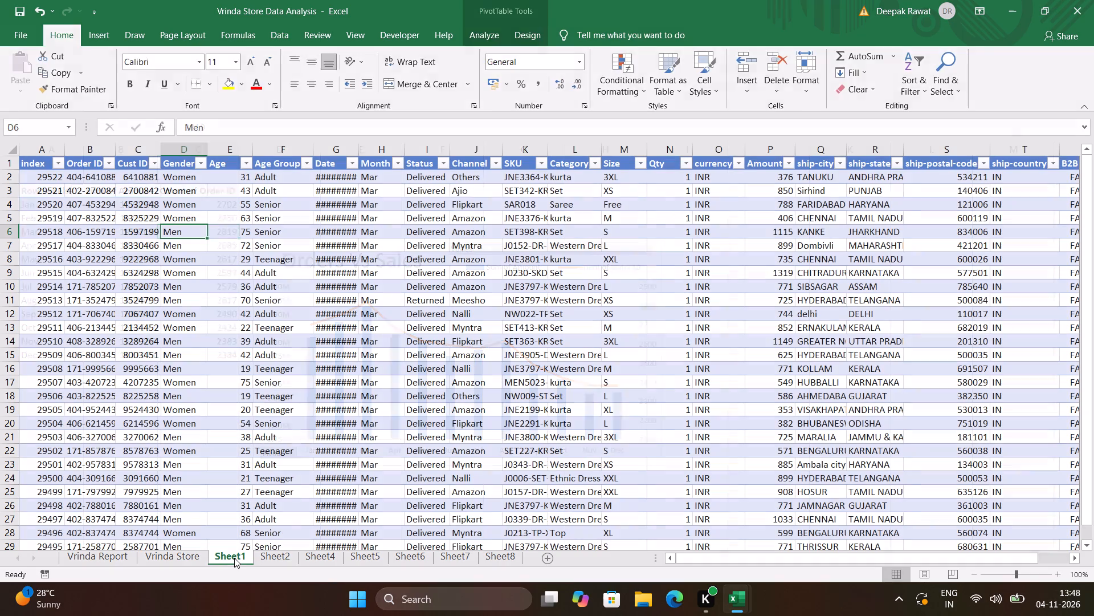
pyautogui.doubleClick(234, 558)
pyautogui.click(266, 557)
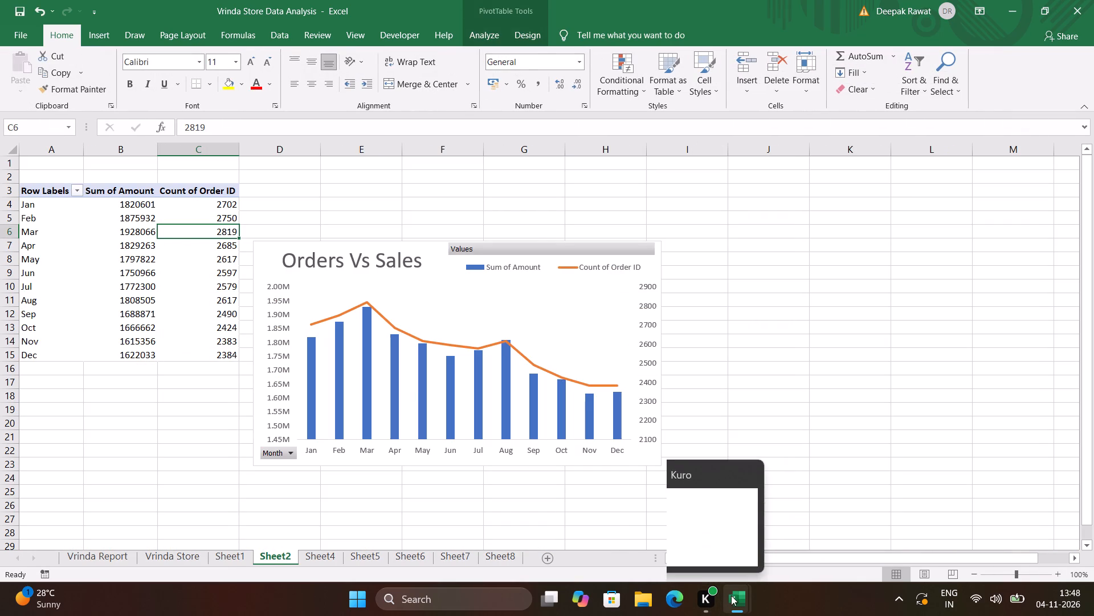
# Switch to the Book1 workbook and insert a Stacked Column PivotChart from the monthly PivotTable on Sheet2.
pyautogui.click(686, 520)
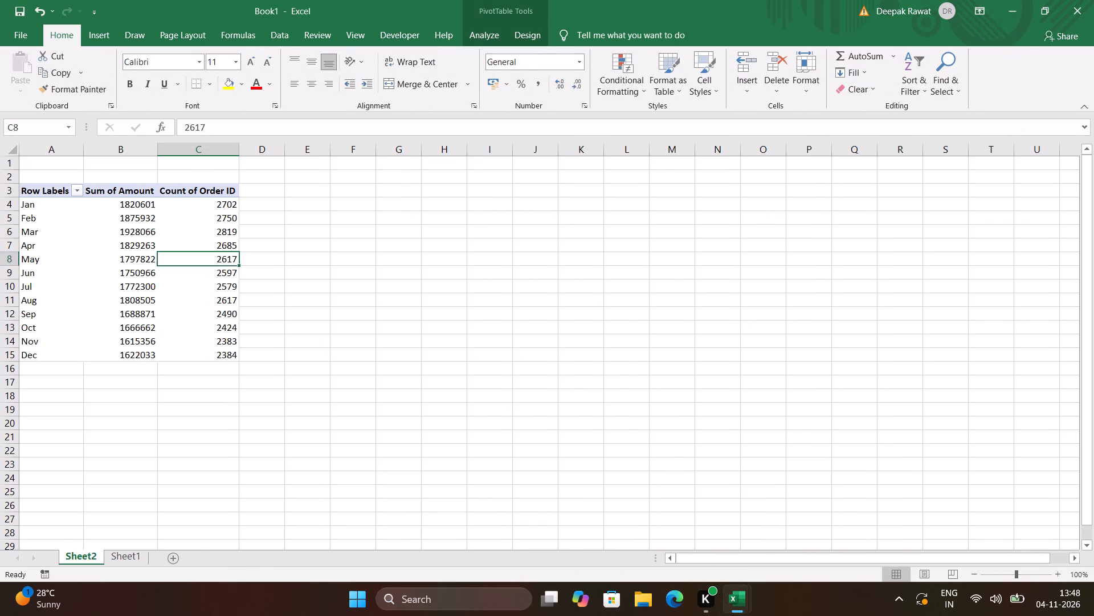
pyautogui.click(185, 319)
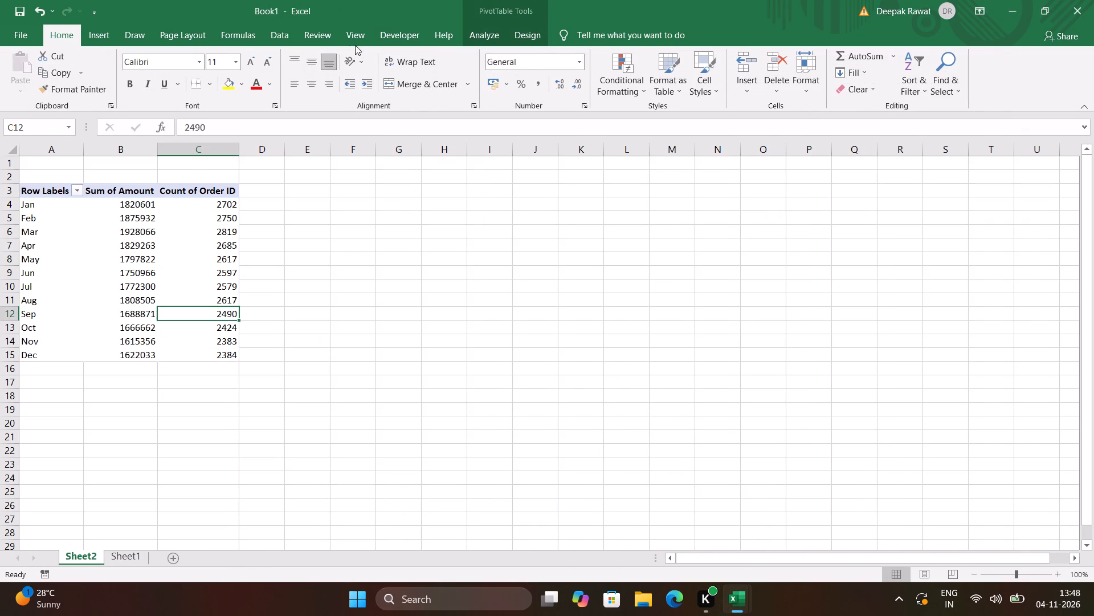
pyautogui.click(533, 36)
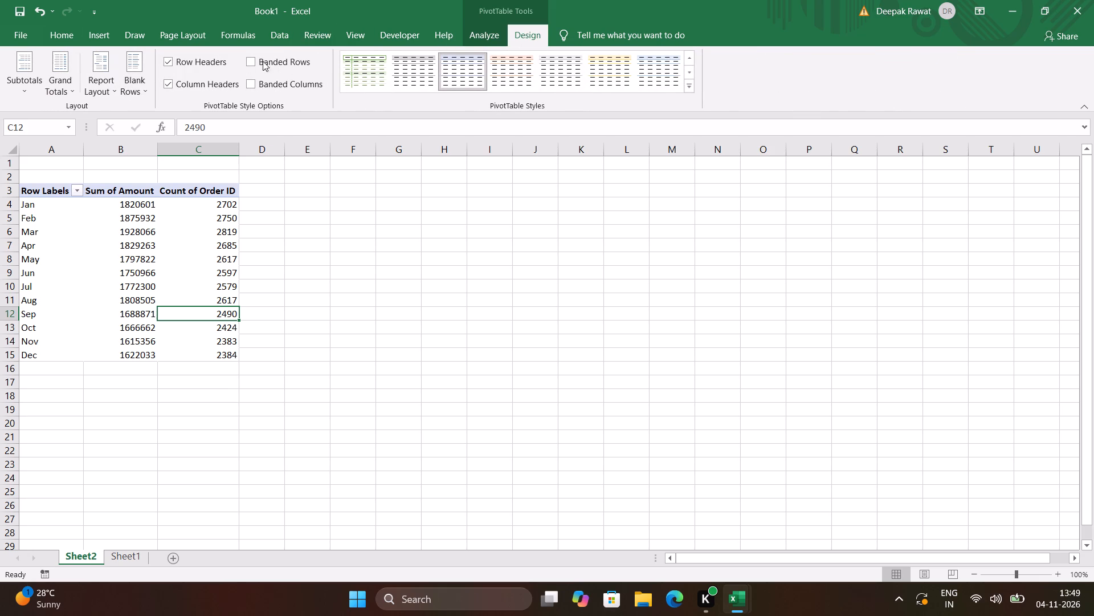
pyautogui.click(485, 39)
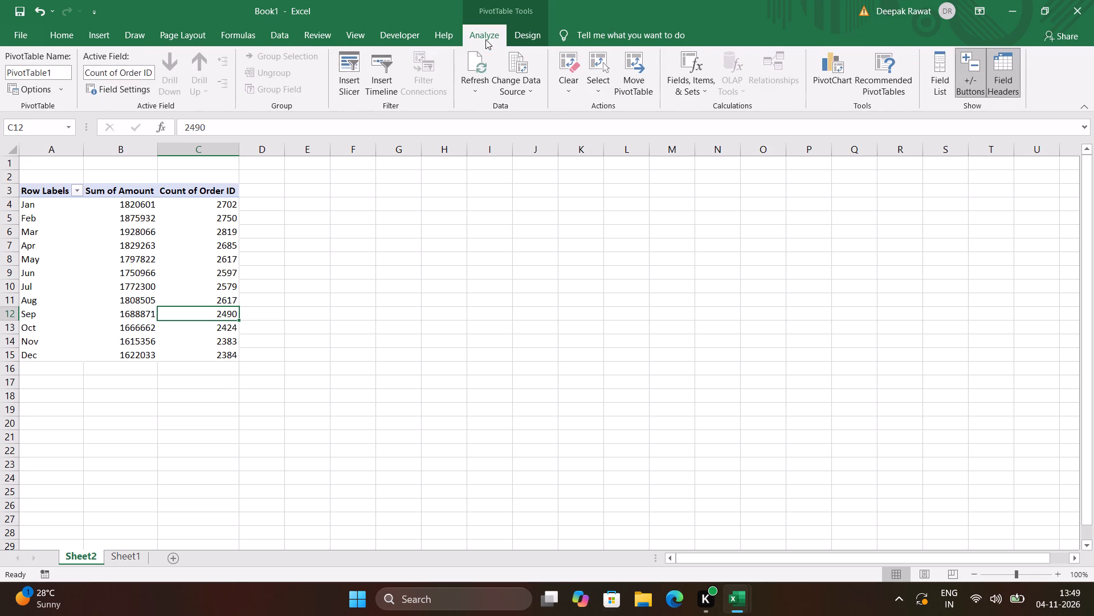
pyautogui.click(821, 66)
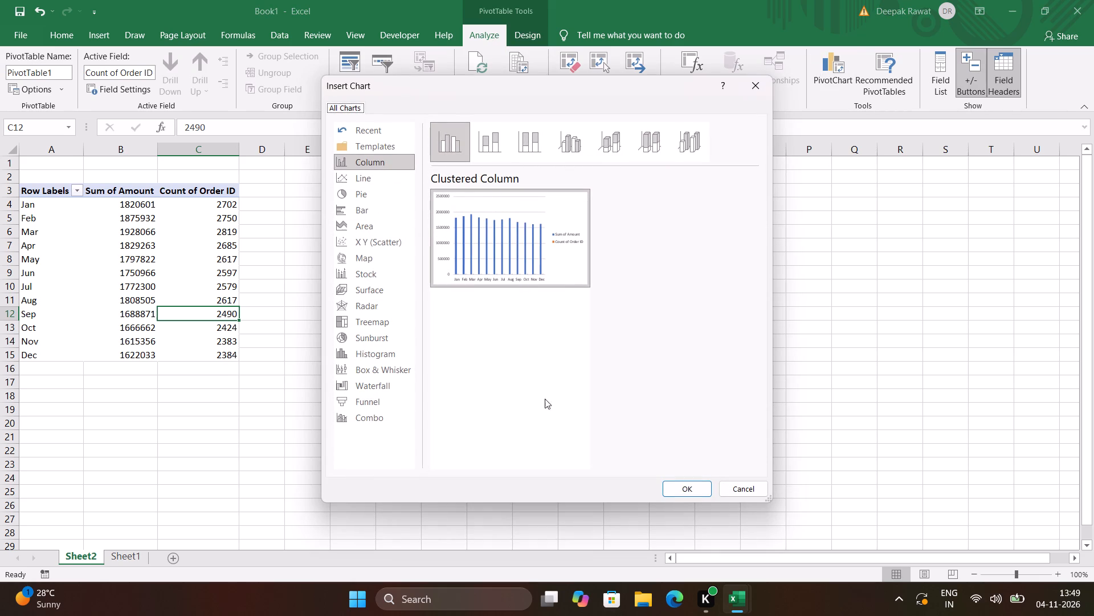
pyautogui.click(491, 140)
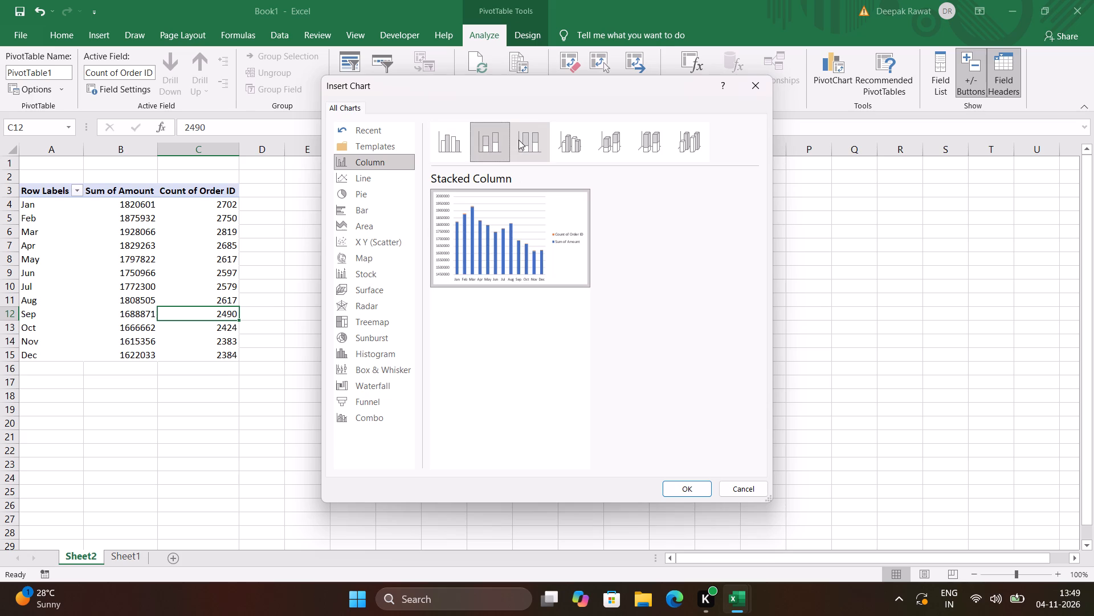
pyautogui.click(520, 140)
pyautogui.click(575, 140)
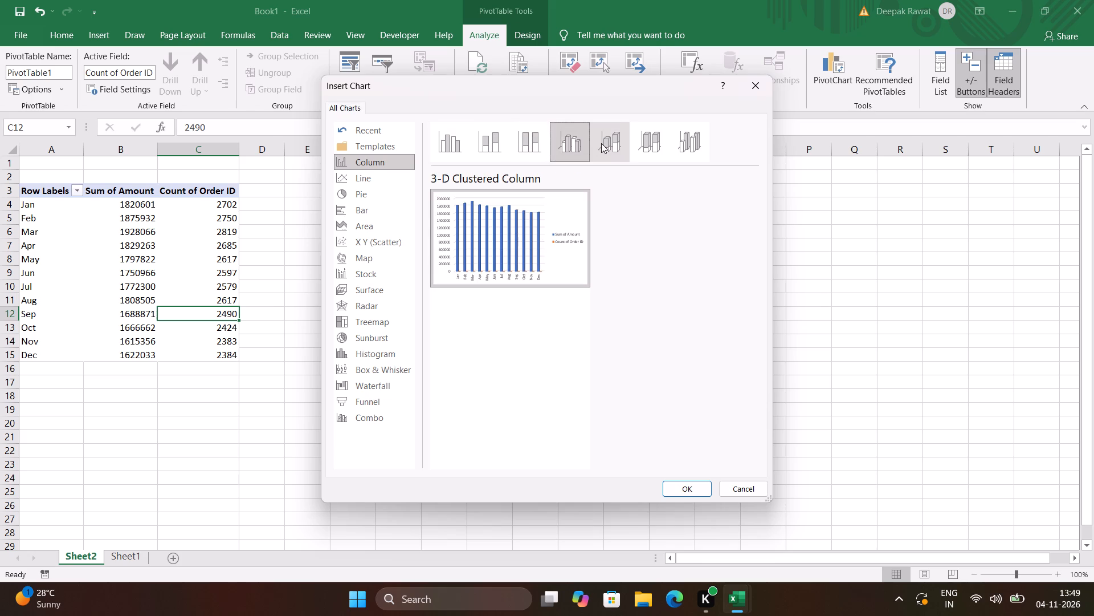
pyautogui.click(601, 143)
pyautogui.click(697, 144)
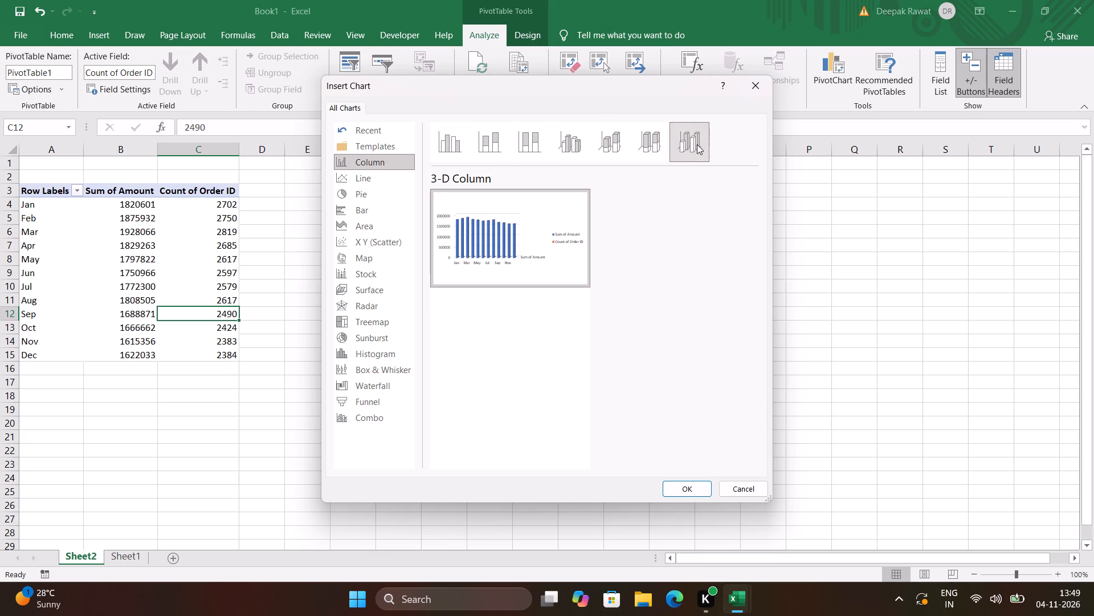
pyautogui.click(661, 142)
pyautogui.click(495, 136)
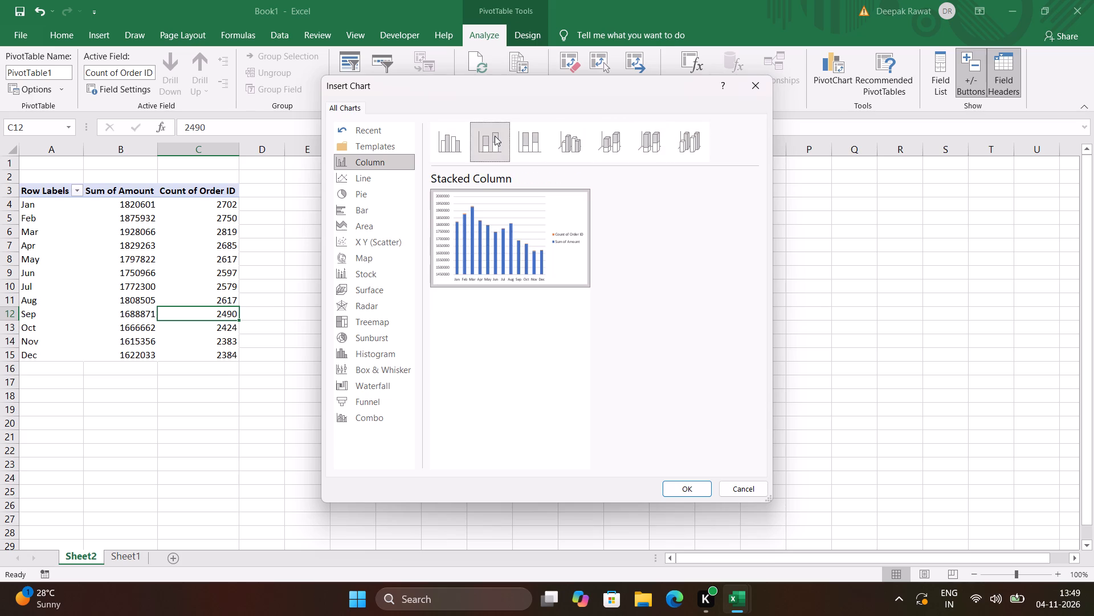
pyautogui.click(699, 487)
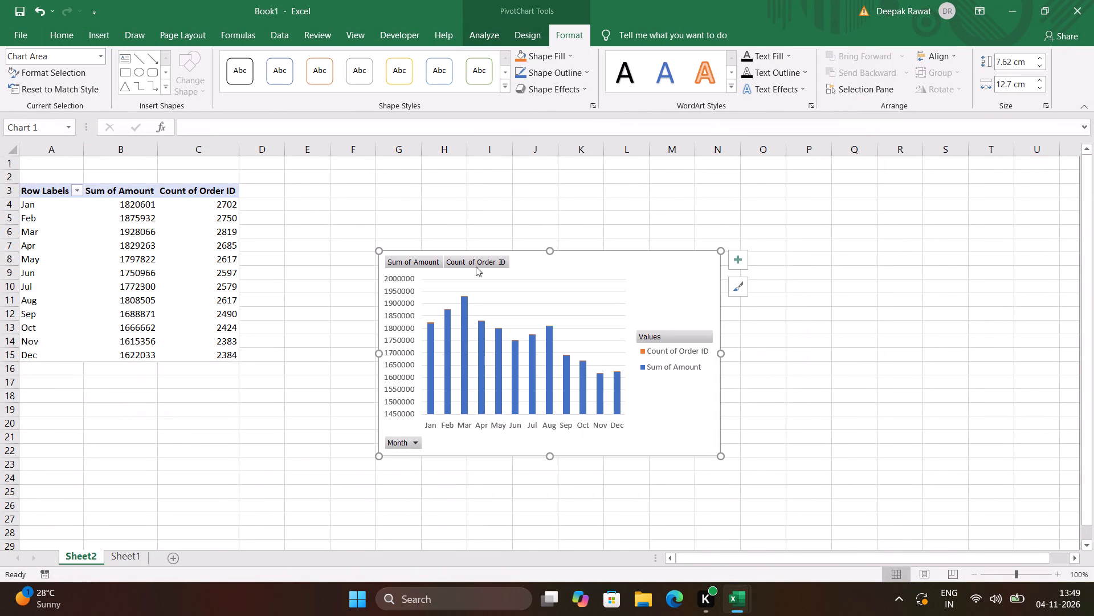
# Remove the Count of Order ID field through its field button on the PivotChart.
pyautogui.click(472, 262)
pyautogui.click(472, 262)
pyautogui.moveTo(472, 262); pyautogui.dragTo(532, 271)
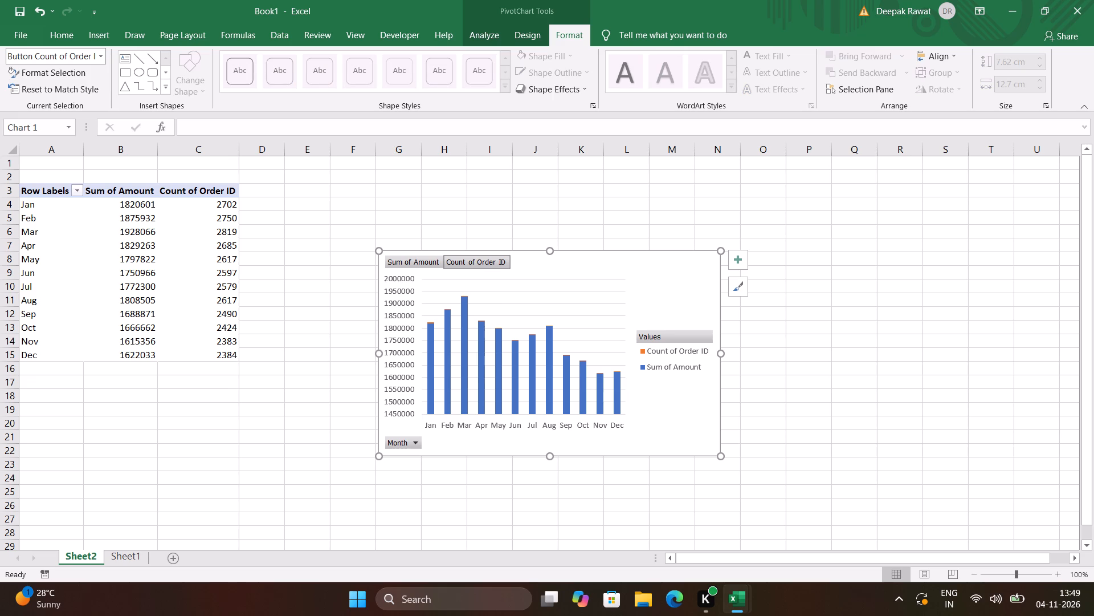
pyautogui.moveTo(532, 271); pyautogui.dragTo(532, 272)
pyautogui.rightClick(487, 260)
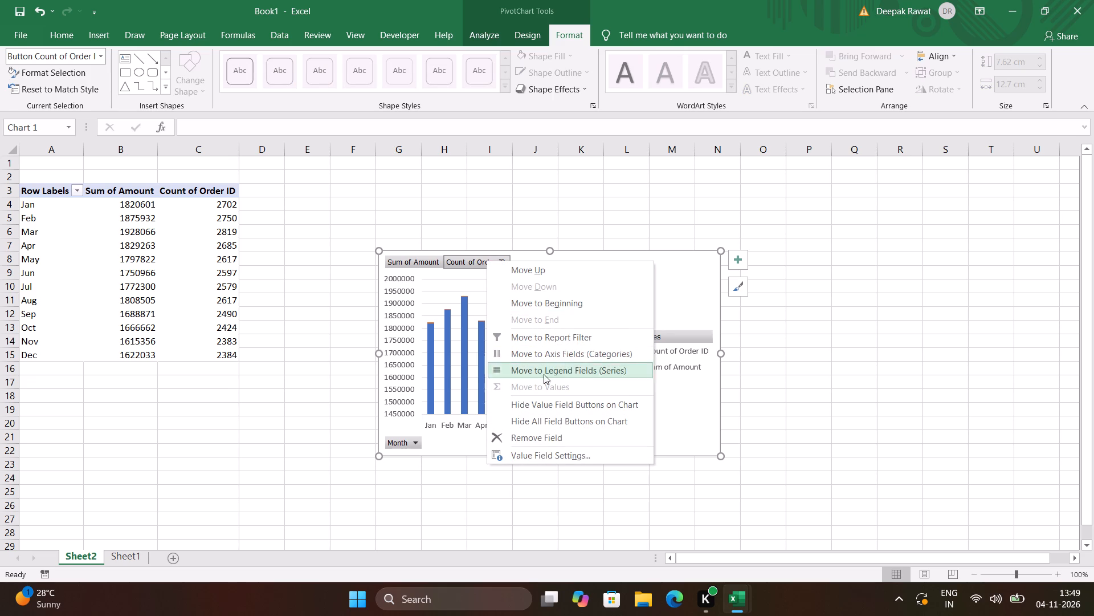
pyautogui.click(530, 444)
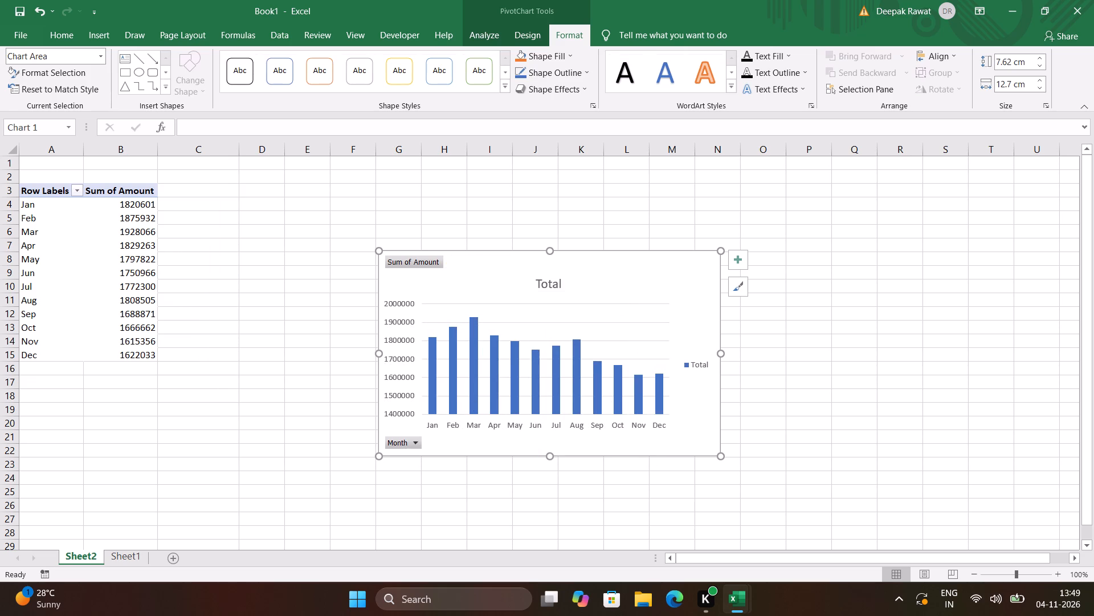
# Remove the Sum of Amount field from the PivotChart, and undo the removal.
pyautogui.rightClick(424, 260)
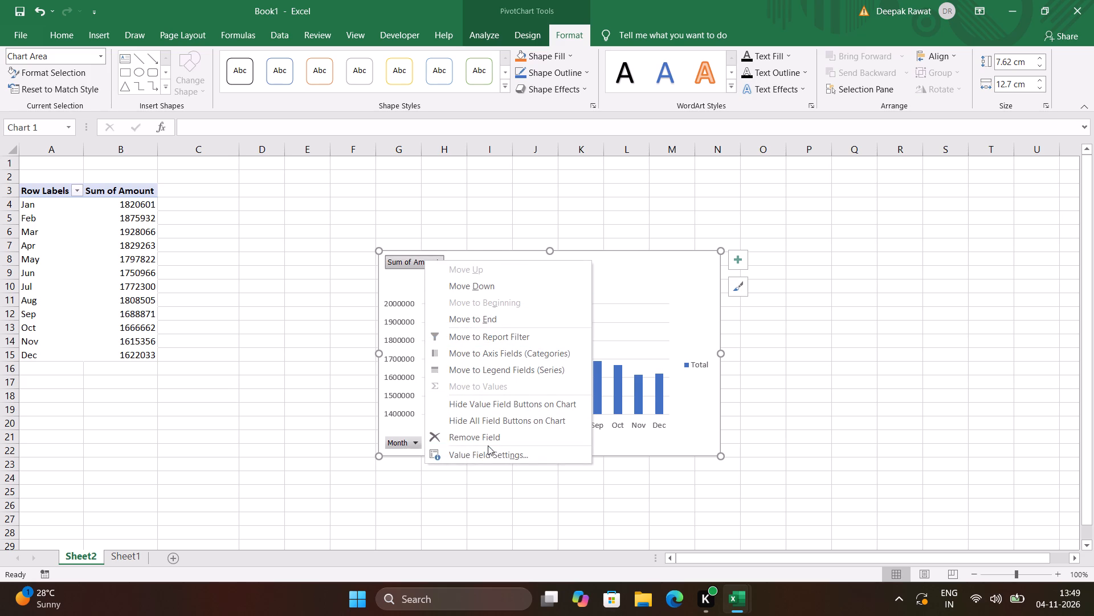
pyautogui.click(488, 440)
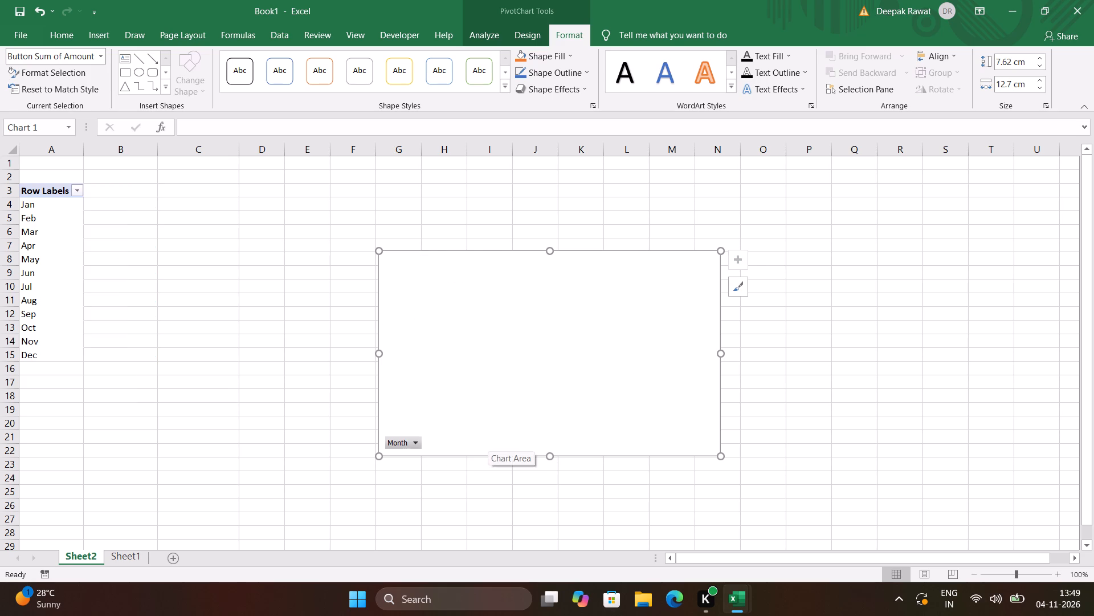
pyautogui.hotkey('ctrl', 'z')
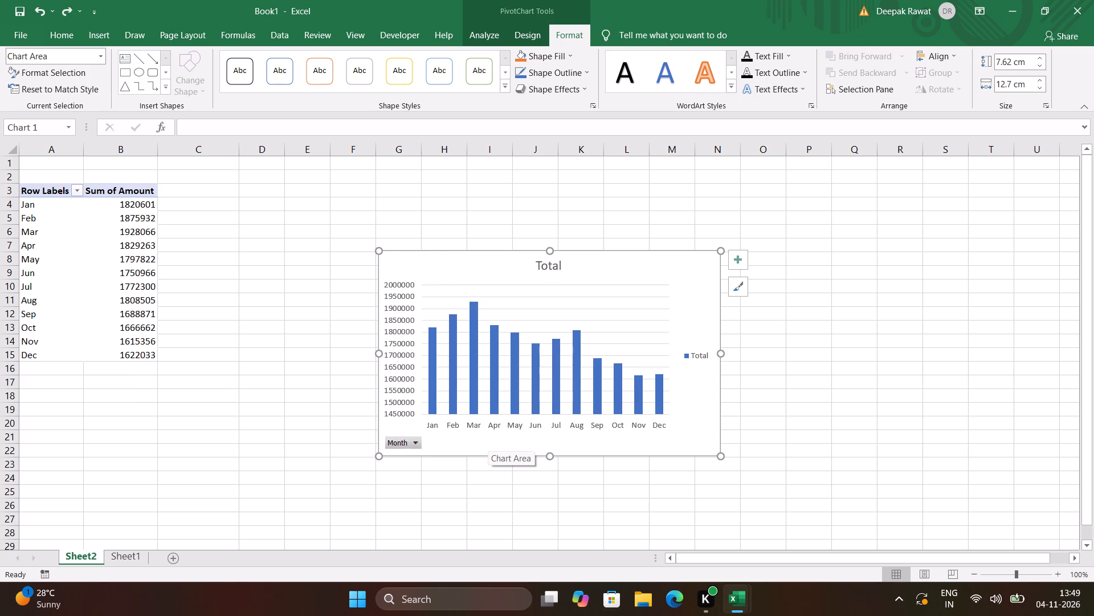
# Move the PivotChart closer to the PivotTable, with its upper edge at about row 4.
pyautogui.moveTo(610, 275); pyautogui.dragTo(544, 240)
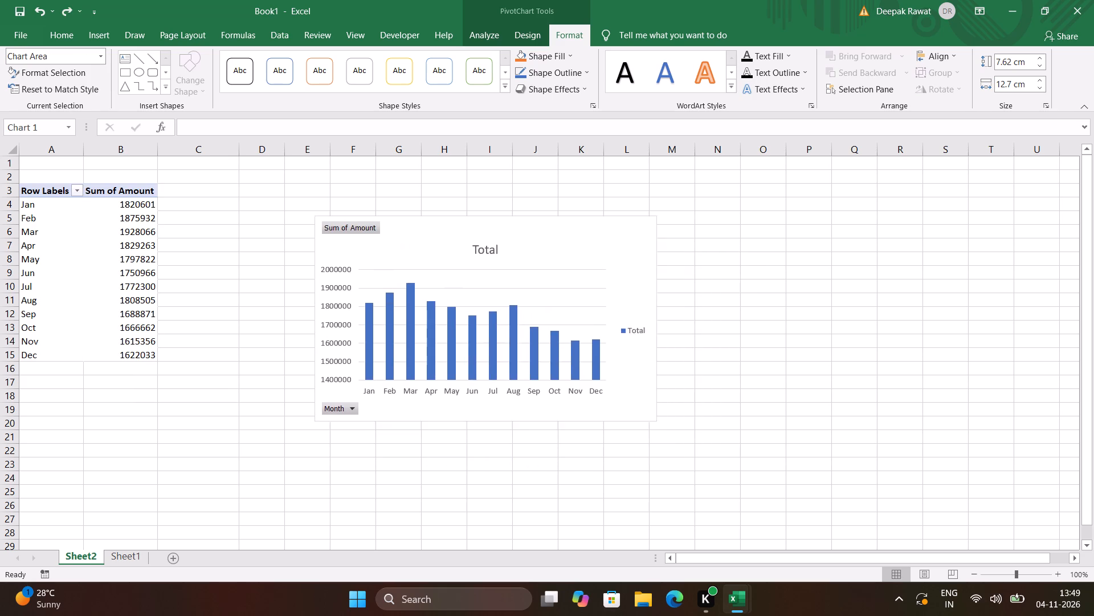
pyautogui.moveTo(544, 240); pyautogui.dragTo(507, 229)
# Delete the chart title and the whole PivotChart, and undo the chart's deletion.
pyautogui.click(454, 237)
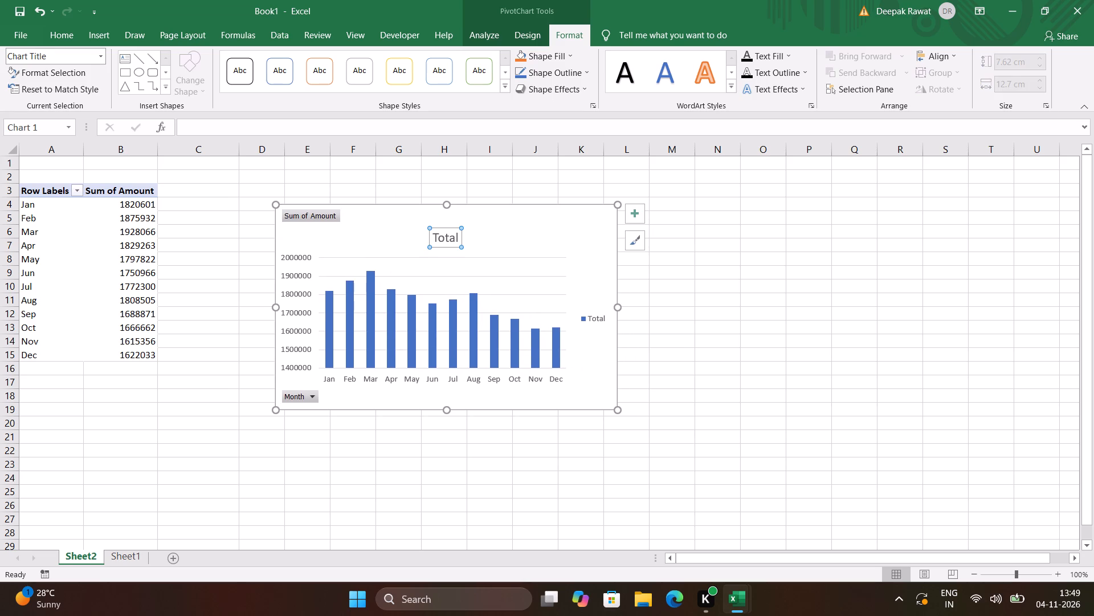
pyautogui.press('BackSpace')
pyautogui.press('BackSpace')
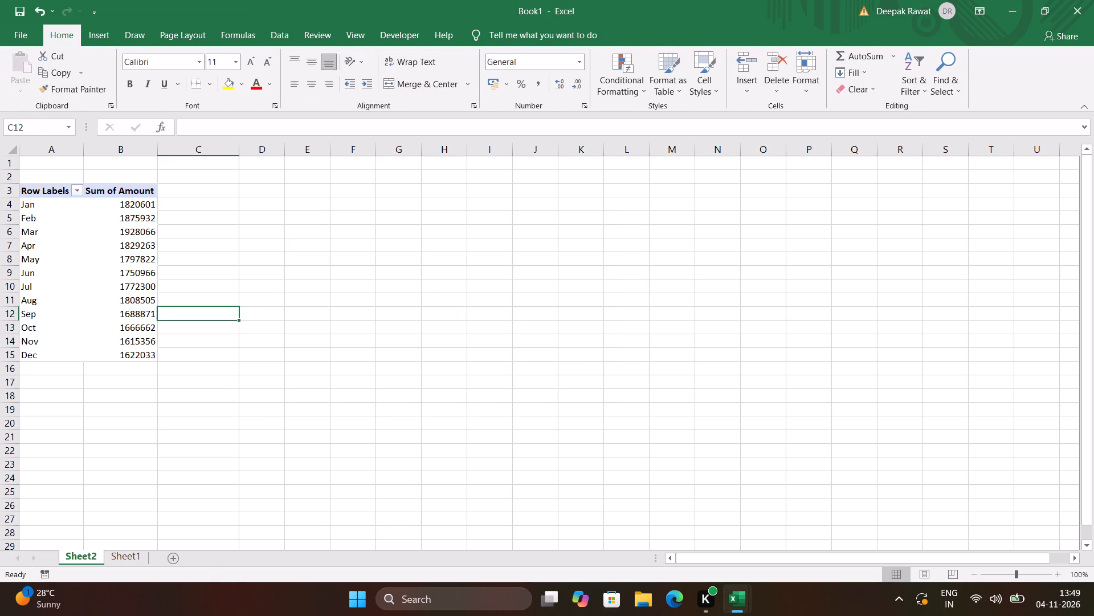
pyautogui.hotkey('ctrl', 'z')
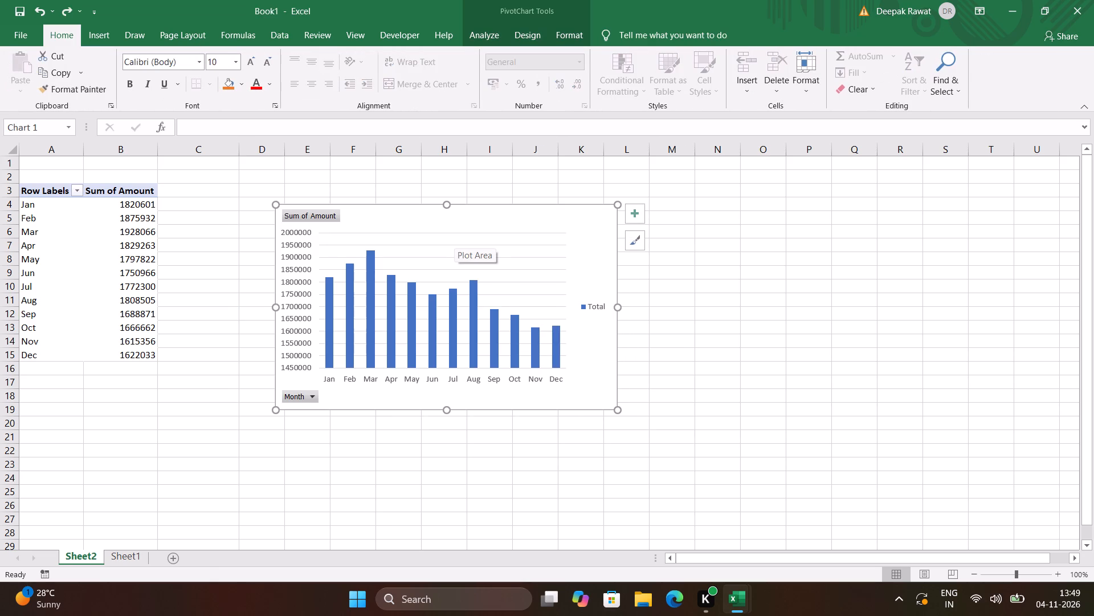
# Show the chart title and hide the legend and gridlines on the PivotChart.
pyautogui.click(634, 215)
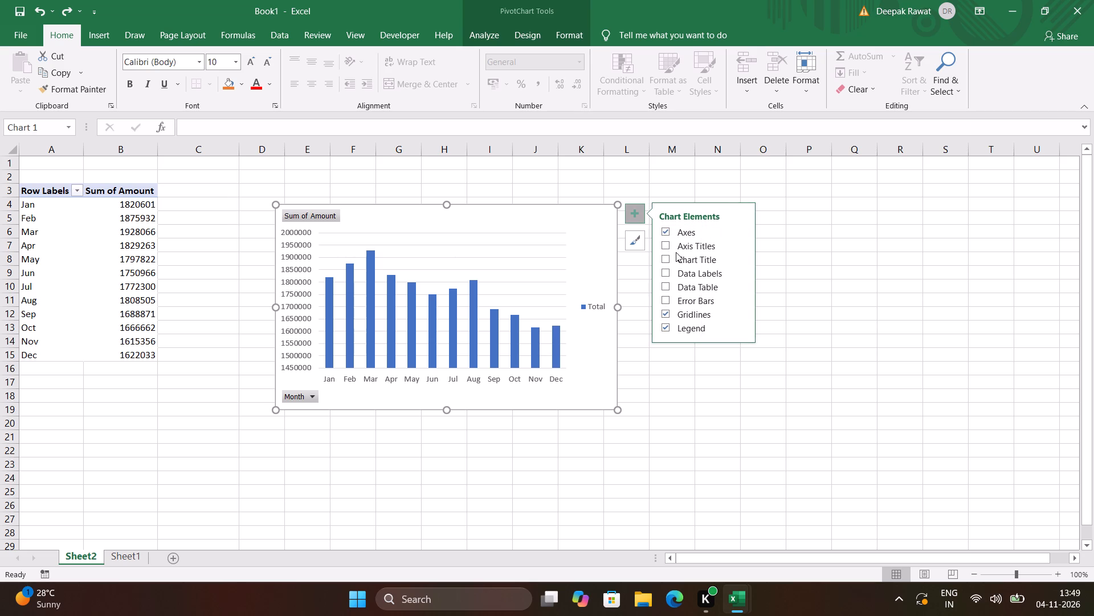
pyautogui.click(668, 260)
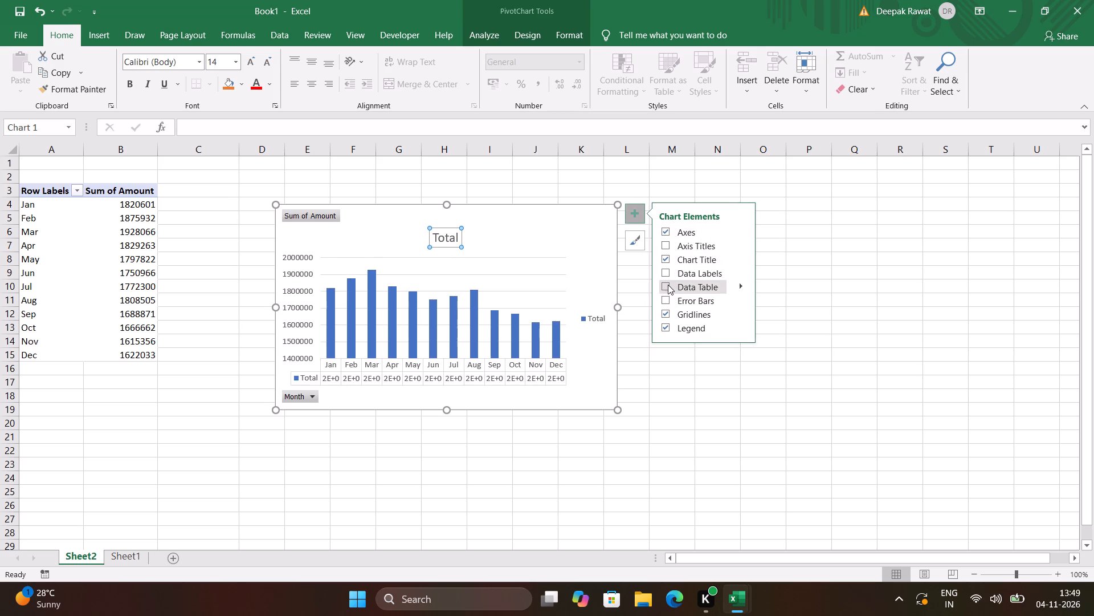
pyautogui.click(666, 329)
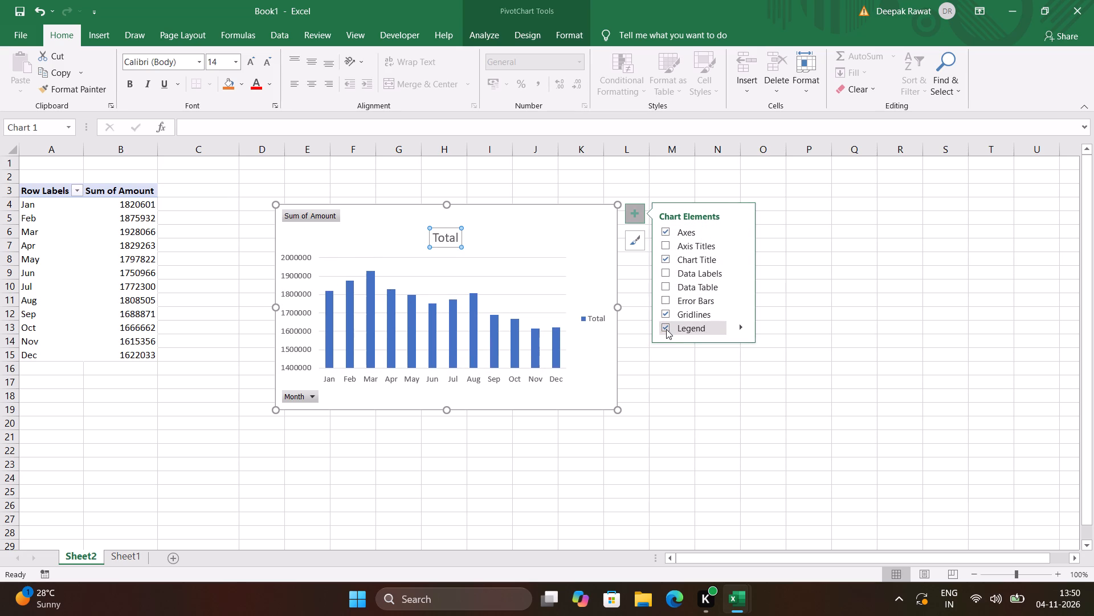
pyautogui.click(666, 329)
pyautogui.click(666, 329)
pyautogui.click(662, 312)
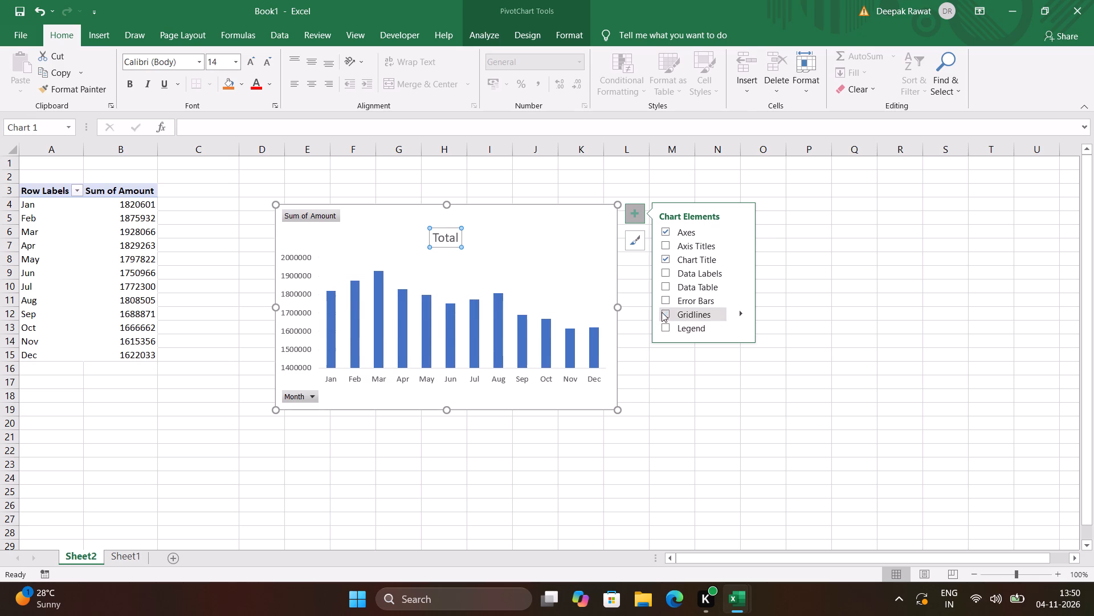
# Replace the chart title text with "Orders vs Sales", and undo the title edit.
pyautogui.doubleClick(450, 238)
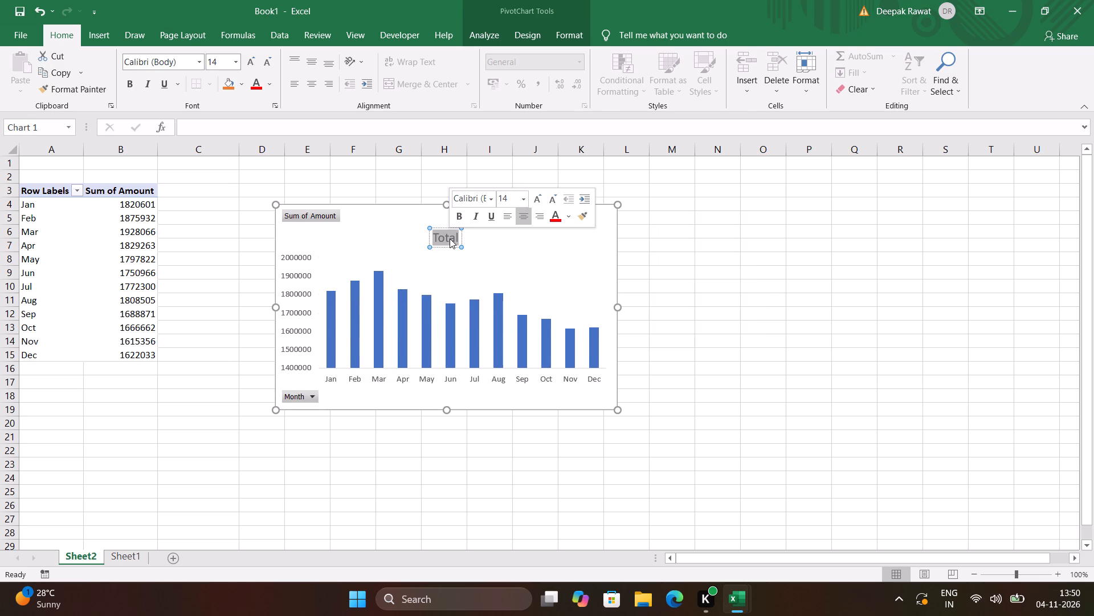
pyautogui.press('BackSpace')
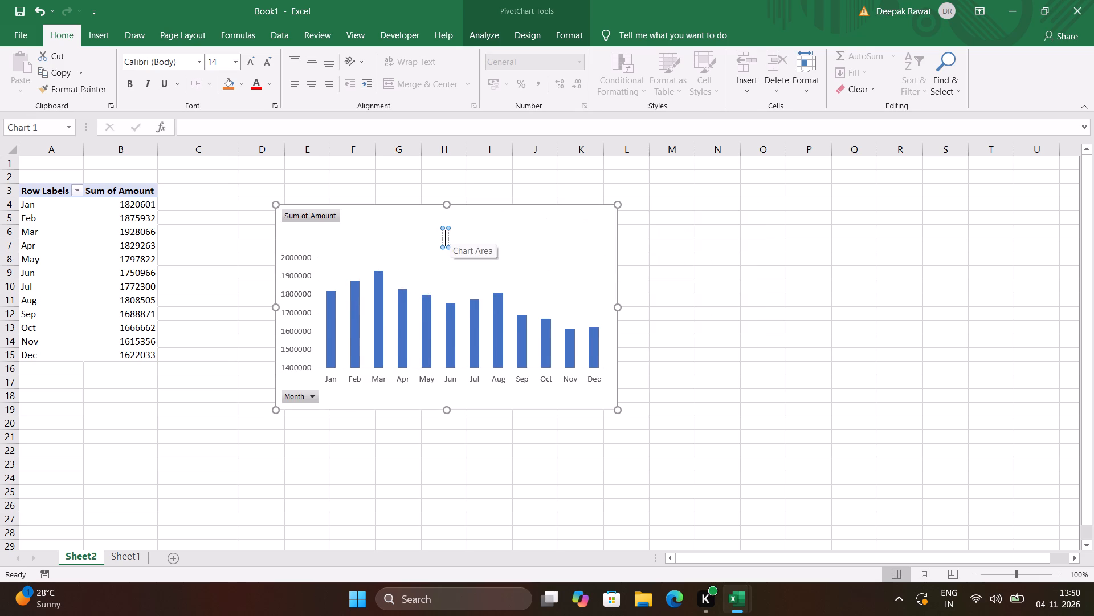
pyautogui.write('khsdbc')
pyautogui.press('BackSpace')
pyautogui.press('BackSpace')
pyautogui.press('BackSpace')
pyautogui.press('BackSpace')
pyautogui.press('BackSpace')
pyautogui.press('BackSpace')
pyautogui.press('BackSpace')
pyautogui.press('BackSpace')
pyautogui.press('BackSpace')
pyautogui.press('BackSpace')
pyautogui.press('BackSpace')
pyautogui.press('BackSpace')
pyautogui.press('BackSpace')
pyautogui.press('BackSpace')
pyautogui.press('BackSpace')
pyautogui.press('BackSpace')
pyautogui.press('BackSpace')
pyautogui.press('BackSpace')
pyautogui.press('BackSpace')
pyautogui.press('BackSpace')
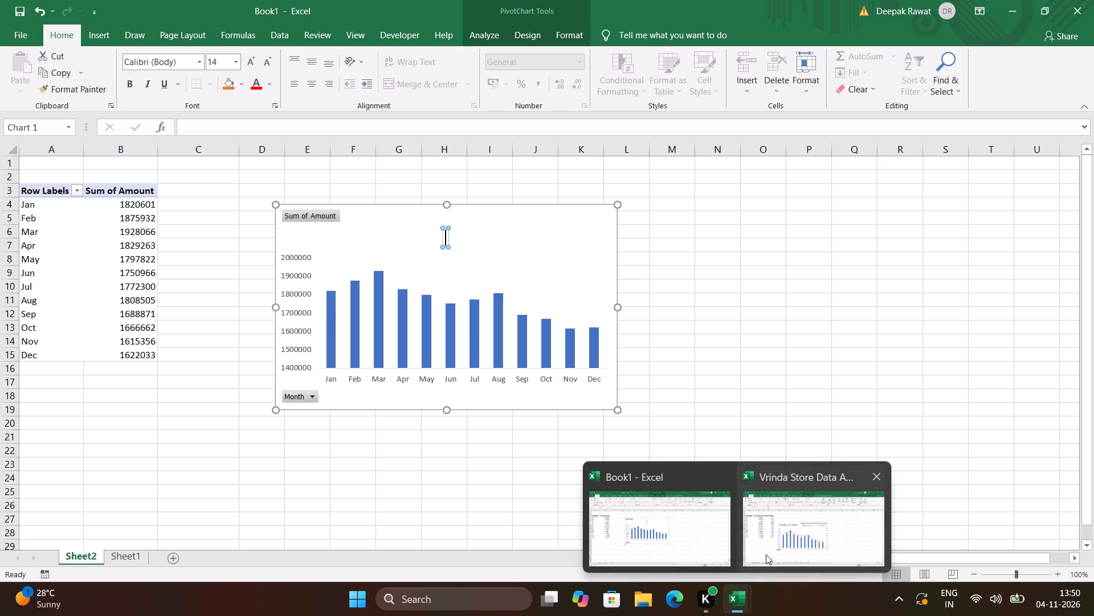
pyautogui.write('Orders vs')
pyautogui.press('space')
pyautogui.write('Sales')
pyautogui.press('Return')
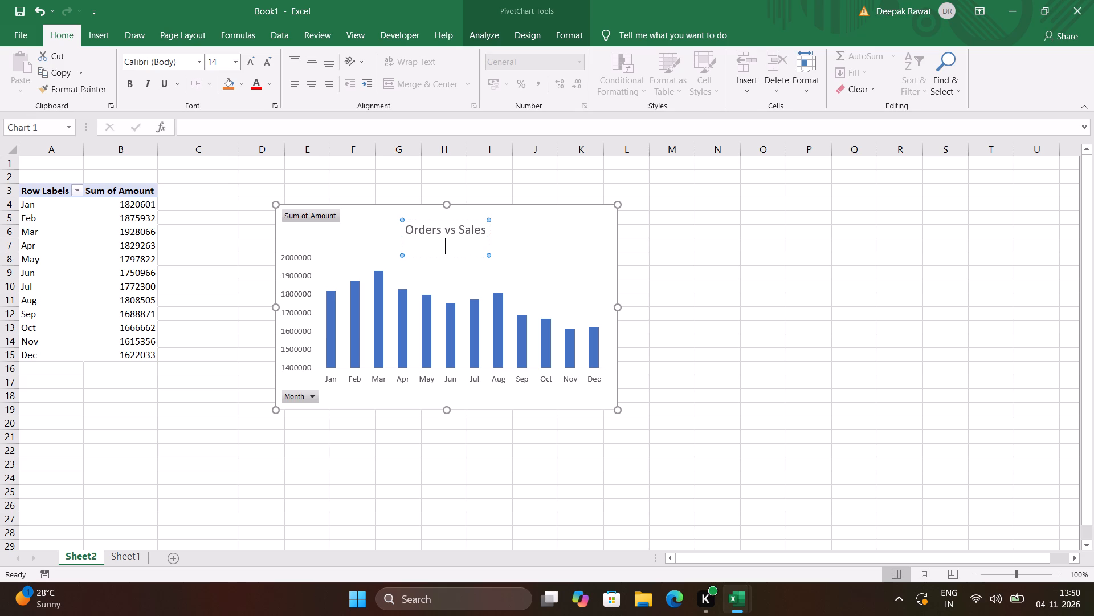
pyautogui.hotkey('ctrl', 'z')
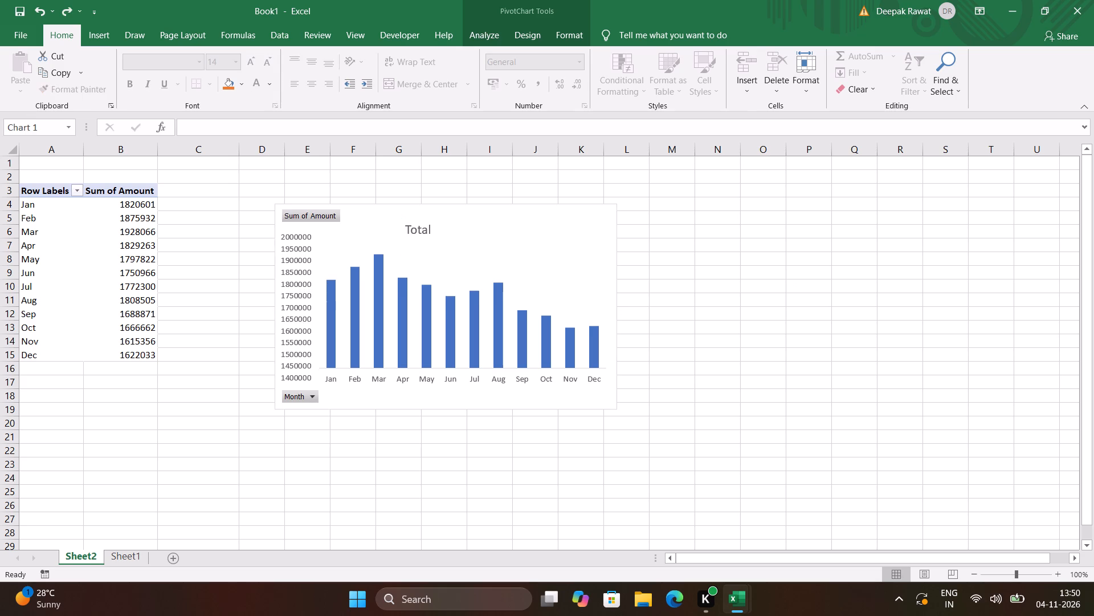
# Show the PivotChart's chart title again and replace its text with "Orders Vs Sales".
pyautogui.click(604, 215)
pyautogui.click(639, 215)
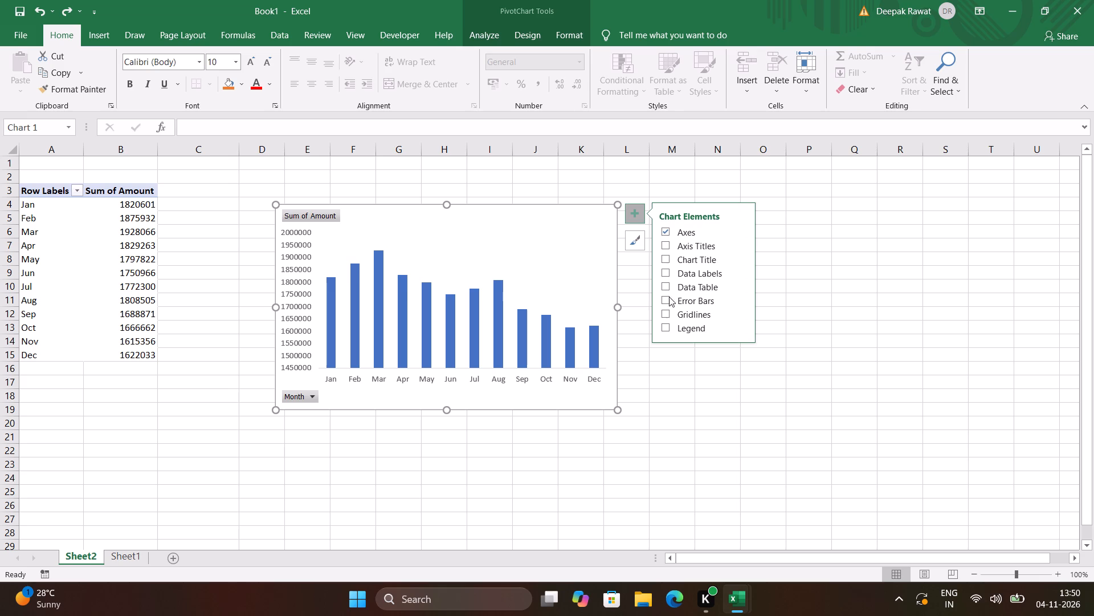
pyautogui.click(666, 260)
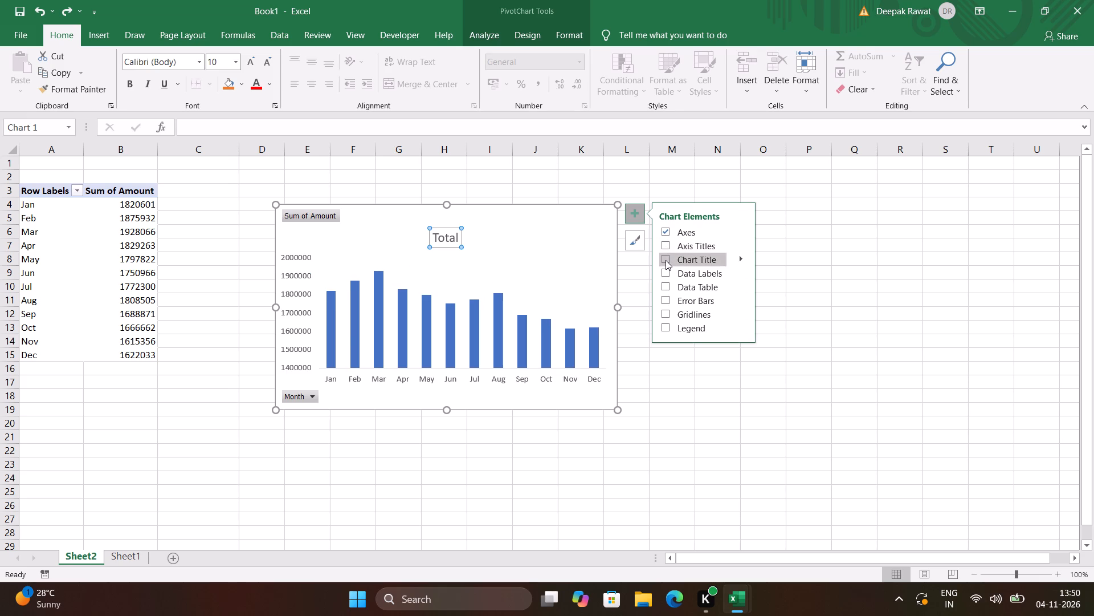
pyautogui.click(449, 234)
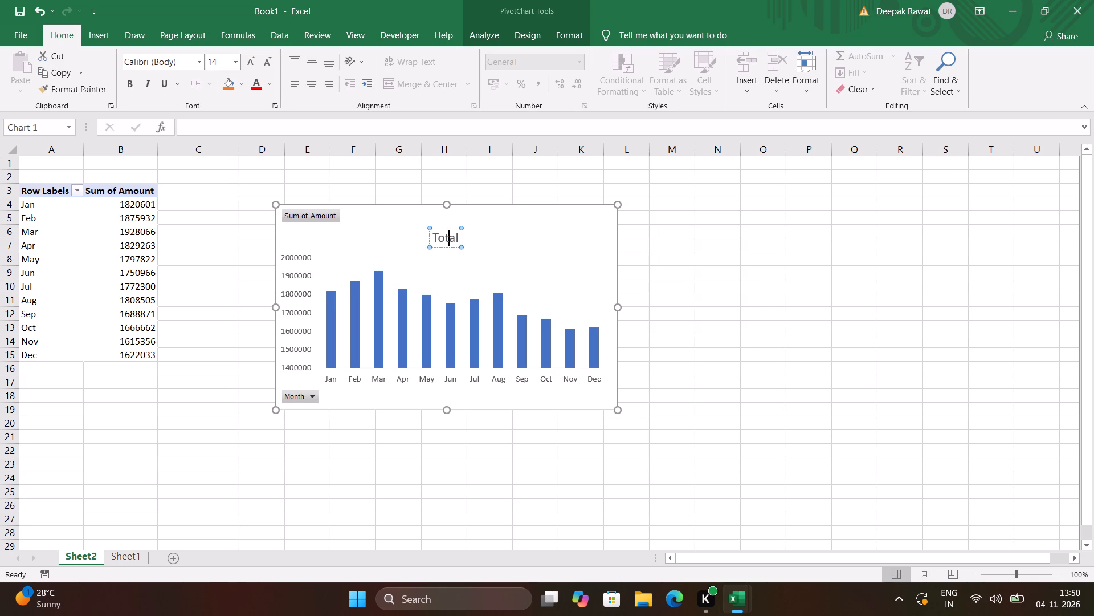
pyautogui.doubleClick(449, 234)
pyautogui.press('BackSpace')
pyautogui.write('Orders Vs')
pyautogui.press('space')
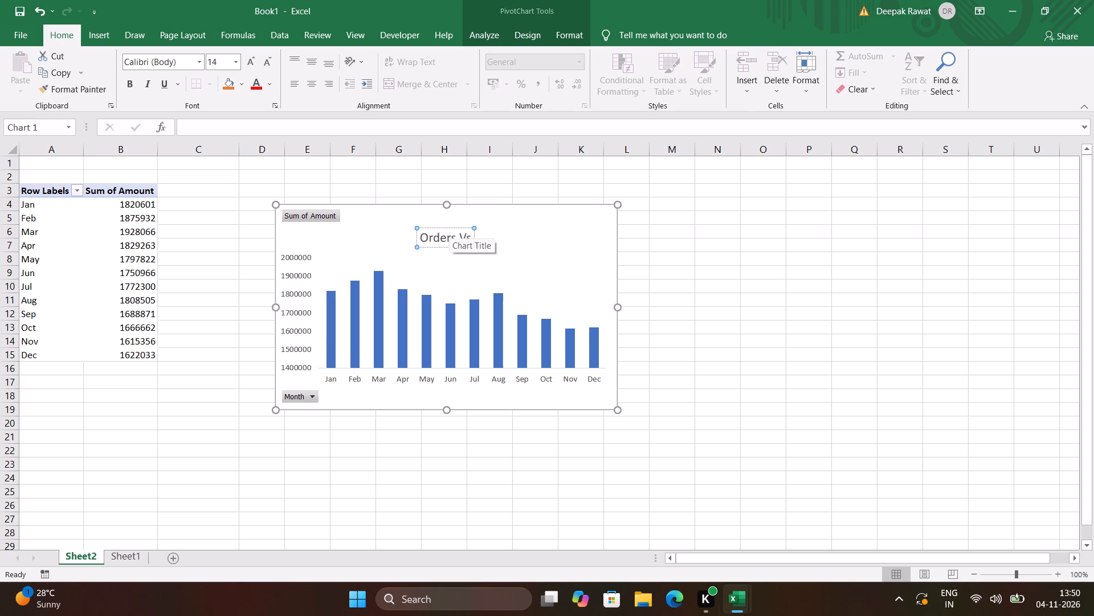
pyautogui.write('Sales')
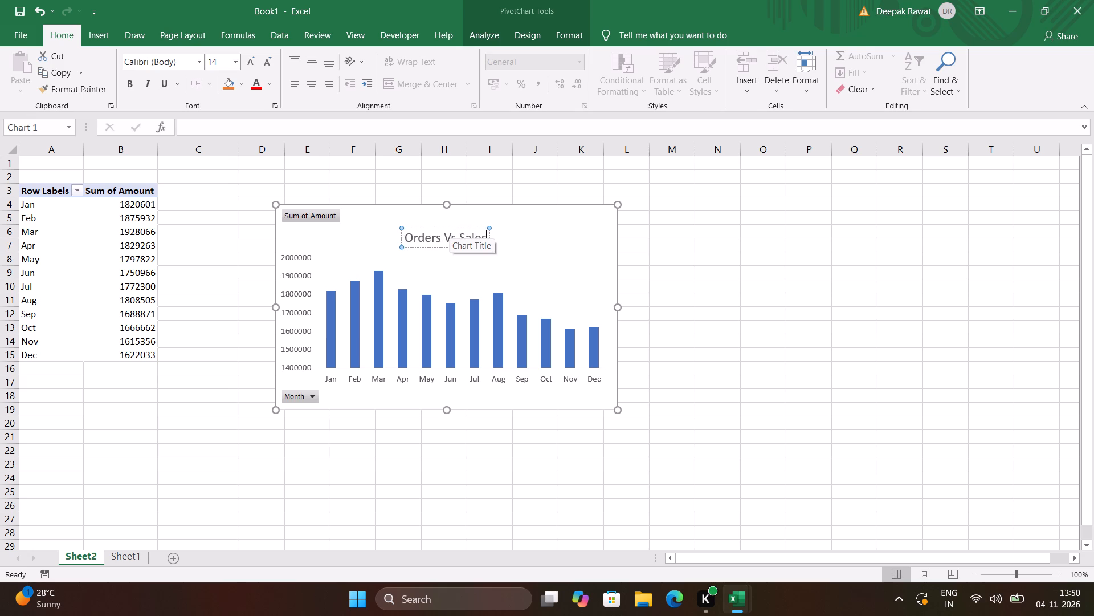
pyautogui.click(655, 299)
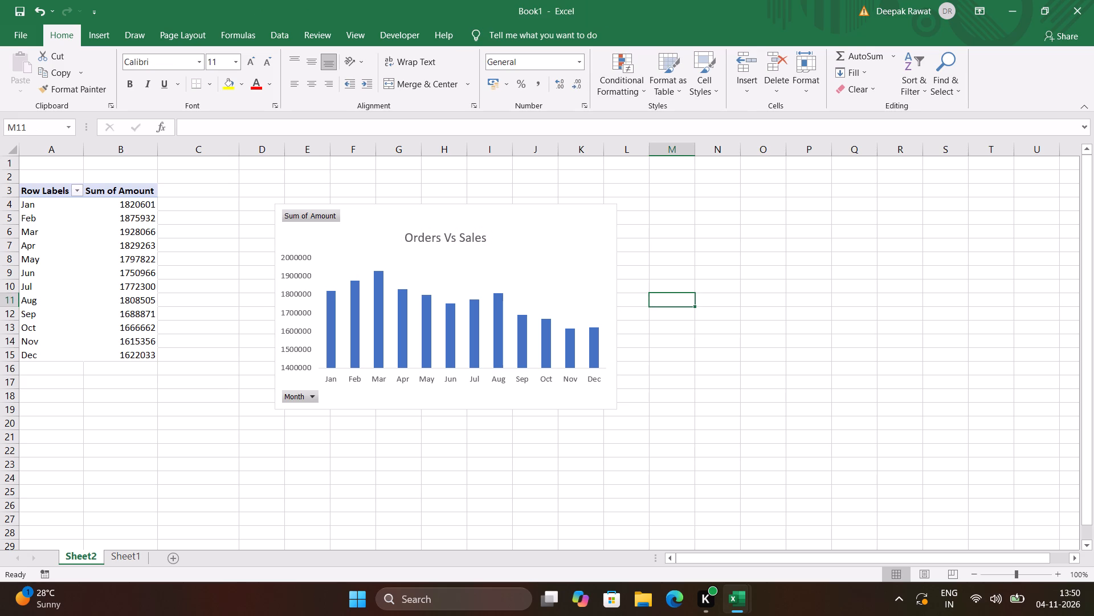
# Hide the value field button (Sum of Amount) on the PivotChart.
pyautogui.click(323, 216)
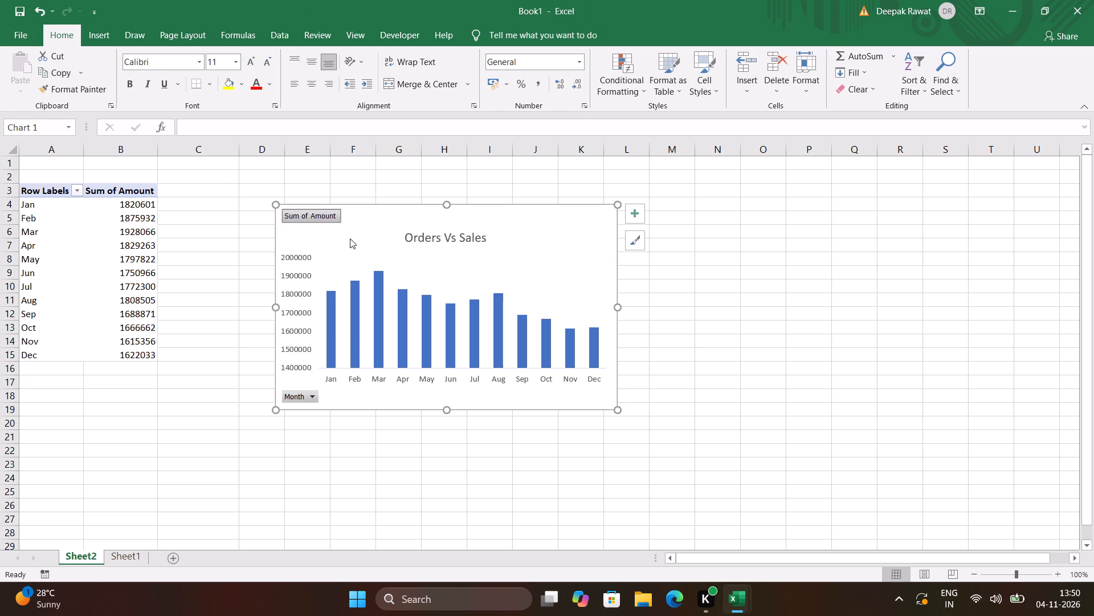
pyautogui.rightClick(321, 218)
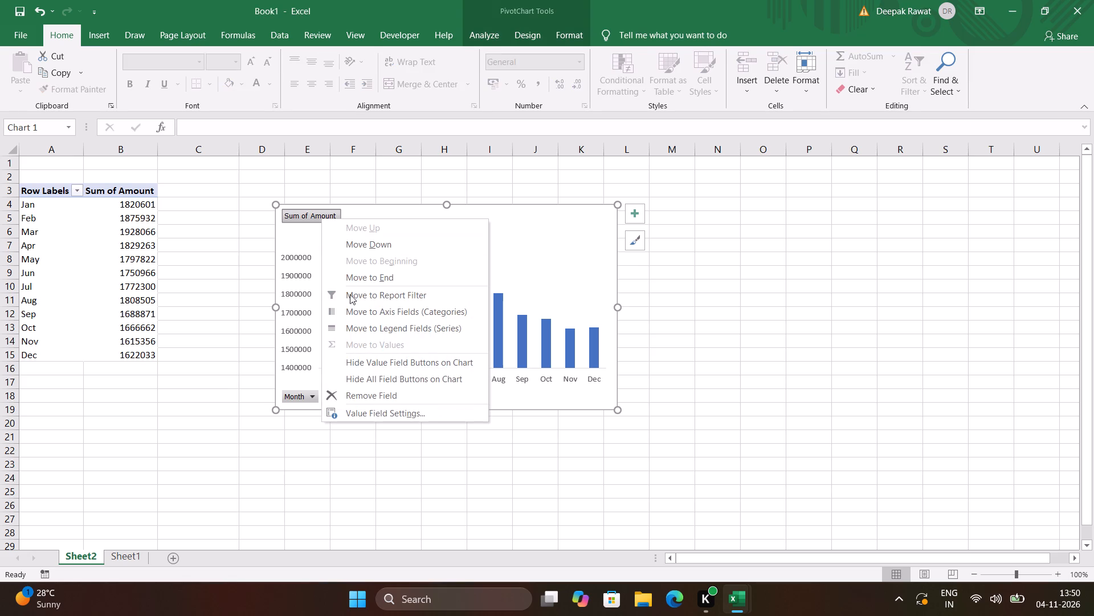
pyautogui.click(355, 360)
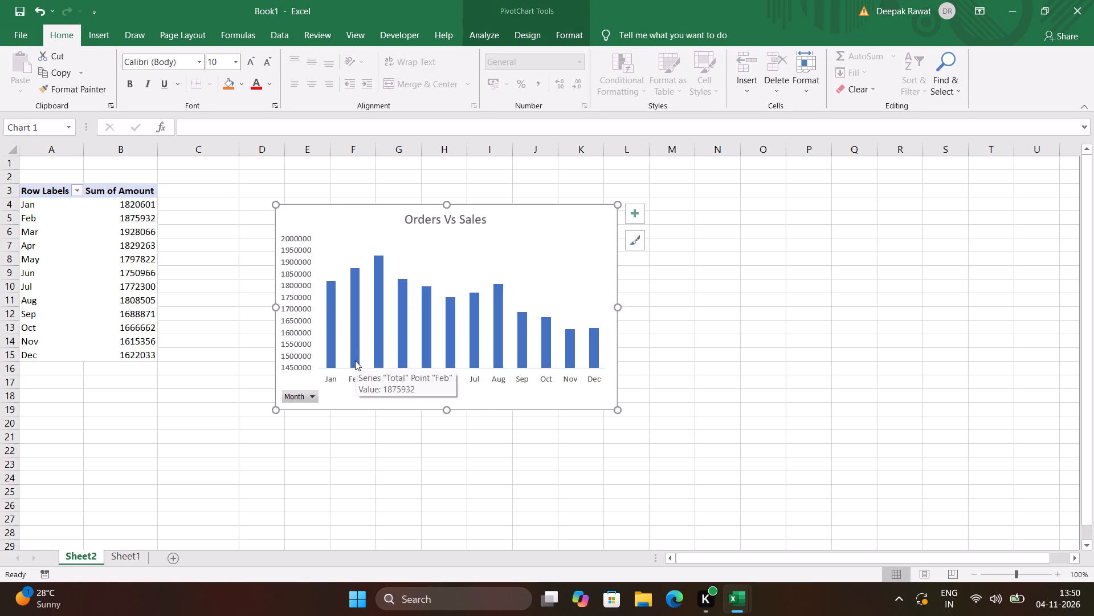
pyautogui.click(306, 404)
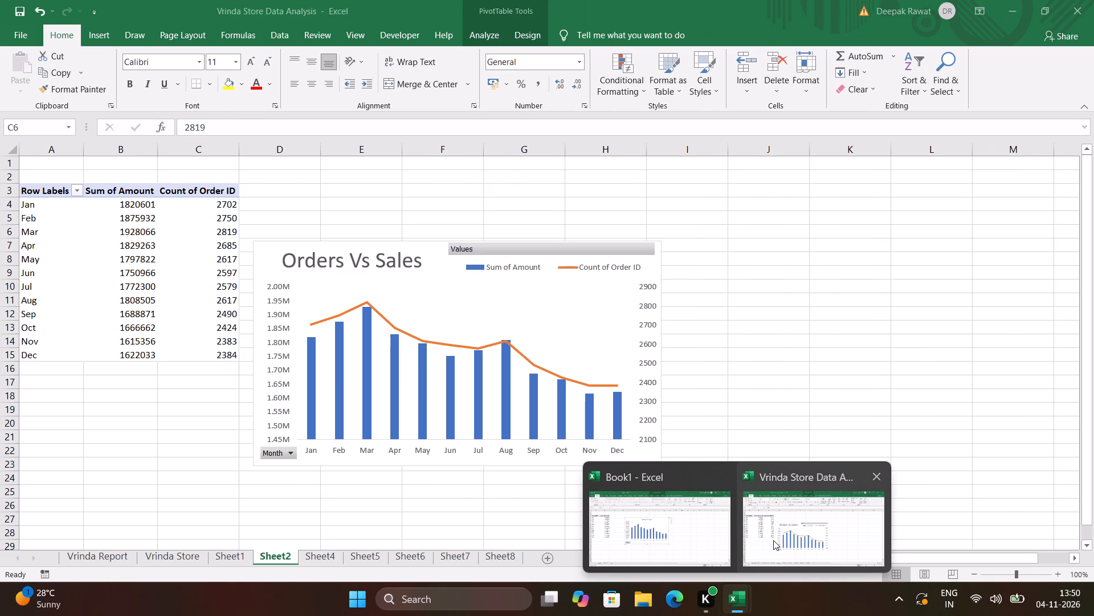
# Back in Book1, resize the PivotChart from its upper corner so it is slightly narrower and its top edge reaches row 3.
pyautogui.click(653, 524)
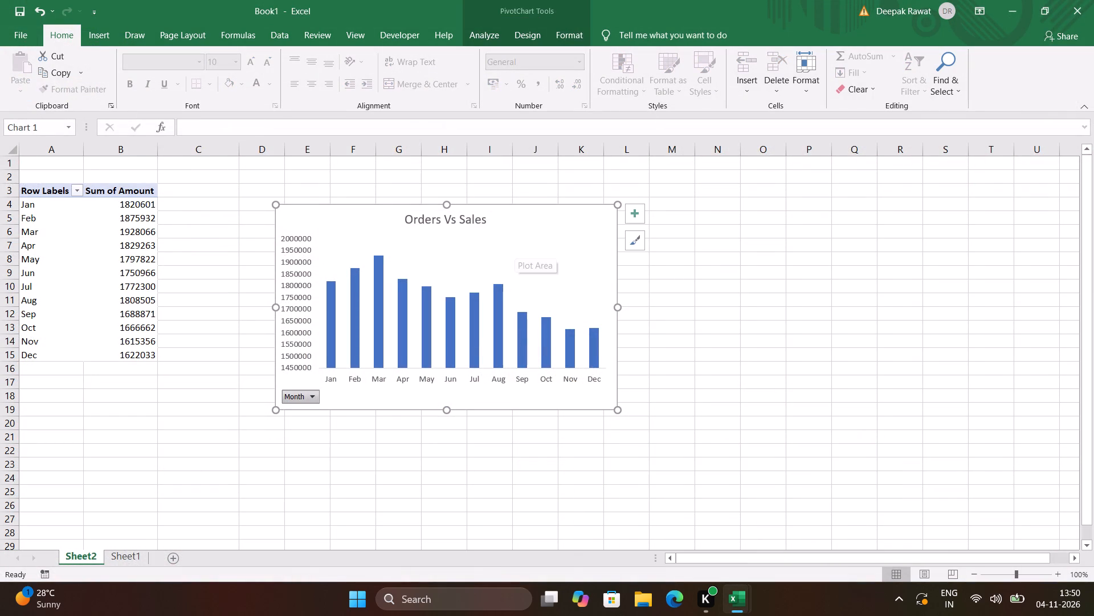
pyautogui.moveTo(614, 205); pyautogui.dragTo(592, 228)
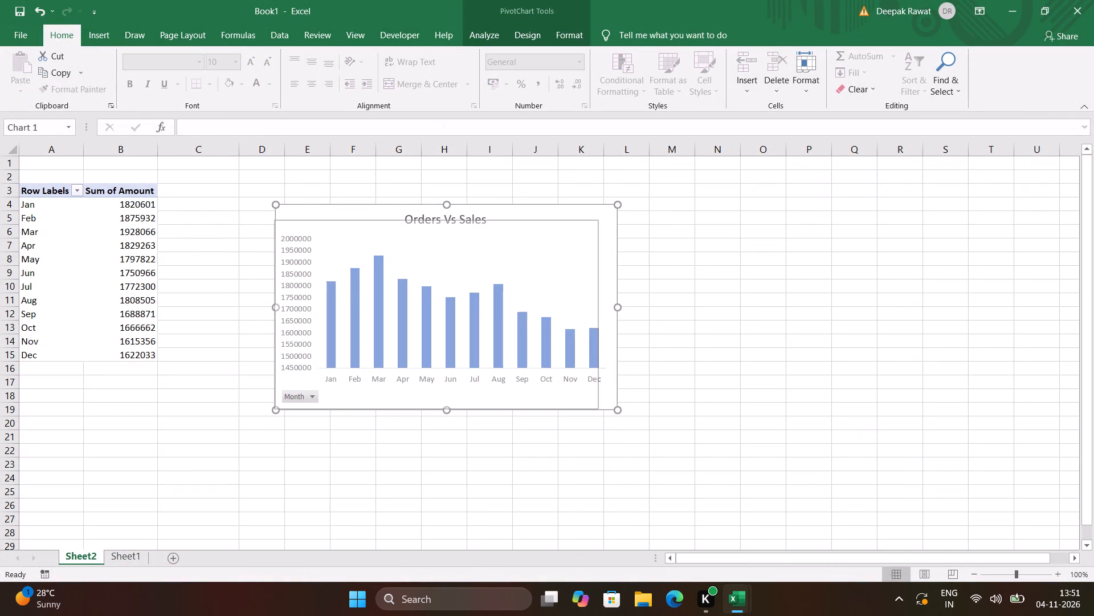
pyautogui.moveTo(592, 228); pyautogui.dragTo(615, 212)
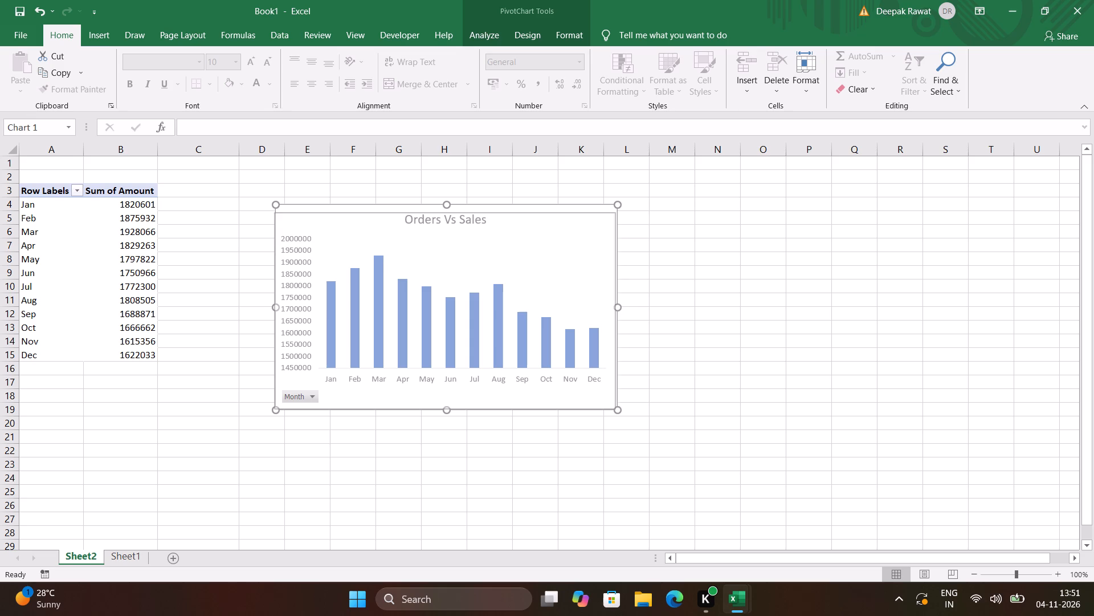
pyautogui.moveTo(615, 212); pyautogui.dragTo(593, 187)
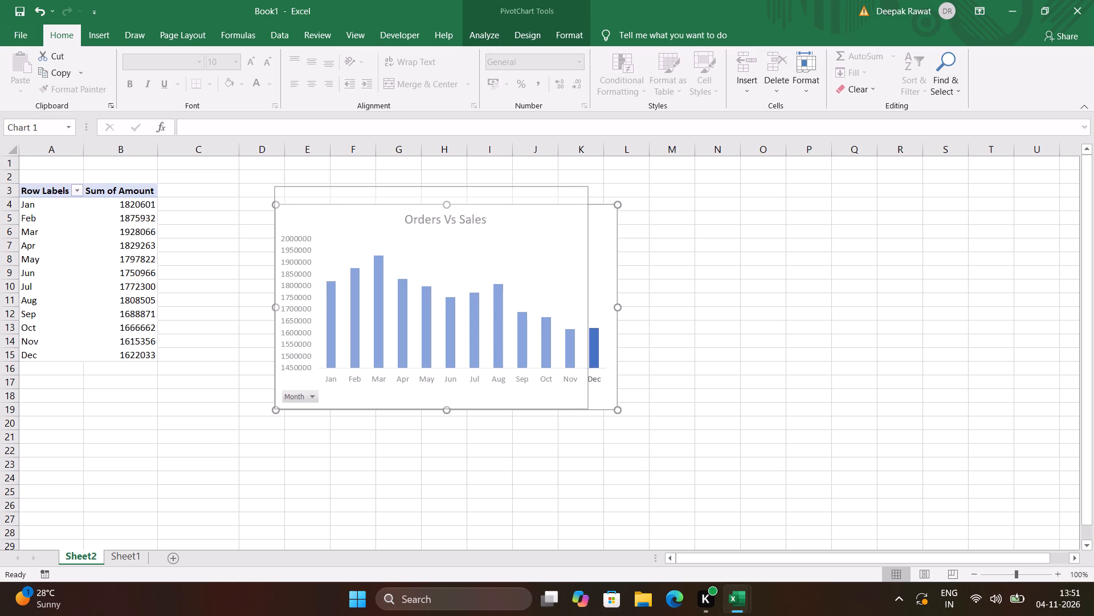
pyautogui.moveTo(593, 187); pyautogui.dragTo(598, 189)
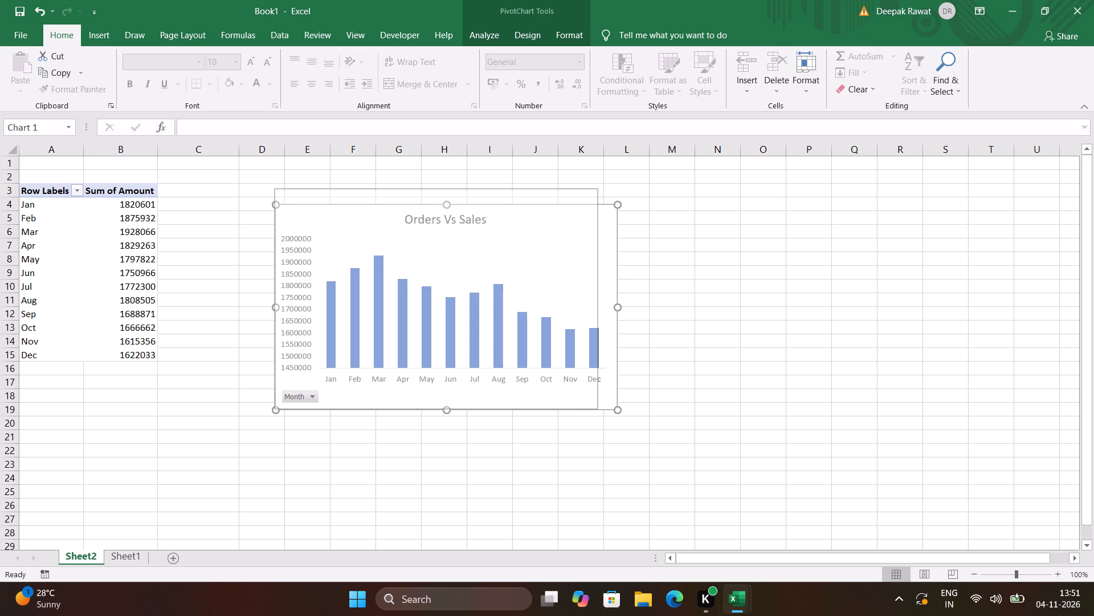
pyautogui.moveTo(598, 189); pyautogui.dragTo(599, 215)
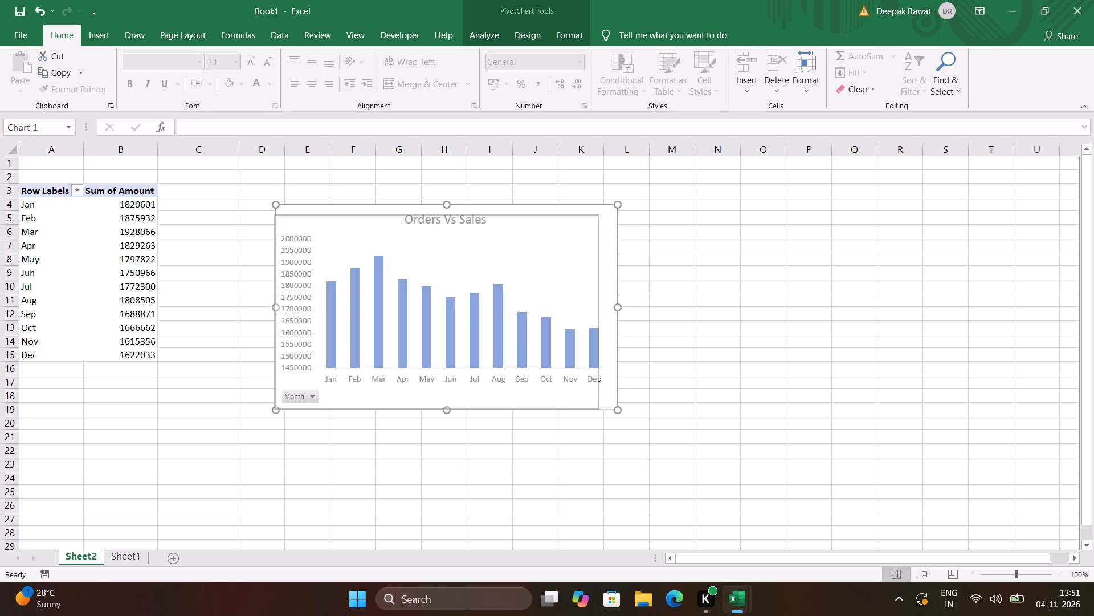
pyautogui.moveTo(599, 215); pyautogui.dragTo(599, 193)
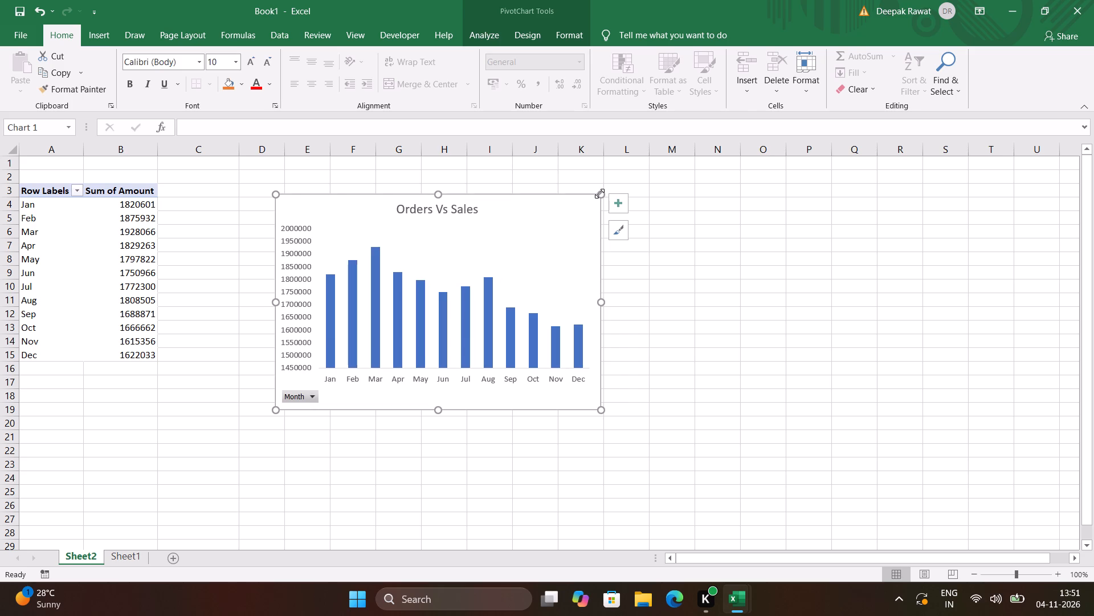
pyautogui.click(654, 332)
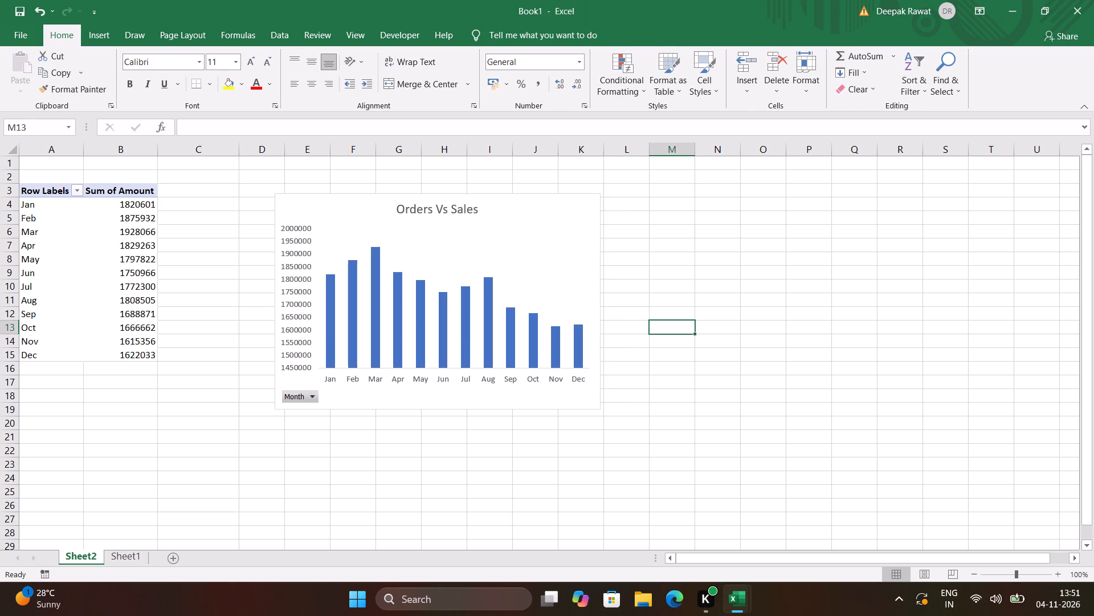
# Review the Sheet2 and Sheet4 PivotCharts in the Vrinda Store Data Analysis workbook, and return to Book1.
pyautogui.click(541, 372)
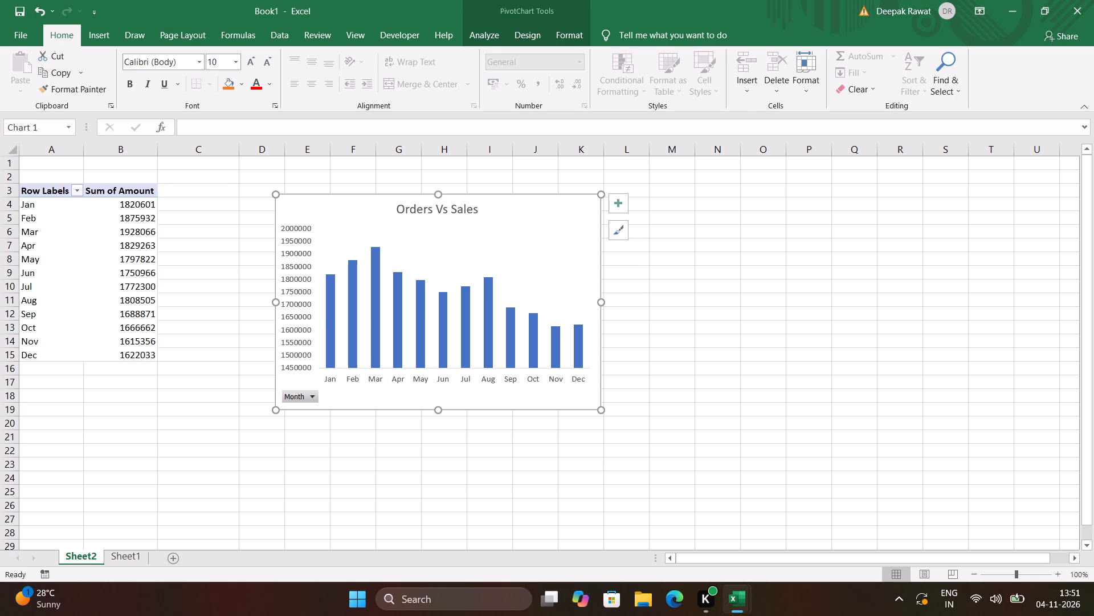
pyautogui.hscroll(4, 220, 303)
pyautogui.hscroll(-1, 220, 303)
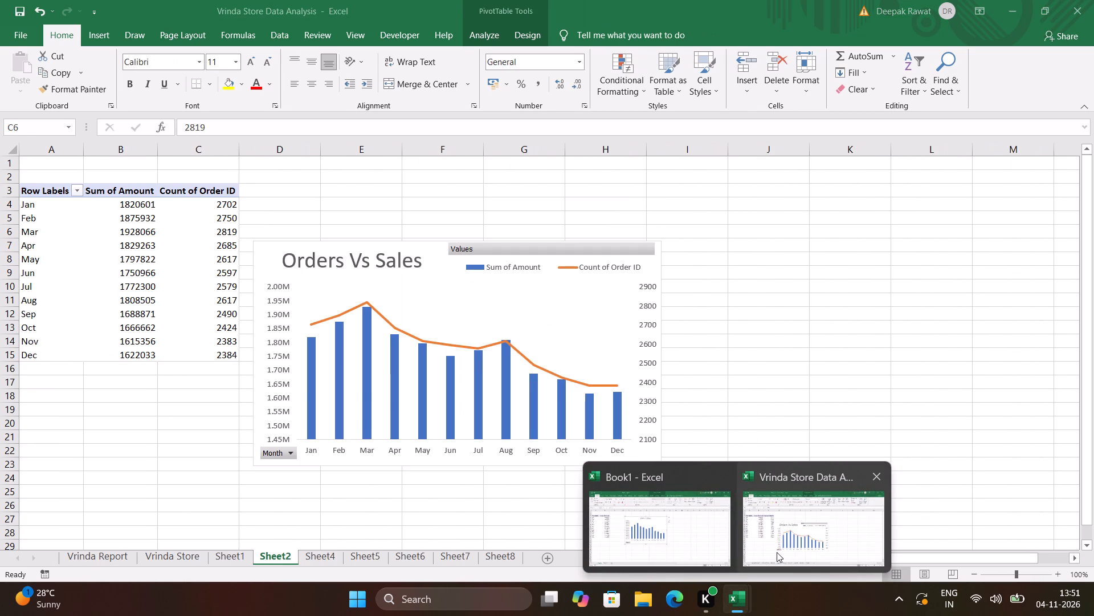
pyautogui.click(777, 549)
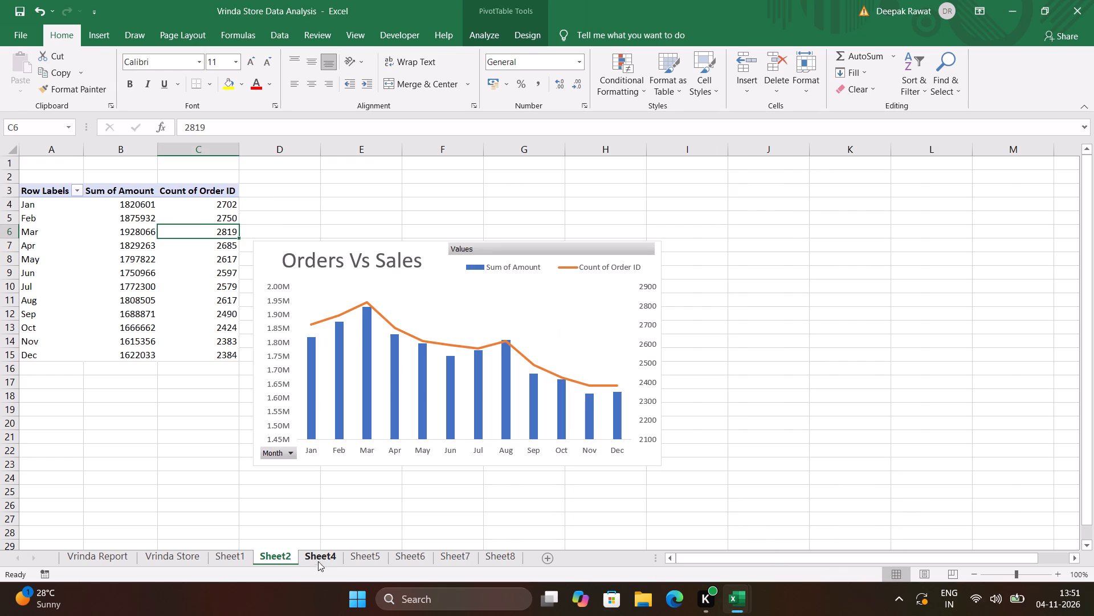
pyautogui.click(324, 558)
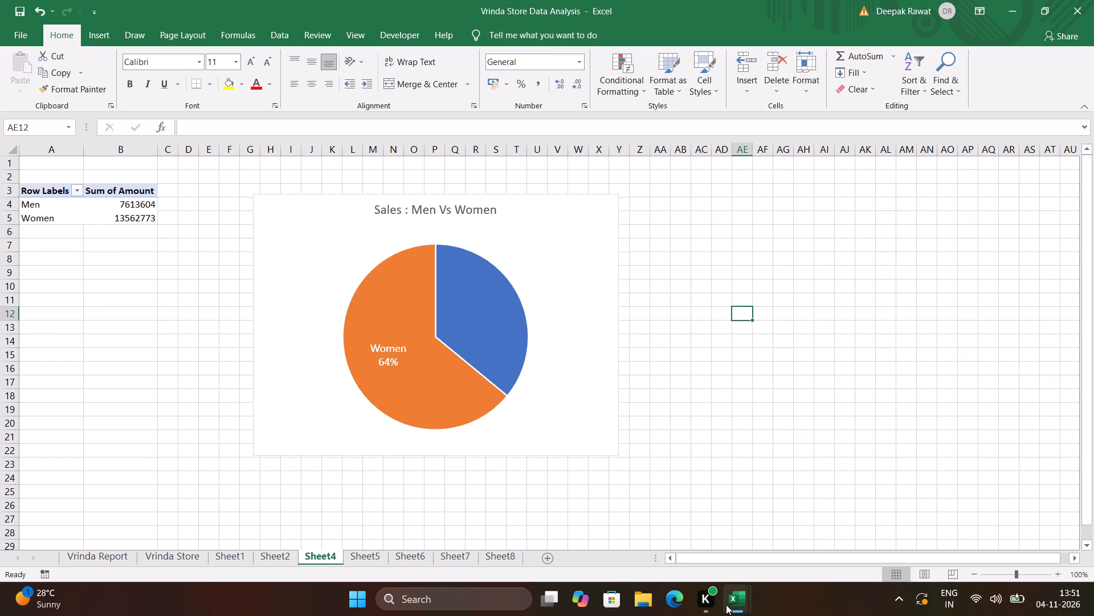
pyautogui.click(647, 516)
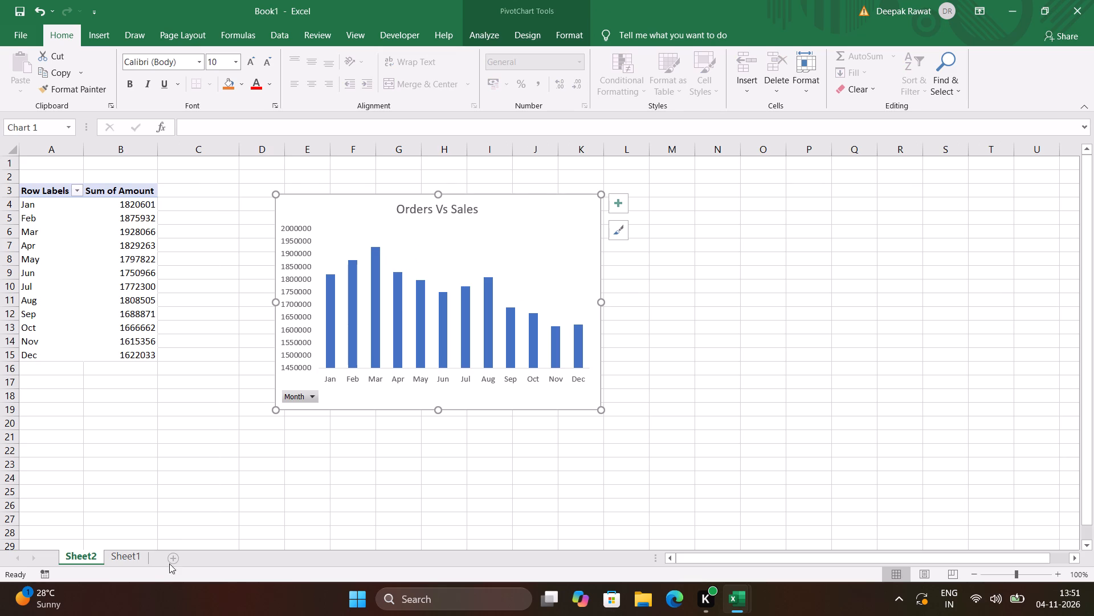
# Add a new blank worksheet to Book1 and move it in front of Sheet2.
pyautogui.click(121, 554)
pyautogui.click(96, 558)
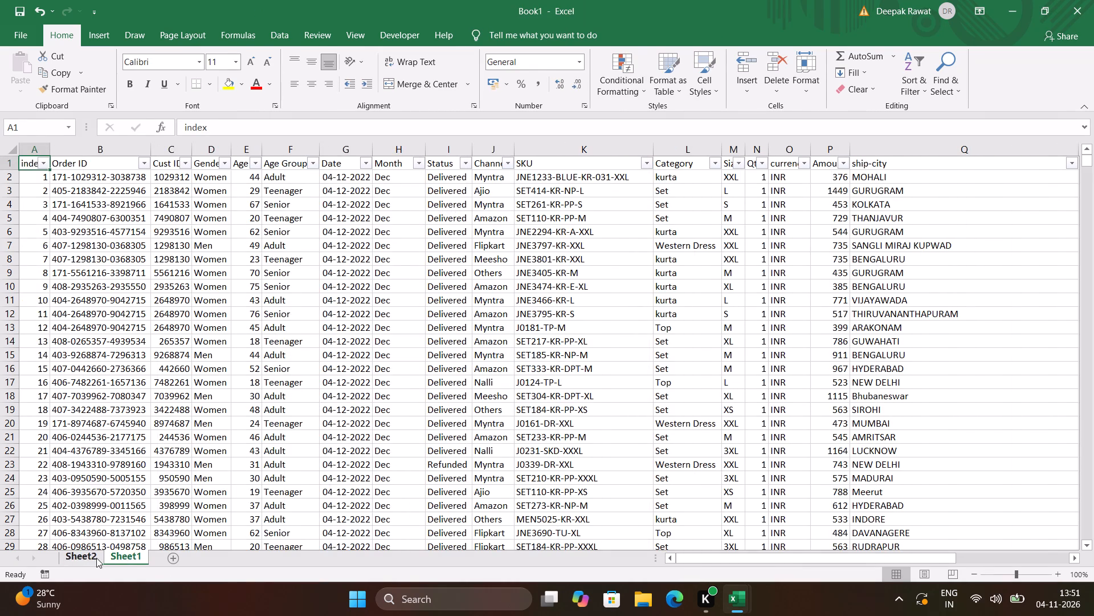
pyautogui.click(179, 557)
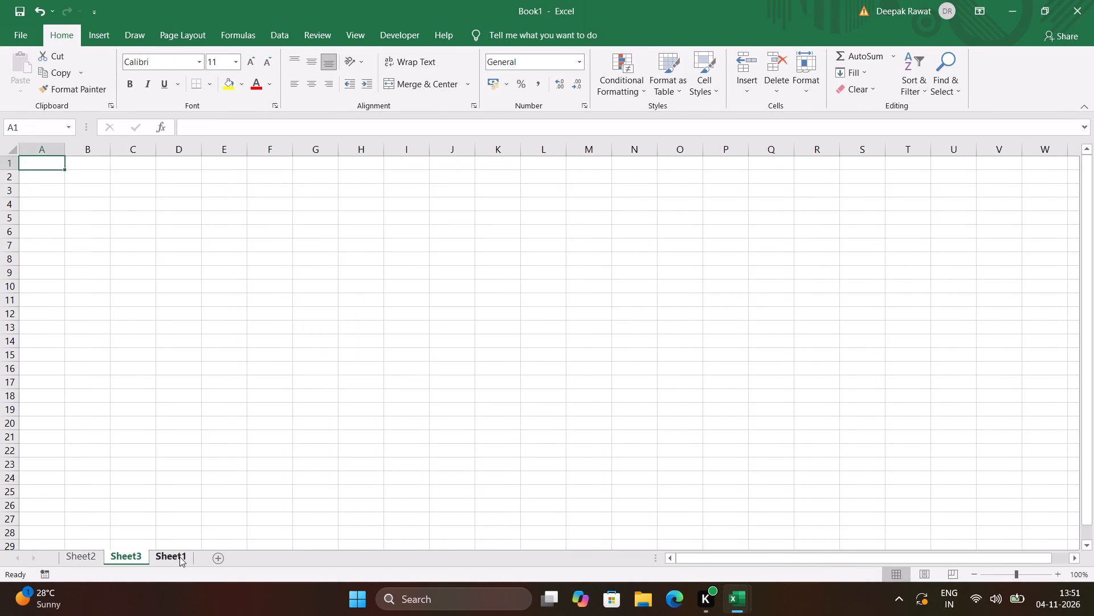
pyautogui.moveTo(130, 554); pyautogui.dragTo(83, 554)
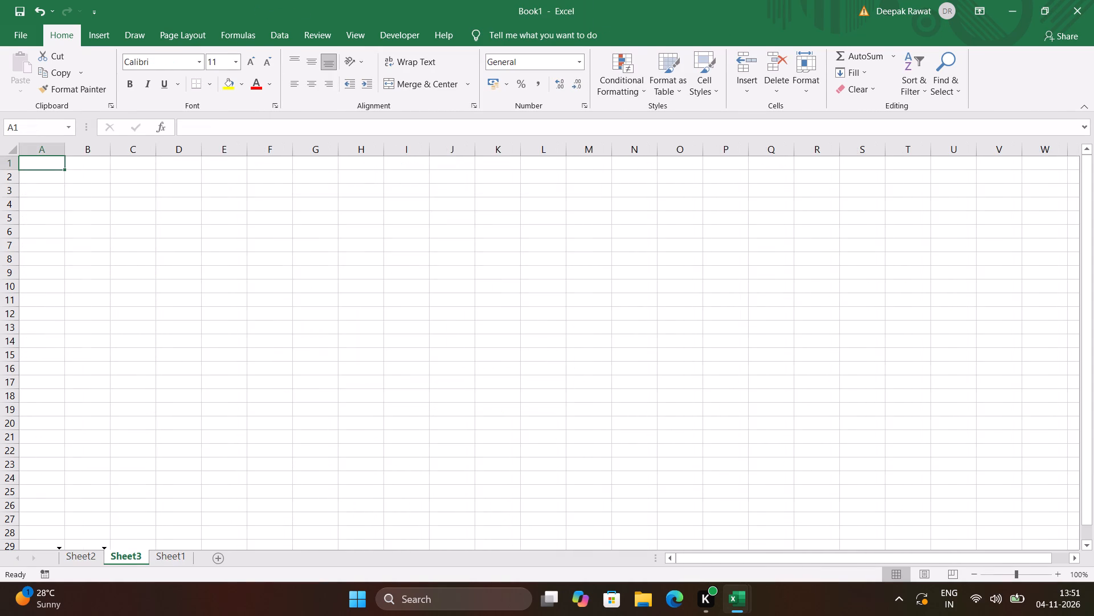
pyautogui.moveTo(83, 554); pyautogui.dragTo(82, 561)
# Rename the new first worksheet, replacing its default name with "Kuro".
pyautogui.click(95, 553)
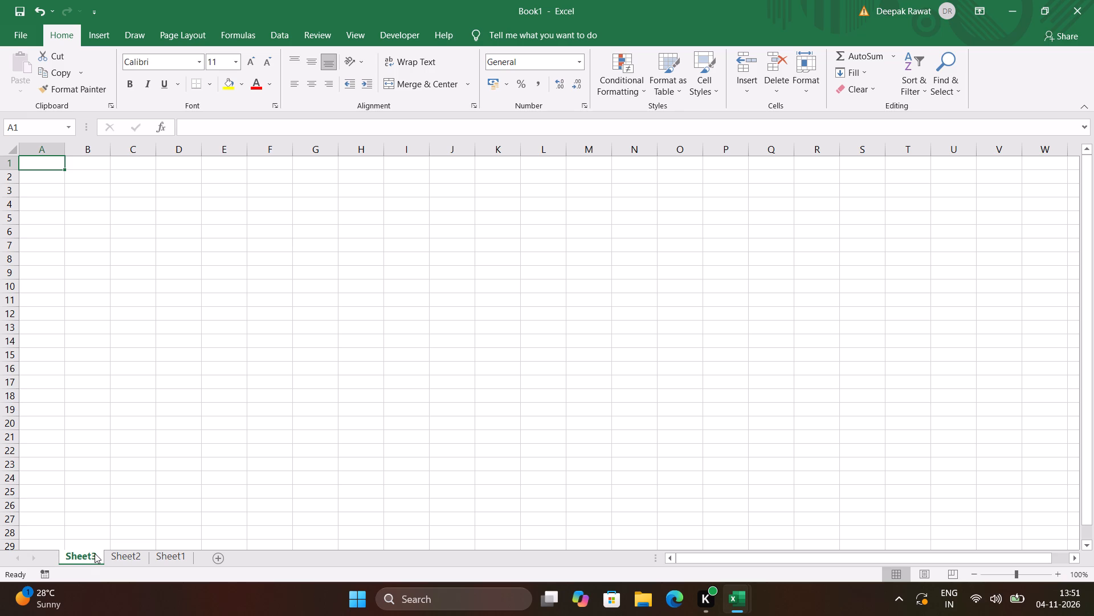
pyautogui.doubleClick(95, 553)
pyautogui.press('BackSpace')
pyautogui.press('BackSpace')
pyautogui.press('BackSpace')
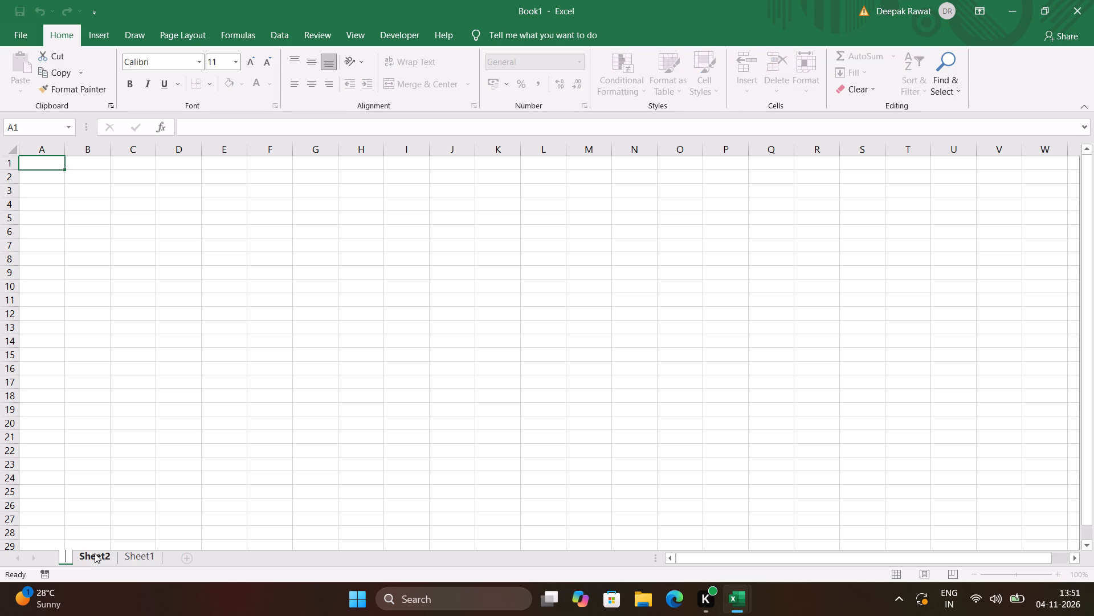
pyautogui.press('BackSpace')
pyautogui.write('Kuro')
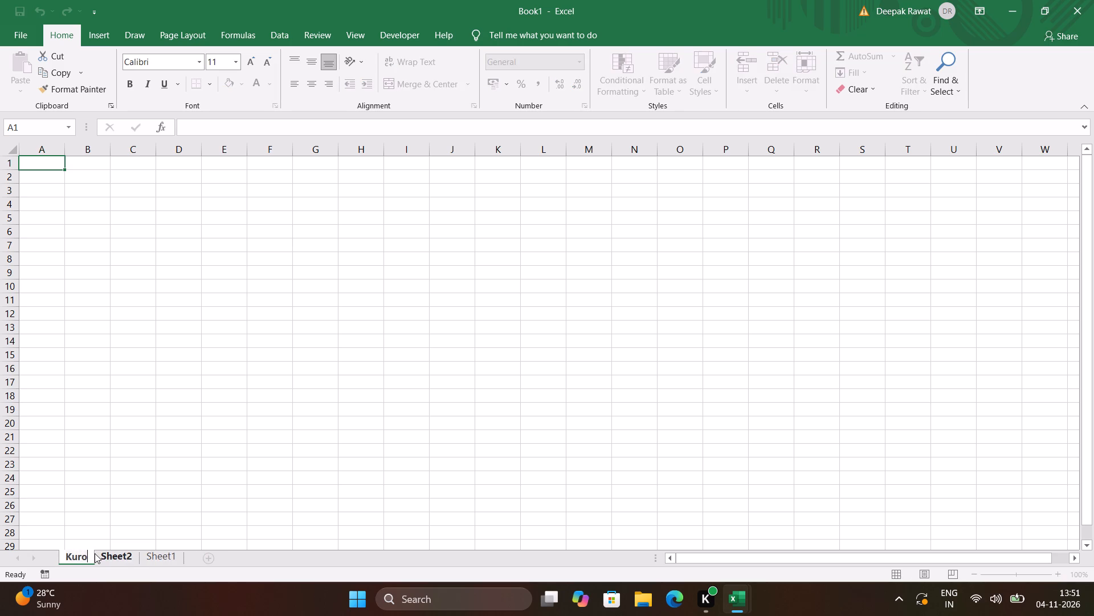
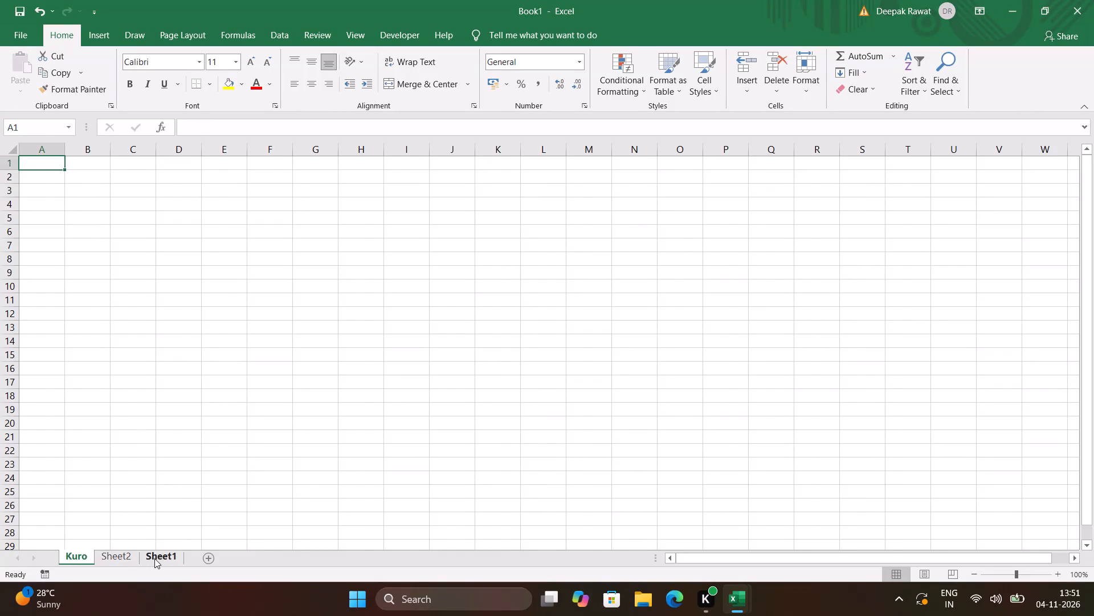
# Copy the Orders Vs Sales PivotChart from Sheet2 and paste it into the Kuro worksheet.
pyautogui.click(154, 558)
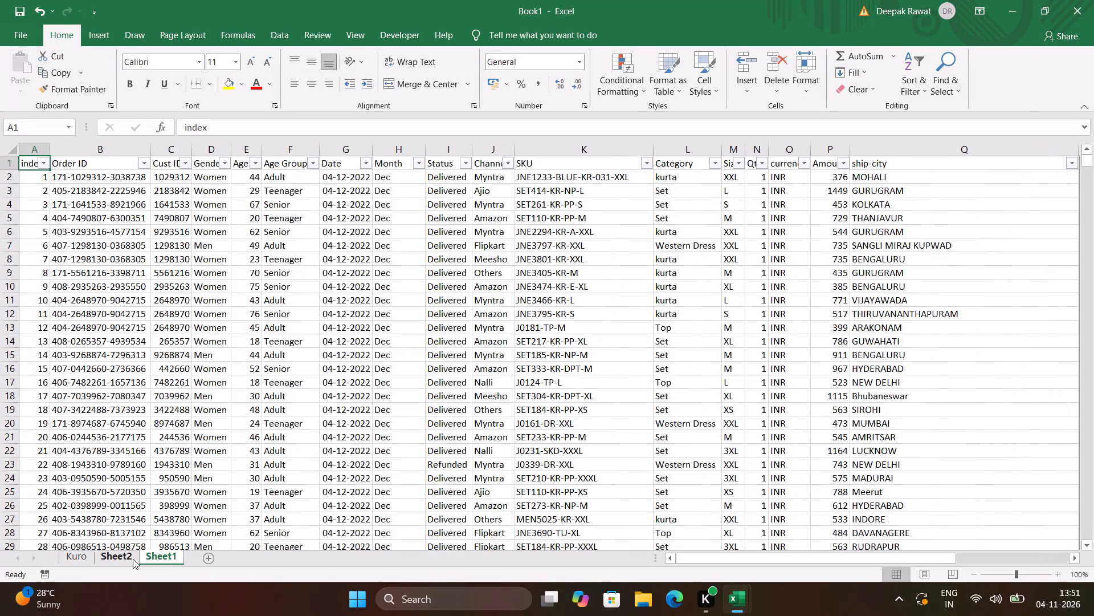
pyautogui.click(128, 560)
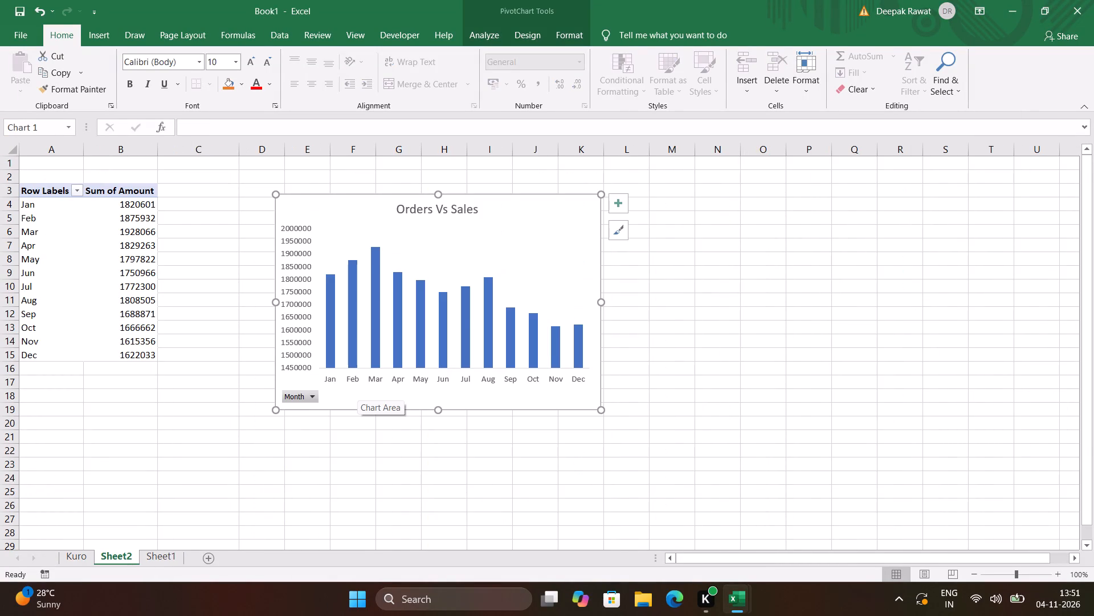
pyautogui.click(528, 269)
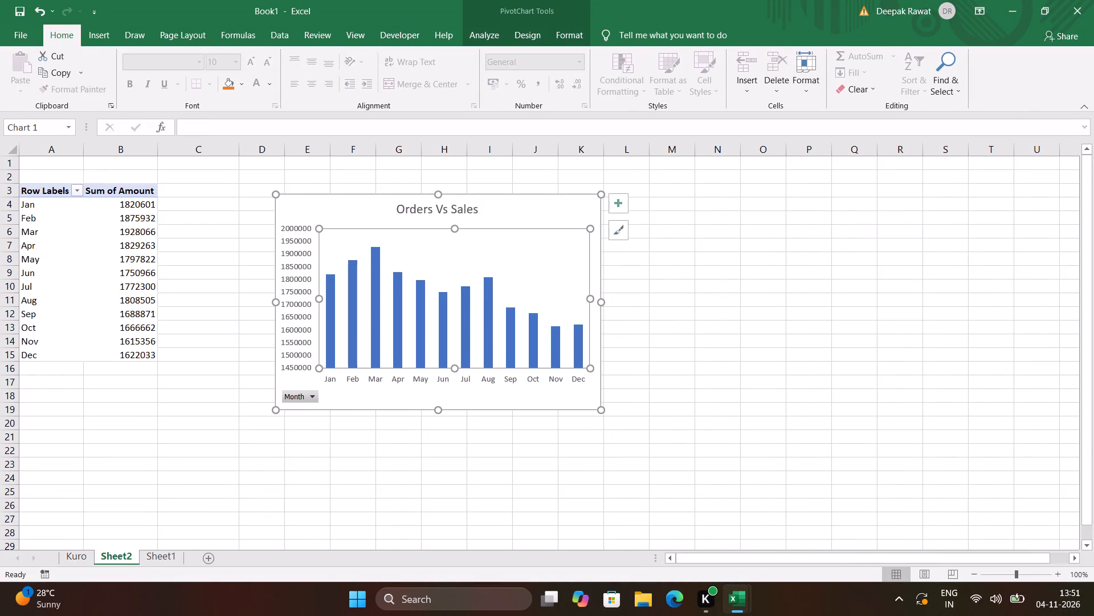
pyautogui.click(529, 218)
pyautogui.hotkey('ctrl', 'c')
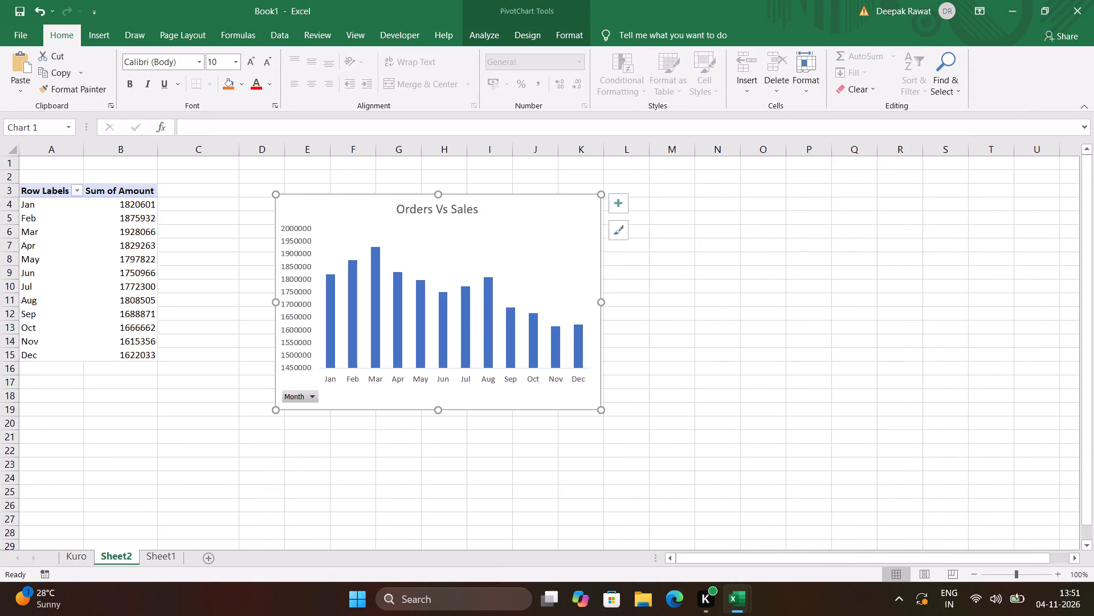
pyautogui.click(79, 556)
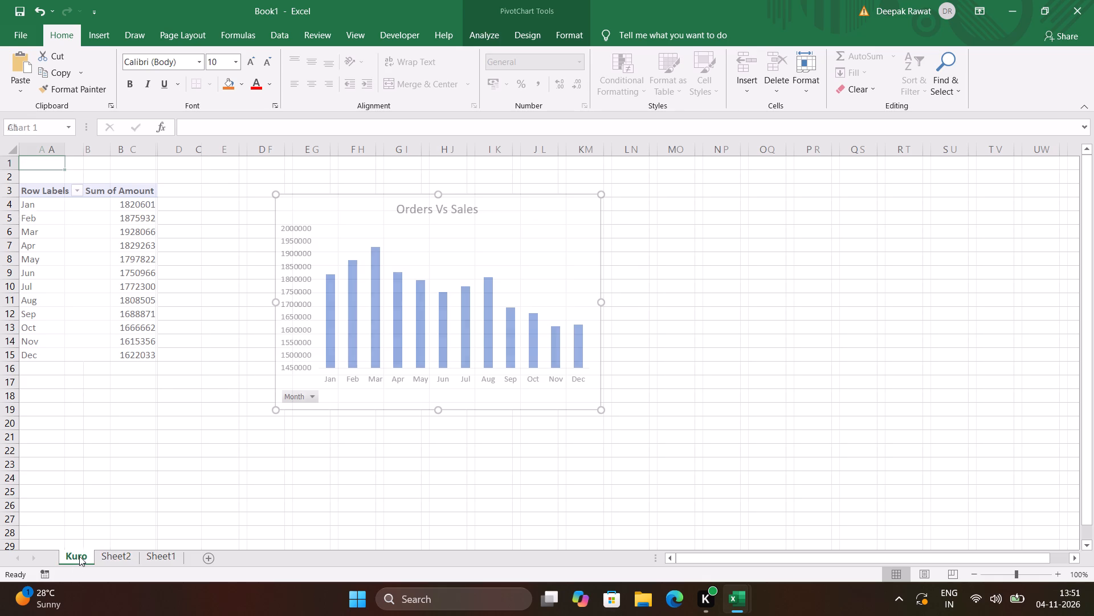
pyautogui.hotkey('ctrl', 'v')
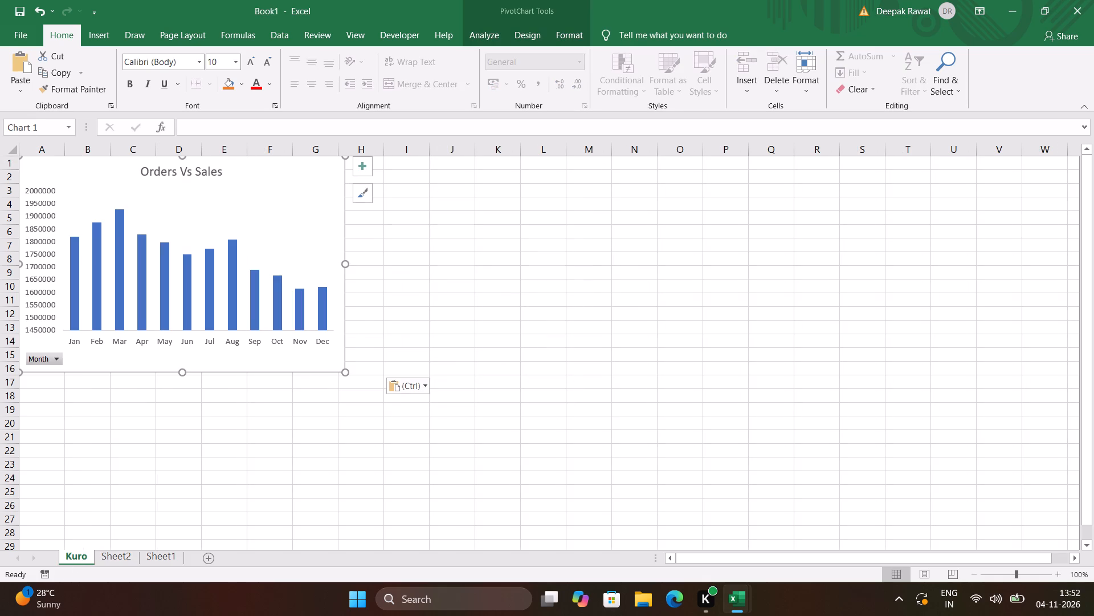
# Move the whole Orders Vs Sales chart on Kuro so its upper corner sits in column C at row 5, and deselect it.
pyautogui.moveTo(296, 244); pyautogui.dragTo(416, 307)
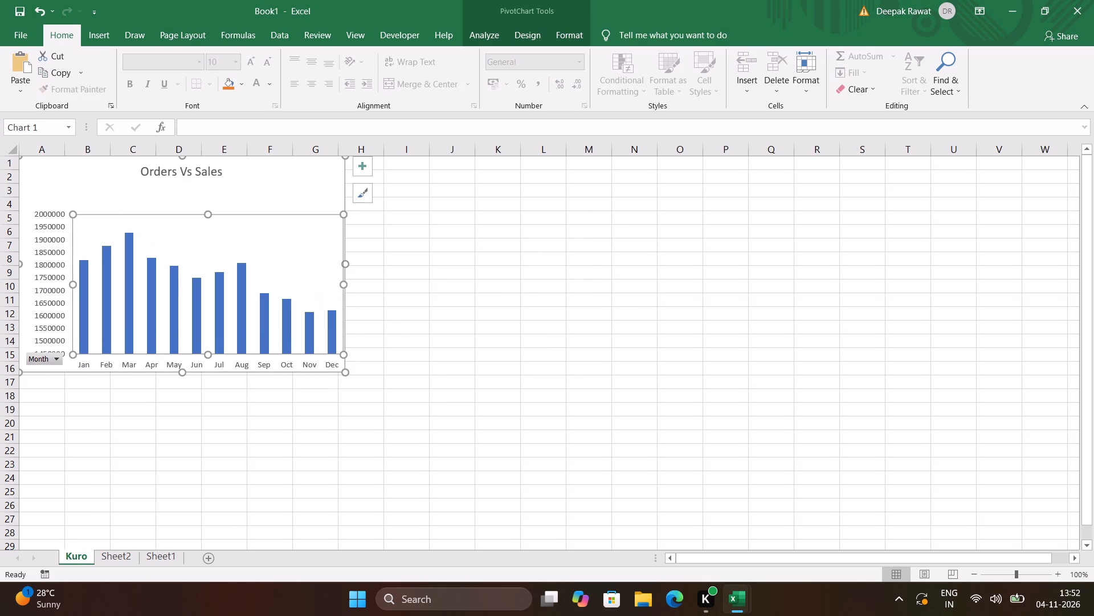
pyautogui.hotkey('ctrl', 'z')
pyautogui.moveTo(279, 354); pyautogui.dragTo(439, 371)
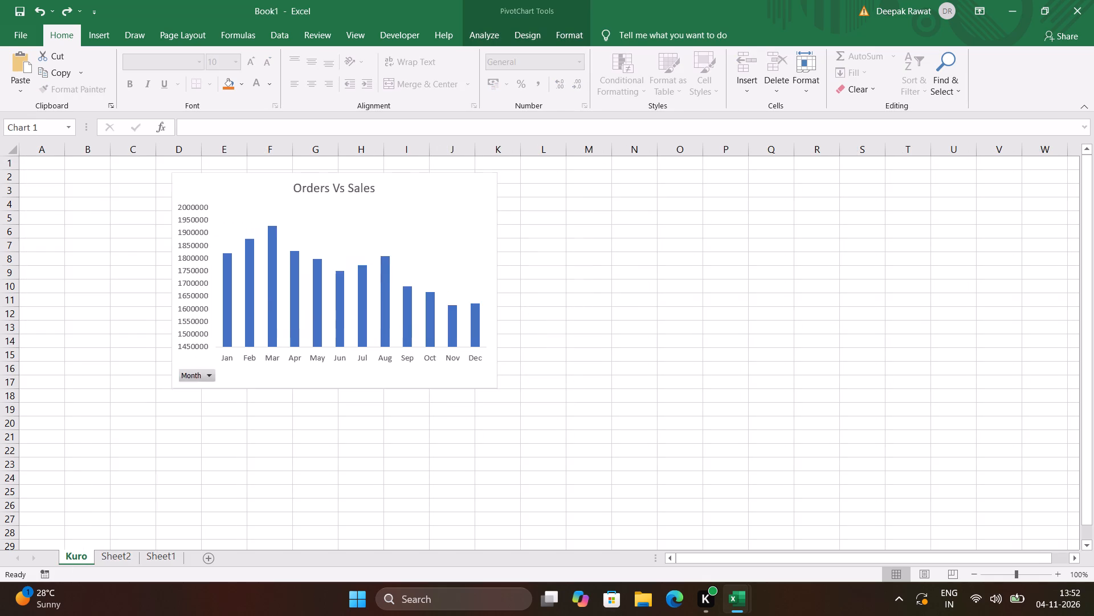
pyautogui.moveTo(439, 371); pyautogui.dragTo(382, 412)
pyautogui.click(575, 396)
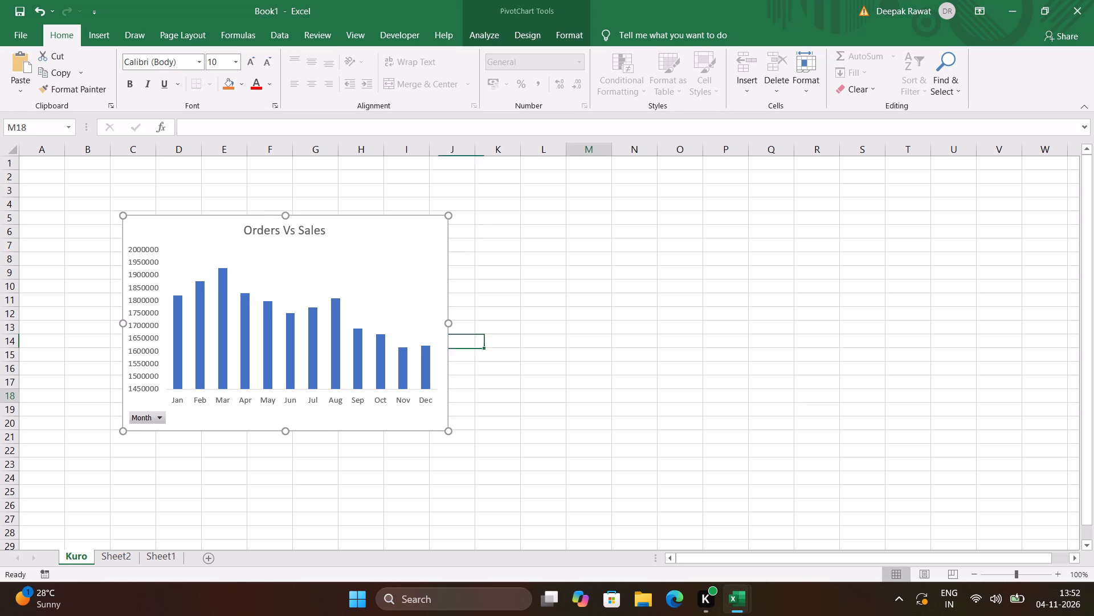
# Insert a PivotTable from the Sheet1 data range $A$1:$U$31048 on a new worksheet.
pyautogui.click(173, 554)
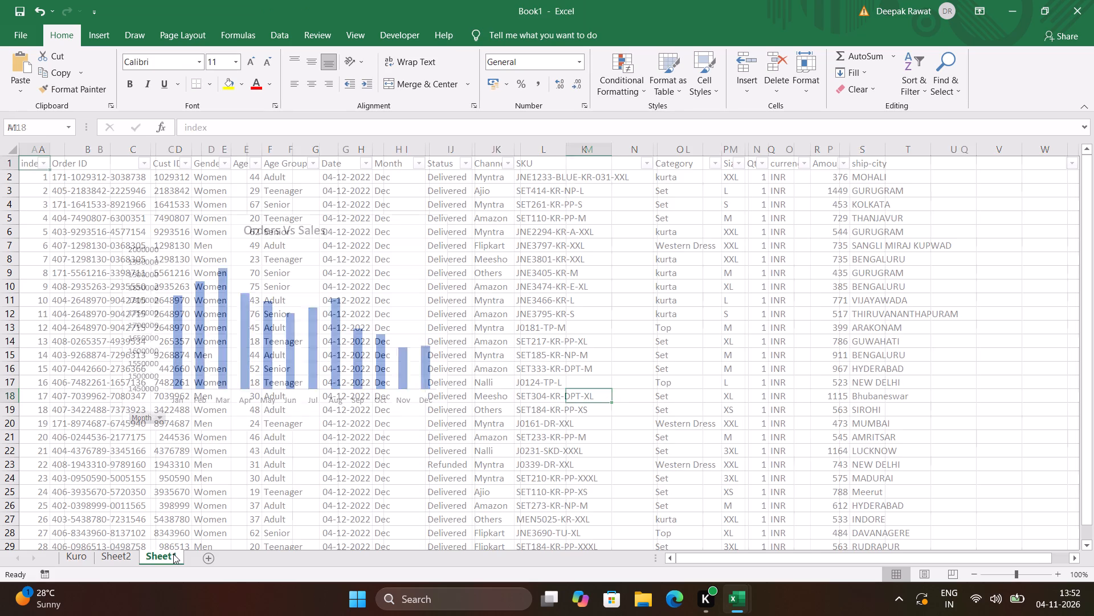
pyautogui.click(125, 555)
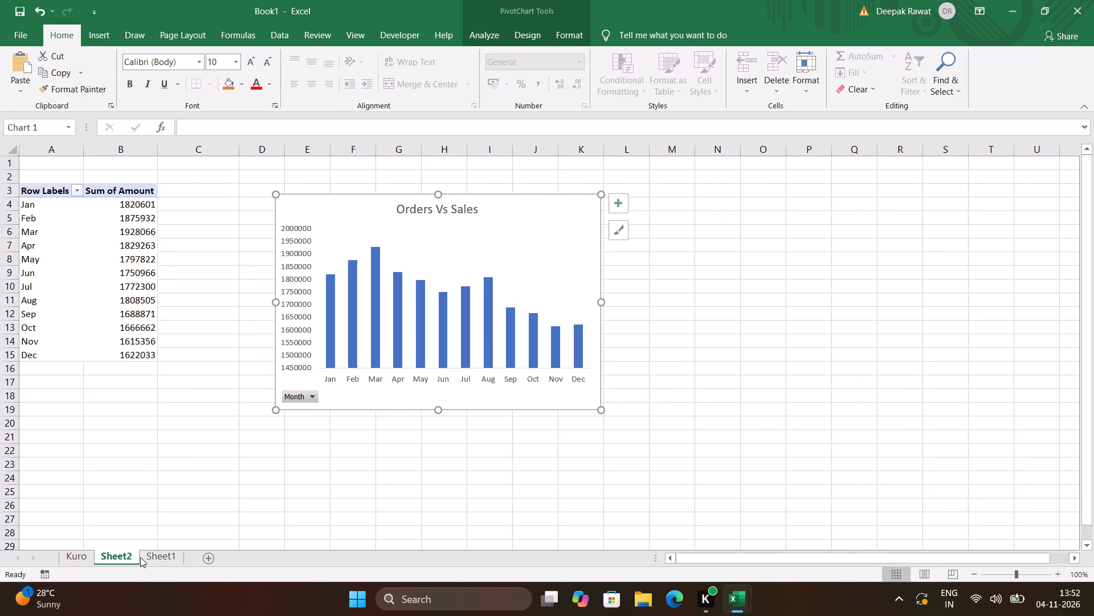
pyautogui.click(158, 557)
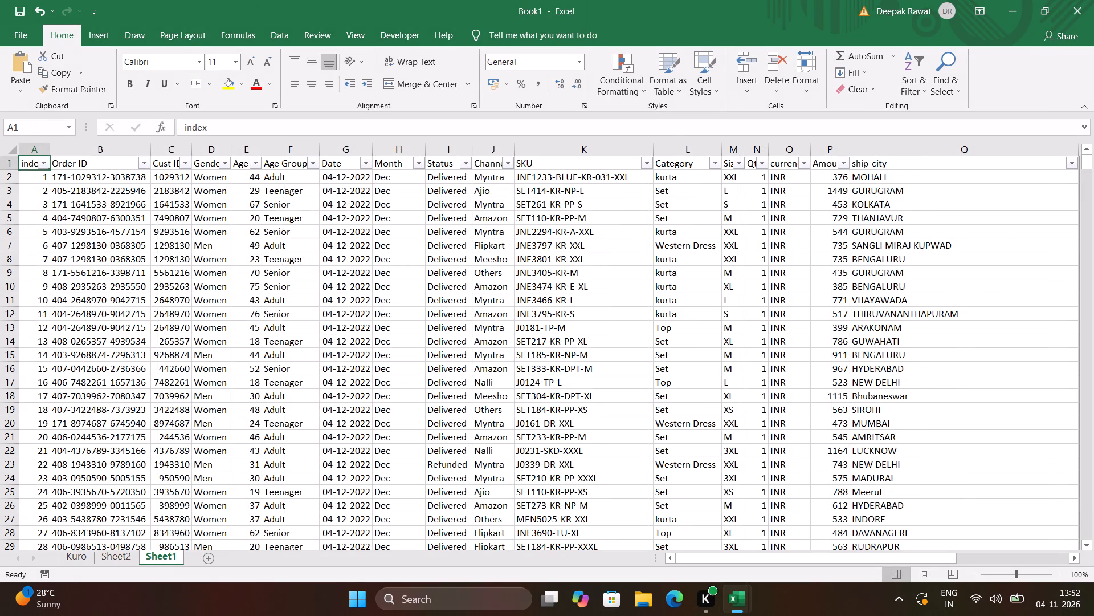
pyautogui.click(129, 38)
pyautogui.click(100, 35)
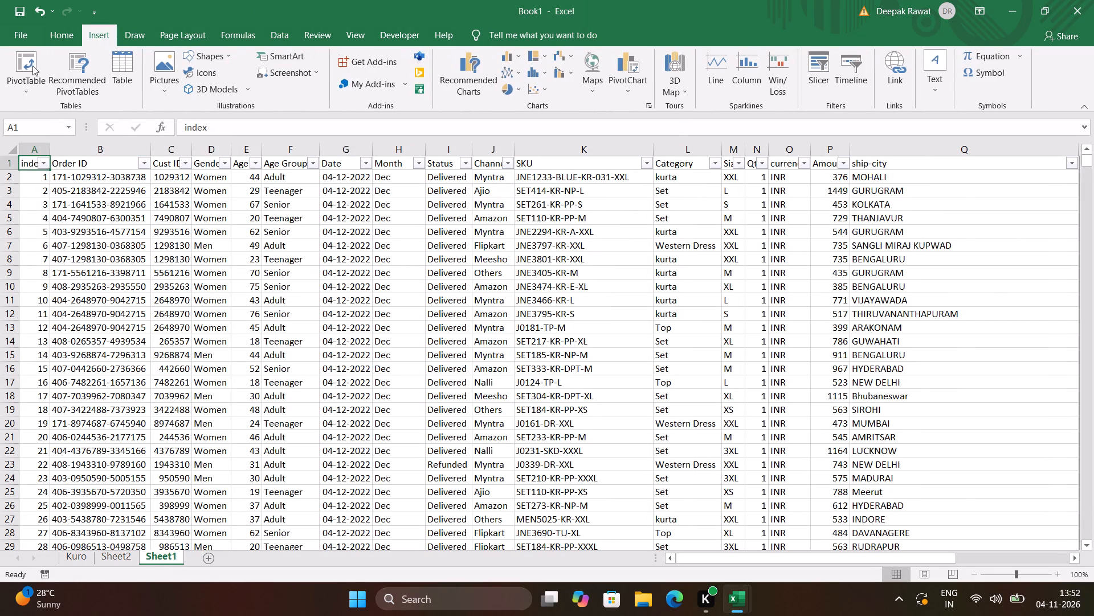
pyautogui.click(28, 66)
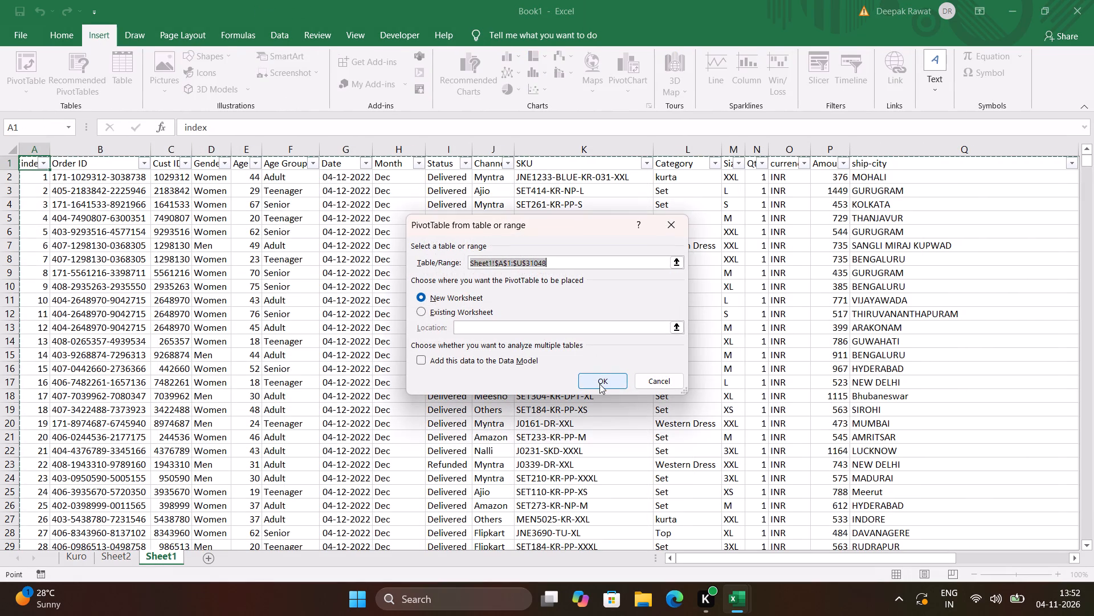
pyautogui.click(601, 384)
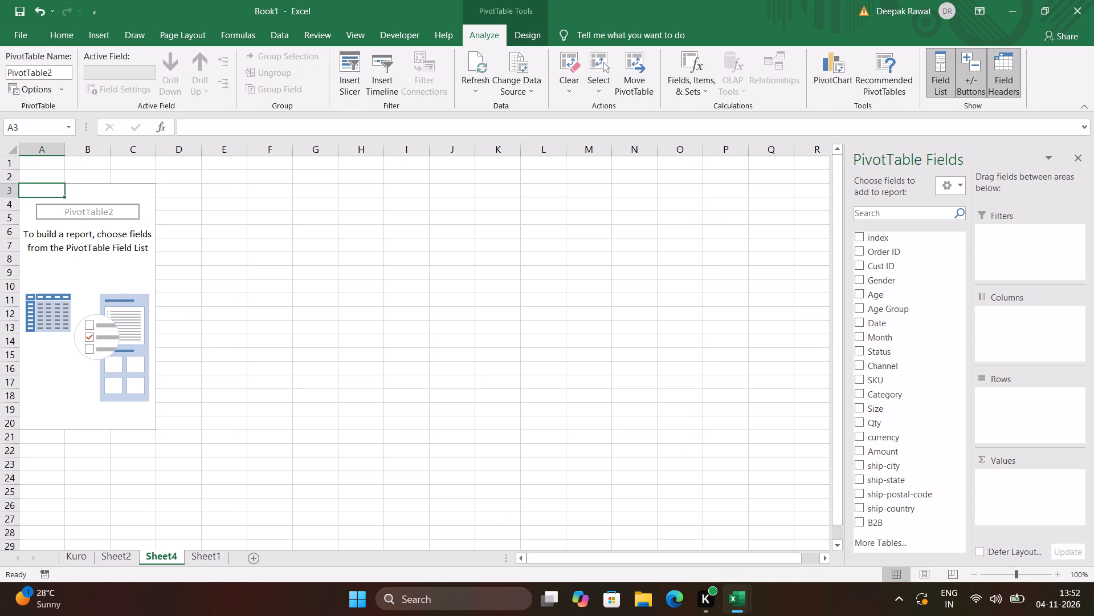
# Using the reference workbook's Sheet4 as a guide, set the new PivotTable's rows to Gender and its values to Sum of Amount.
pyautogui.click(795, 534)
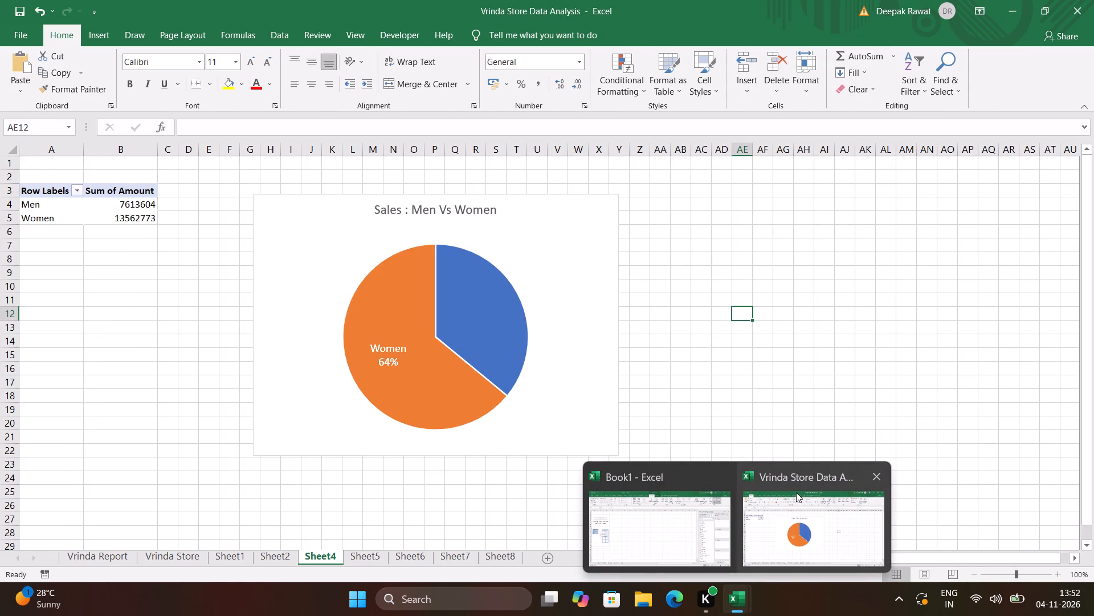
pyautogui.click(677, 519)
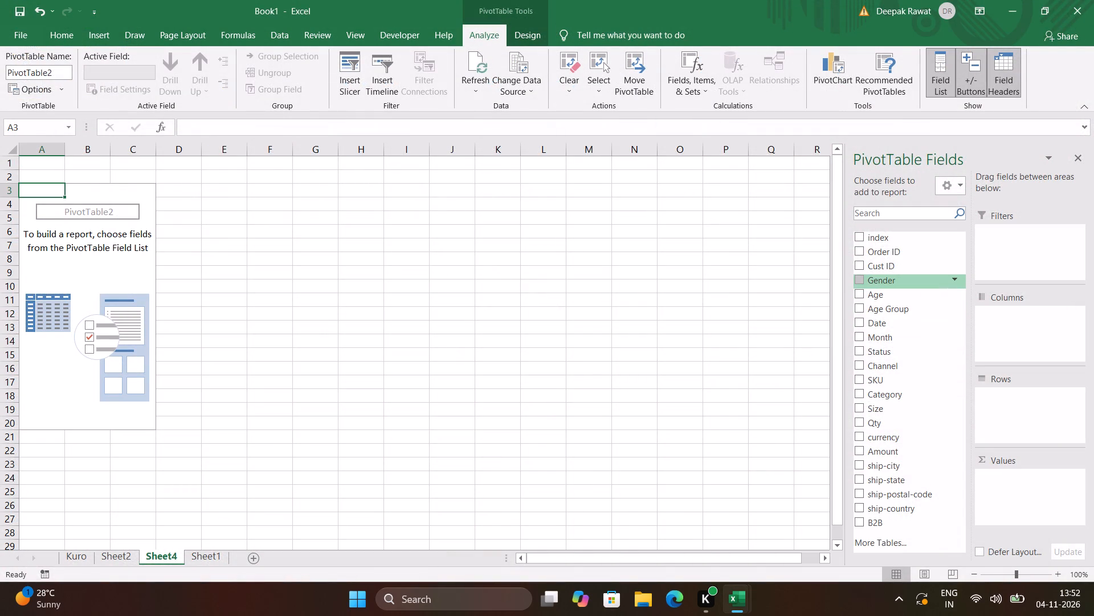
pyautogui.moveTo(881, 287); pyautogui.dragTo(989, 387)
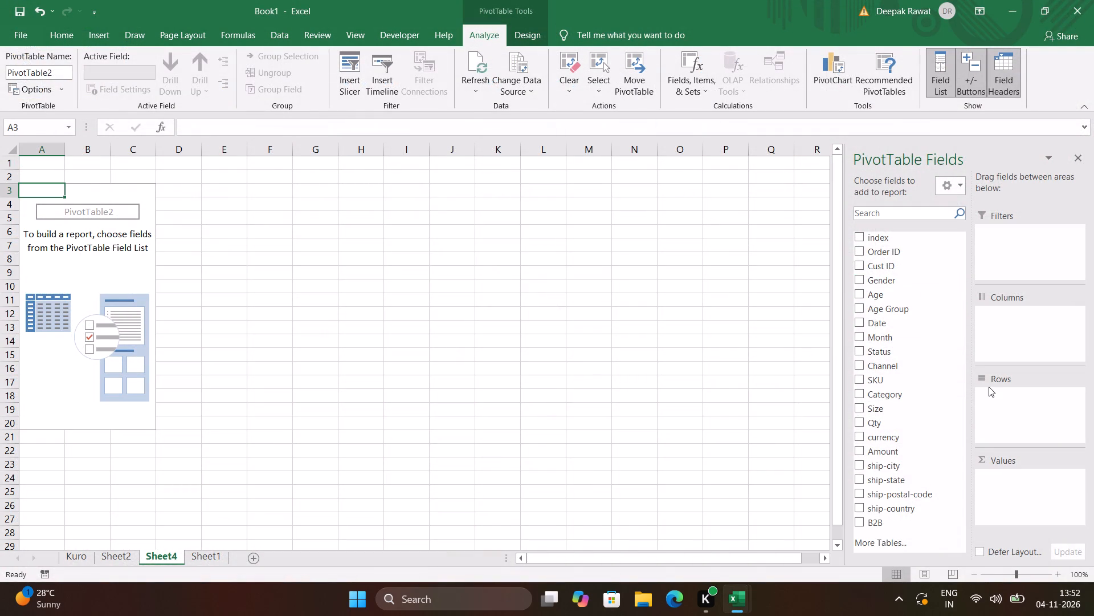
pyautogui.moveTo(905, 284); pyautogui.dragTo(969, 230)
pyautogui.moveTo(969, 230); pyautogui.dragTo(1007, 394)
pyautogui.moveTo(1007, 394); pyautogui.dragTo(1005, 395)
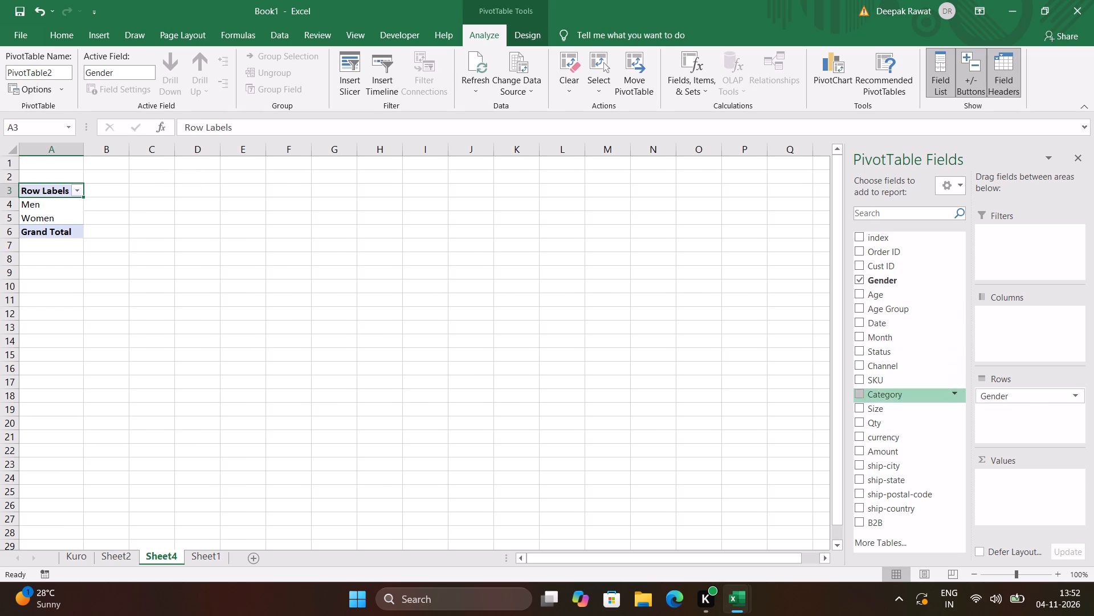
pyautogui.moveTo(885, 456); pyautogui.dragTo(1017, 488)
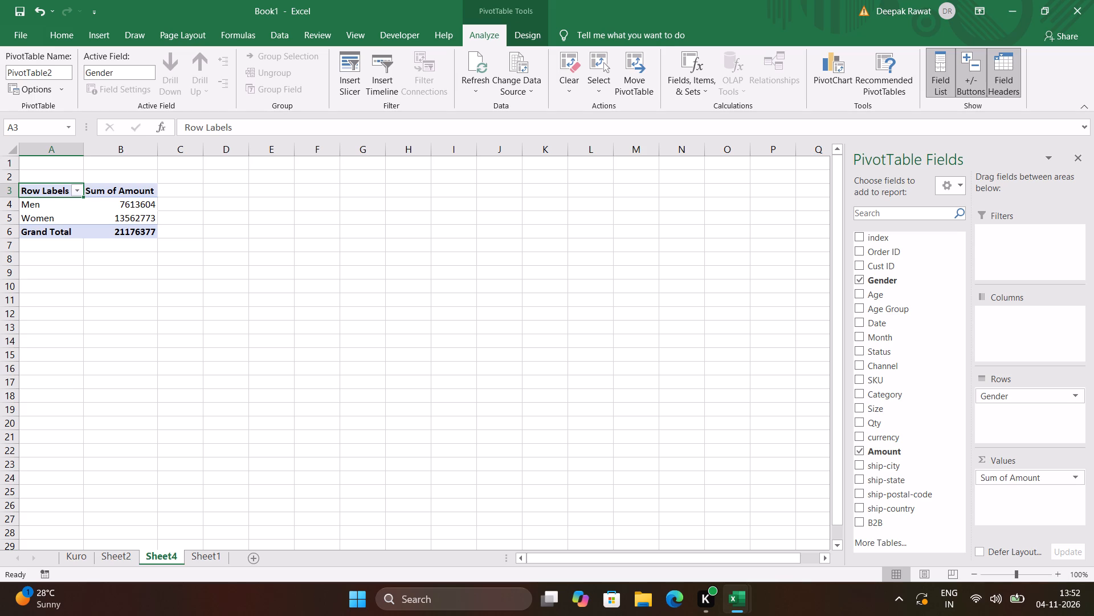
# Turn off grand totals for the gender PivotTable on Sheet4.
pyautogui.moveTo(133, 189); pyautogui.dragTo(54, 238)
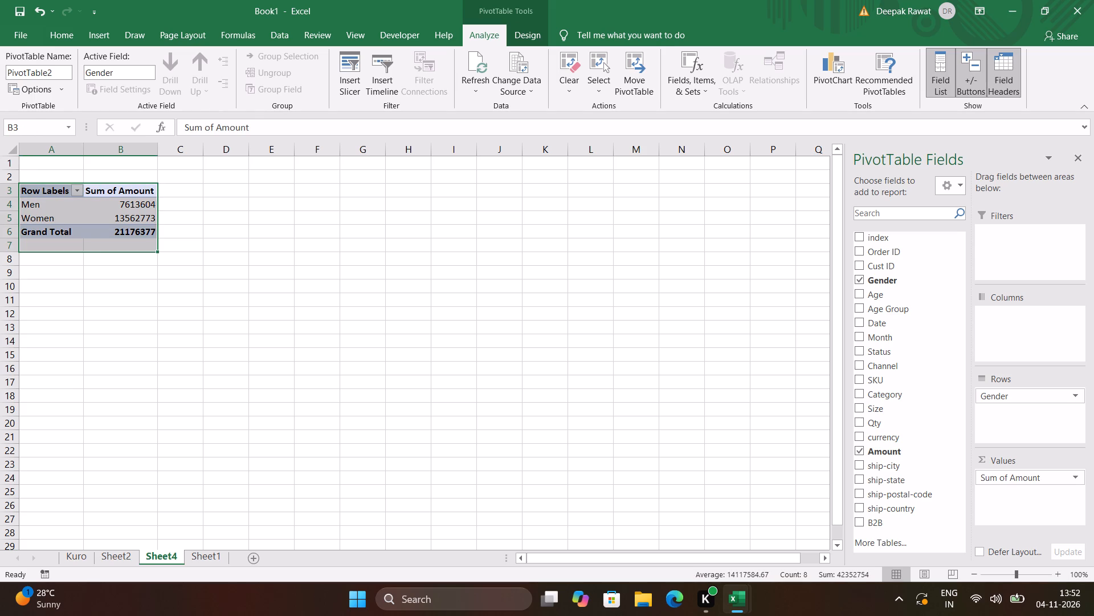
pyautogui.click(100, 26)
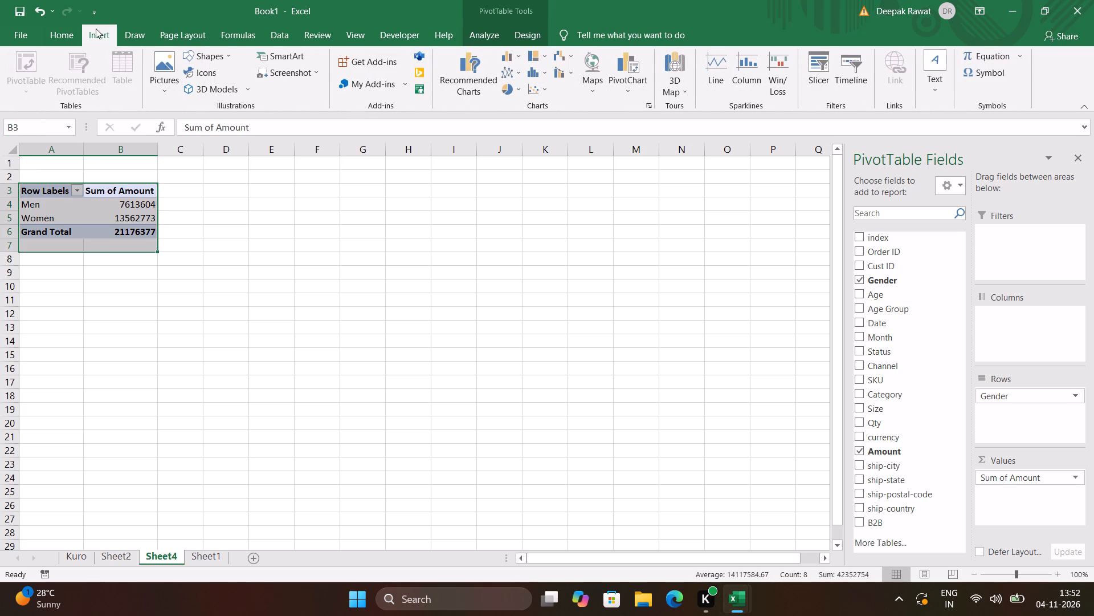
pyautogui.click(484, 35)
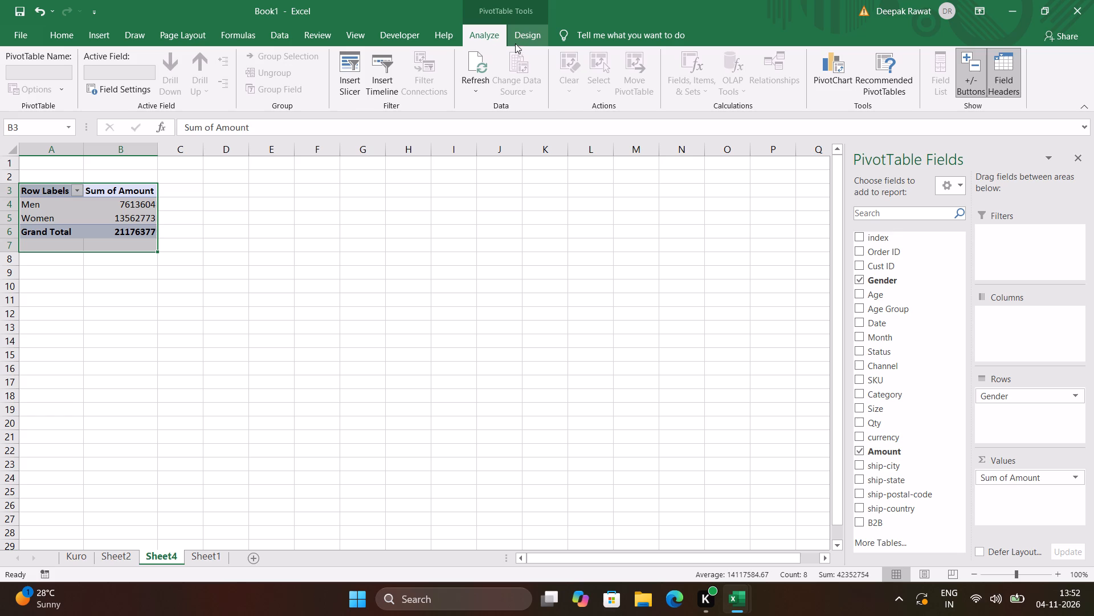
pyautogui.click(518, 39)
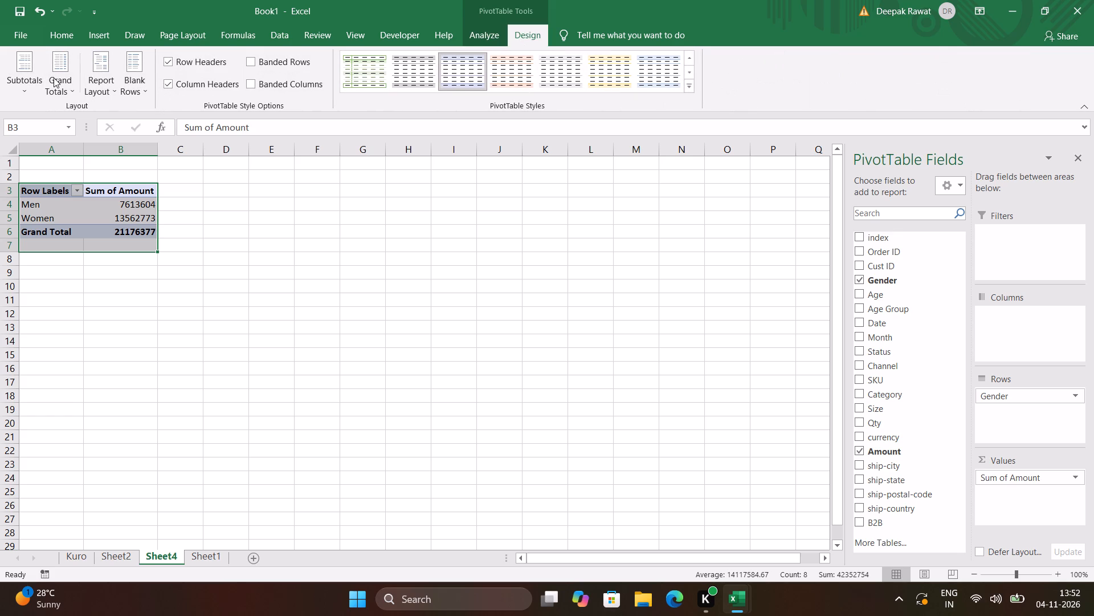
pyautogui.click(53, 79)
pyautogui.click(77, 110)
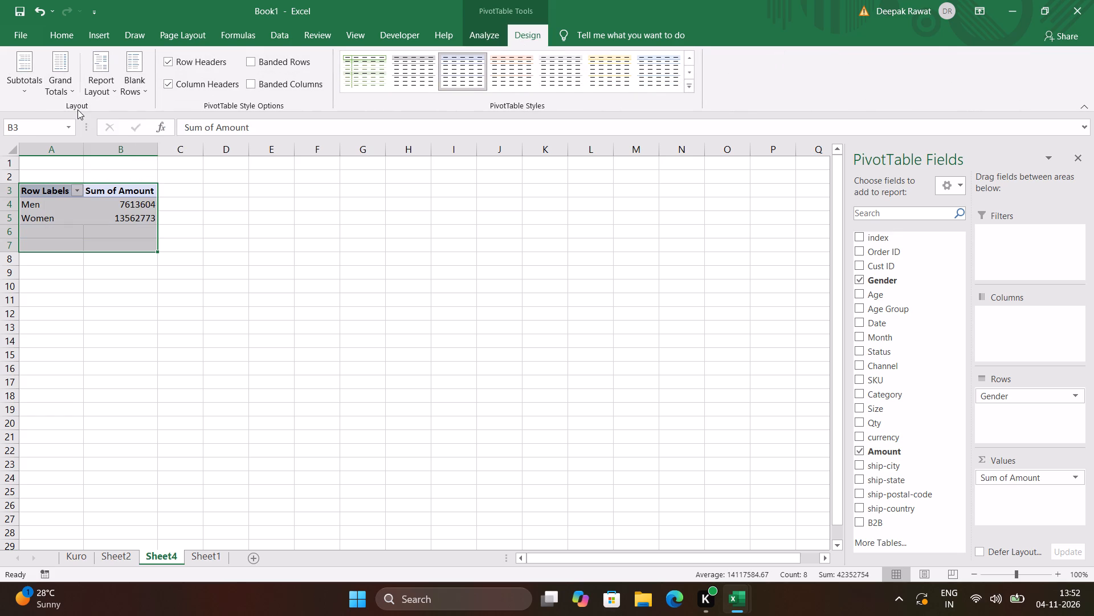
pyautogui.click(264, 290)
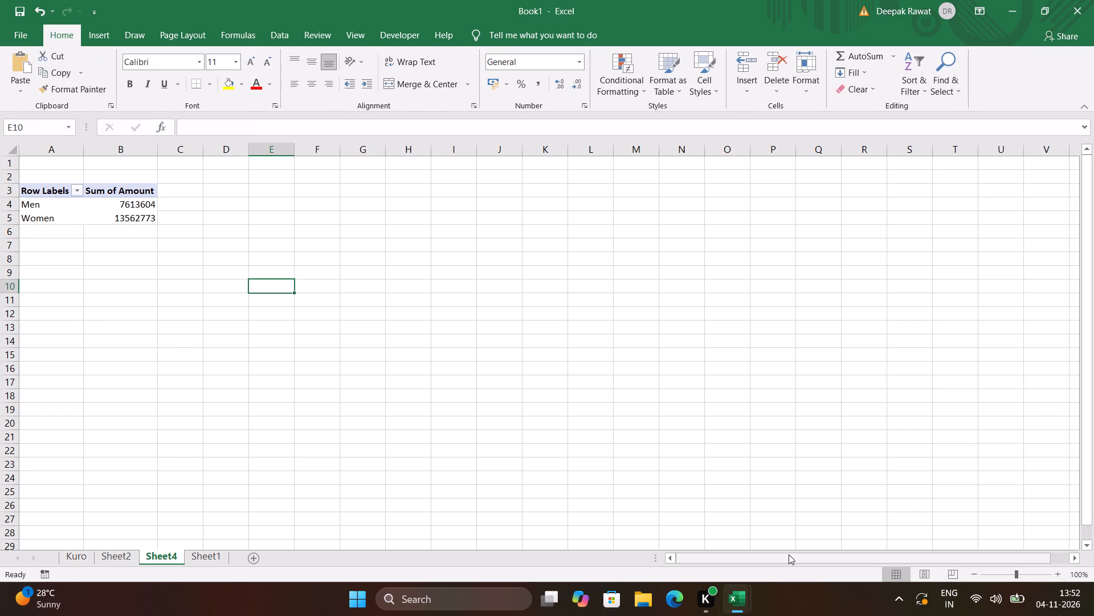
# Copy the Sales : Men Vs Women pie chart from the Vrinda Store Data Analysis workbook and paste it into Book1's Sheet4.
pyautogui.click(772, 546)
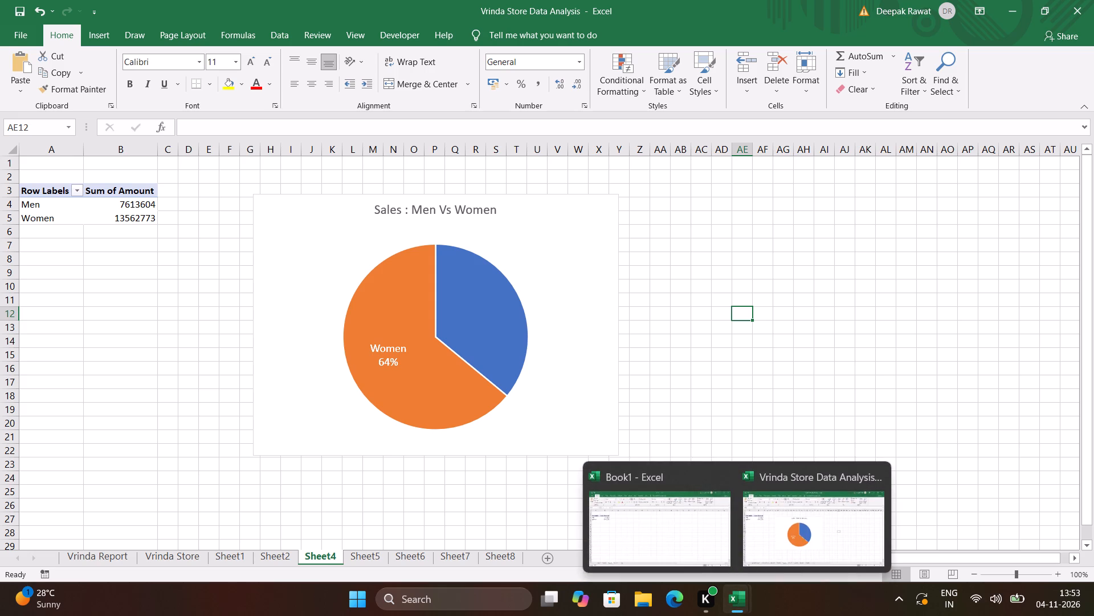
pyautogui.click(606, 404)
pyautogui.hotkey('ctrl', 'c')
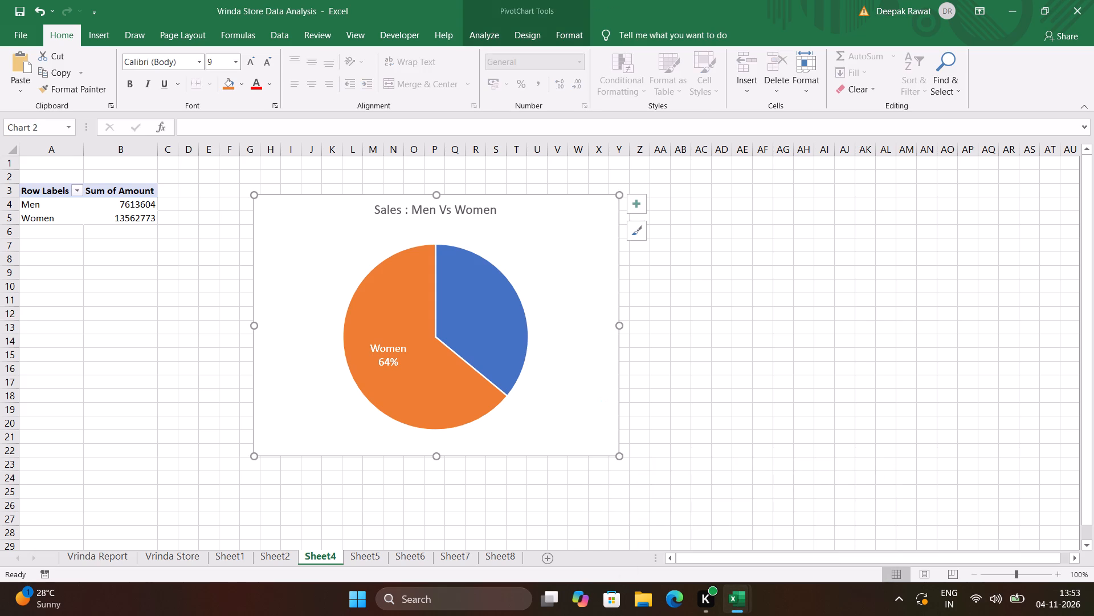
pyautogui.click(696, 547)
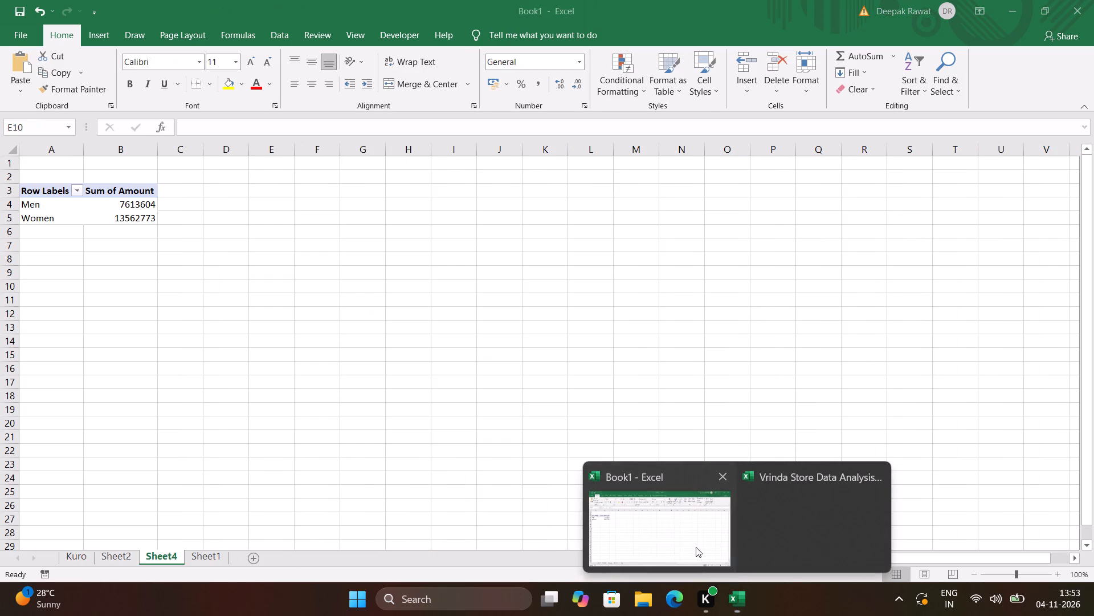
pyautogui.hotkey('ctrl', 'v')
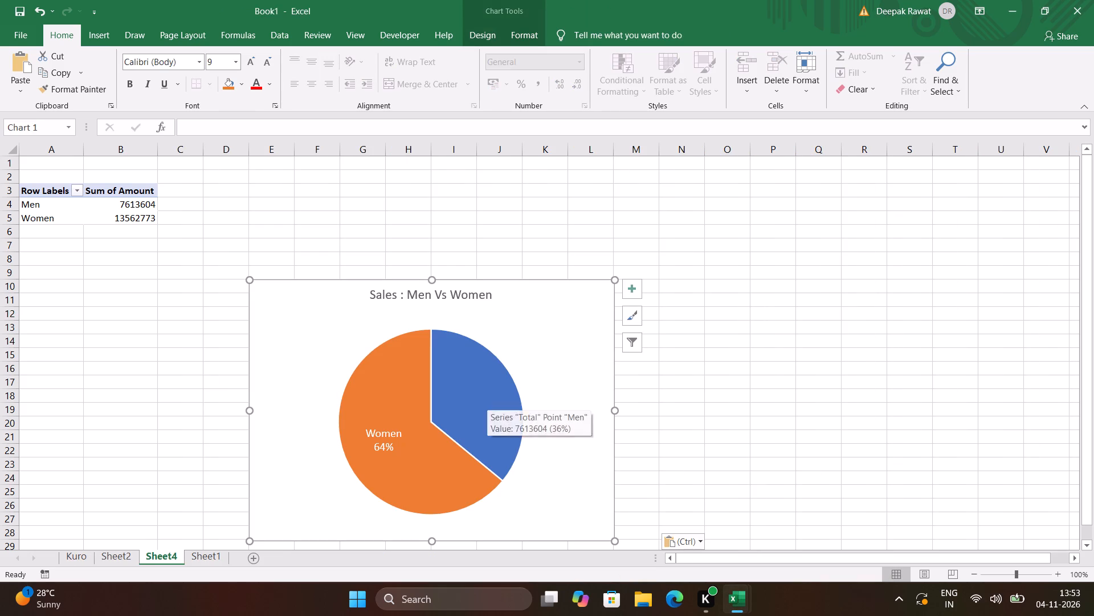
# Move the pasted pie chart up to start at row 4, and shrink it from its lower corner to end at column K, row 20.
pyautogui.moveTo(560, 334); pyautogui.dragTo(548, 250)
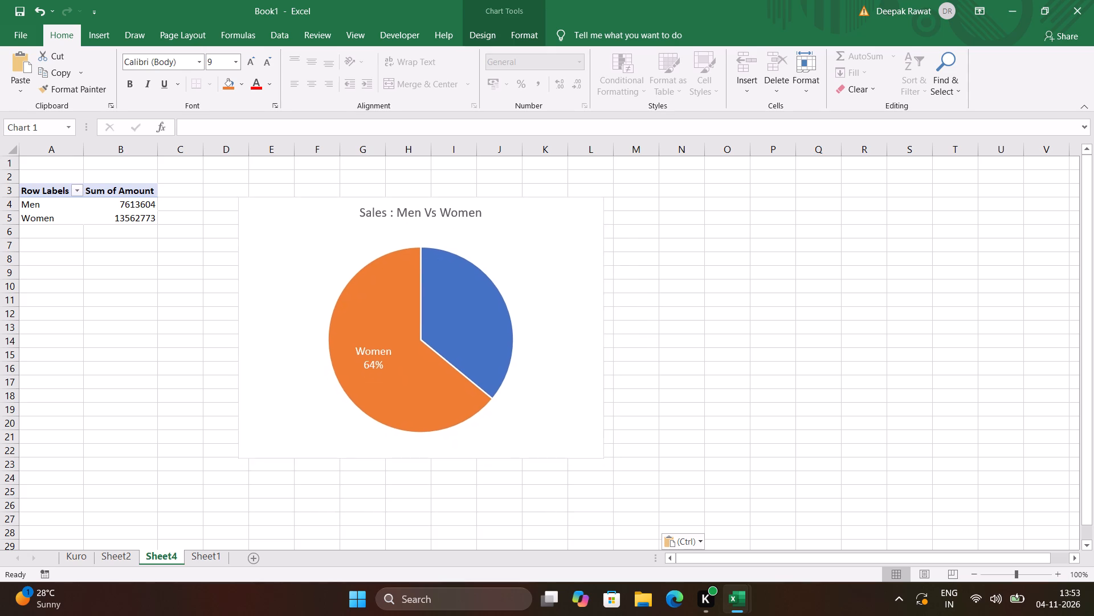
pyautogui.moveTo(548, 250); pyautogui.dragTo(546, 251)
pyautogui.moveTo(601, 459); pyautogui.dragTo(550, 431)
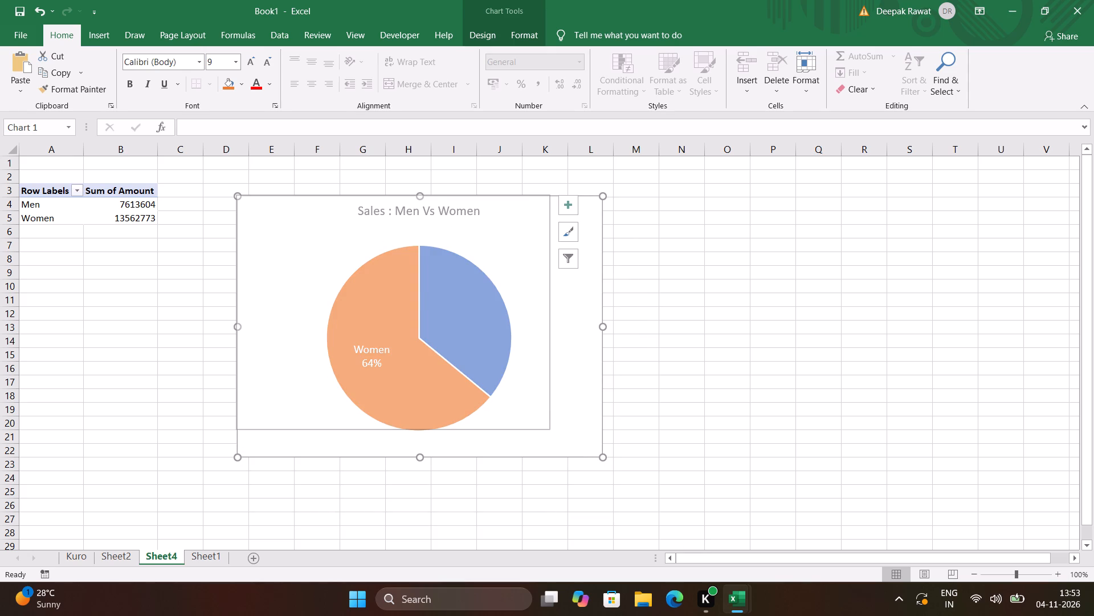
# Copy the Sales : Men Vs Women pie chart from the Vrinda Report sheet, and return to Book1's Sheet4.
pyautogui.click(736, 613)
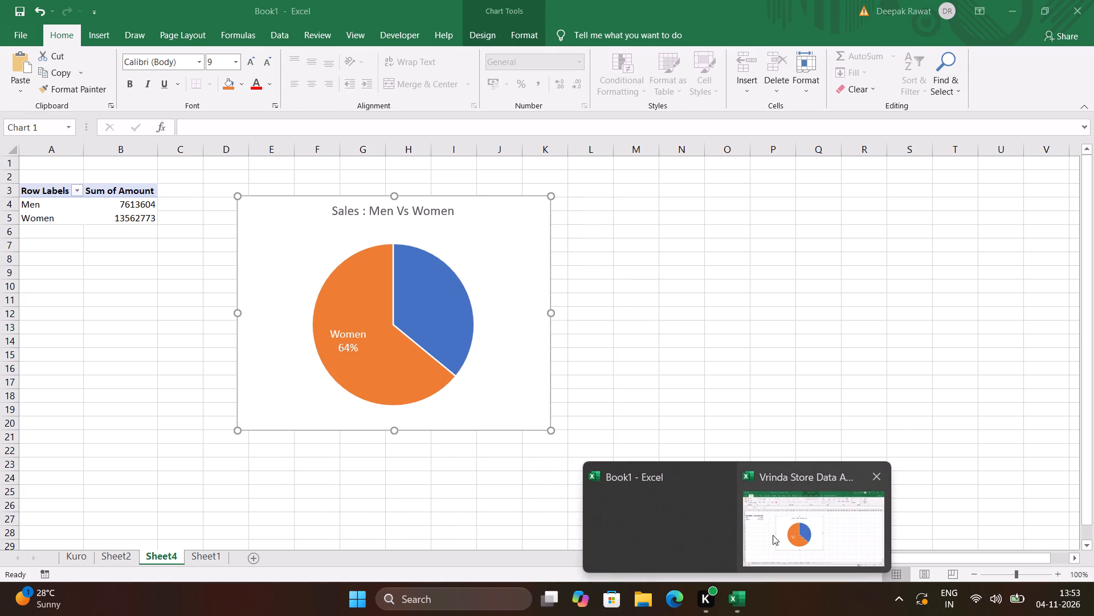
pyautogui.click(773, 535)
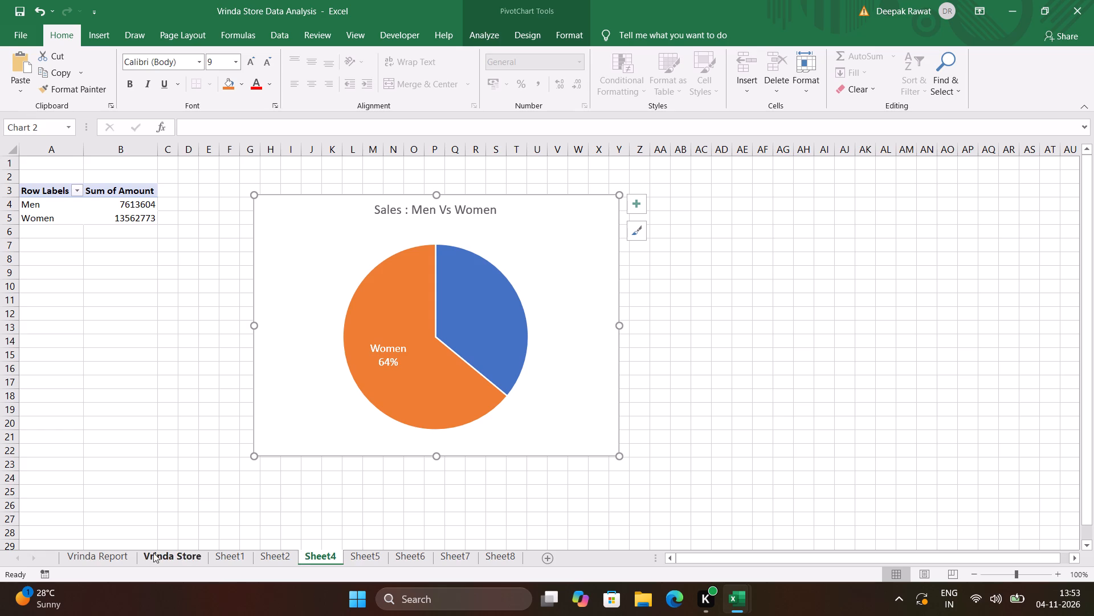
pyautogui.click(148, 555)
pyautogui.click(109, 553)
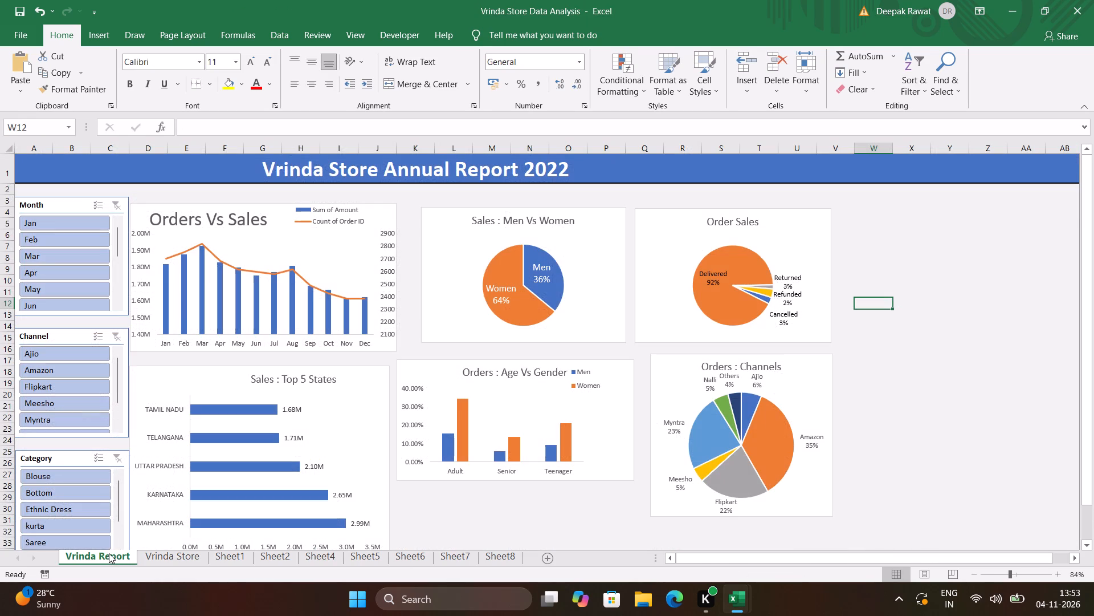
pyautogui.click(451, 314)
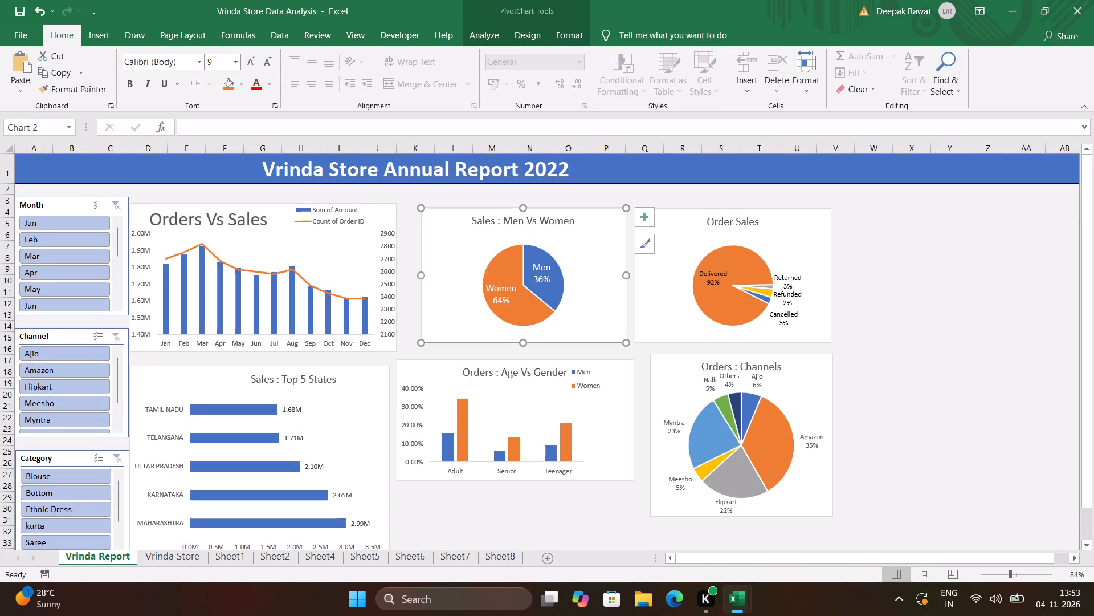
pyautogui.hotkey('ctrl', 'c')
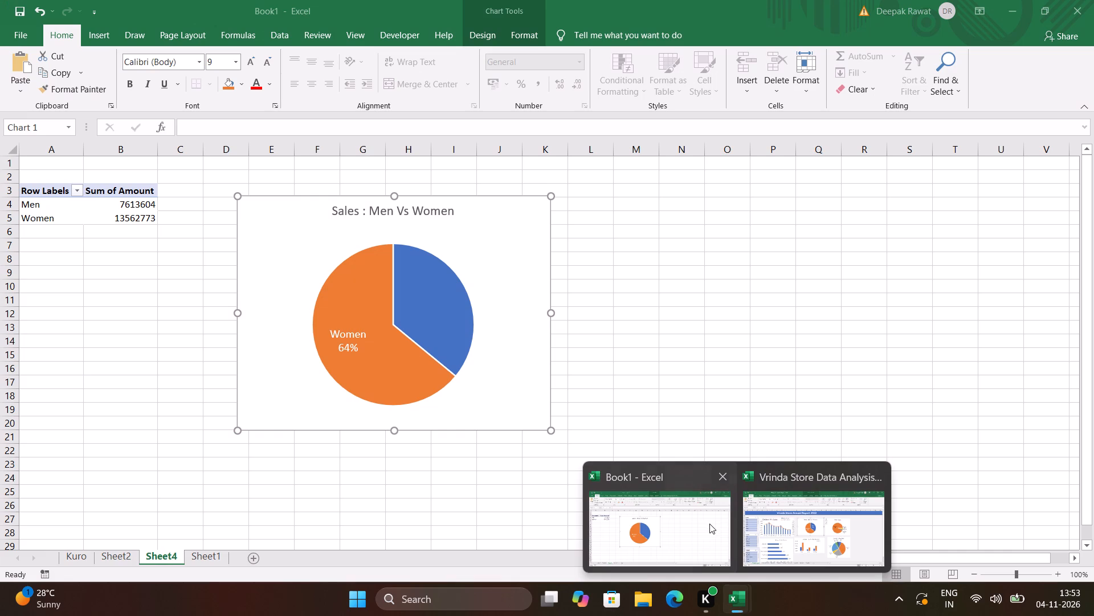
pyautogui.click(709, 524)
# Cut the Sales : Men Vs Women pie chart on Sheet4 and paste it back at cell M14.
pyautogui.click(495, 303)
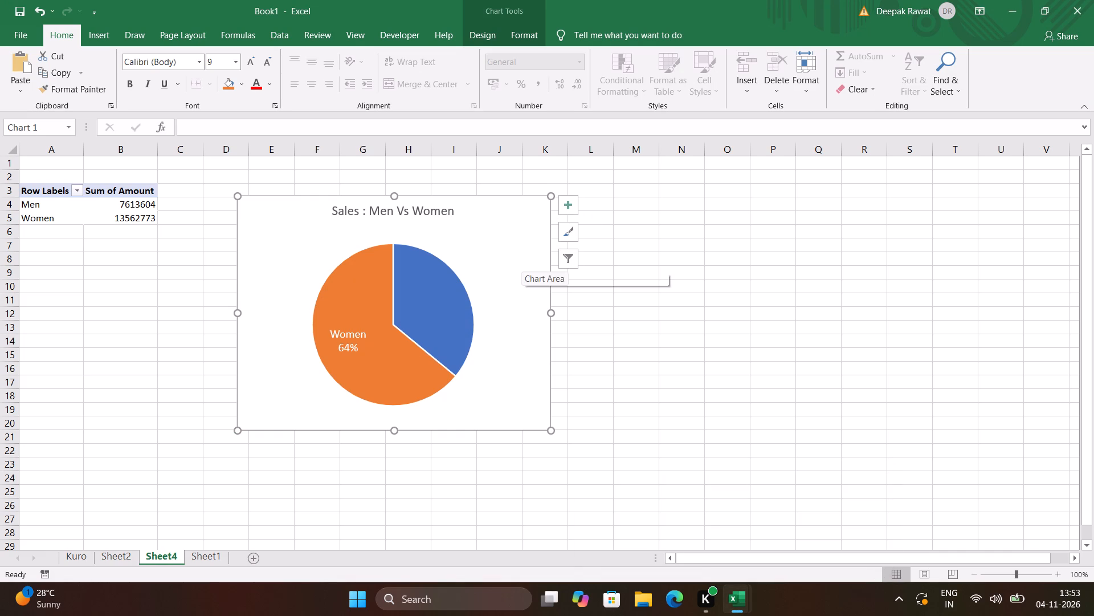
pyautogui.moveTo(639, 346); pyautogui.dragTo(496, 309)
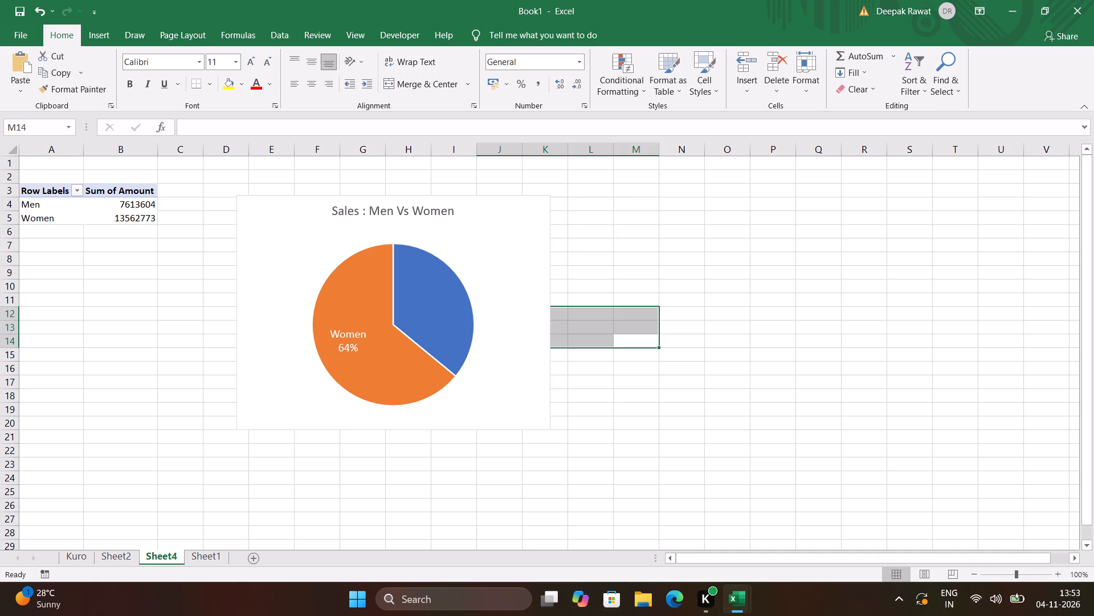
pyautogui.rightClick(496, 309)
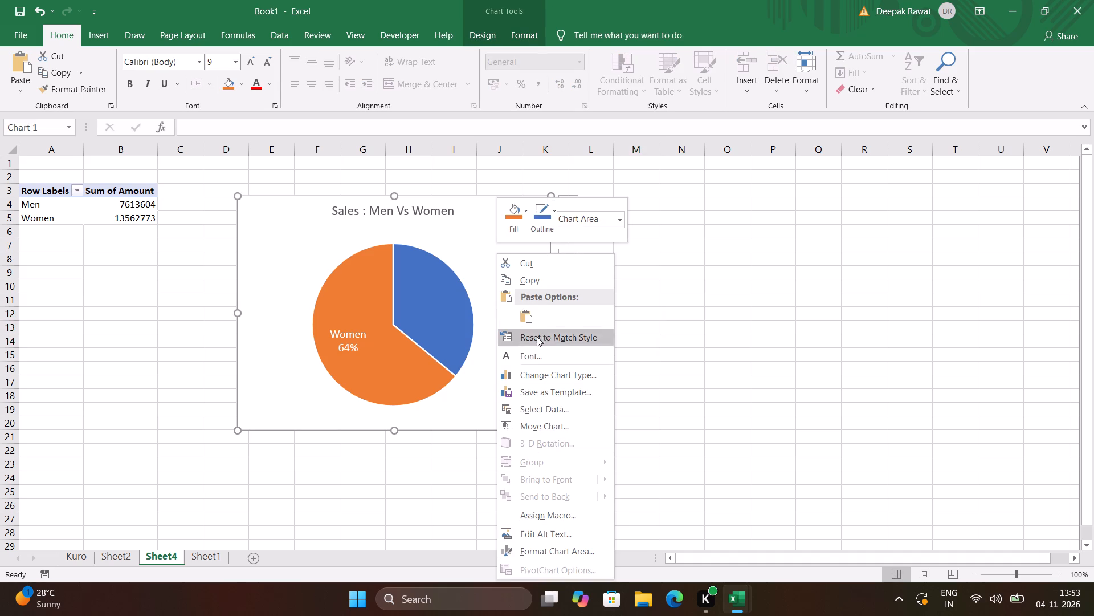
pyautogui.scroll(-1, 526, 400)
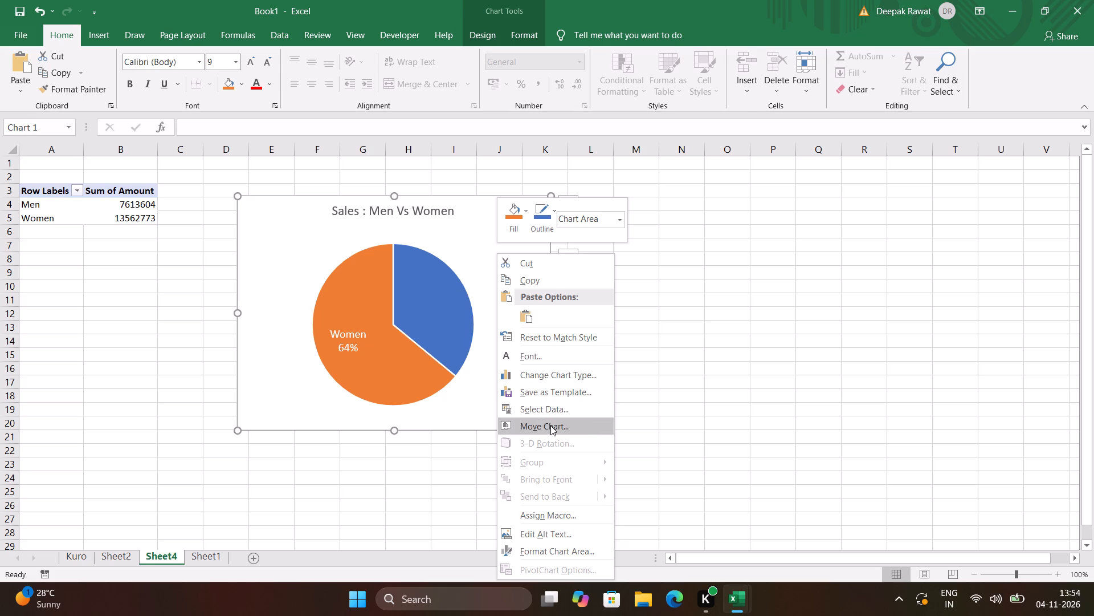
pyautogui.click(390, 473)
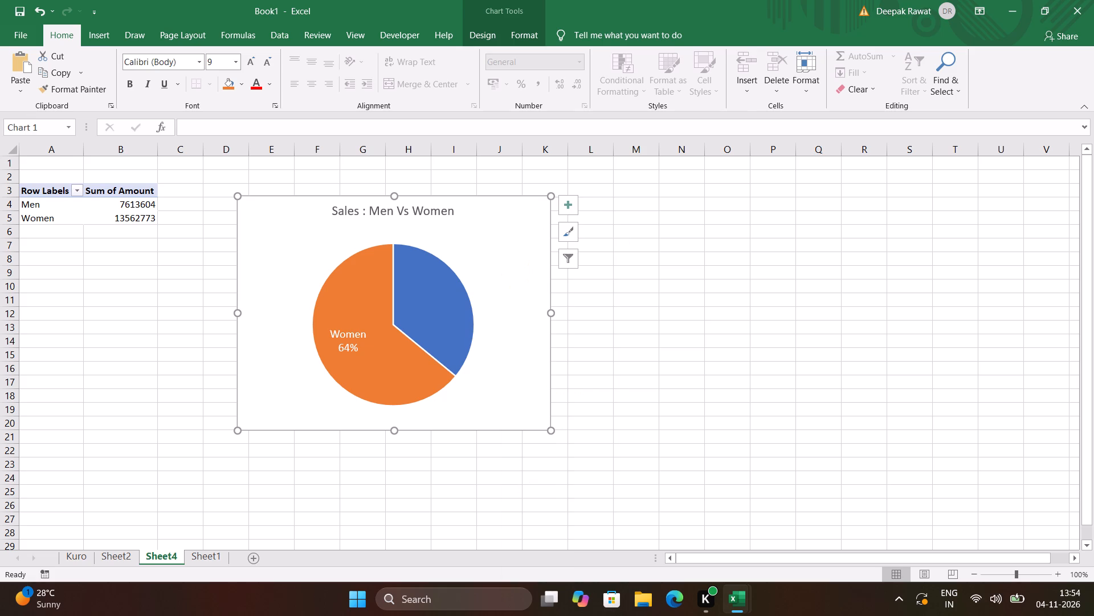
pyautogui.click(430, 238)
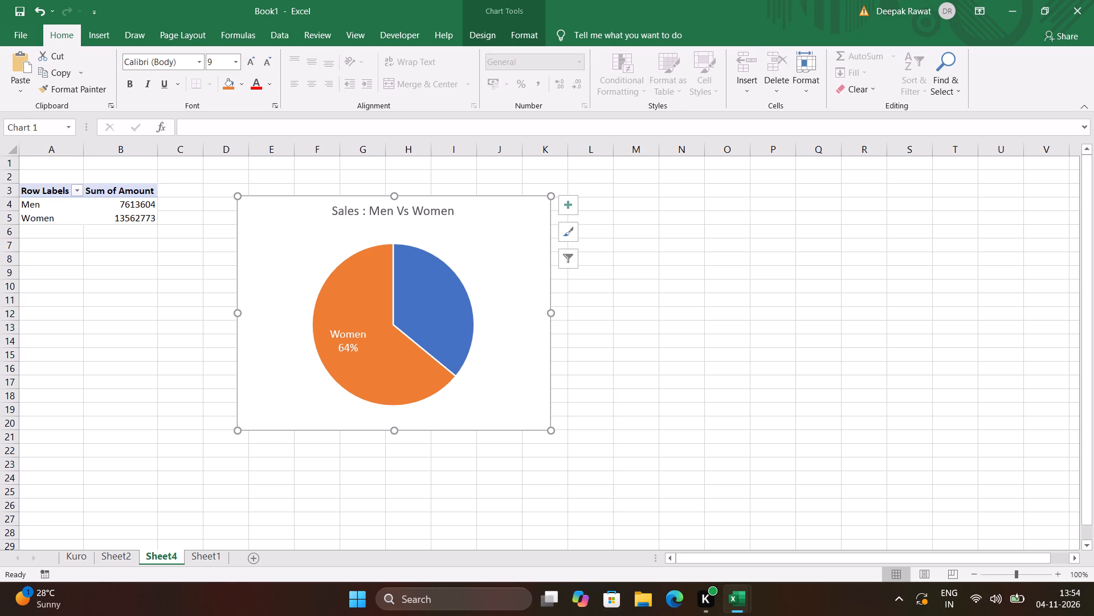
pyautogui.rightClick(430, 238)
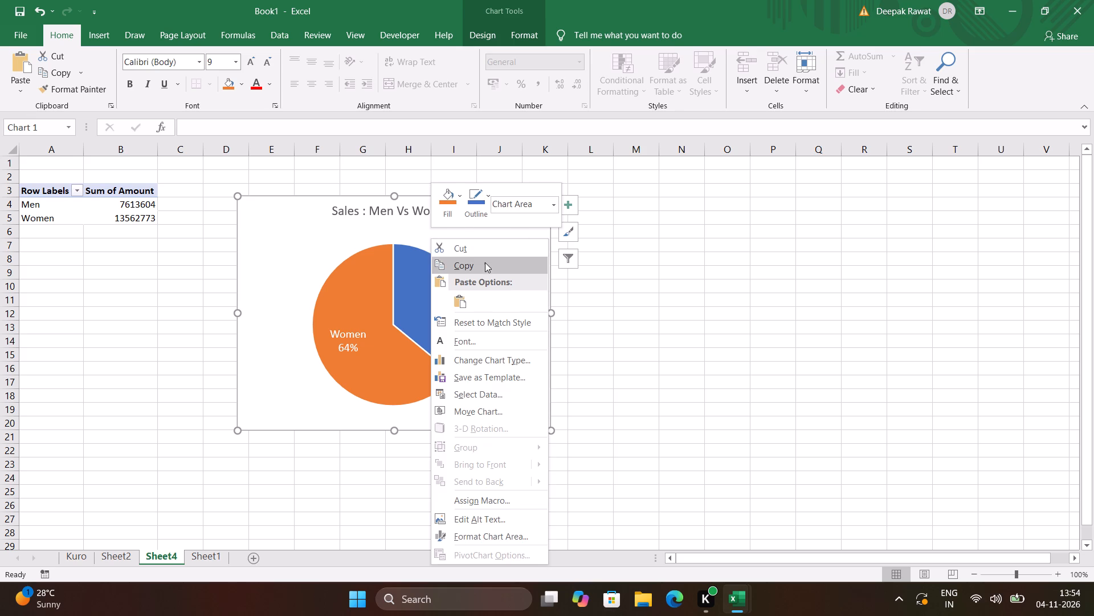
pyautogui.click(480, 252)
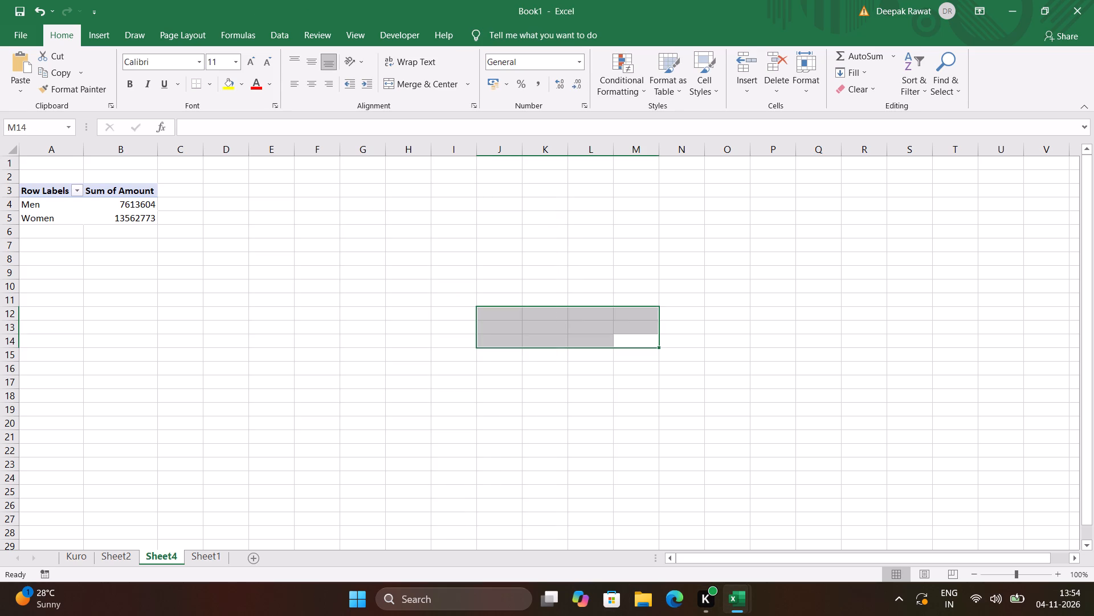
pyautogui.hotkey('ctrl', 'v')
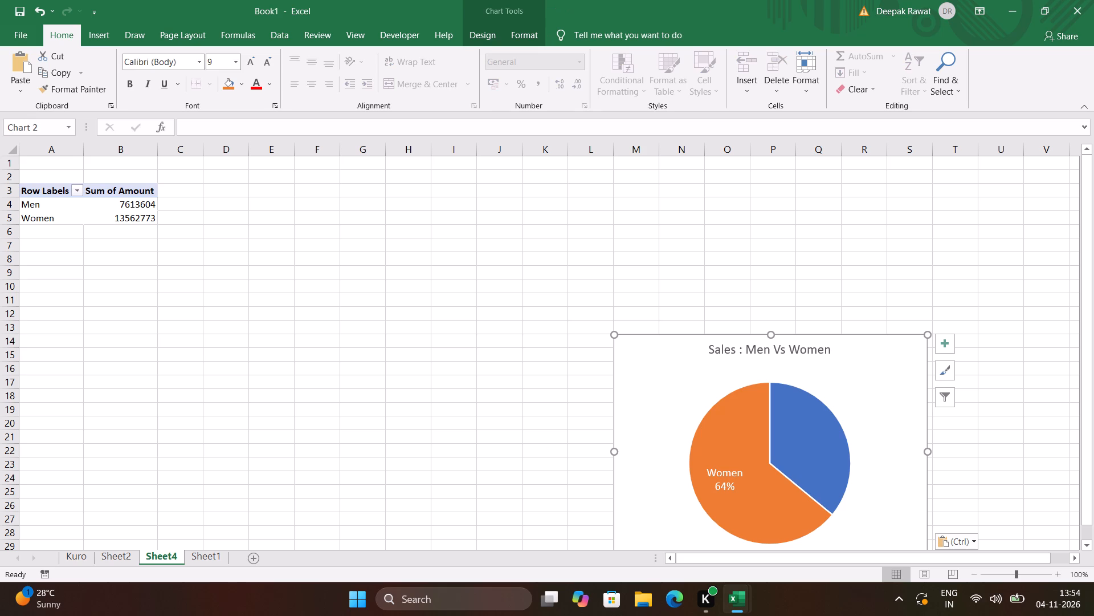
# Cut the re-pasted Sales : Men Vs Women pie chart to remove it from Sheet4.
pyautogui.click(689, 400)
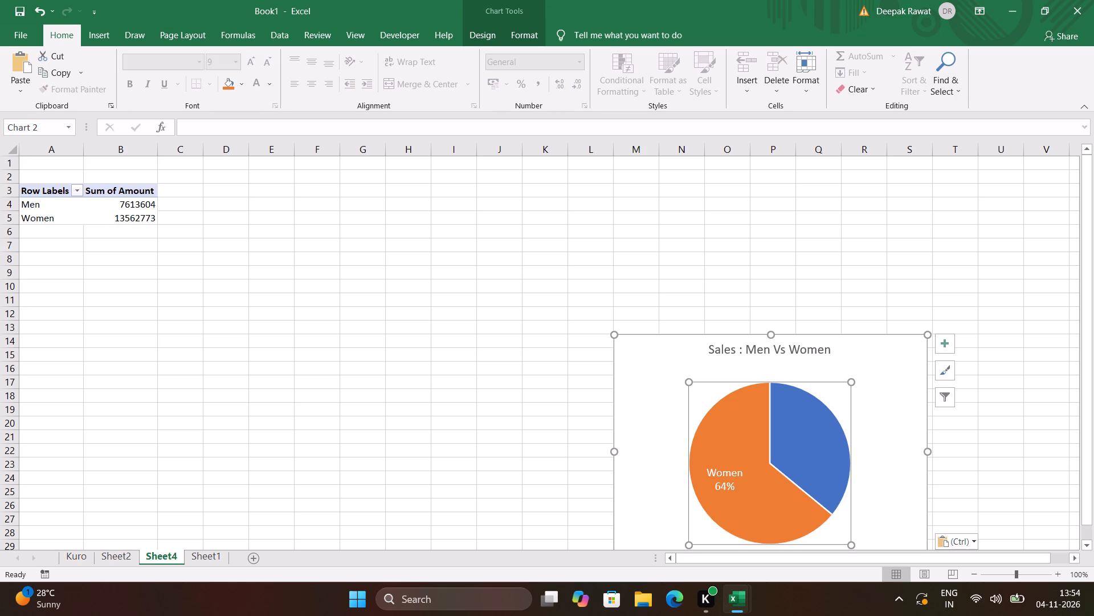
pyautogui.rightClick(689, 400)
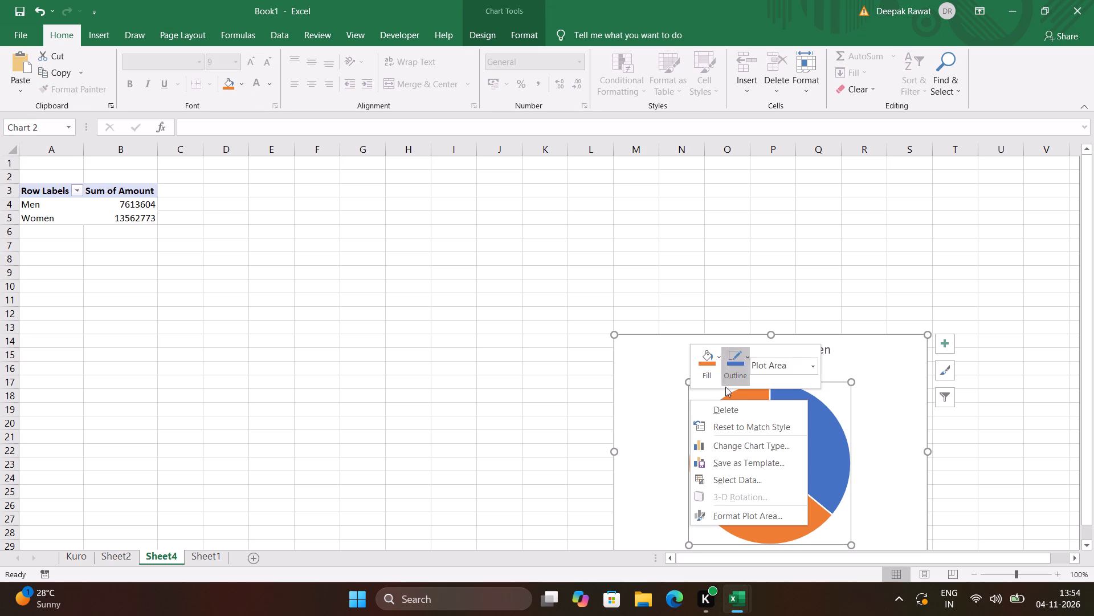
pyautogui.click(738, 414)
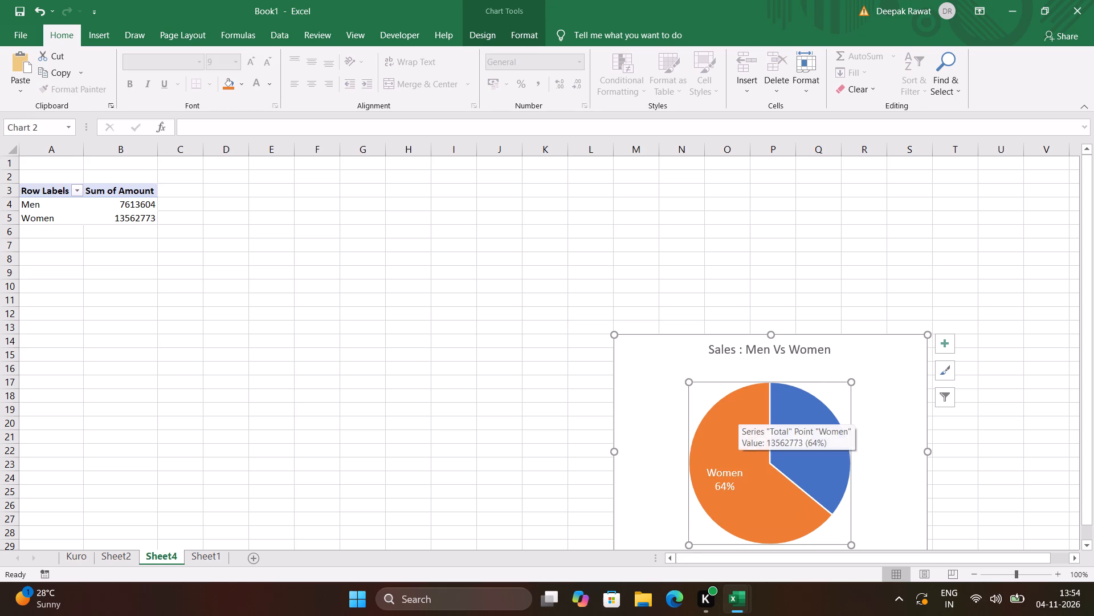
pyautogui.hscroll(-2, 667, 390)
pyautogui.click(667, 390)
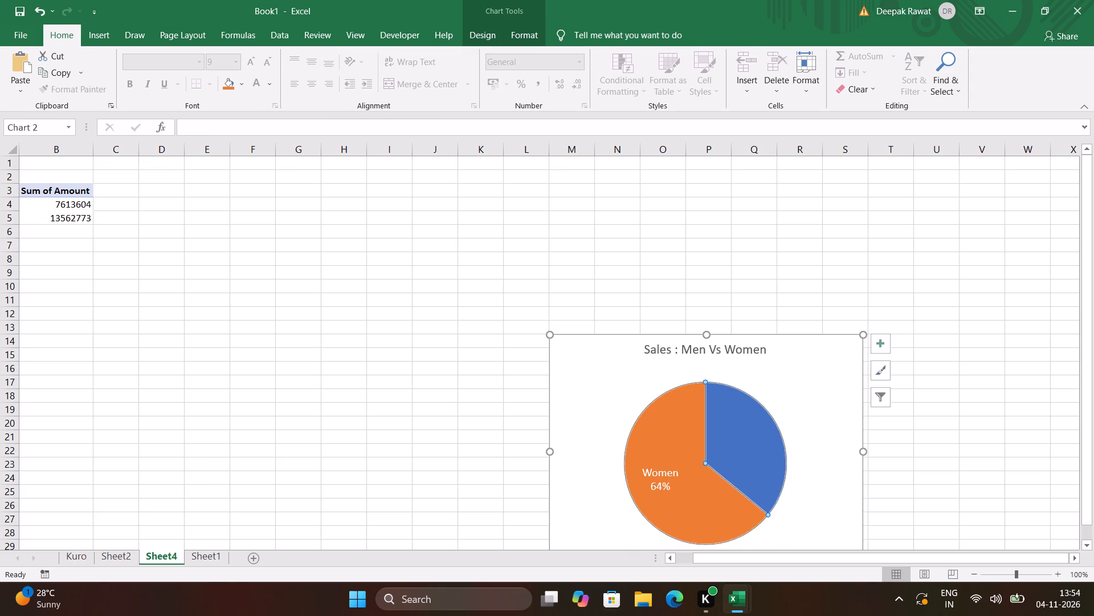
pyautogui.scroll(-1, 667, 390)
pyautogui.rightClick(819, 458)
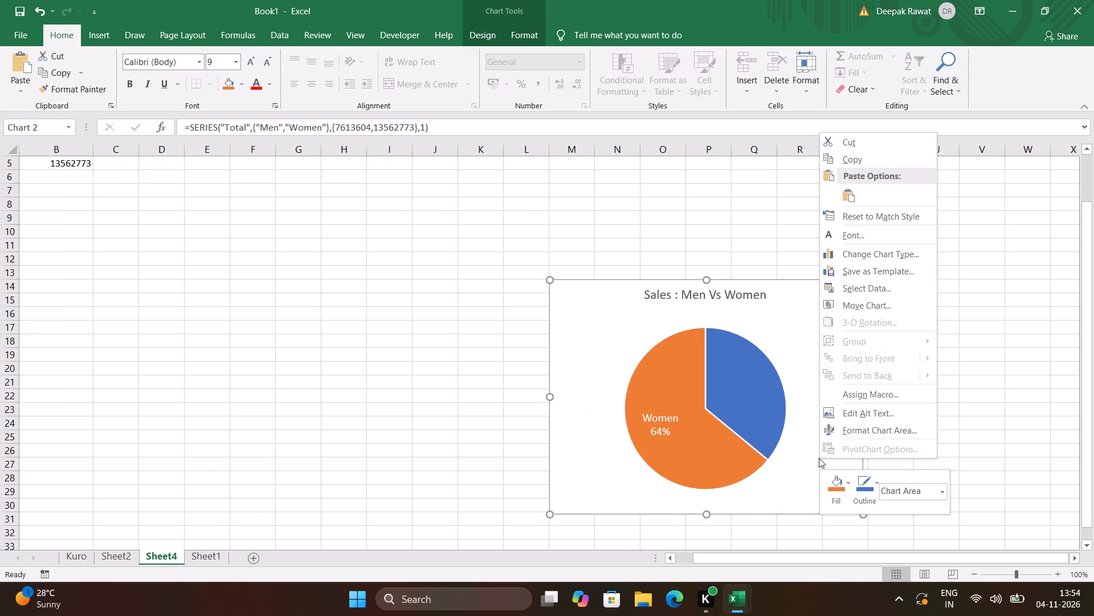
pyautogui.click(870, 144)
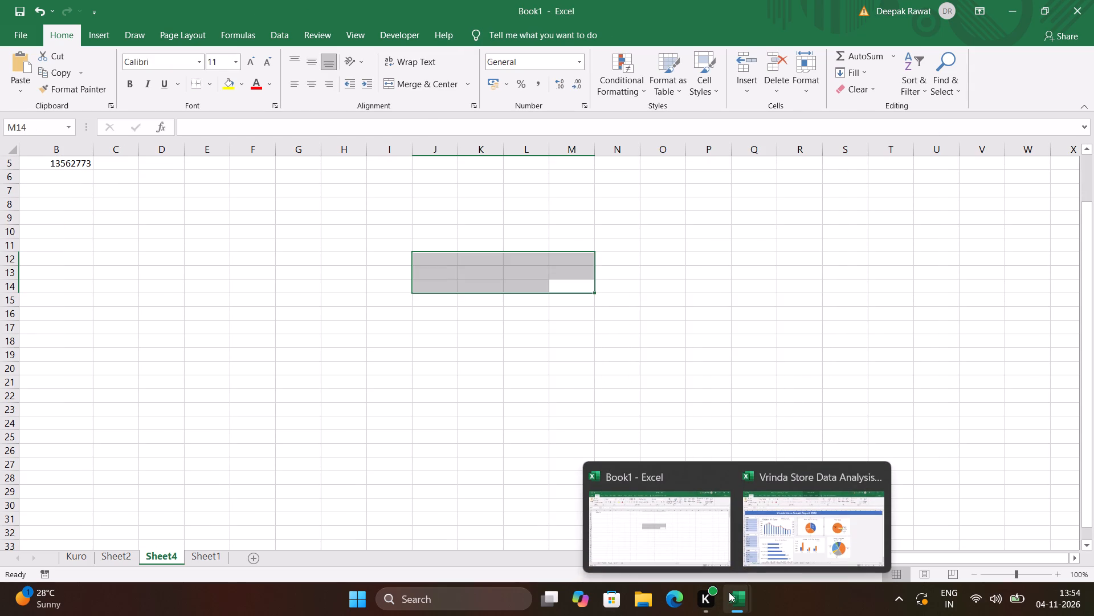
# Copy the Sales : Men Vs Women pie chart from the reference workbook's Vrinda Report sheet and paste it into Book1's Sheet4.
pyautogui.click(765, 554)
pyautogui.click(598, 317)
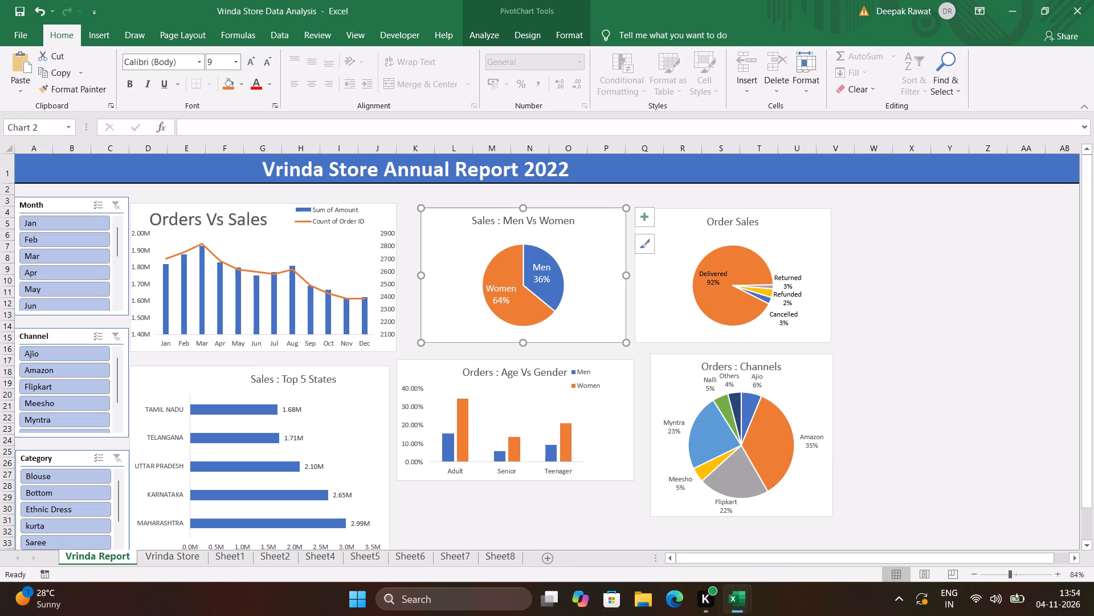
pyautogui.hotkey('ctrl', 'c')
pyautogui.click(687, 540)
pyautogui.hscroll(3, 379, 364)
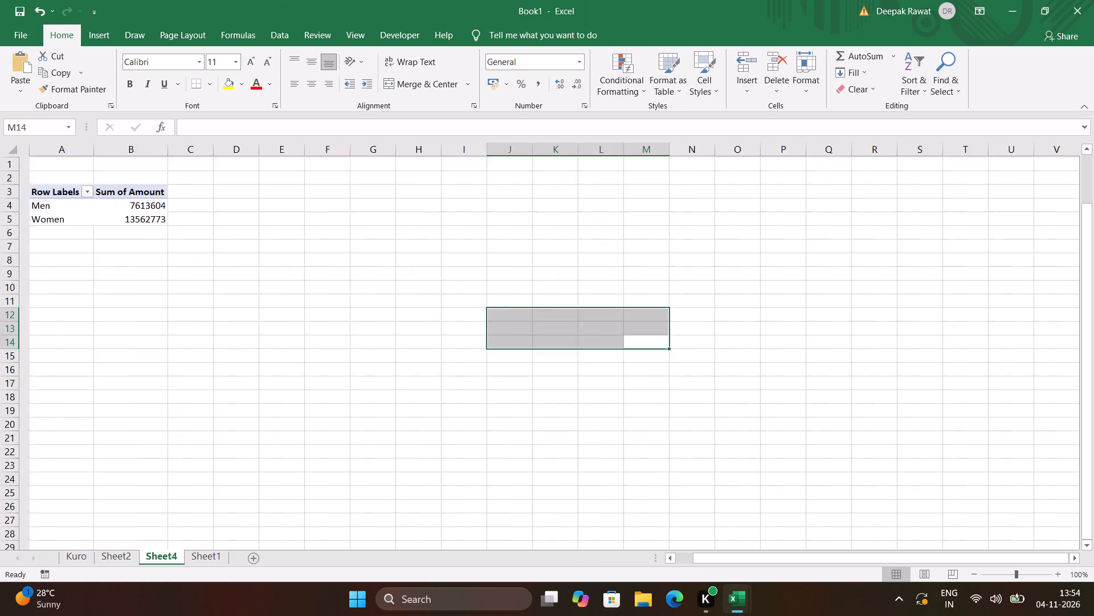
pyautogui.hscroll(1, 379, 364)
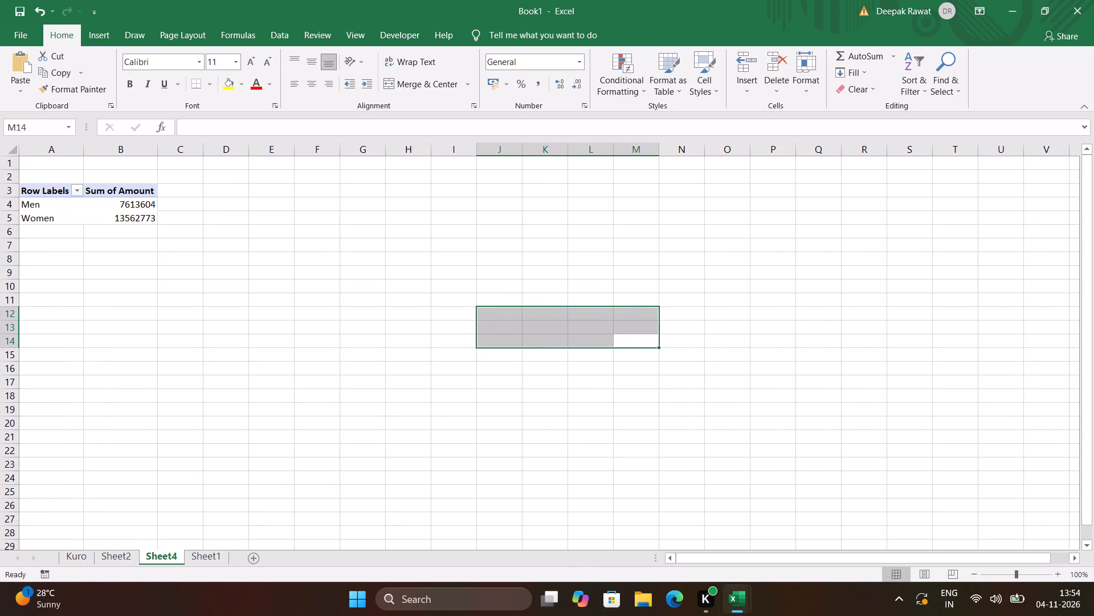
pyautogui.hotkey('ctrl', 'v')
# Move the pasted pie chart to start in column D, row 7, and enlarge it to end at about column J, row 21.
pyautogui.moveTo(630, 440); pyautogui.dragTo(459, 412)
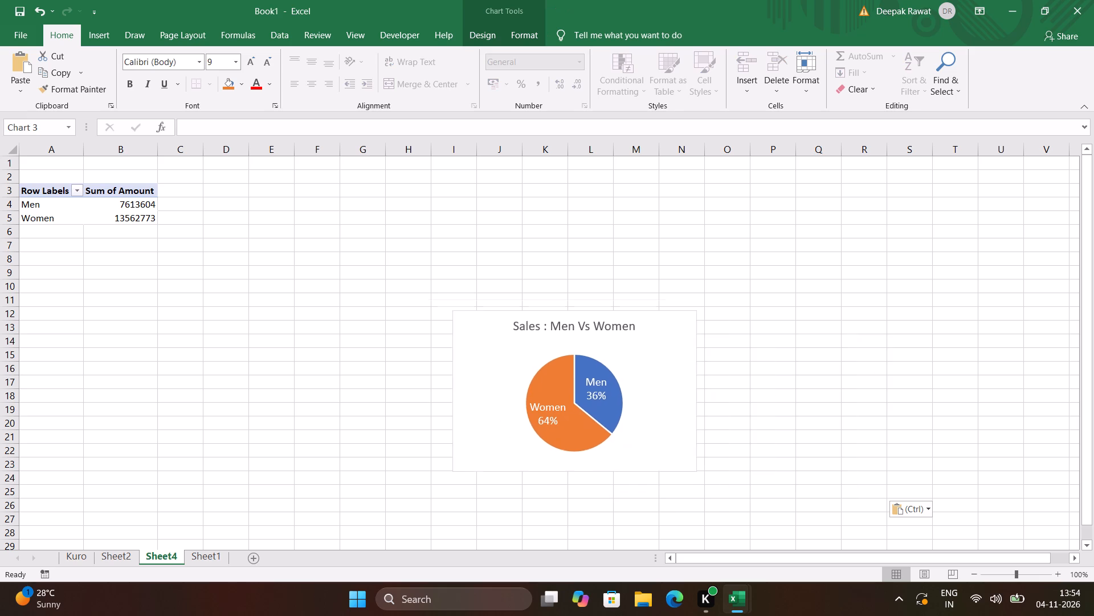
pyautogui.moveTo(459, 412); pyautogui.dragTo(254, 346)
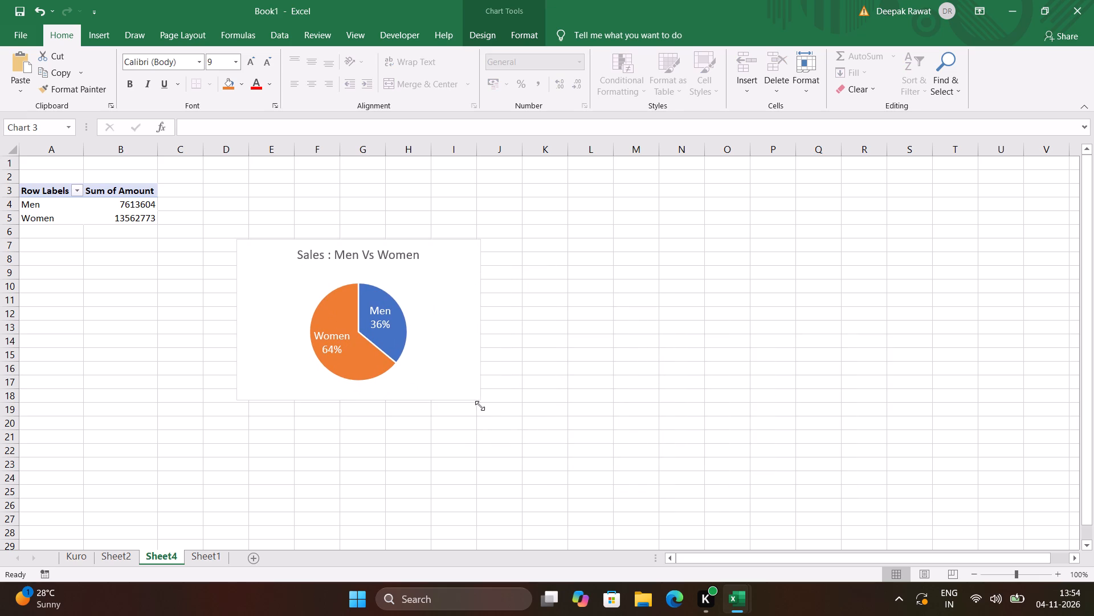
pyautogui.moveTo(482, 400); pyautogui.dragTo(530, 457)
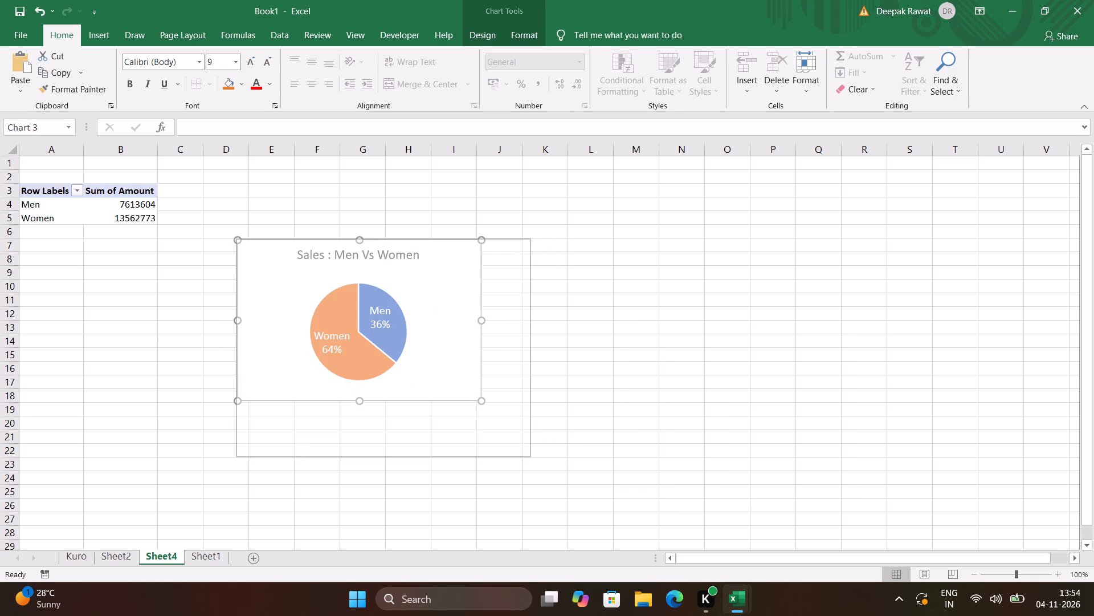
pyautogui.moveTo(530, 457); pyautogui.dragTo(524, 448)
pyautogui.click(609, 391)
pyautogui.hscroll(7, 609, 391)
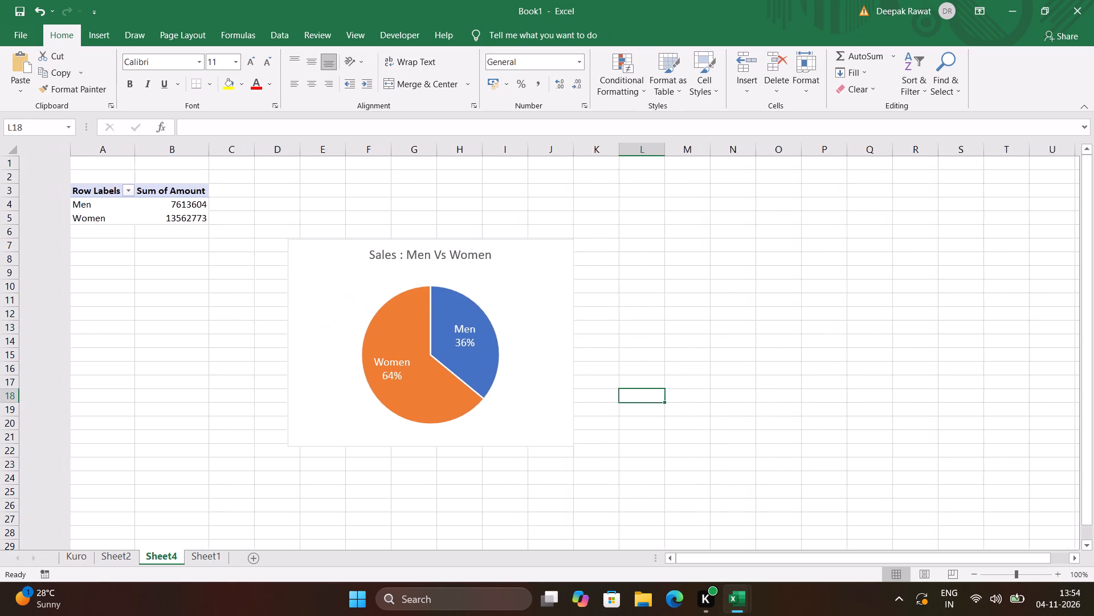
# Cut the Orders Vs Sales column chart from Sheet2 of Book1.
pyautogui.click(111, 551)
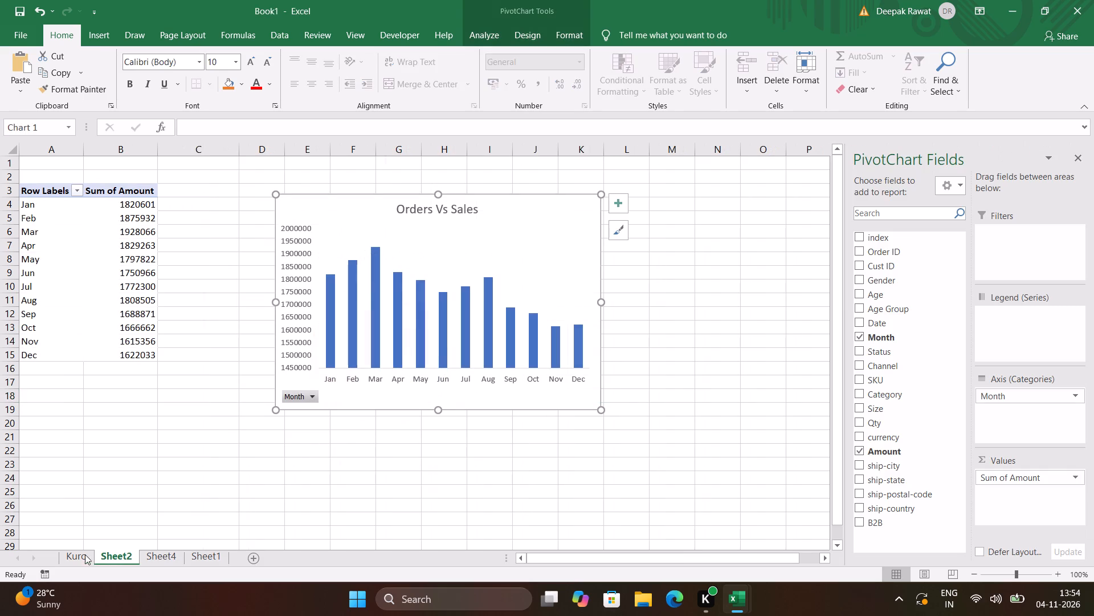
pyautogui.rightClick(546, 256)
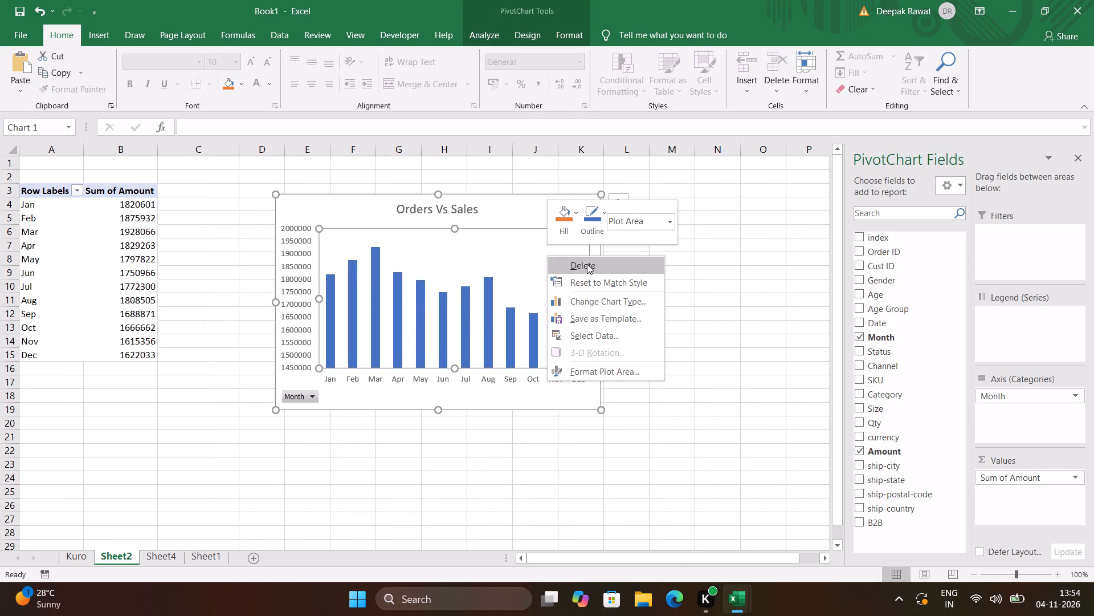
pyautogui.doubleClick(647, 428)
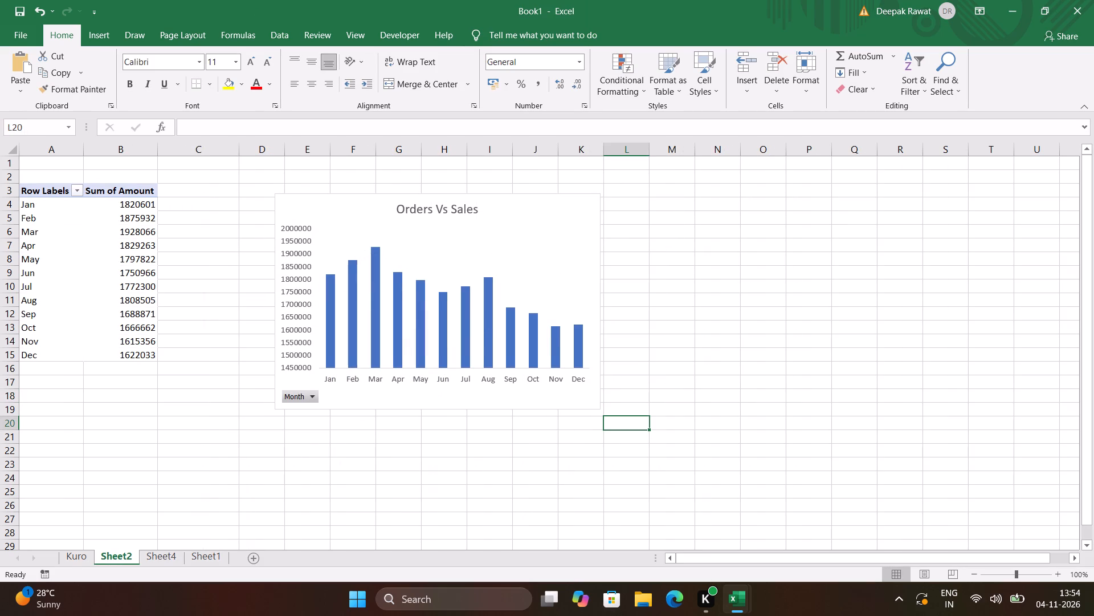
pyautogui.rightClick(577, 271)
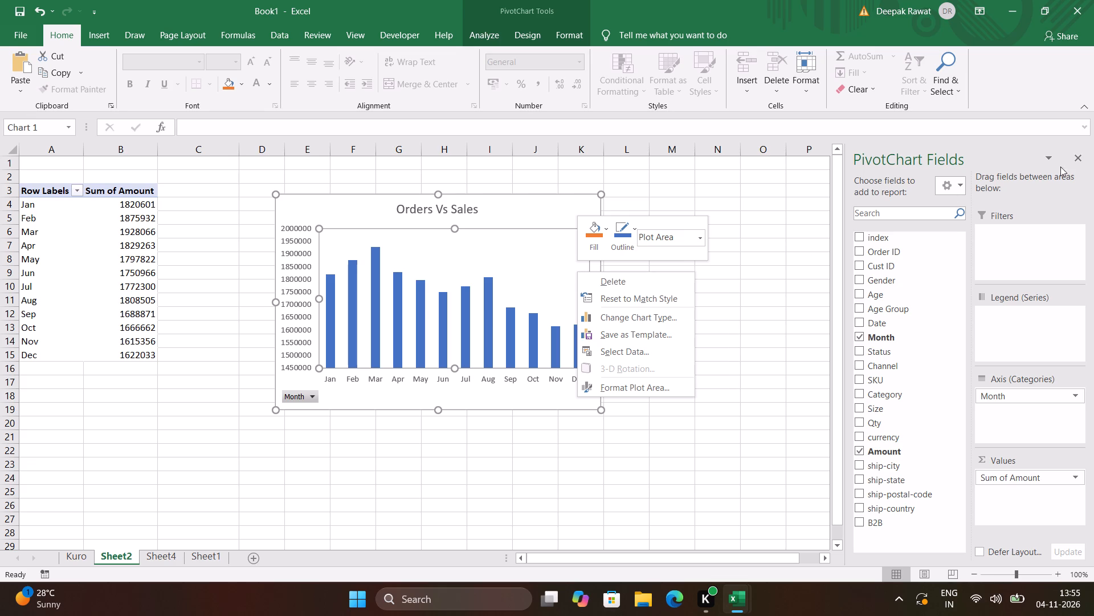
pyautogui.click(1081, 159)
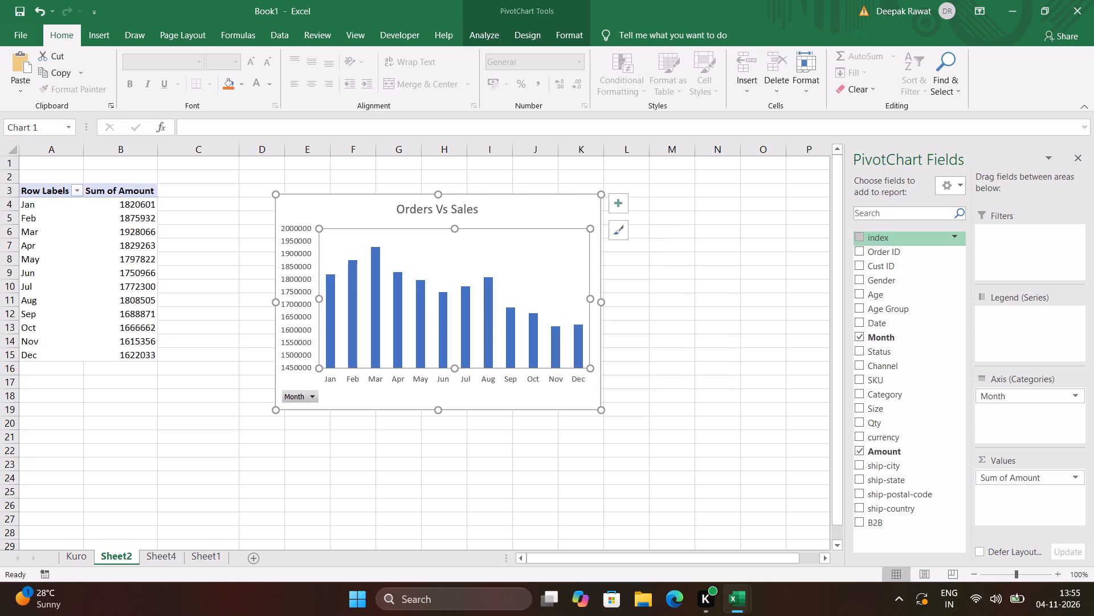
pyautogui.click(1086, 156)
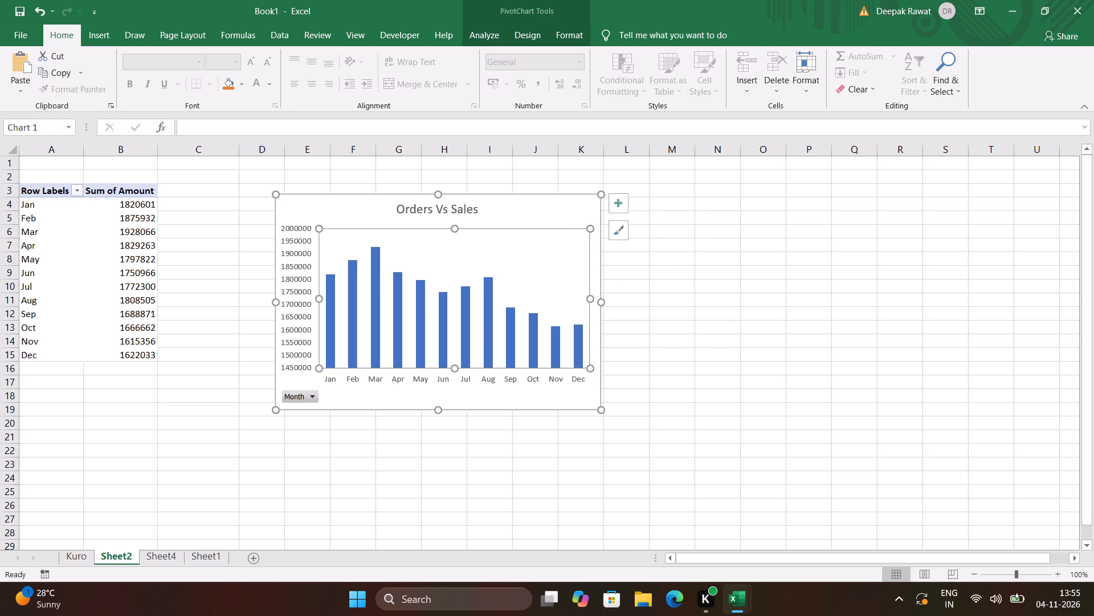
pyautogui.rightClick(537, 262)
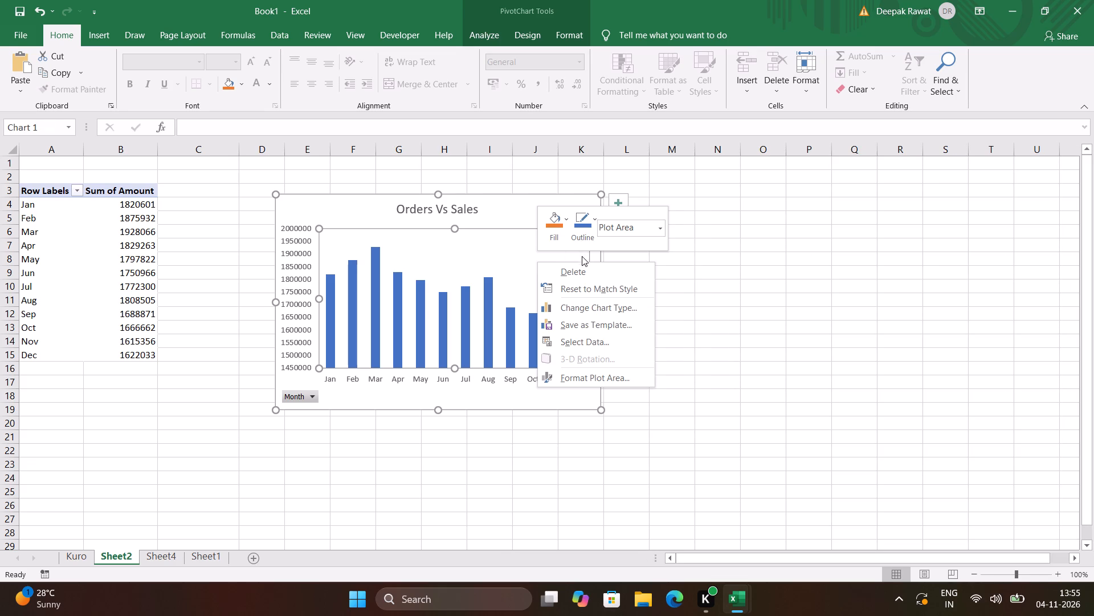
pyautogui.click(580, 266)
pyautogui.click(675, 320)
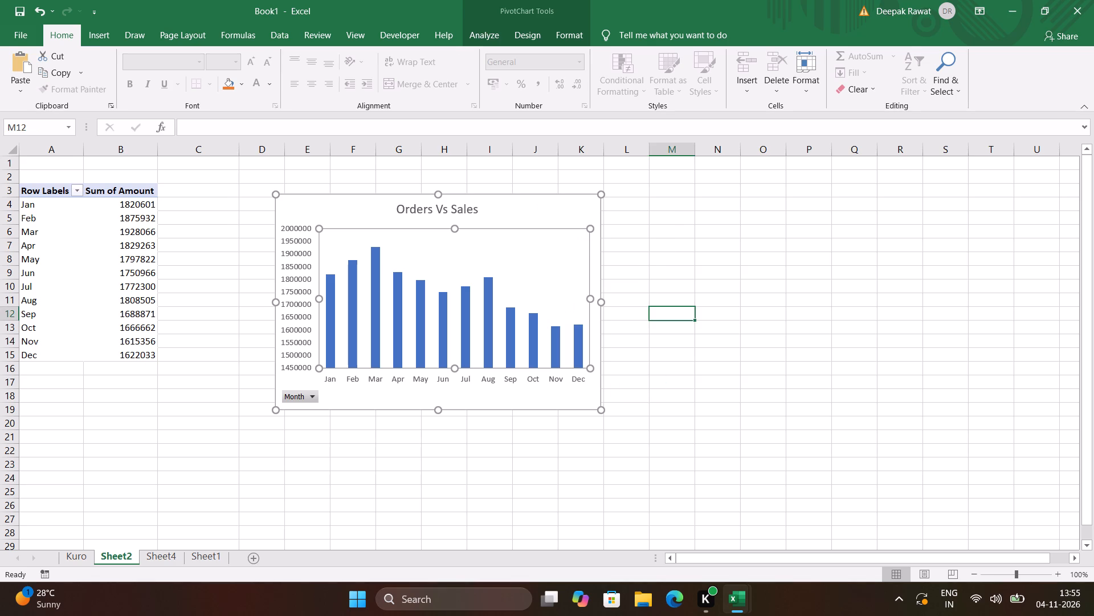
pyautogui.rightClick(562, 205)
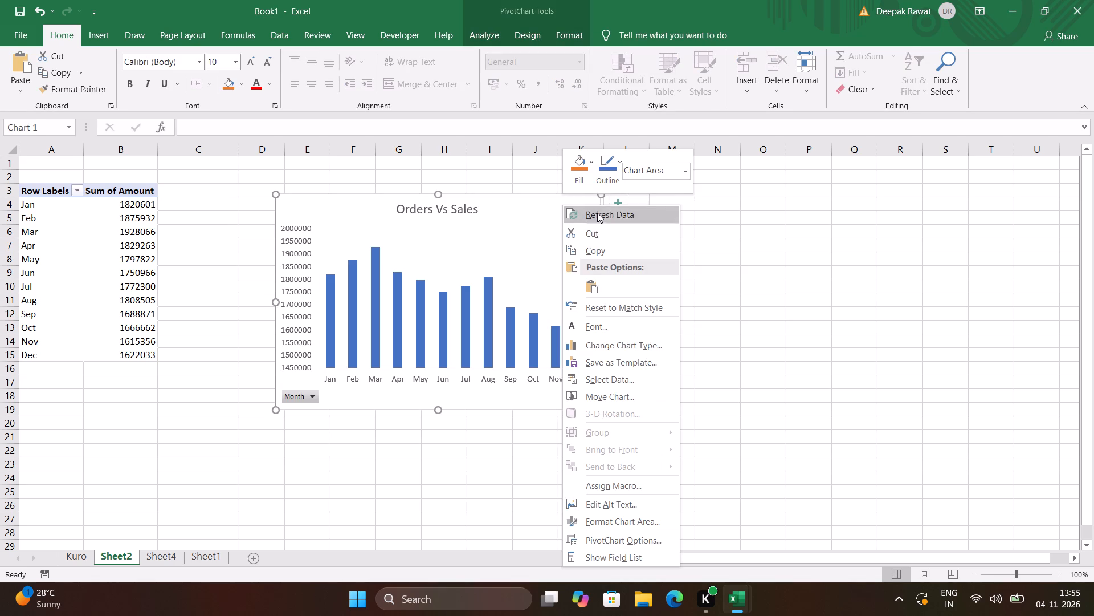
pyautogui.click(598, 237)
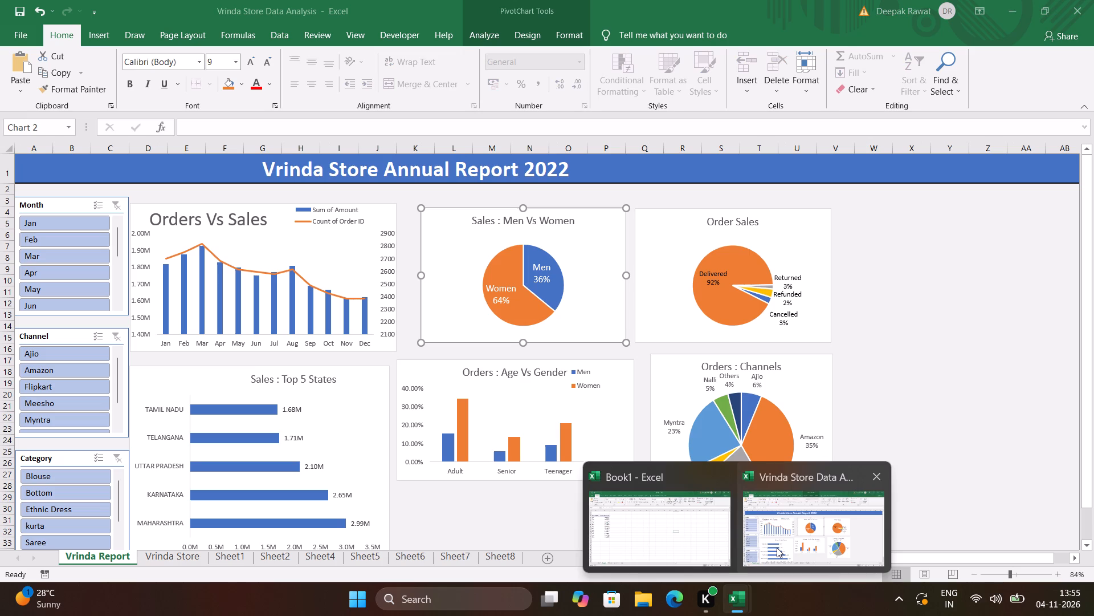
# Switch to the Vrinda Store Data Analysis workbook and review its PivotTable sheets and charts, ending on the Vrinda Report sheet.
pyautogui.click(777, 548)
pyautogui.click(488, 562)
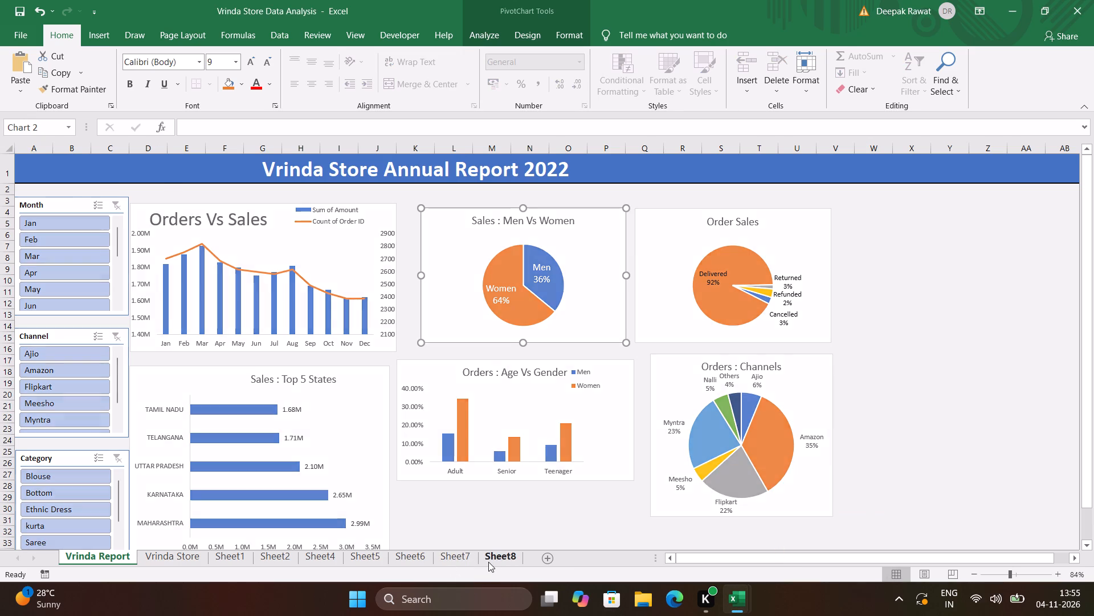
pyautogui.click(460, 556)
pyautogui.press('Left')
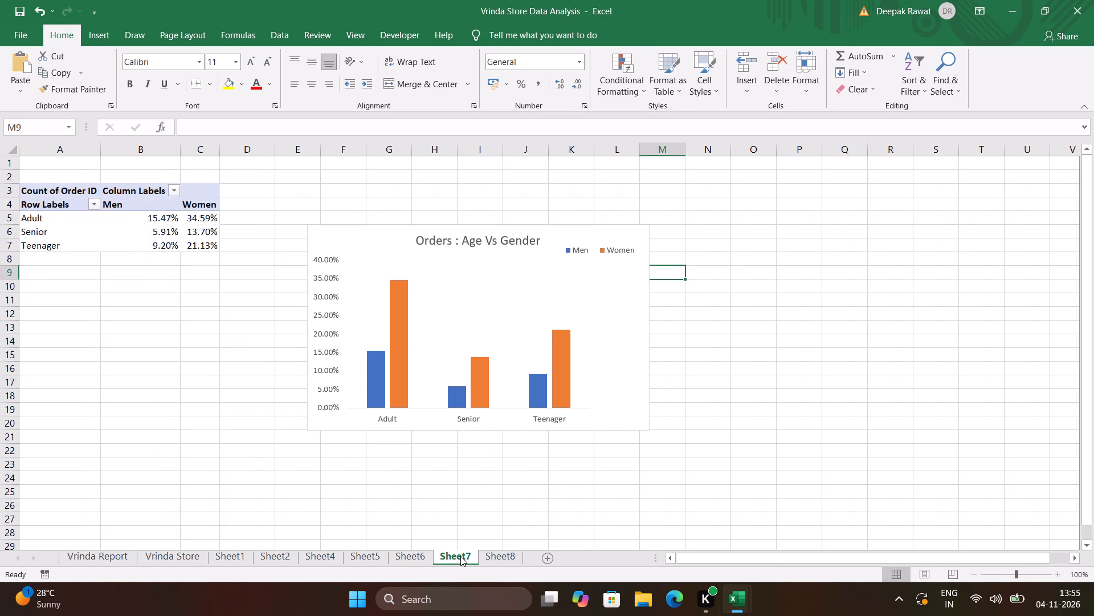
pyautogui.press('Left')
pyautogui.press('Left')
pyautogui.click(460, 556)
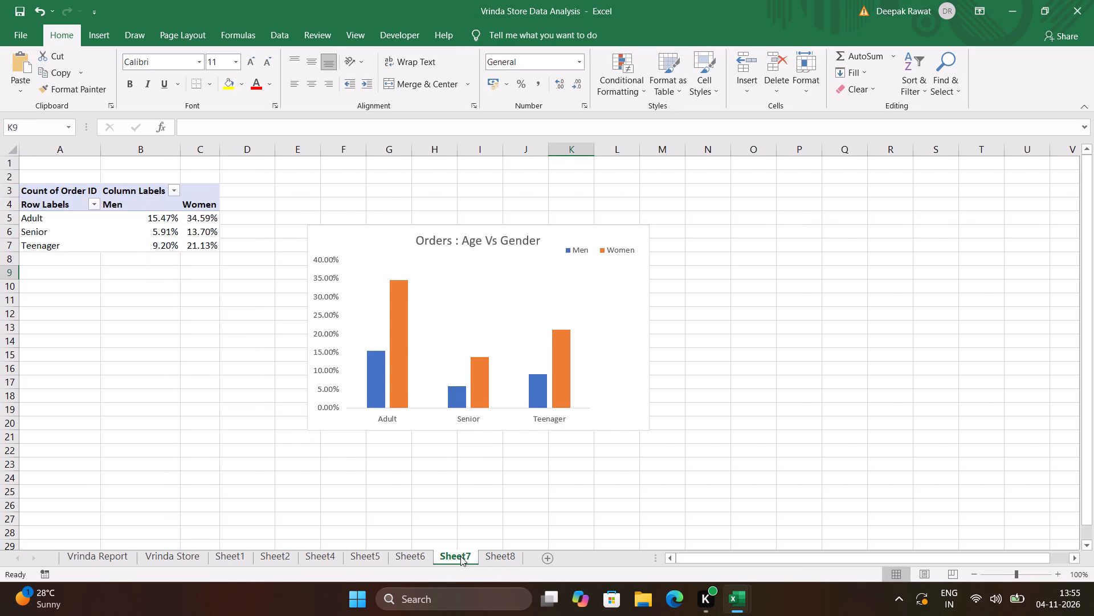
pyautogui.click(423, 560)
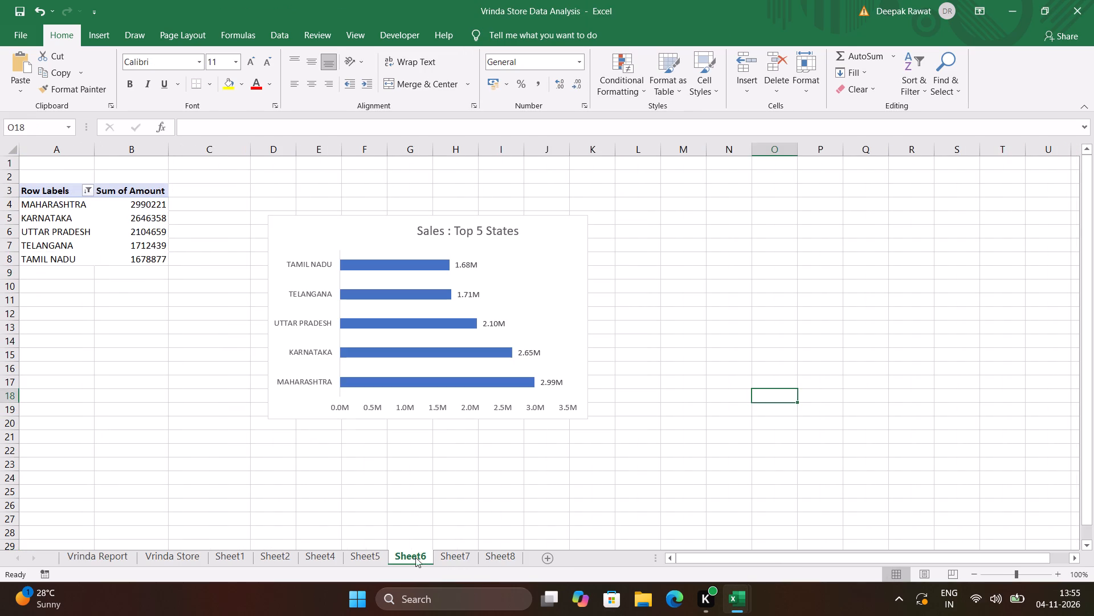
pyautogui.click(379, 554)
pyautogui.click(329, 554)
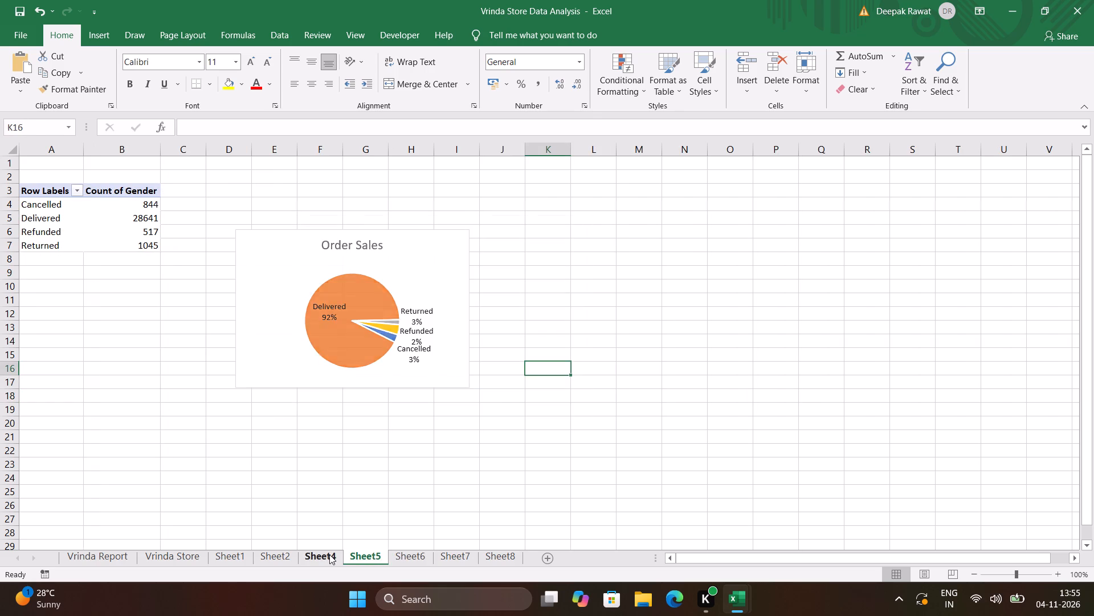
pyautogui.click(277, 552)
pyautogui.click(234, 558)
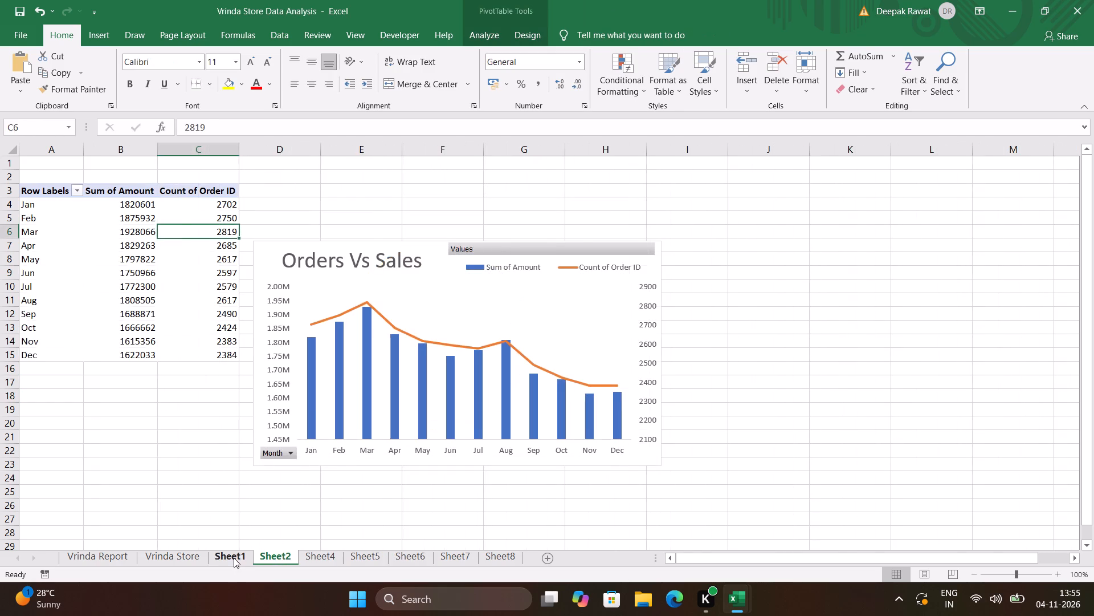
pyautogui.click(188, 555)
pyautogui.click(123, 560)
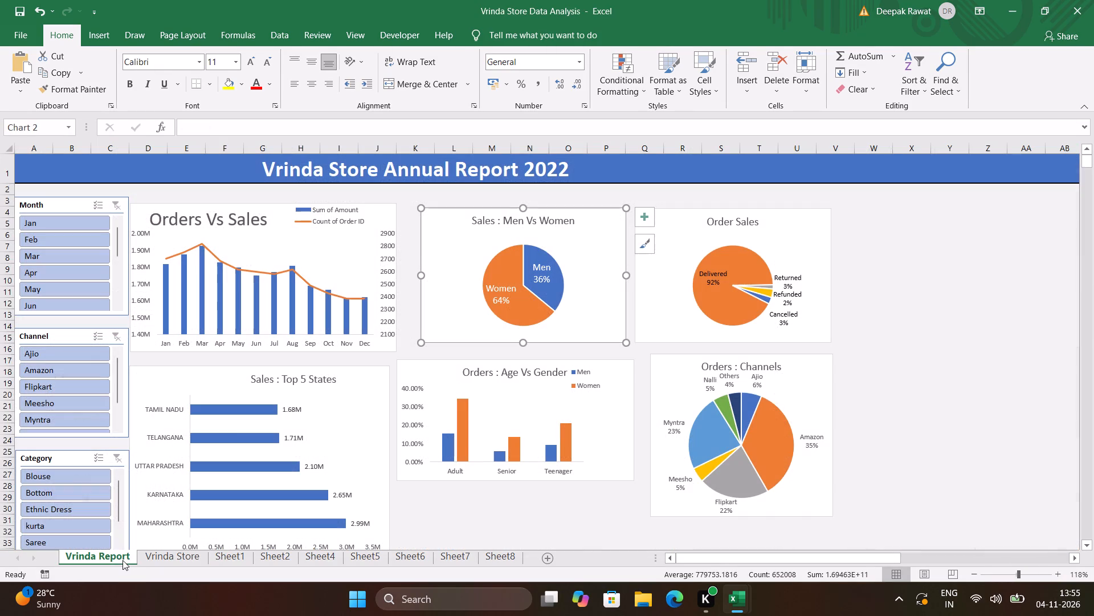
# Copy the Orders Vs Sales combo chart from the Vrinda Report sheet and paste it into Book1's Sheet2 at cell M12.
pyautogui.click(340, 274)
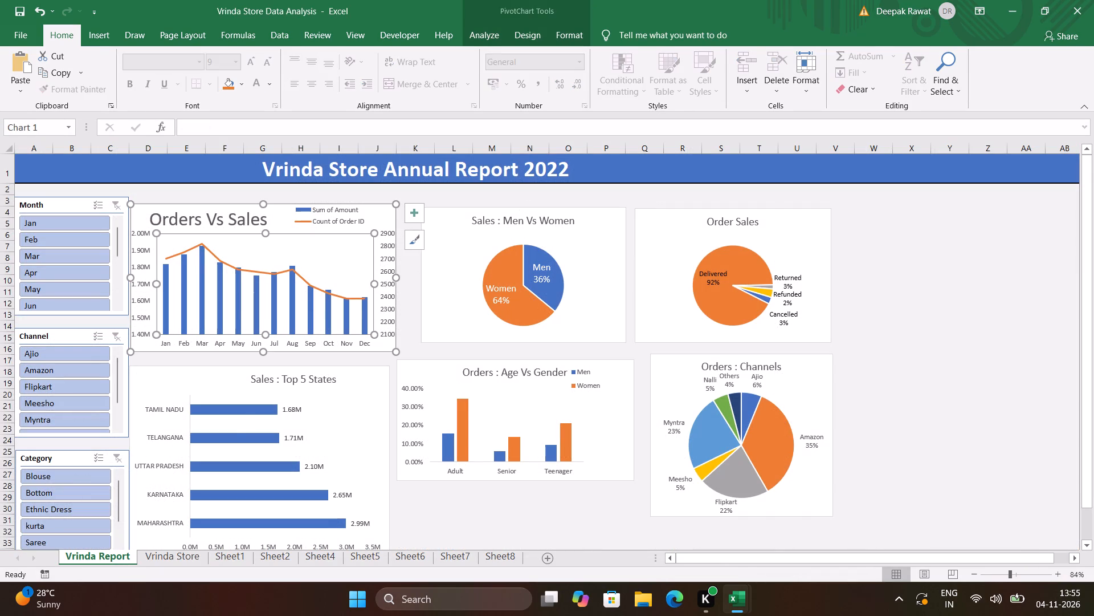
pyautogui.hotkey('ctrl', 'c')
pyautogui.click(696, 553)
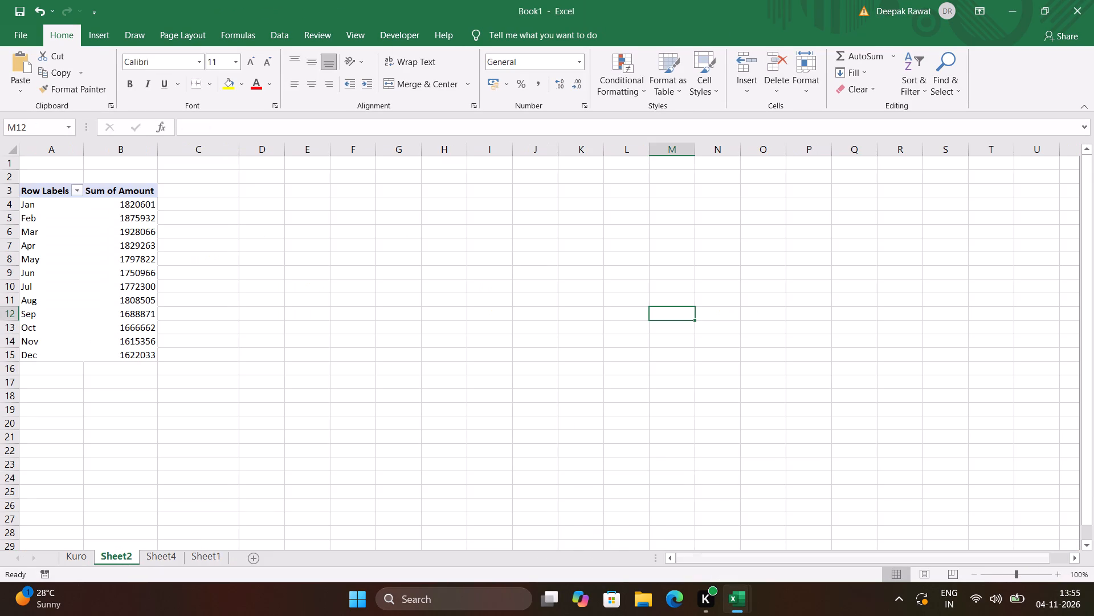
pyautogui.hotkey('ctrl', 'v')
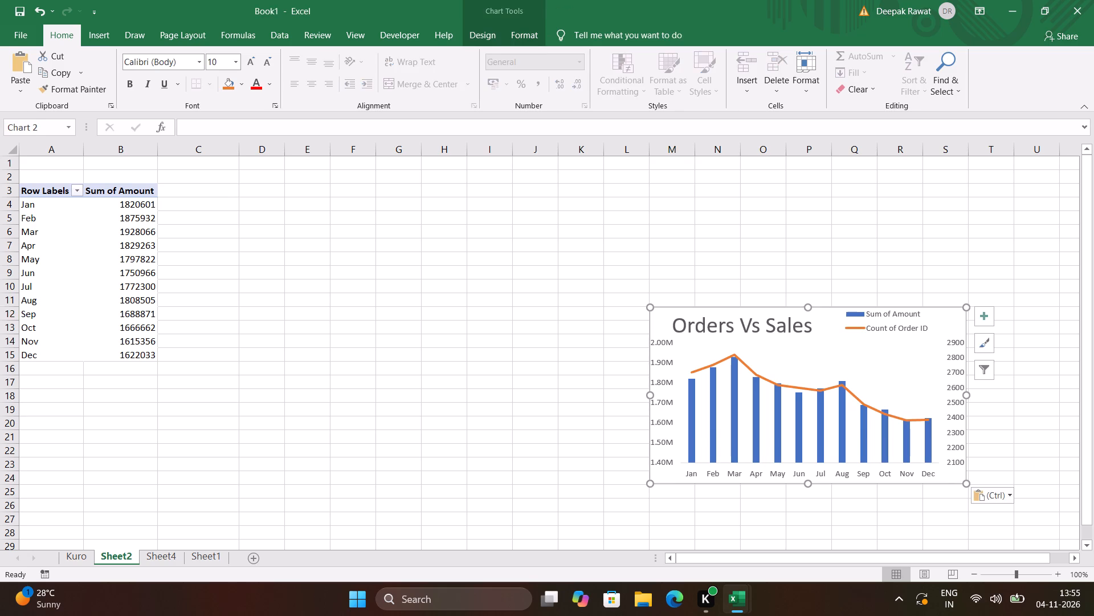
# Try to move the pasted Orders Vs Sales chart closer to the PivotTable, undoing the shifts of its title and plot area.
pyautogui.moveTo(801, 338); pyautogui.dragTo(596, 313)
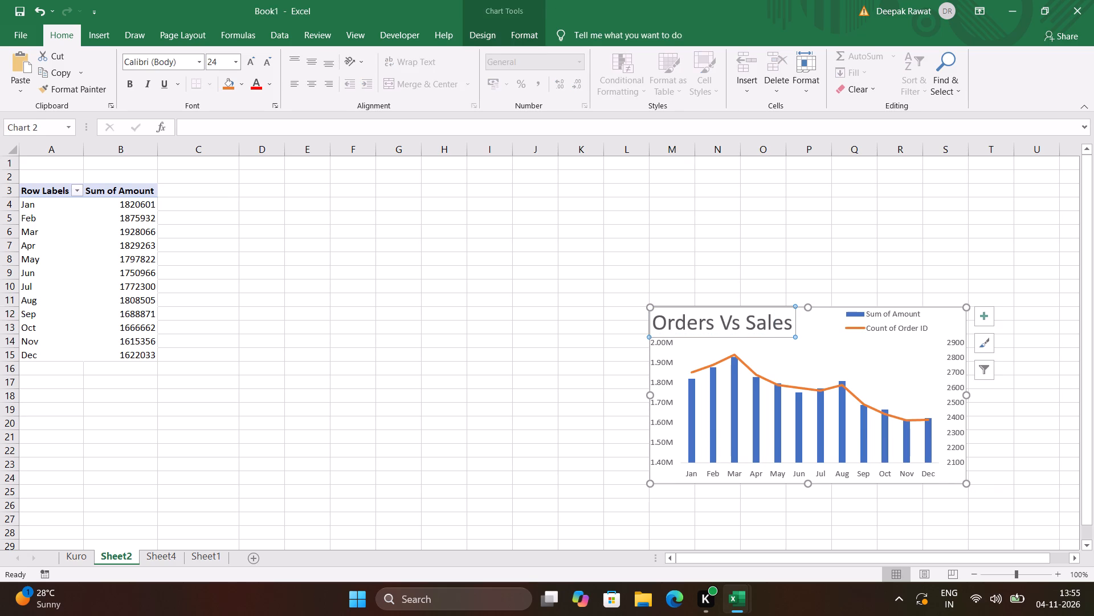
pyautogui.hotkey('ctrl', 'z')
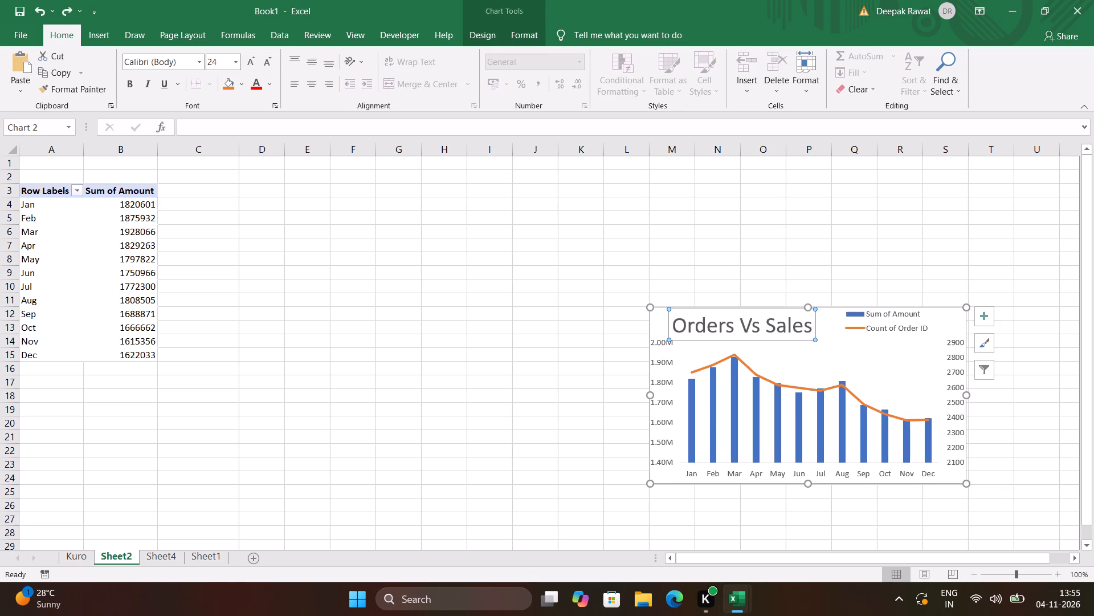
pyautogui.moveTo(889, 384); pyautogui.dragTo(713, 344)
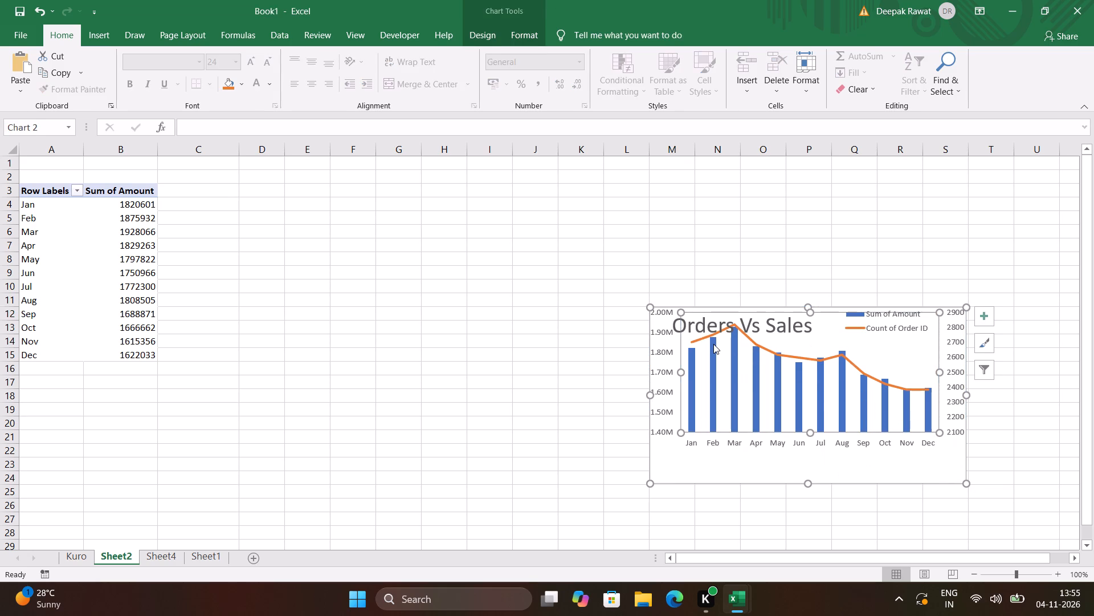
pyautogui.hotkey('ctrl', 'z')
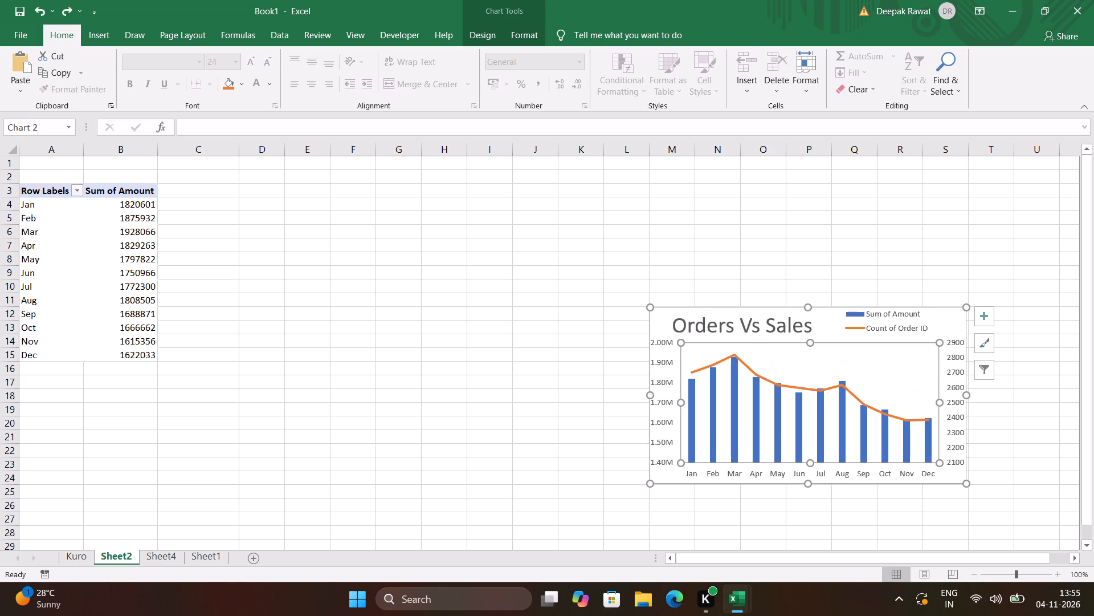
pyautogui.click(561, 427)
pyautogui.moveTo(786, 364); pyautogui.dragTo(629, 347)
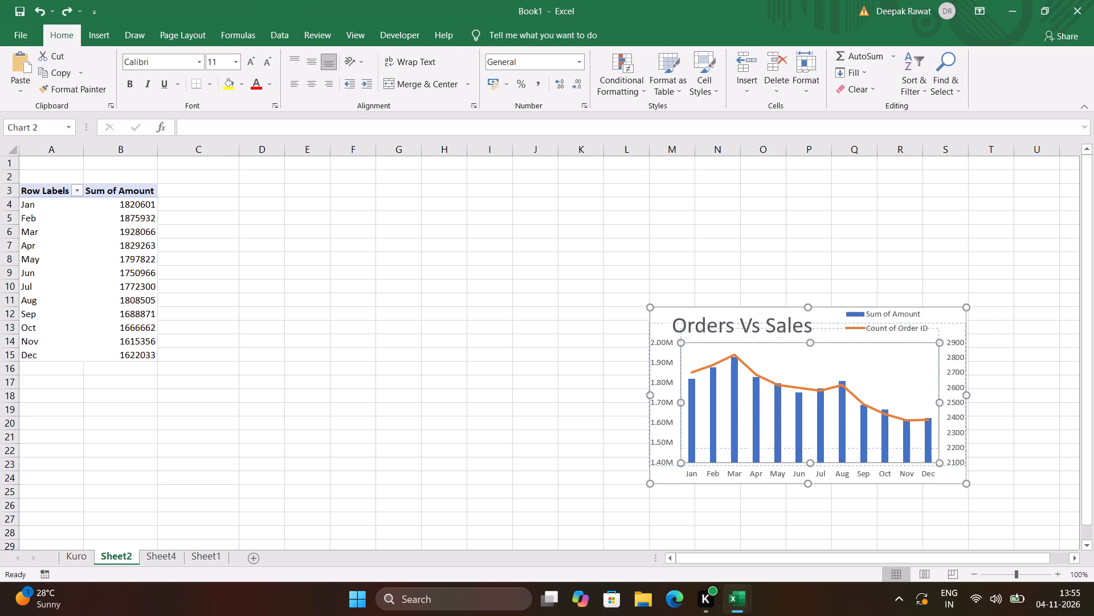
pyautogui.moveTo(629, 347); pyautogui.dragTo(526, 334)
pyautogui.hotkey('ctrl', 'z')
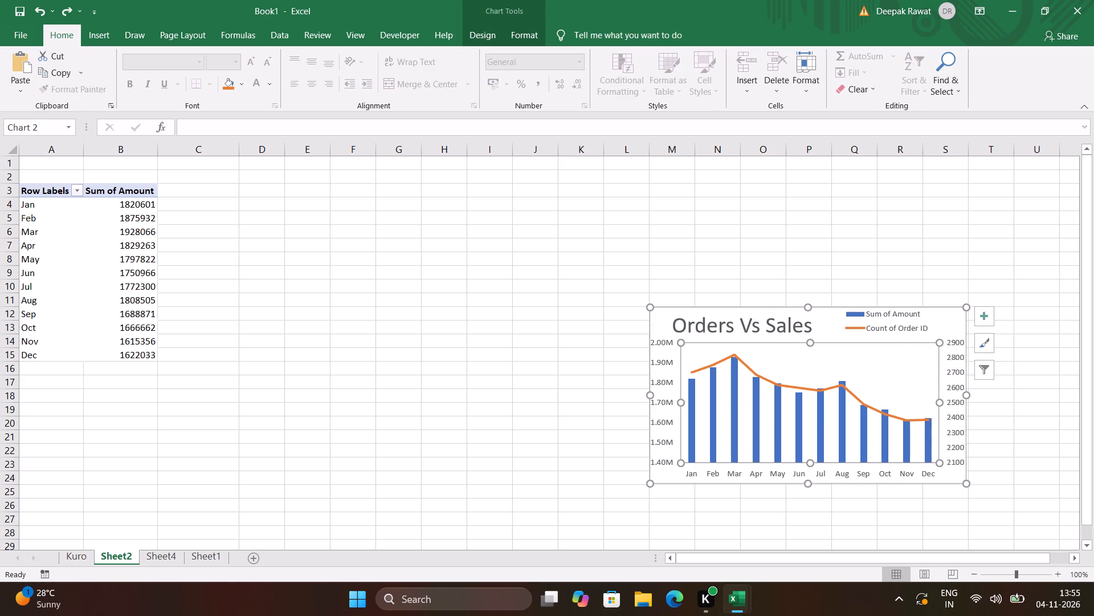
# Move the whole Orders Vs Sales chart to start in column D, row 6, and enlarge it to end at about column K, row 19.
pyautogui.click(895, 520)
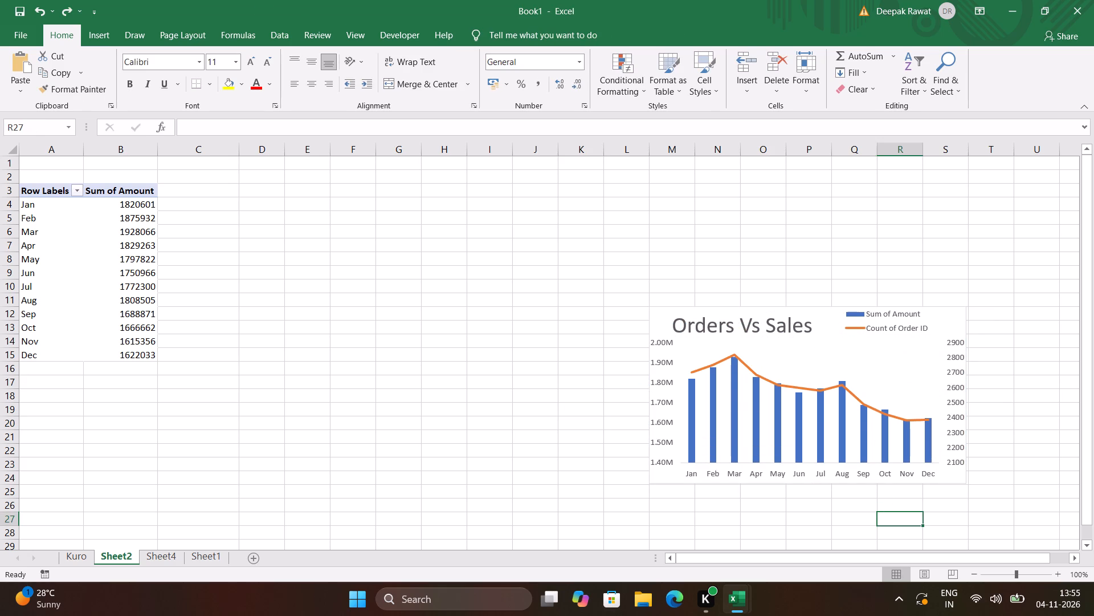
pyautogui.moveTo(950, 473); pyautogui.dragTo(579, 382)
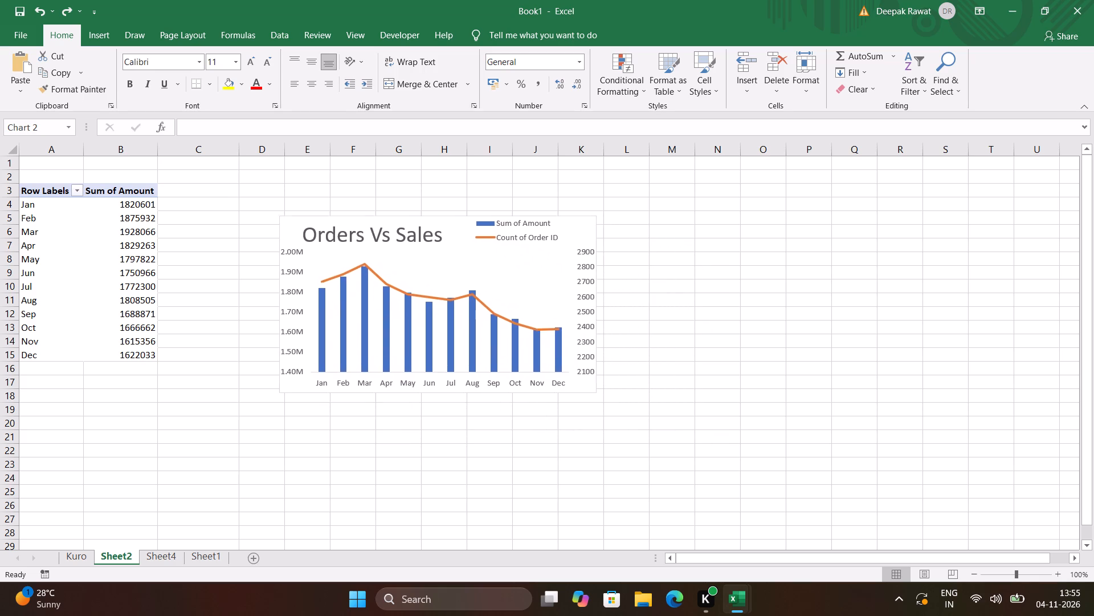
pyautogui.moveTo(579, 382); pyautogui.dragTo(572, 387)
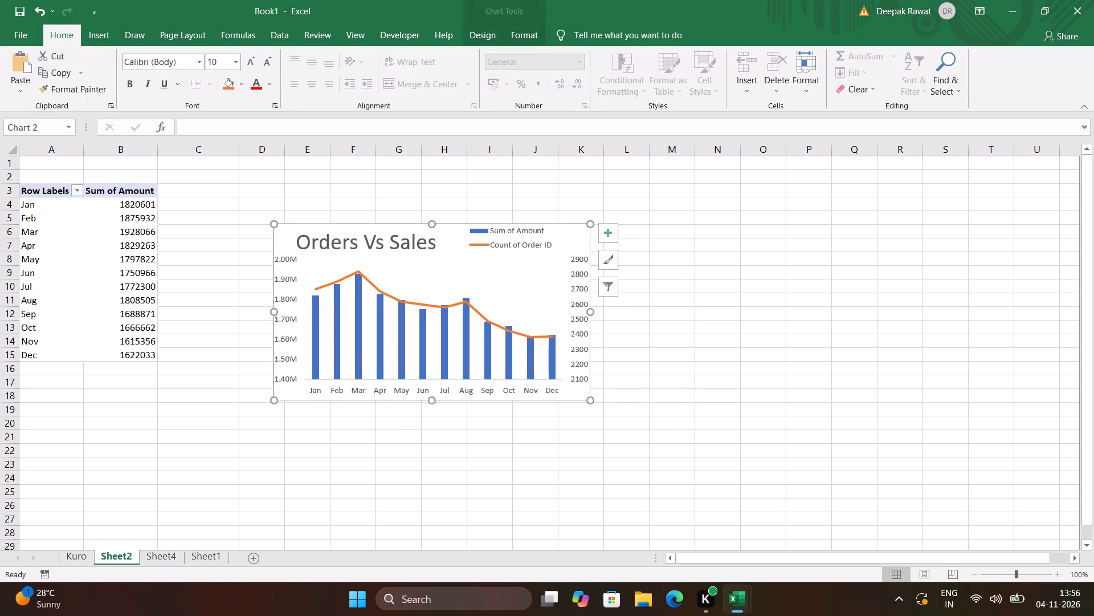
pyautogui.moveTo(590, 403); pyautogui.dragTo(604, 416)
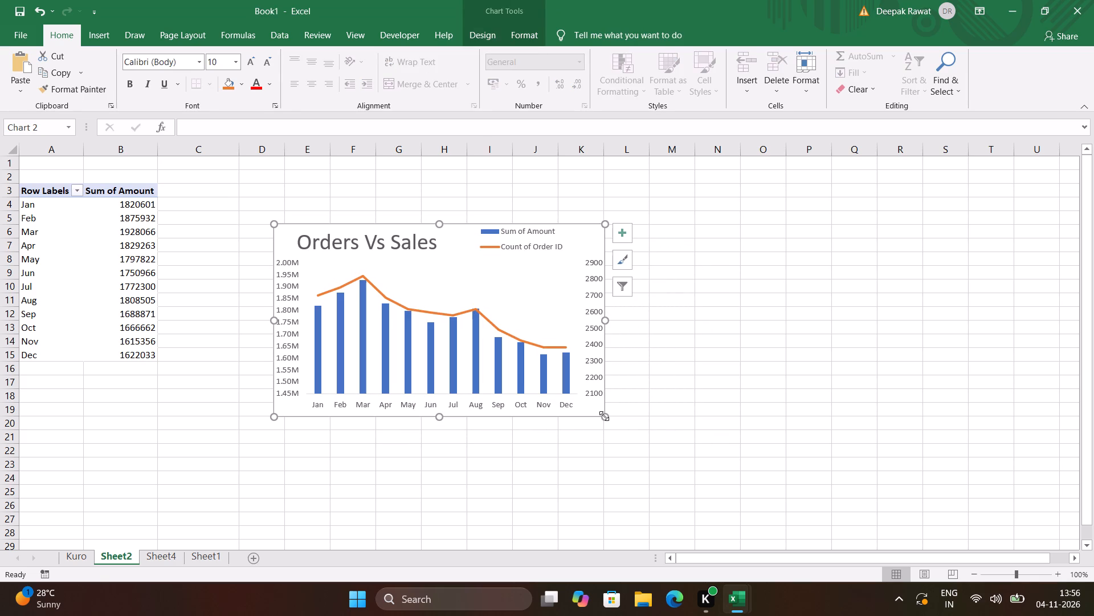
pyautogui.click(661, 525)
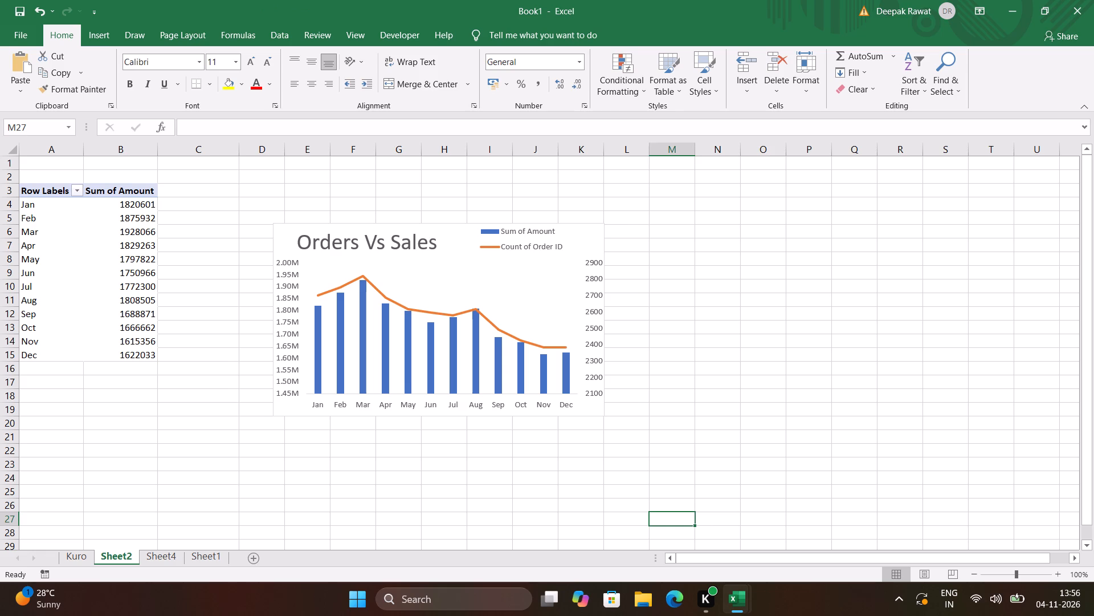
# Pull the slices of the Sales : Men Vs Women pie chart on Sheet4 slightly apart.
pyautogui.hscroll(-1, 386, 470)
pyautogui.click(148, 557)
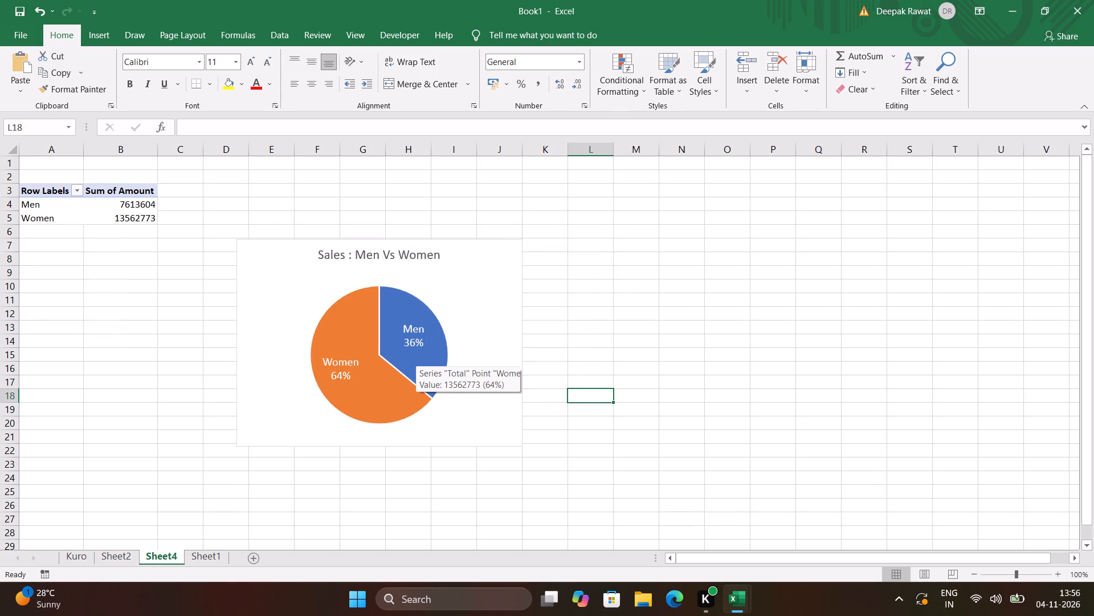
pyautogui.moveTo(446, 354); pyautogui.dragTo(446, 345)
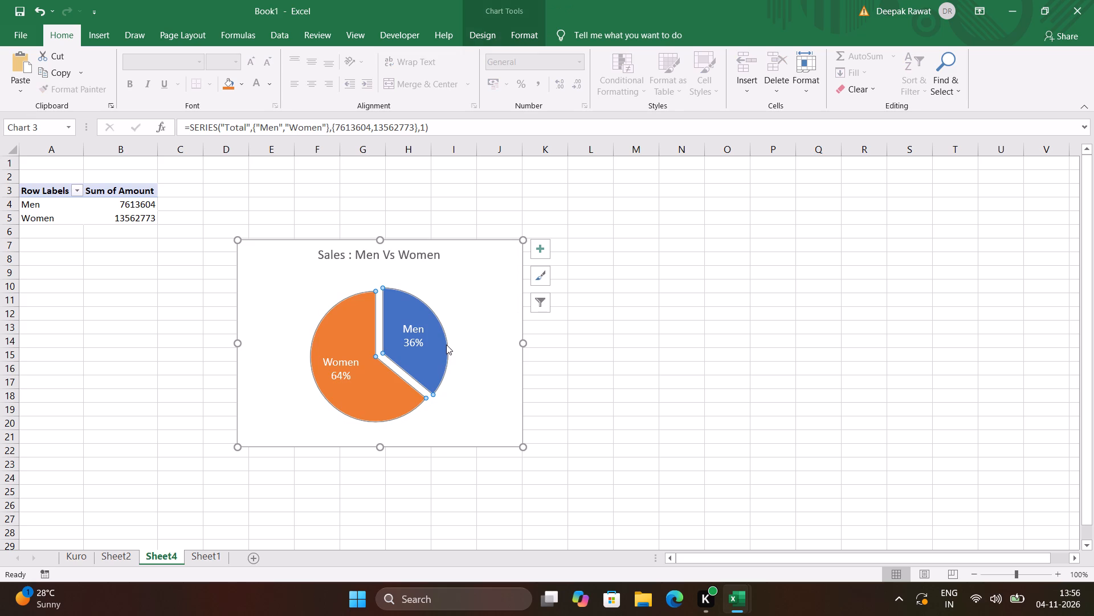
# Undo the slice separation in Sheet4's Sales : Men Vs Women pie chart and move the whole chart slightly upward.
pyautogui.hotkey('ctrl', 'z')
pyautogui.moveTo(478, 375); pyautogui.dragTo(481, 364)
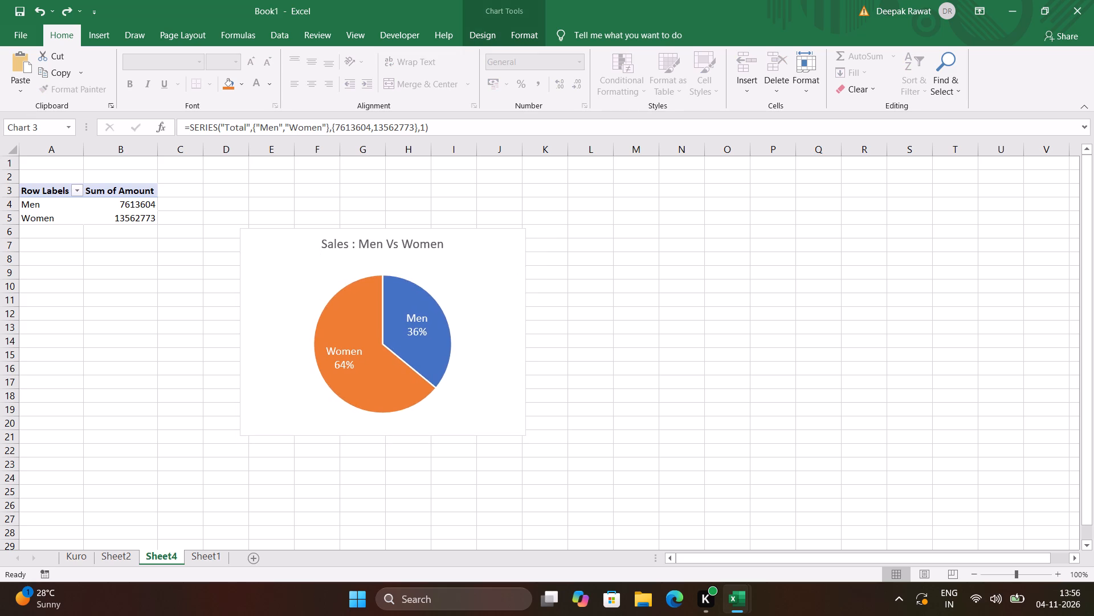
pyautogui.moveTo(481, 364); pyautogui.dragTo(477, 370)
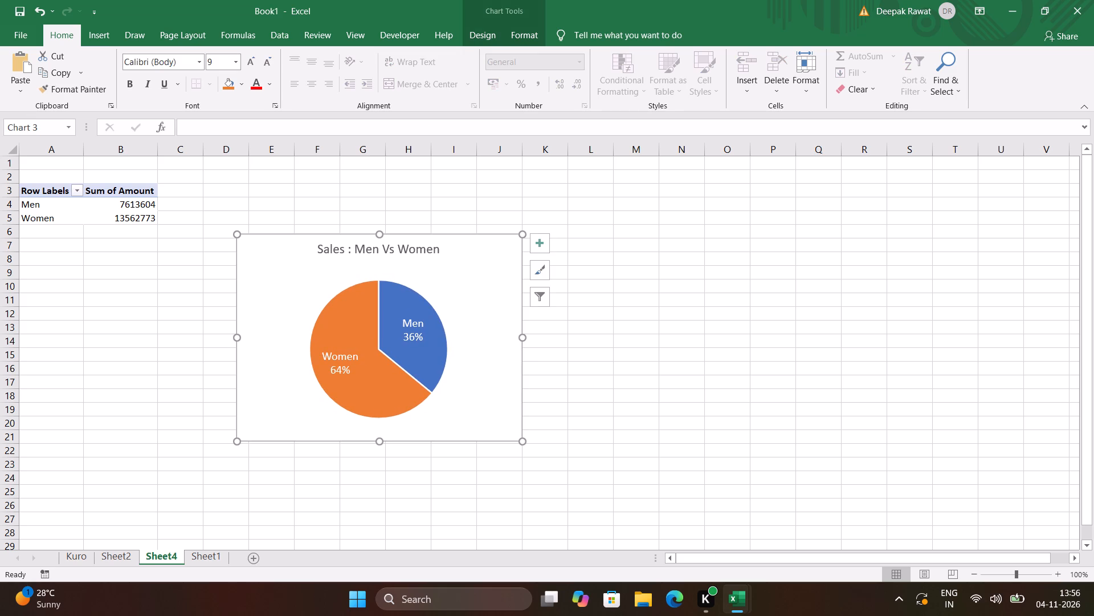
pyautogui.click(451, 527)
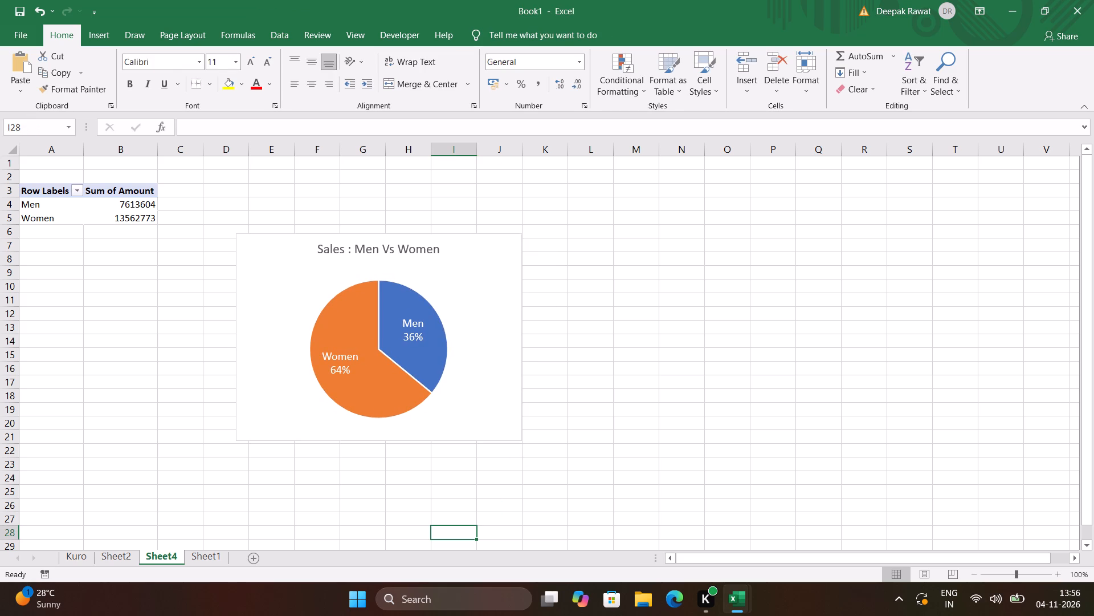
# Cut the Orders Vs Sales PivotChart out of the Kuro worksheet.
pyautogui.click(113, 560)
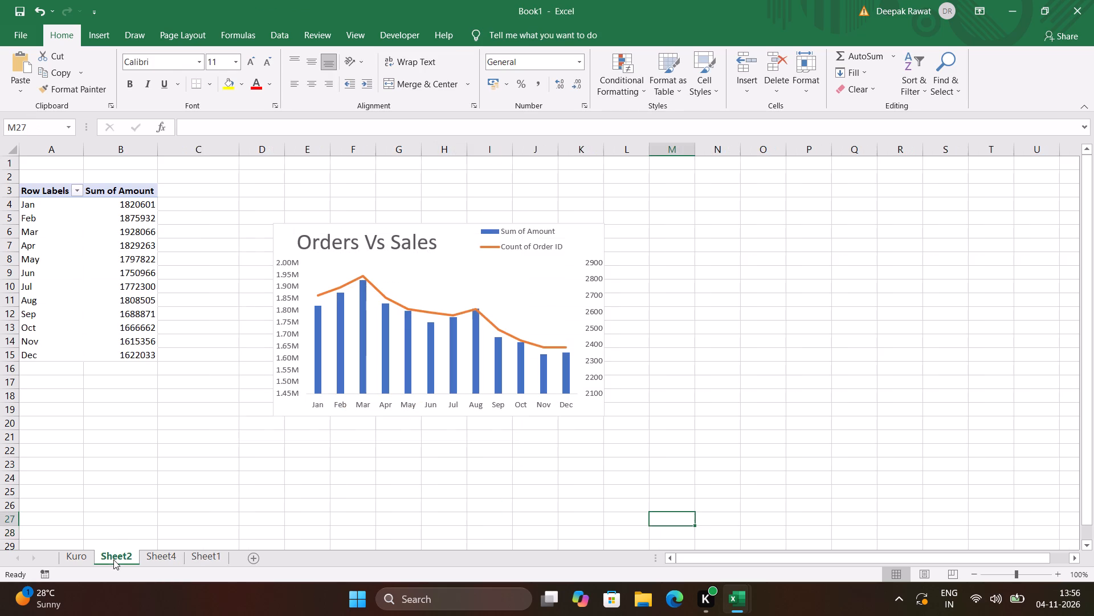
pyautogui.click(77, 557)
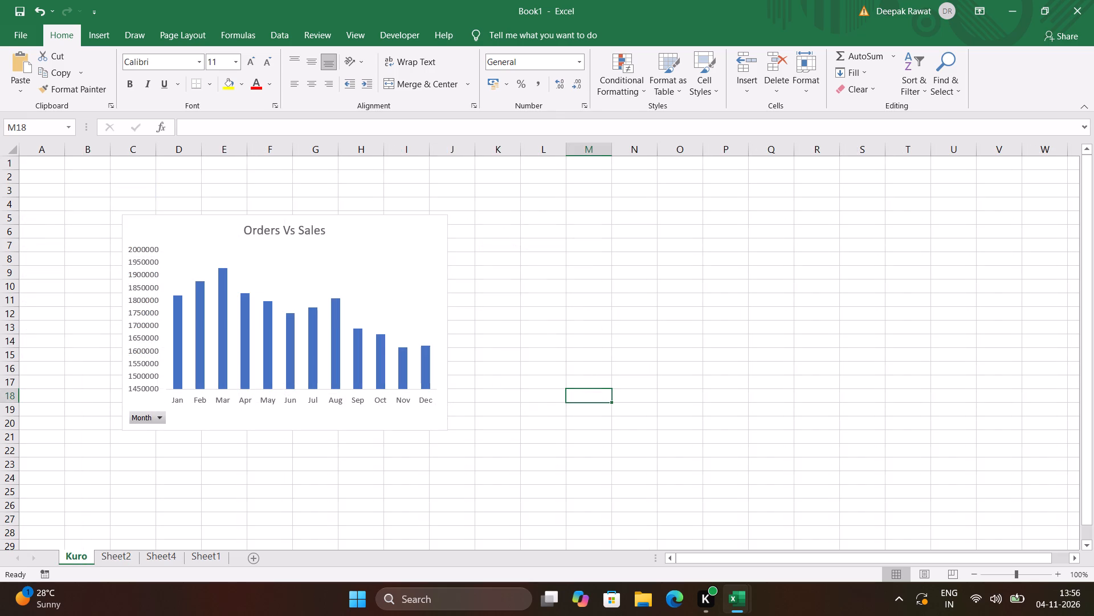
pyautogui.hscroll(3, 364, 415)
pyautogui.click(397, 316)
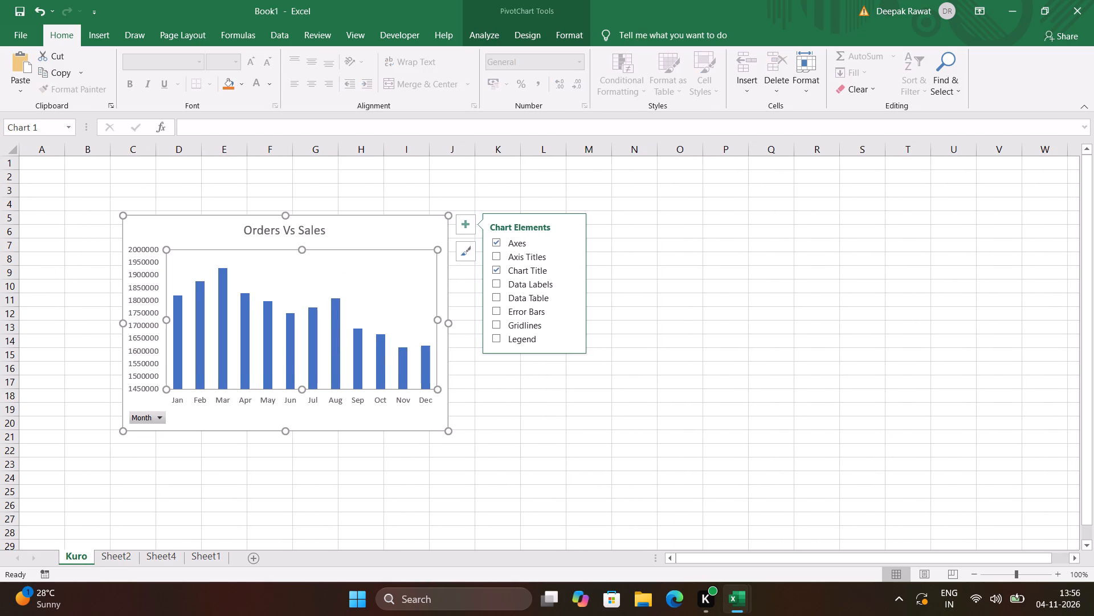
pyautogui.click(492, 561)
pyautogui.click(520, 415)
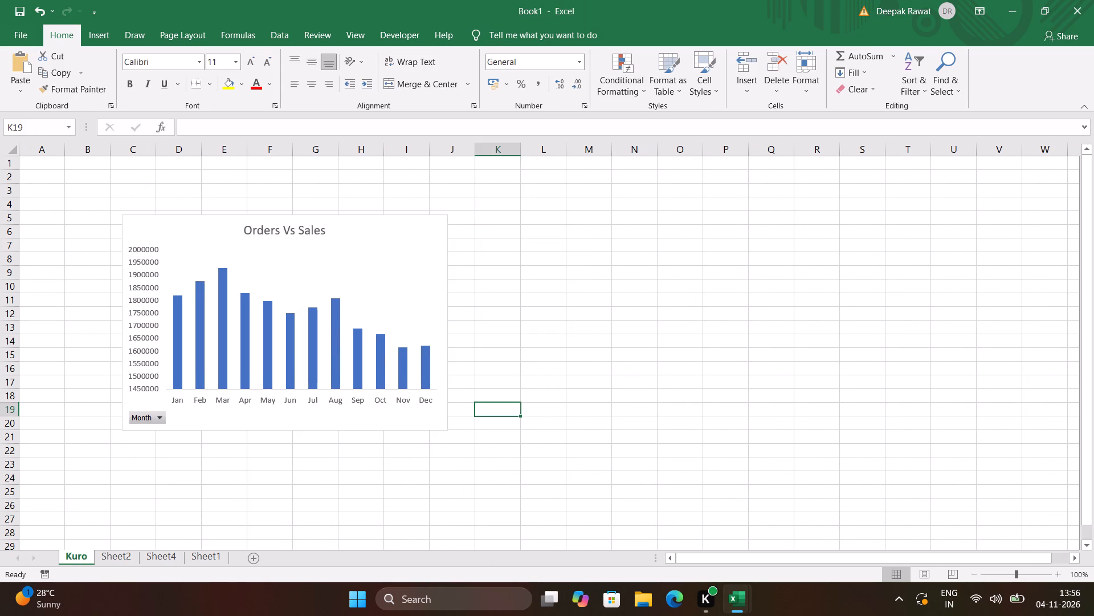
pyautogui.rightClick(408, 229)
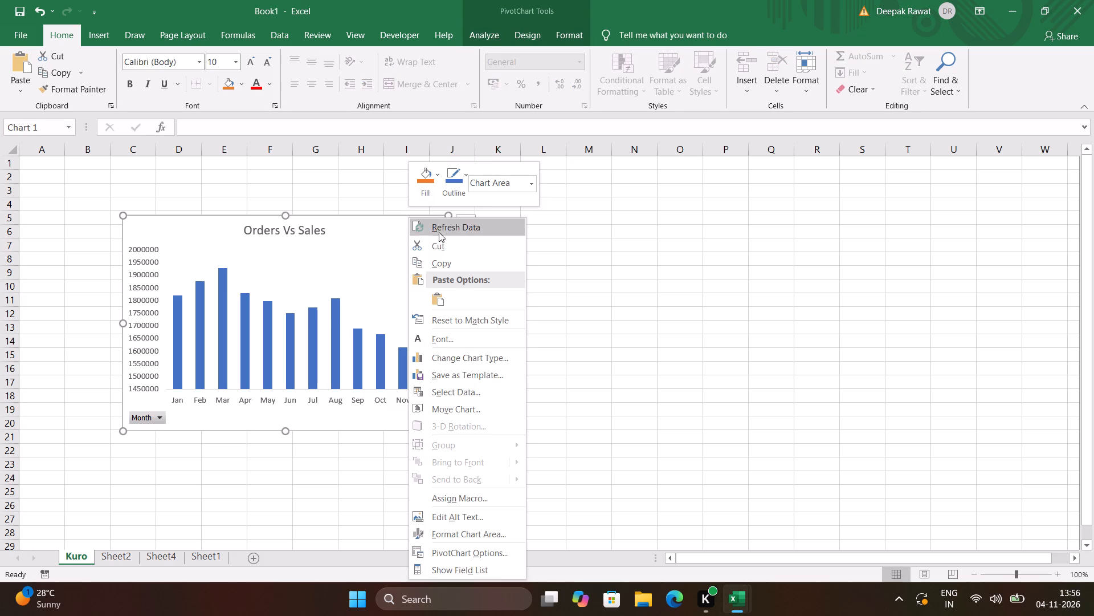
pyautogui.click(441, 244)
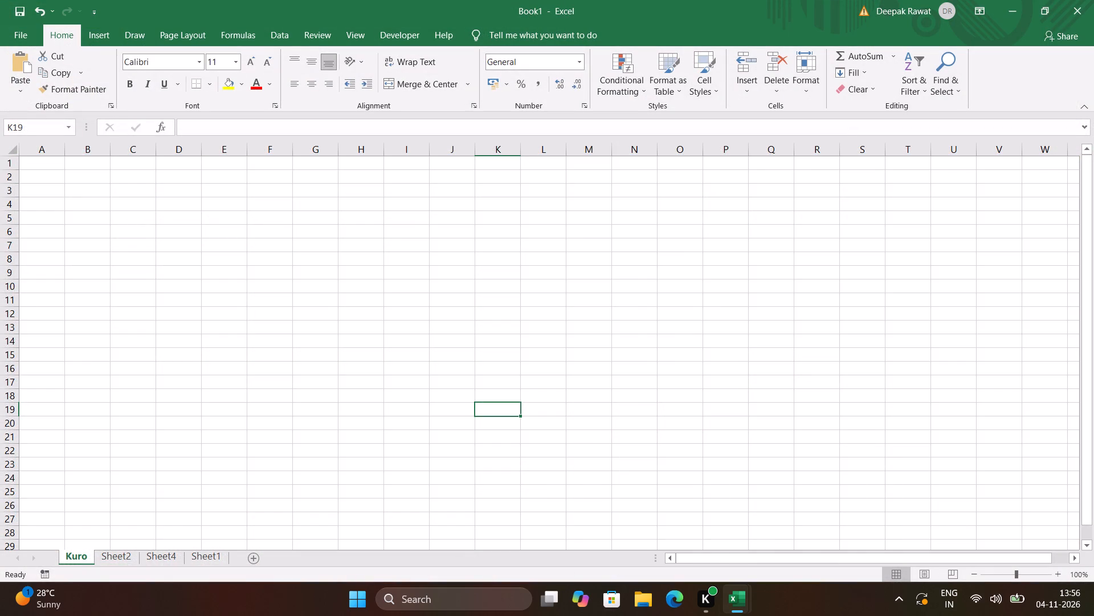
# Enter the title Kuro Annual Report in cell A1 of the Kuro worksheet.
pyautogui.click(51, 163)
pyautogui.write('Kuro')
pyautogui.press('space')
pyautogui.write('Annual Report')
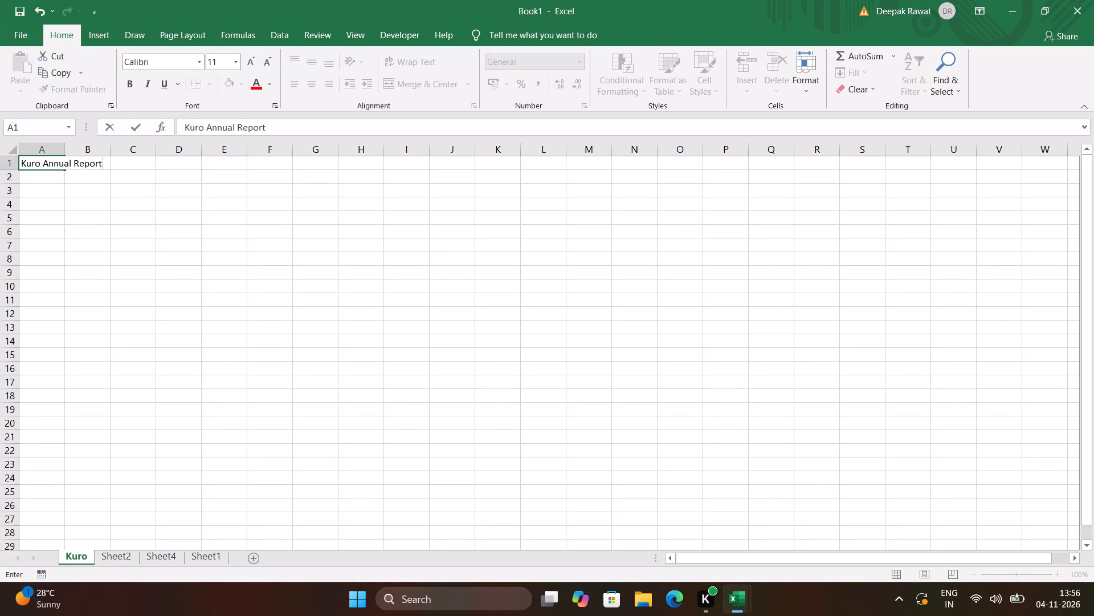
# Format the Kuro Annual Report title with font size 28 and bold.
pyautogui.moveTo(20, 163); pyautogui.dragTo(116, 173)
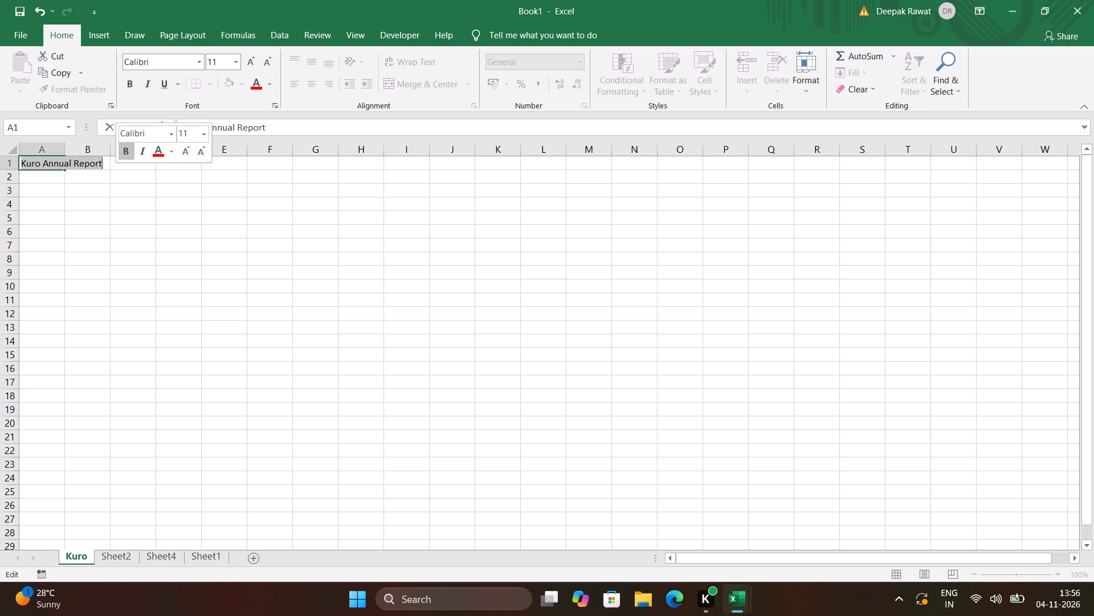
pyautogui.click(239, 62)
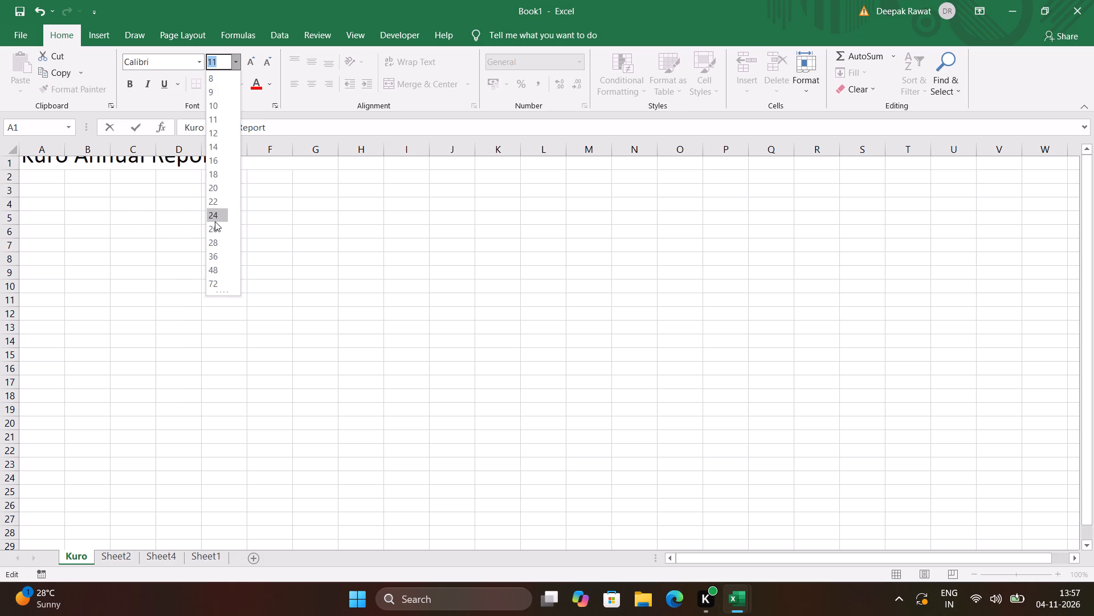
pyautogui.scroll(3, 215, 221)
pyautogui.scroll(4, 144, 221)
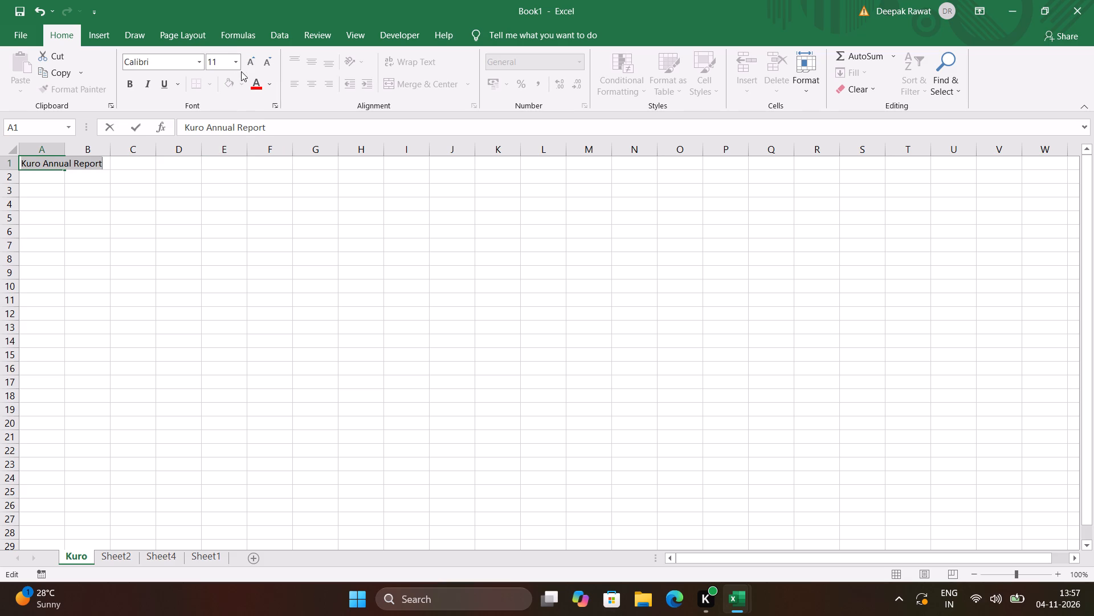
pyautogui.moveTo(238, 66); pyautogui.dragTo(219, 229)
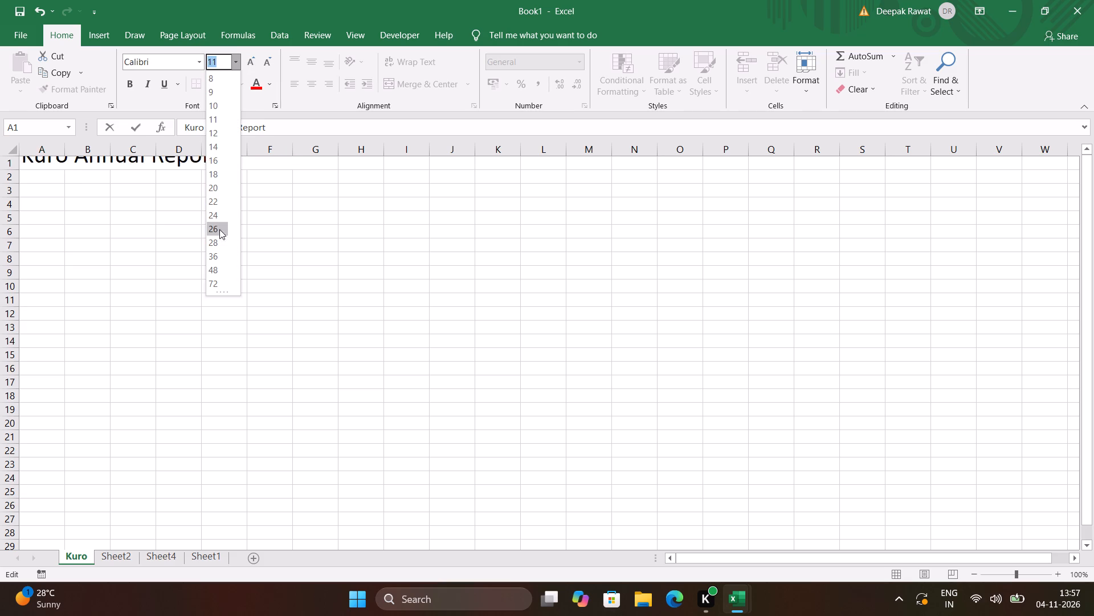
pyautogui.moveTo(219, 229); pyautogui.dragTo(219, 275)
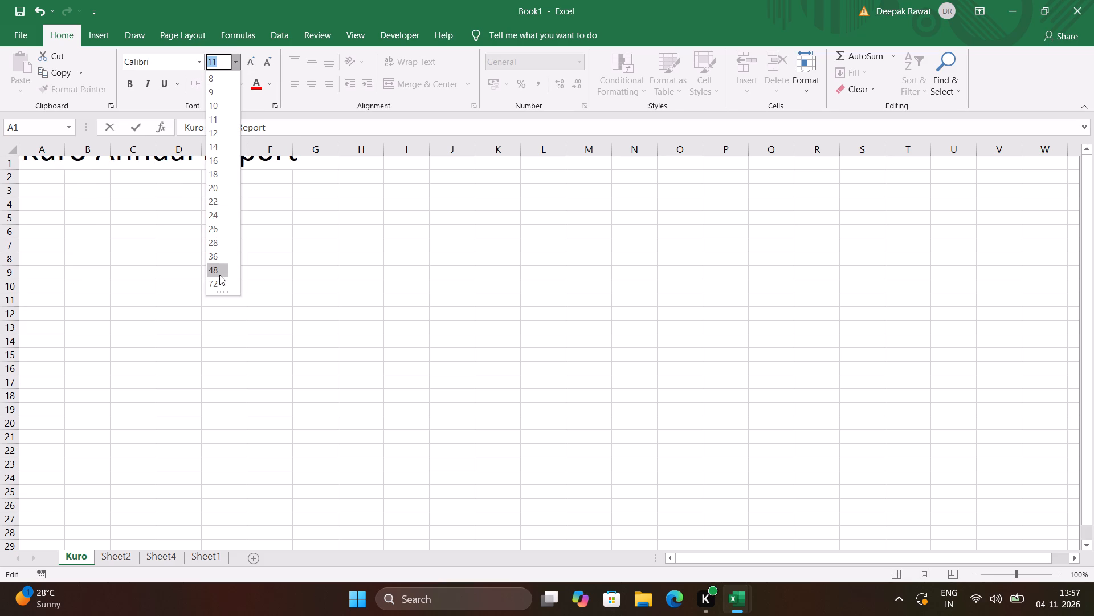
pyautogui.moveTo(219, 275); pyautogui.dragTo(215, 242)
pyautogui.click(215, 242)
pyautogui.scroll(1, 215, 242)
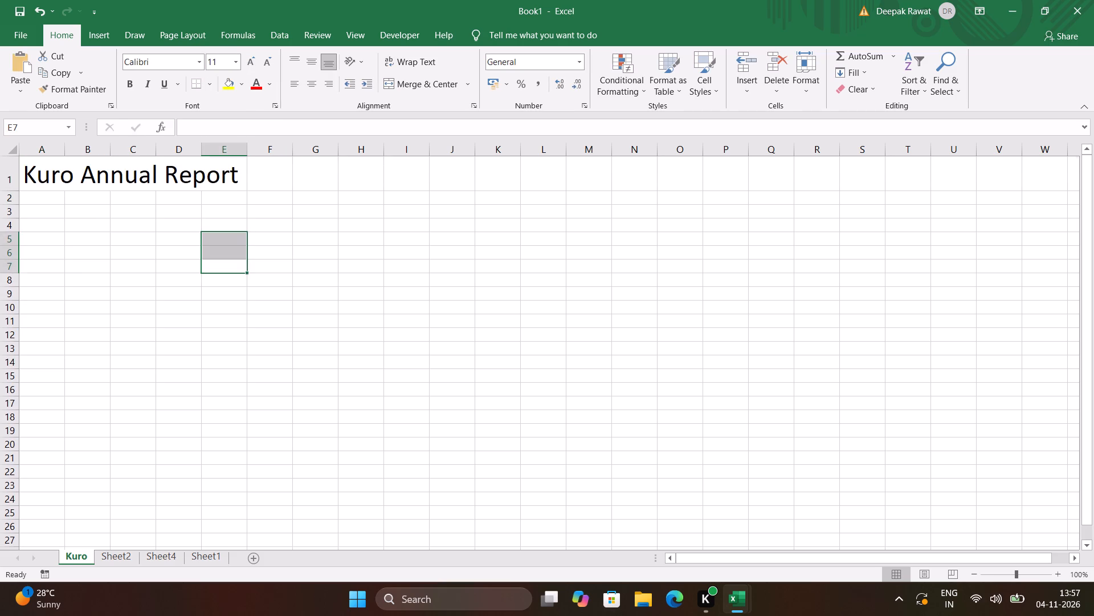
pyautogui.scroll(1, 215, 242)
pyautogui.moveTo(30, 177); pyautogui.dragTo(229, 176)
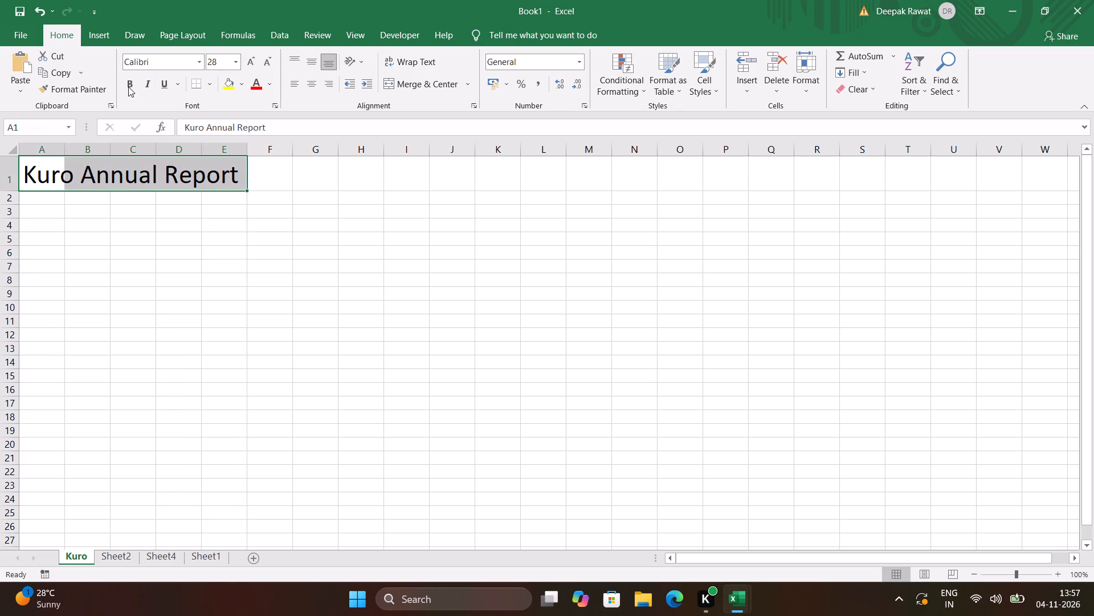
pyautogui.click(124, 84)
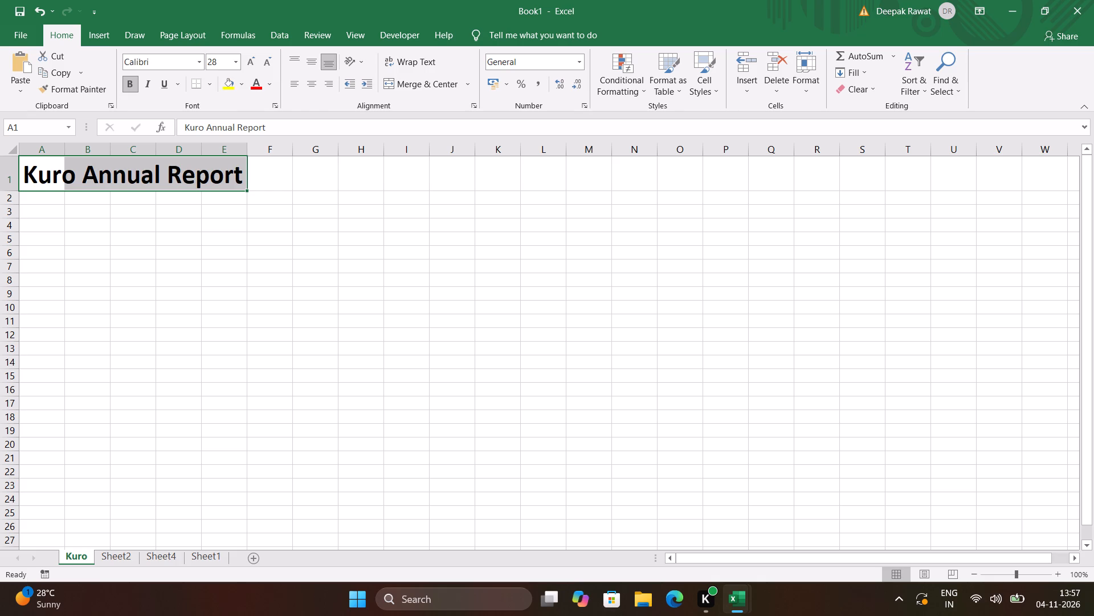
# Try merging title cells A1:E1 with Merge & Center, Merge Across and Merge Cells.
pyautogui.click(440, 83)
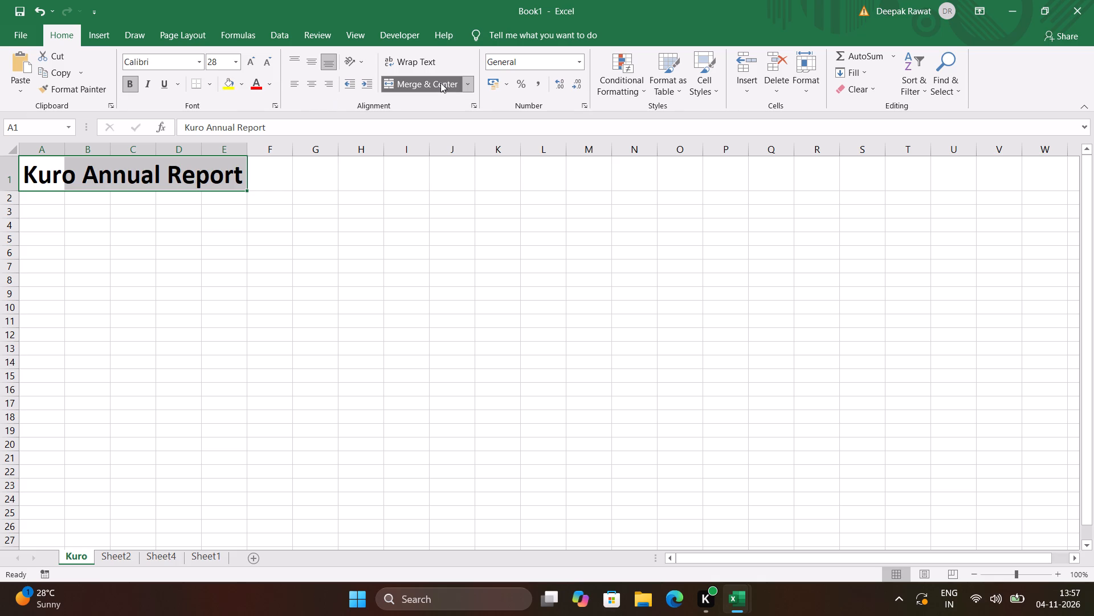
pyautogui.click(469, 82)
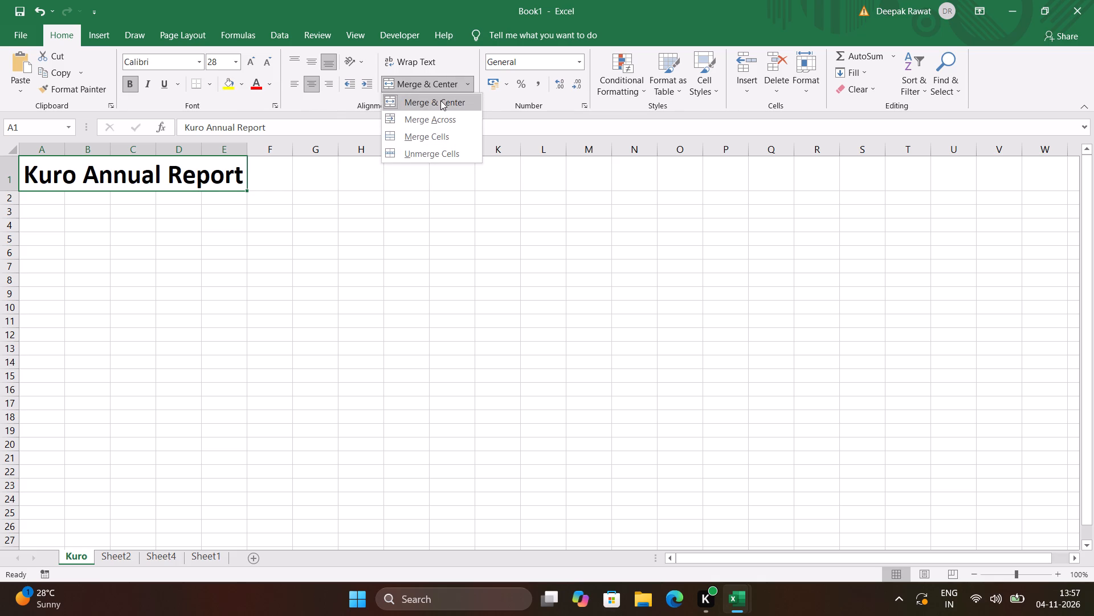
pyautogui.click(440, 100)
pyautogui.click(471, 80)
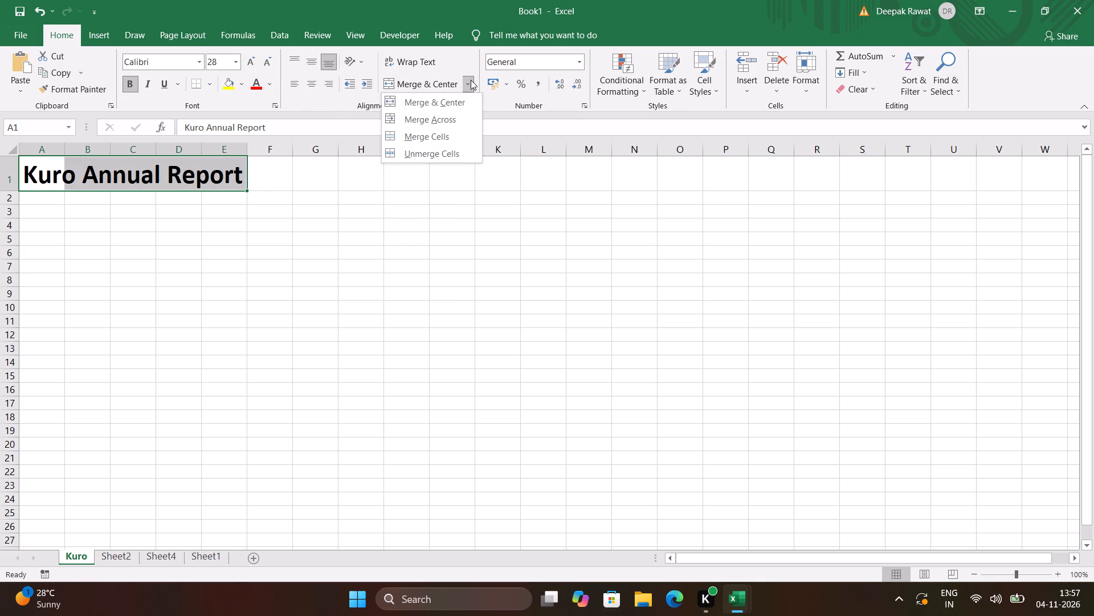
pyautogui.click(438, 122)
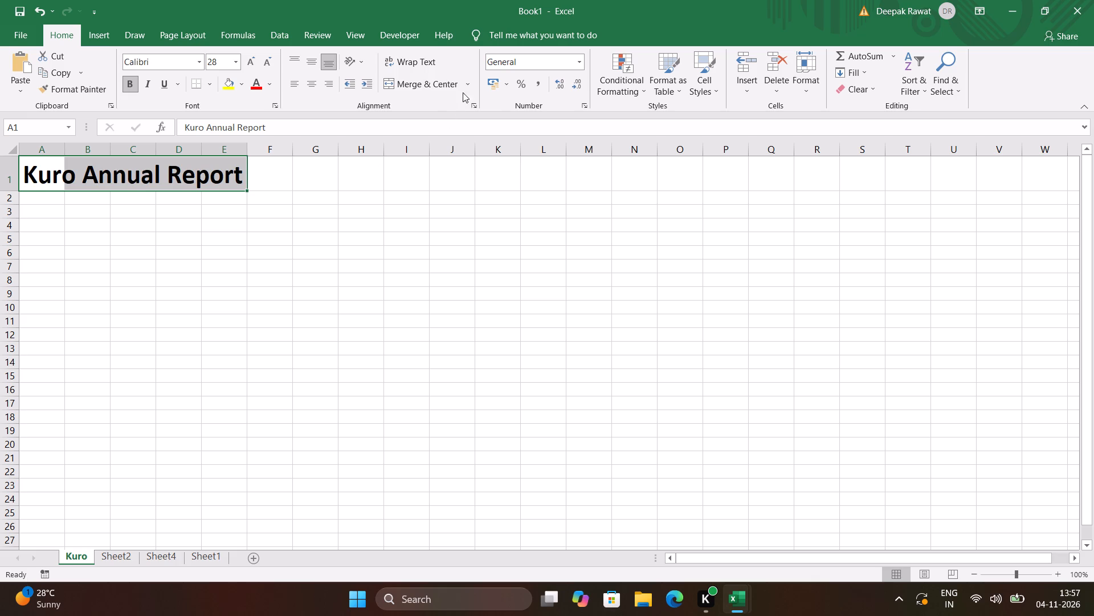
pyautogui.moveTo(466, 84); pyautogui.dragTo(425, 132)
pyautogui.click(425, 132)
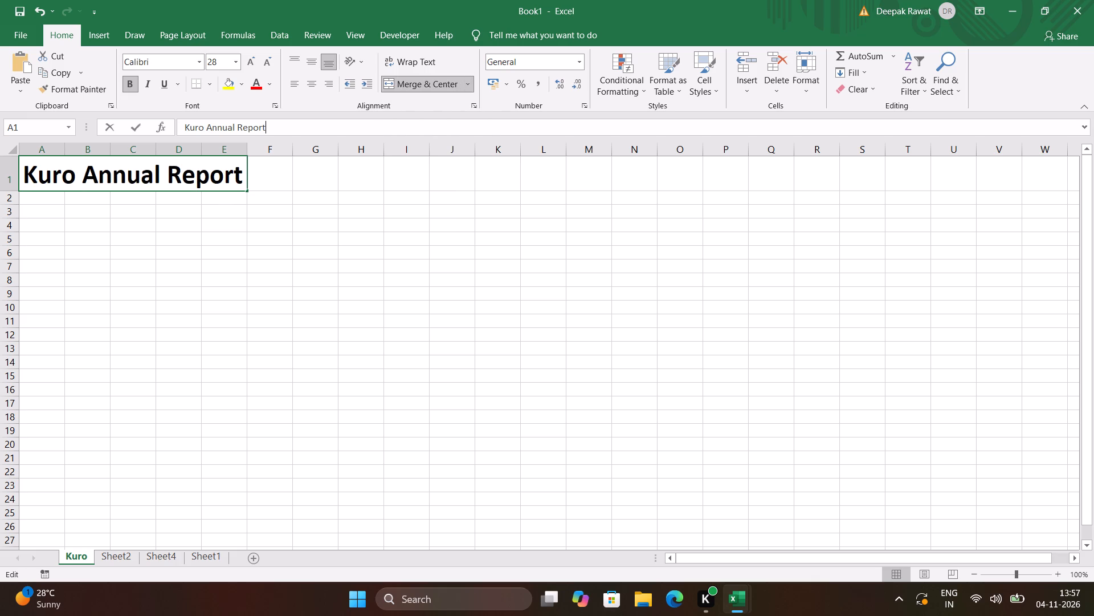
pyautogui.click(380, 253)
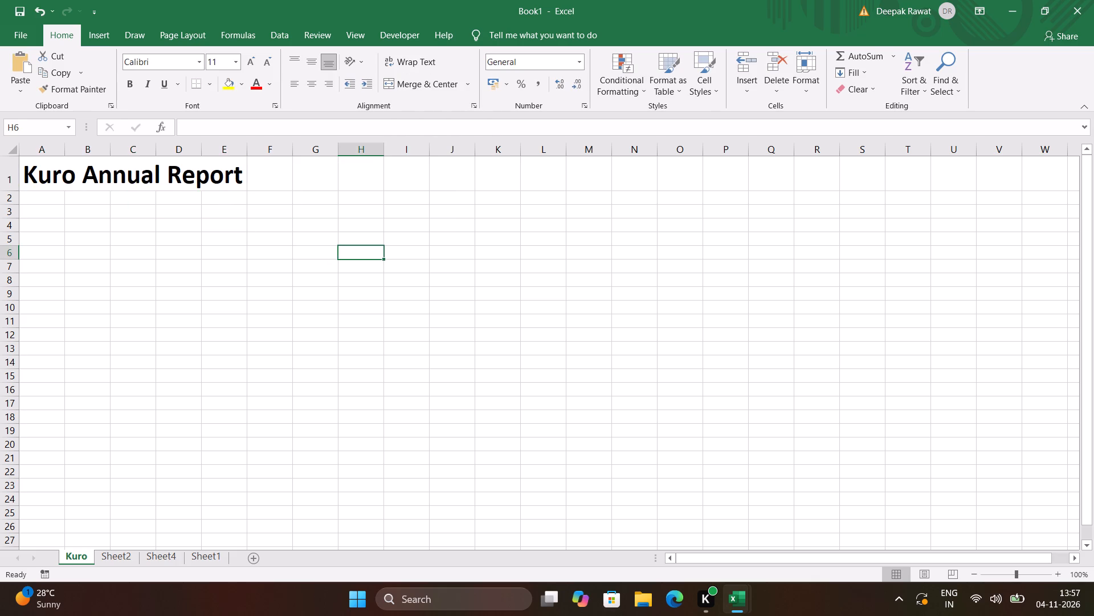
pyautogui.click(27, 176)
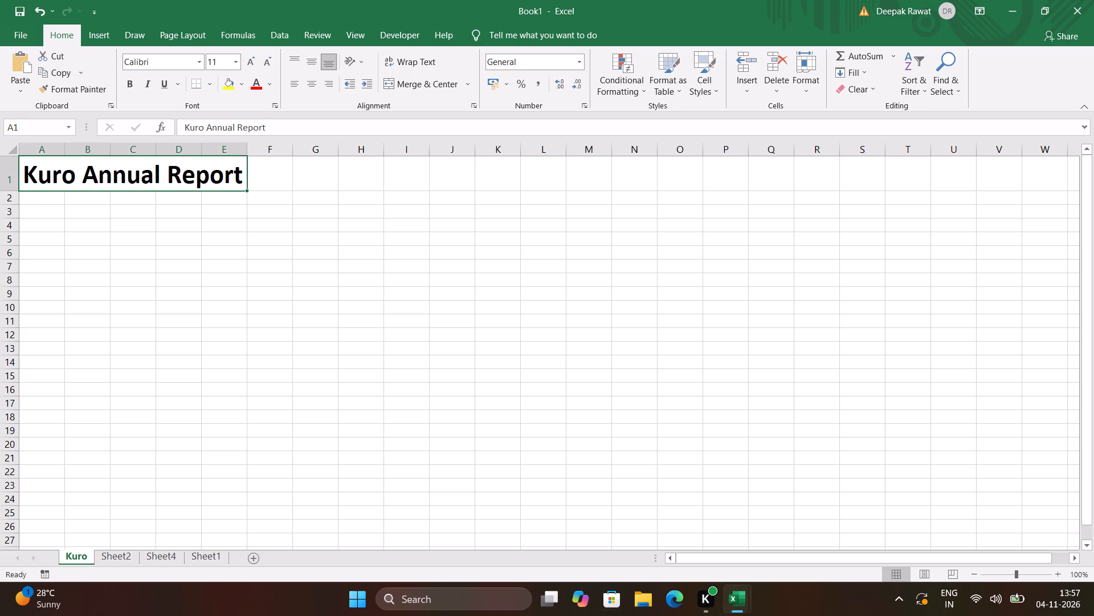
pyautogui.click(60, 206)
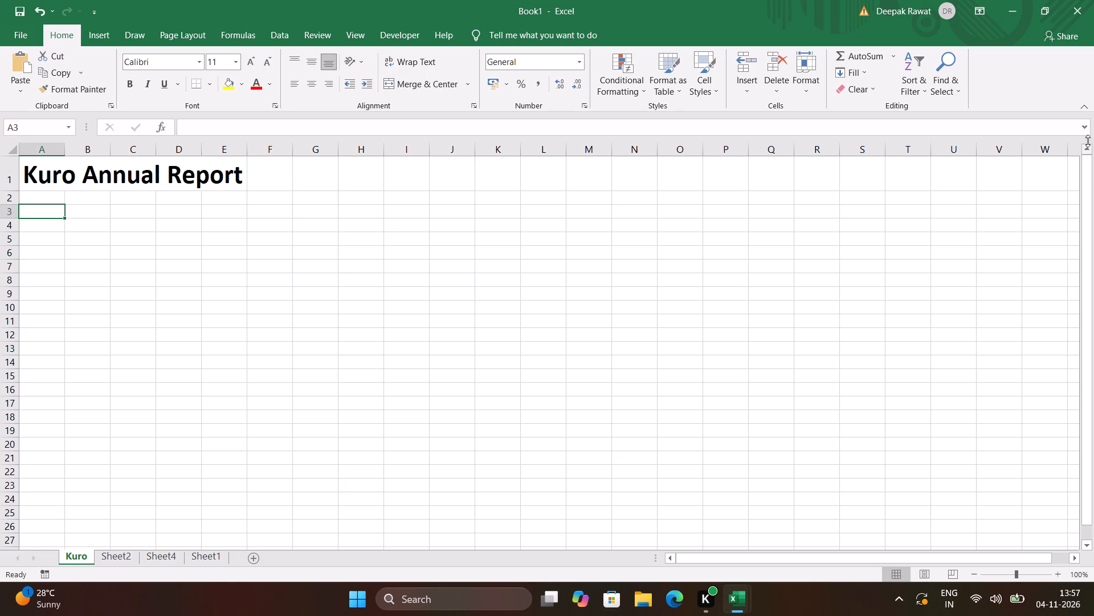
# Merge cells A1 through X1 around the title with Merge Cells, after trying the Merge & Center, Merge Across and Unmerge Cells options.
pyautogui.click(1079, 176)
pyautogui.hotkey('ctrl', 'shift', 'Left')
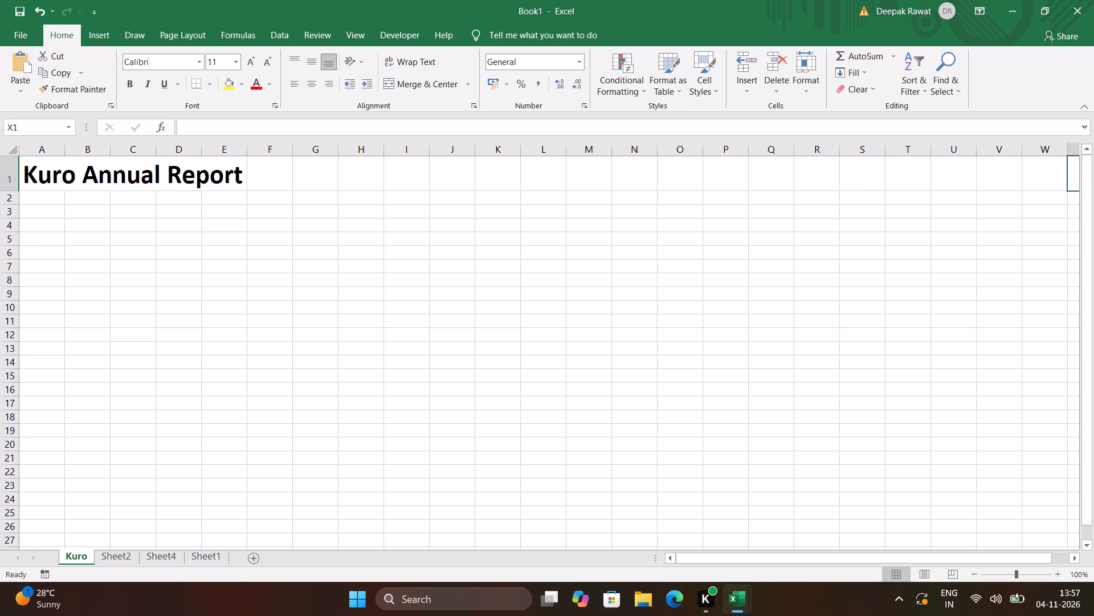
pyautogui.click(467, 79)
pyautogui.click(440, 104)
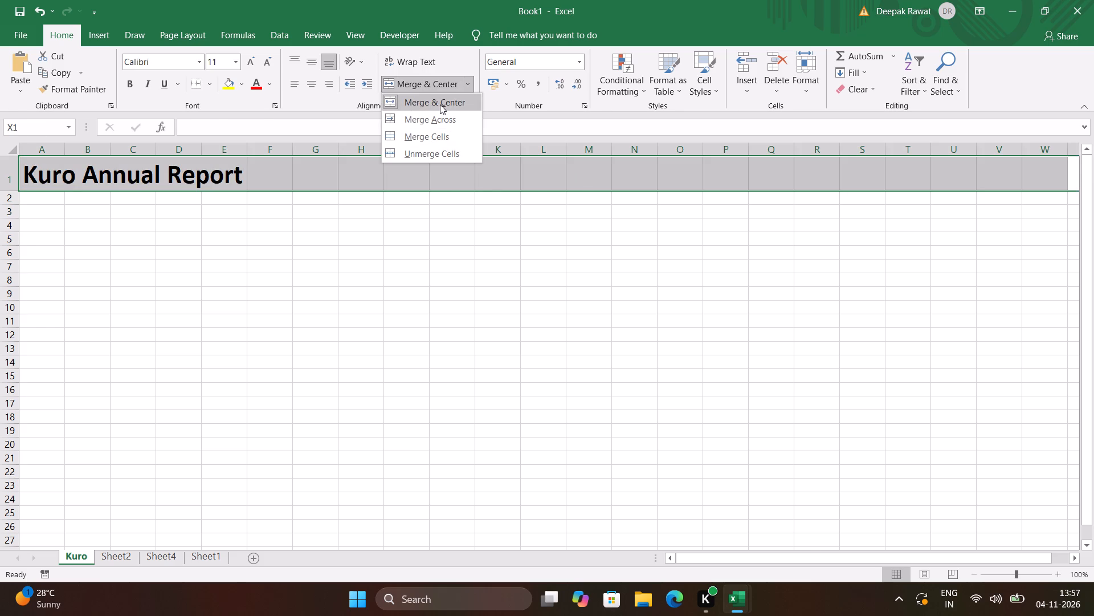
pyautogui.hscroll(10, 482, 294)
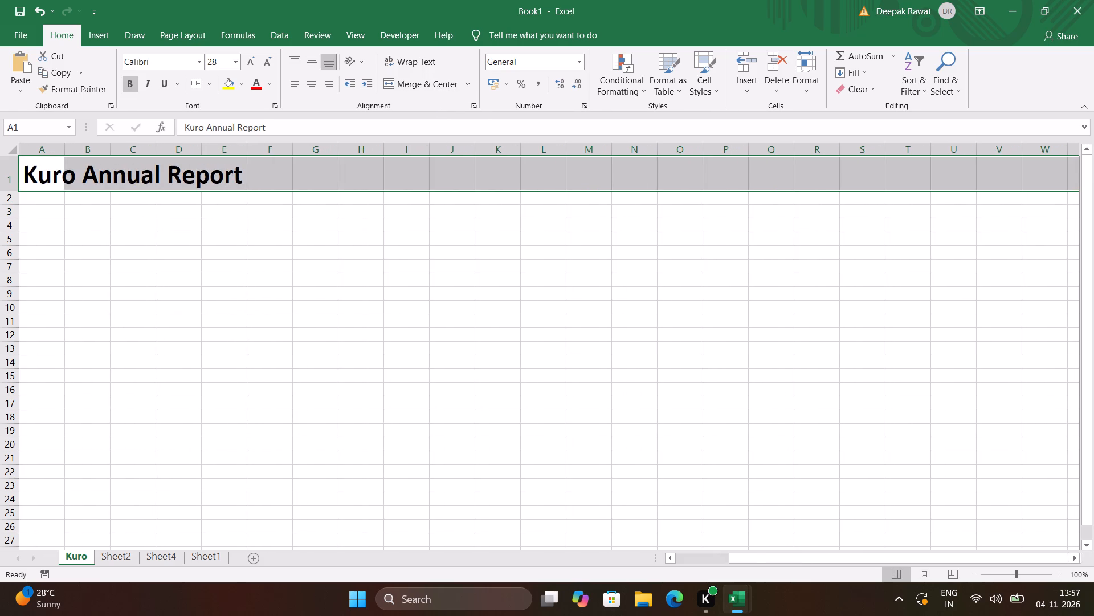
pyautogui.moveTo(464, 85); pyautogui.dragTo(434, 116)
pyautogui.click(434, 116)
pyautogui.click(468, 82)
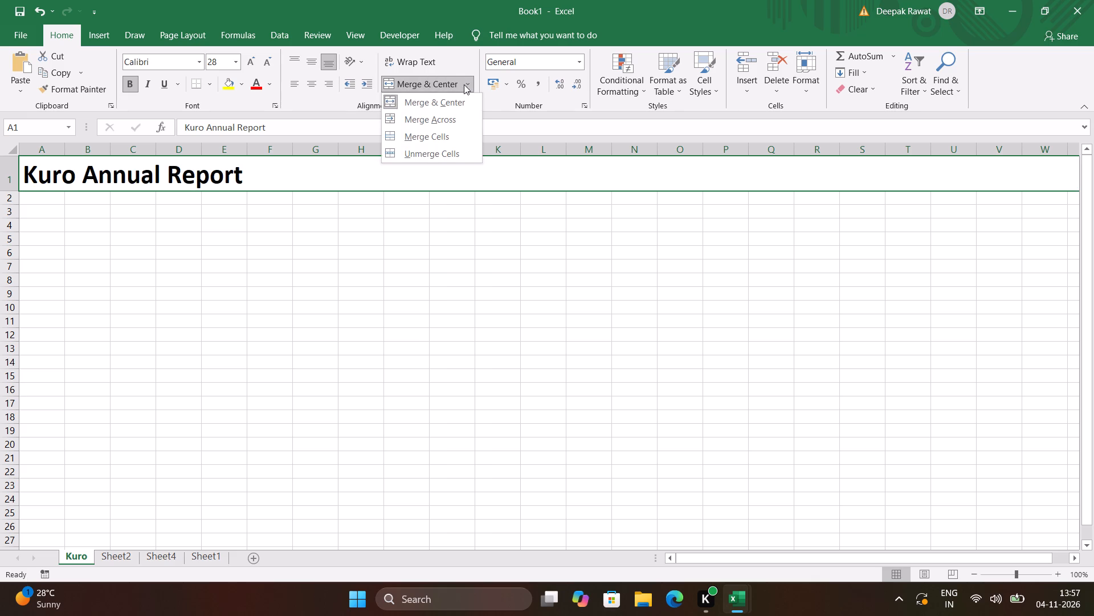
pyautogui.click(430, 139)
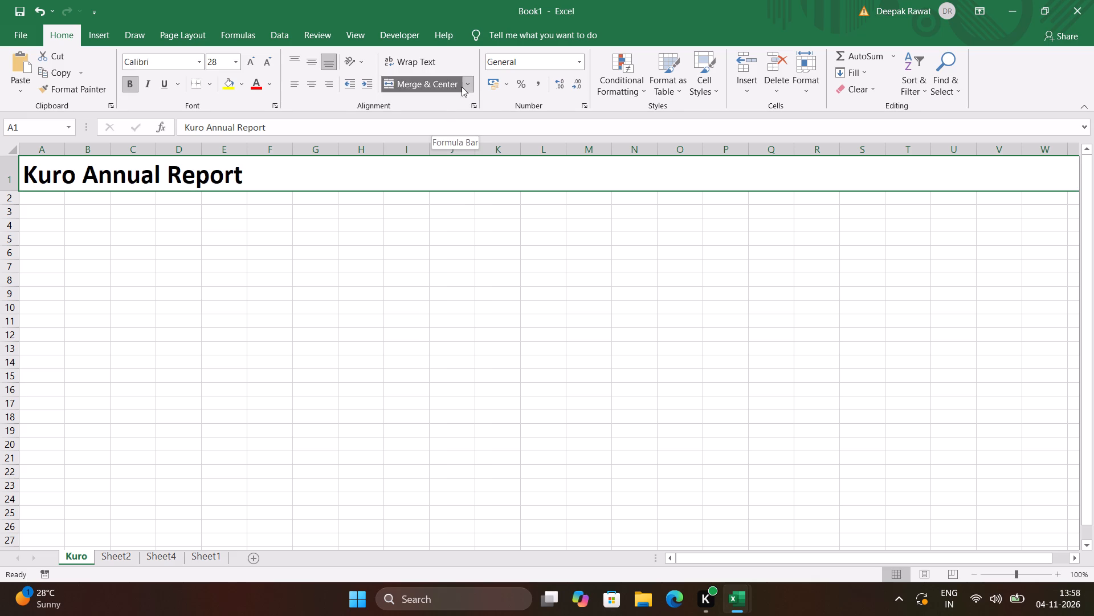
pyautogui.click(469, 80)
pyautogui.click(423, 151)
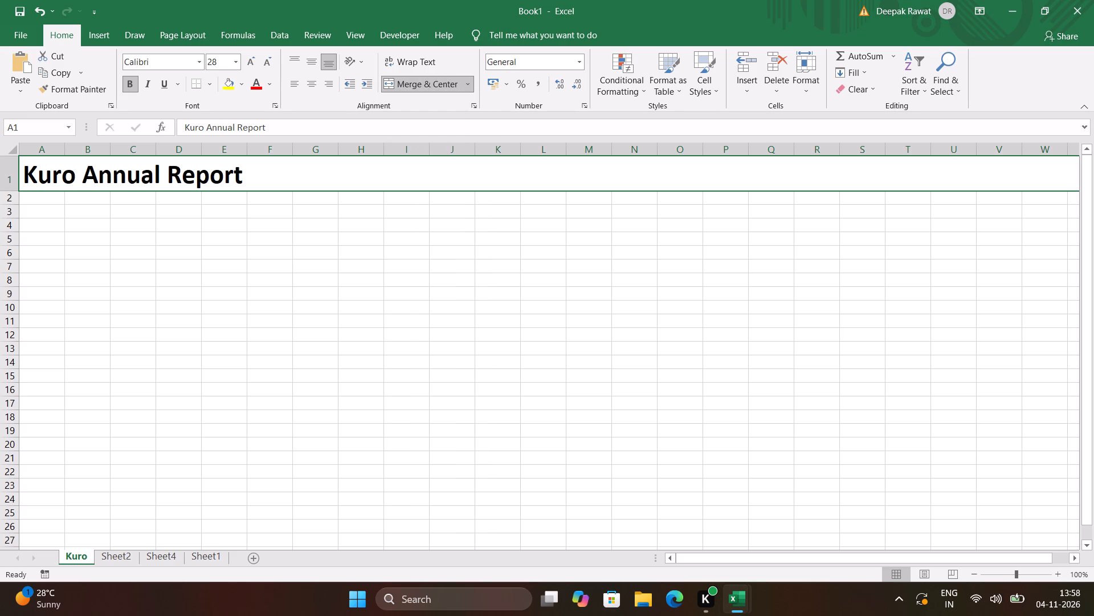
pyautogui.click(466, 82)
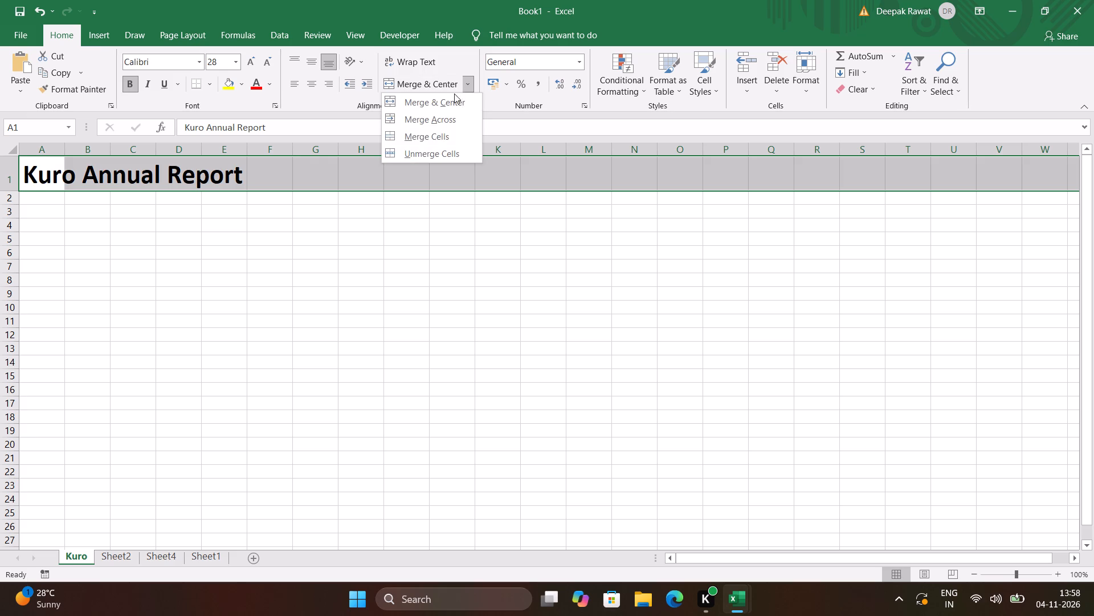
pyautogui.click(424, 140)
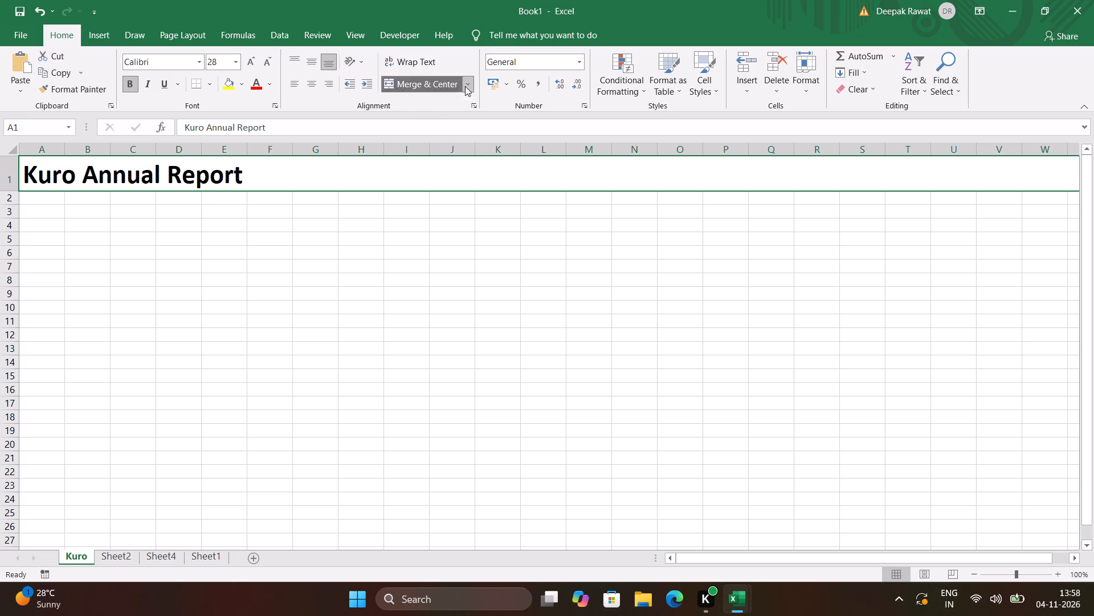
# Indent the Kuro Annual Report title in the merged row 1 until it sits around columns I to M.
pyautogui.click(472, 81)
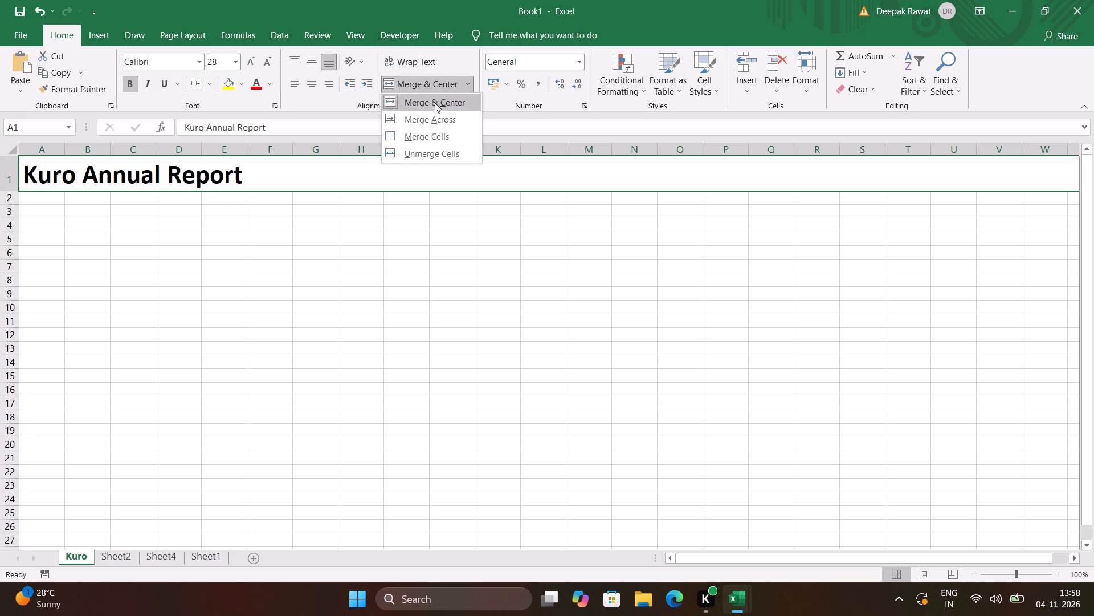
pyautogui.click(434, 114)
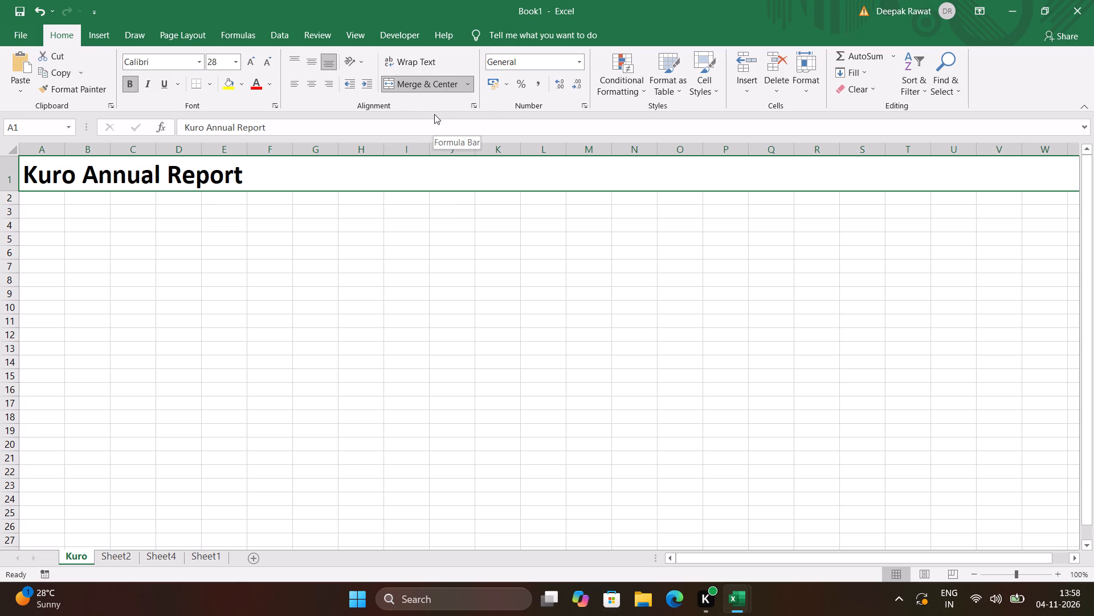
pyautogui.click(368, 86)
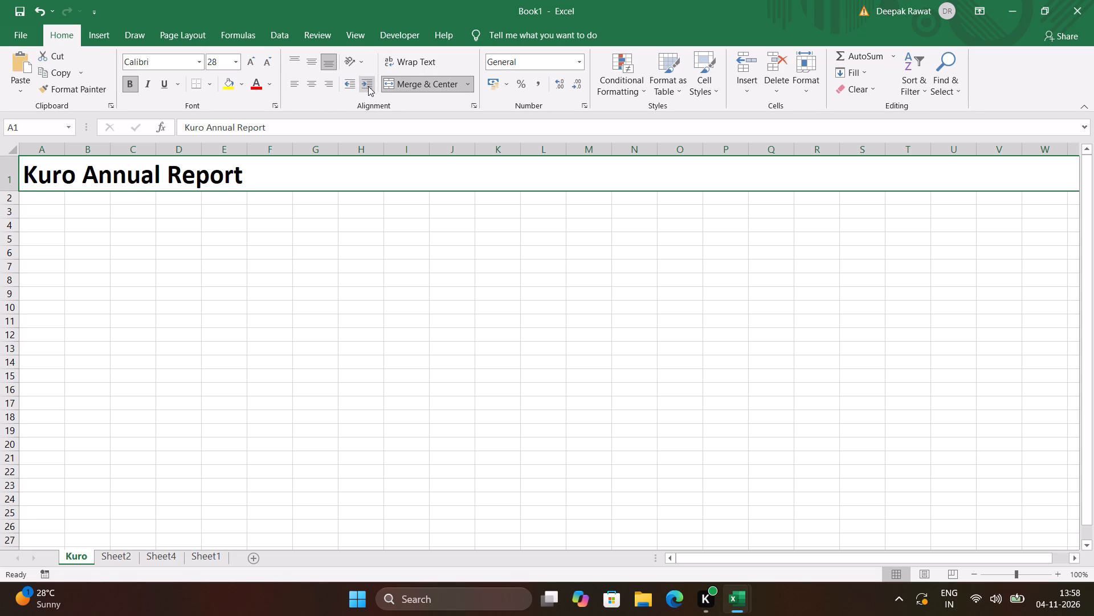
pyautogui.tripleClick(368, 86)
pyautogui.tripleClick(368, 86)
pyautogui.tripleClick(368, 86)
pyautogui.tripleClick(368, 86)
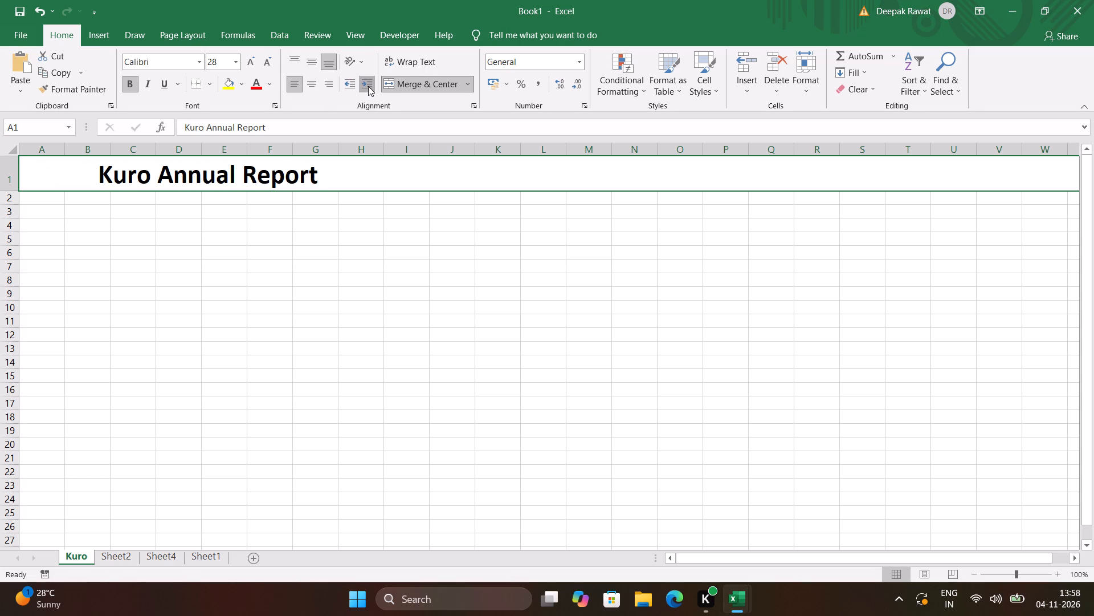
pyautogui.tripleClick(368, 86)
pyautogui.tripleClick(368, 86)
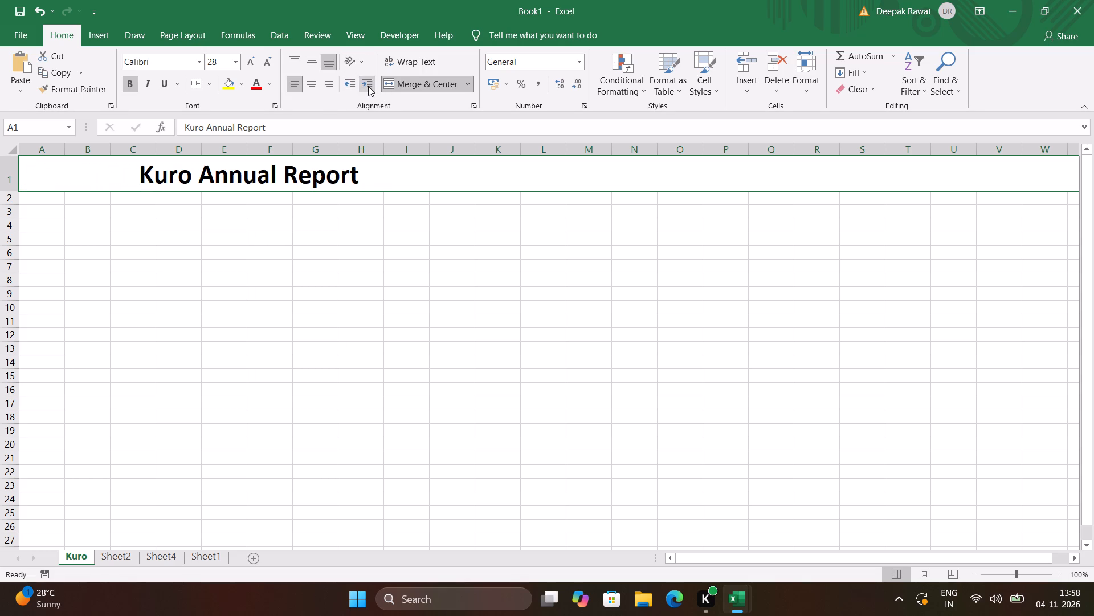
pyautogui.tripleClick(368, 86)
pyautogui.tripleClick(368, 86)
pyautogui.tripleClick(368, 86)
pyautogui.tripleClick(368, 86)
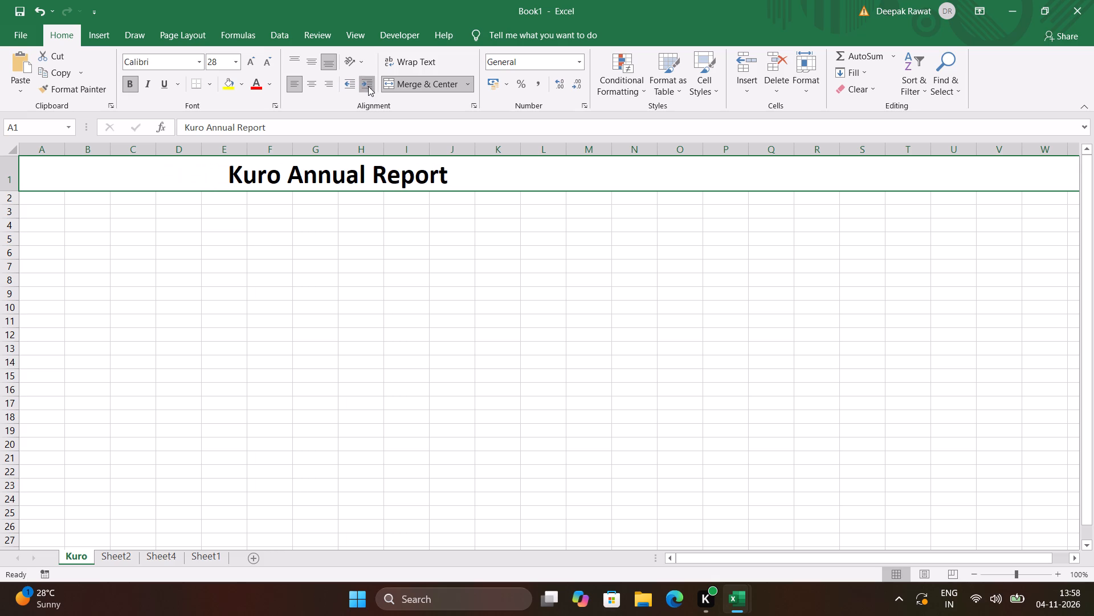
pyautogui.tripleClick(368, 86)
pyautogui.tripleClick(368, 86)
pyautogui.tripleClick(368, 86)
pyautogui.tripleClick(368, 86)
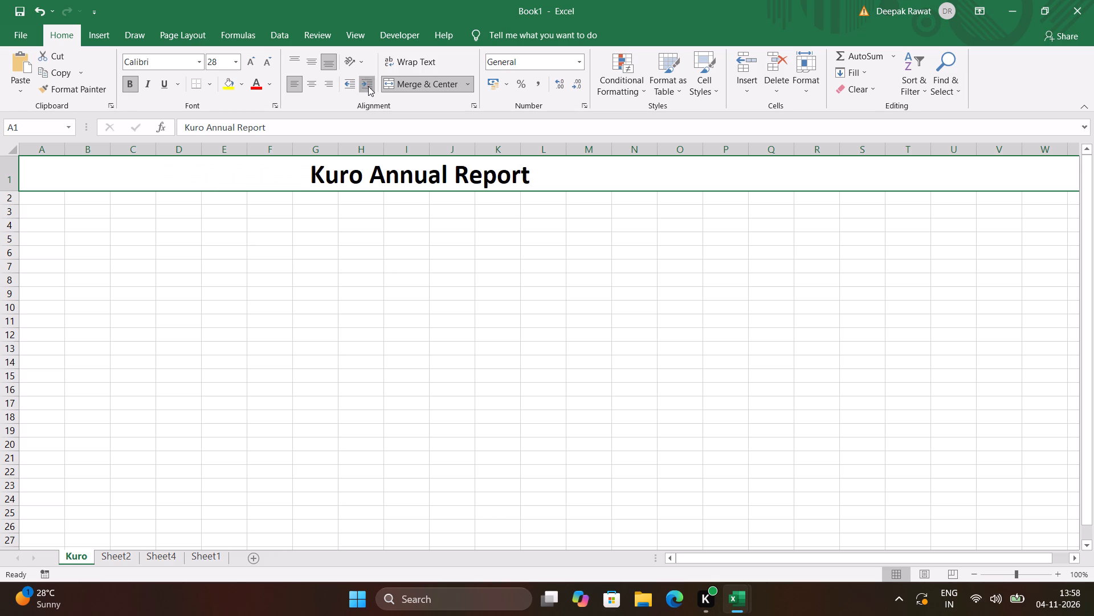
pyautogui.tripleClick(368, 86)
pyautogui.tripleClick(368, 86)
pyautogui.tripleClick(368, 86)
pyautogui.tripleClick(368, 86)
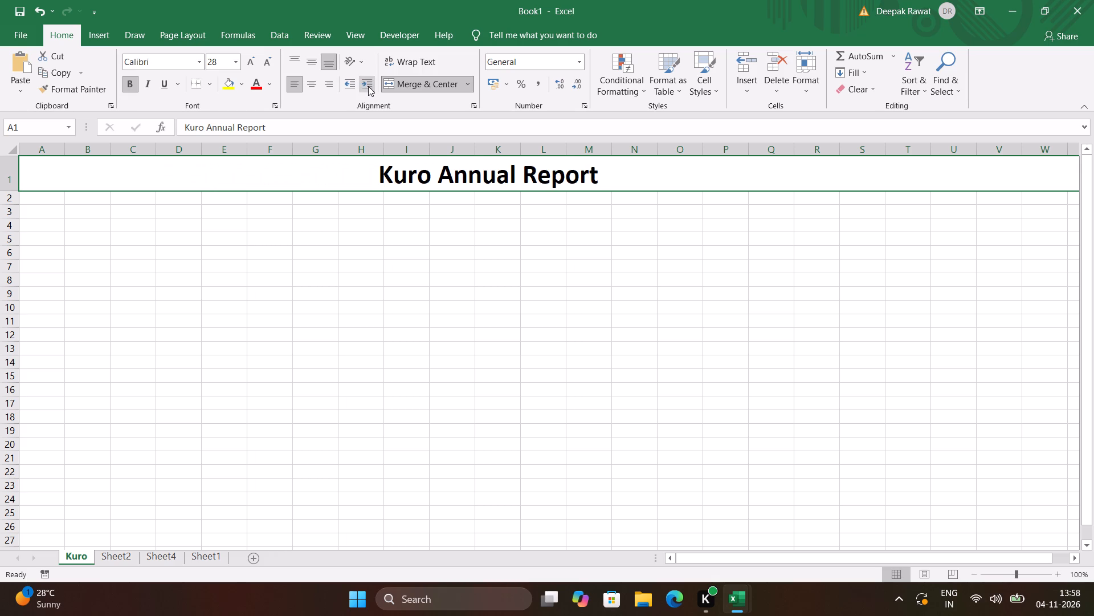
pyautogui.tripleClick(368, 86)
pyautogui.tripleClick(368, 86)
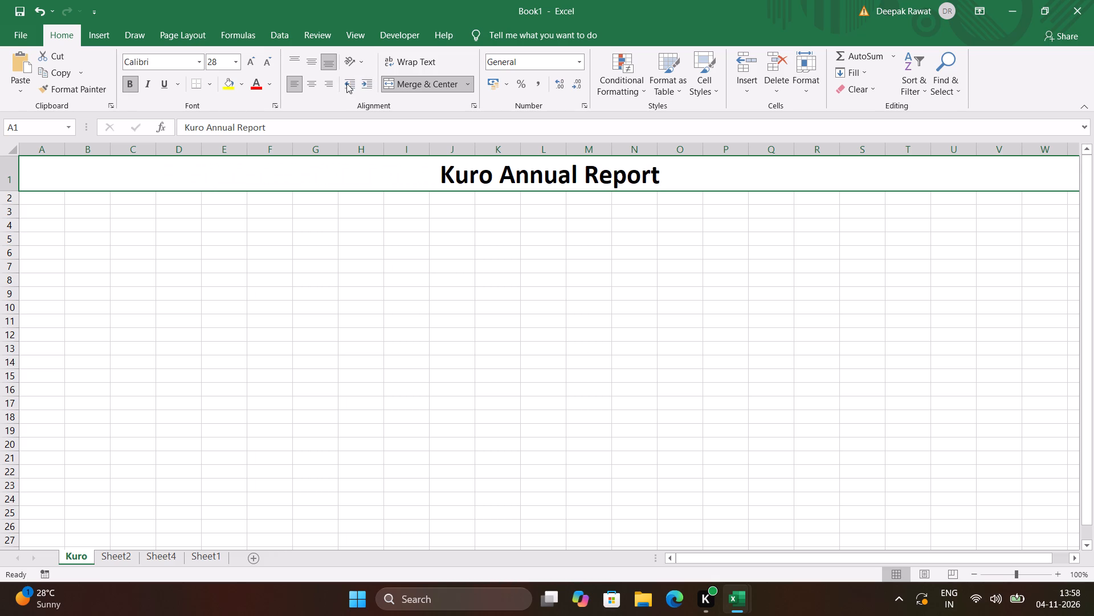
pyautogui.tripleClick(346, 83)
pyautogui.tripleClick(346, 83)
pyautogui.click(346, 83)
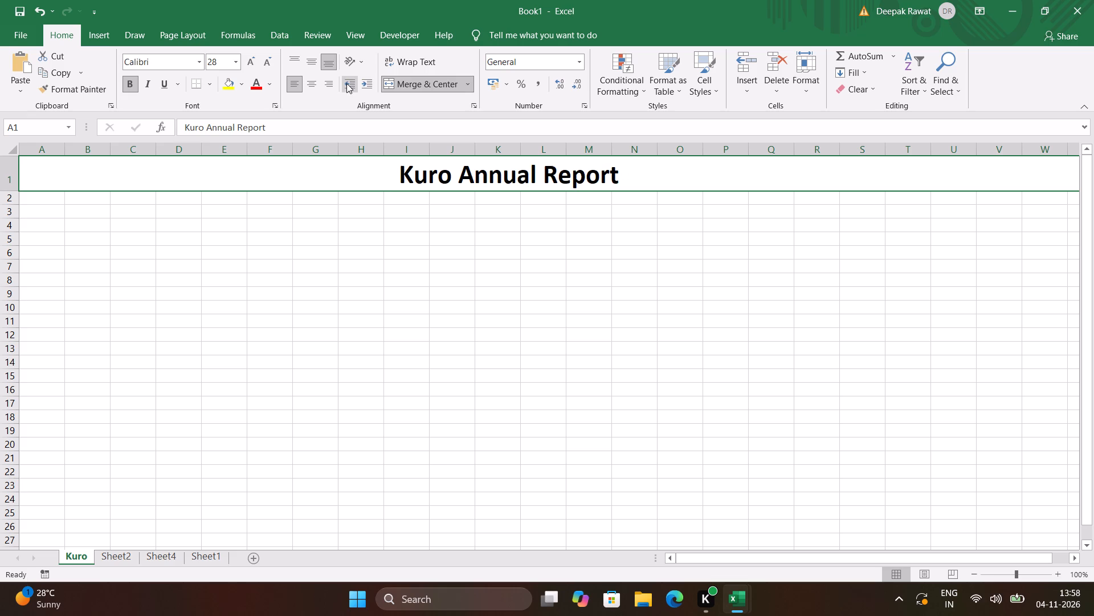
pyautogui.click(456, 352)
pyautogui.hscroll(4, 456, 352)
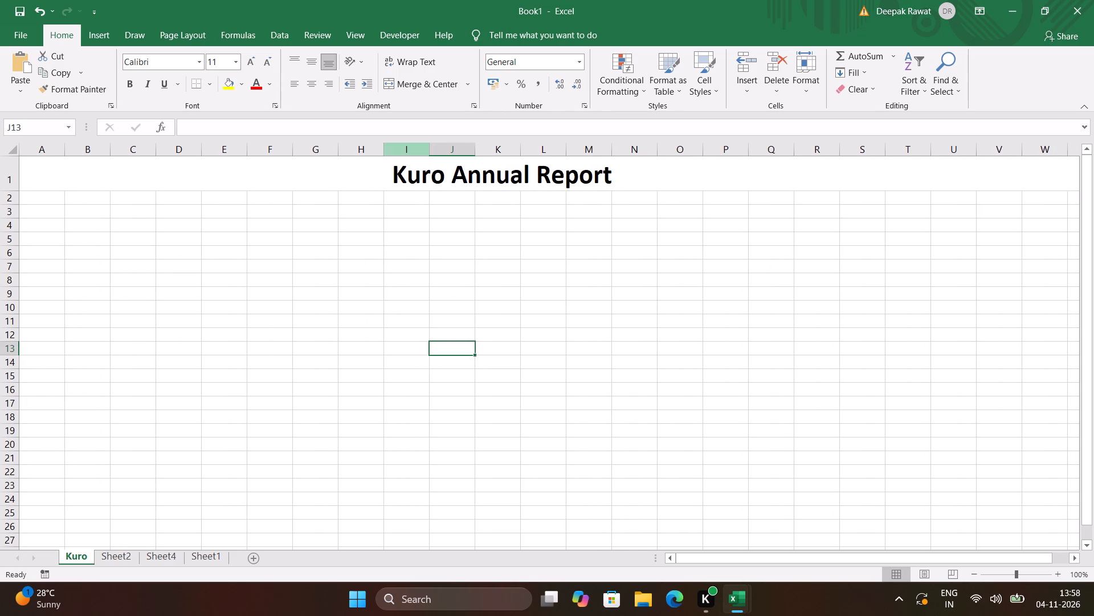
# Format the Kuro Annual Report title with a dark green font colour and a light green fill.
pyautogui.click(632, 180)
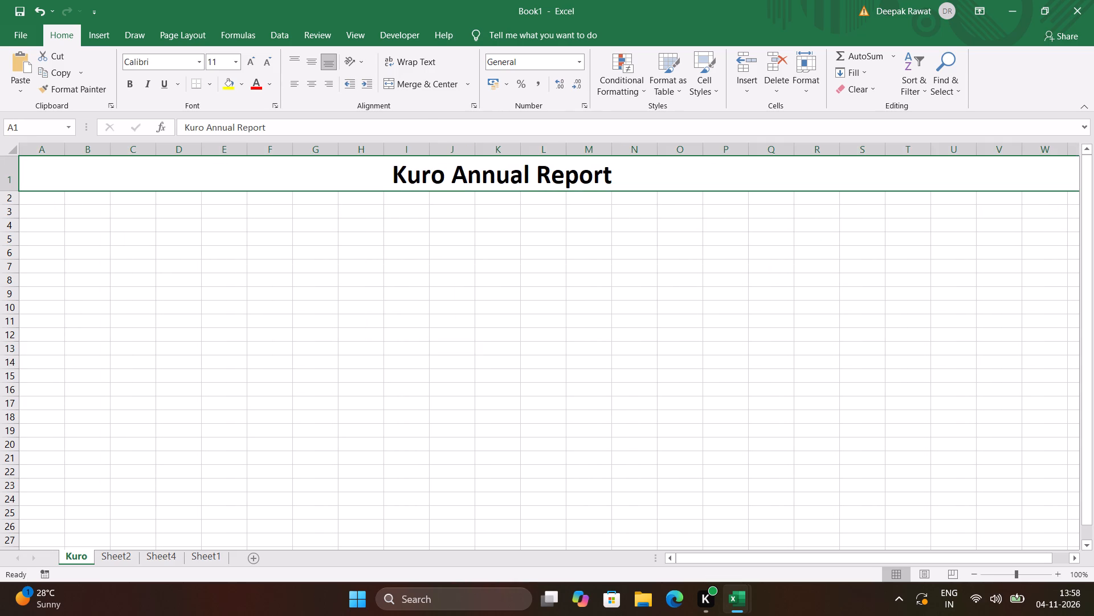
pyautogui.click(268, 82)
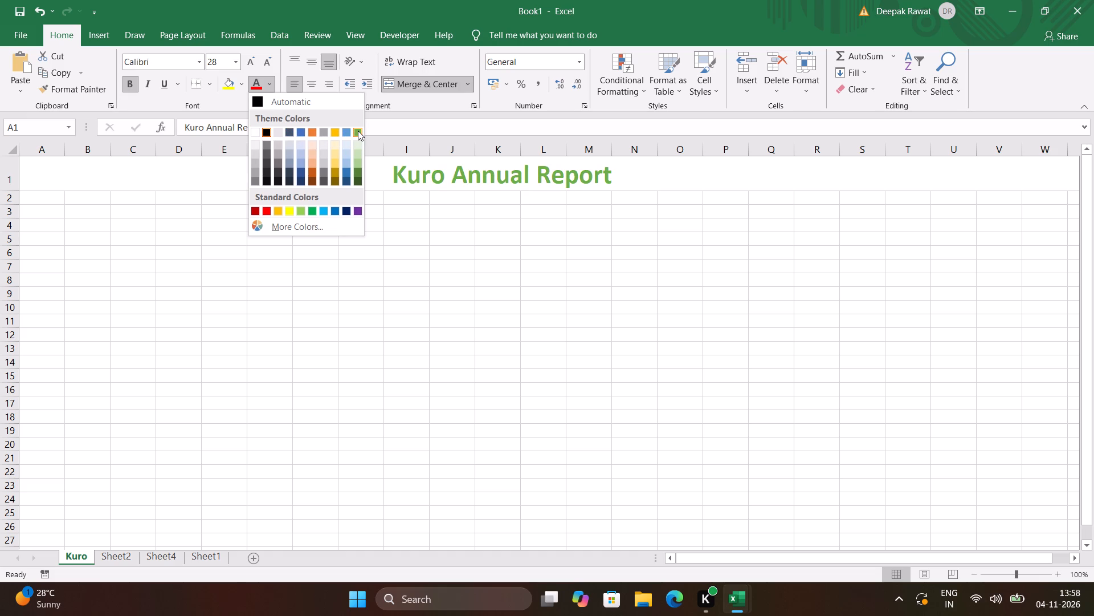
pyautogui.click(362, 173)
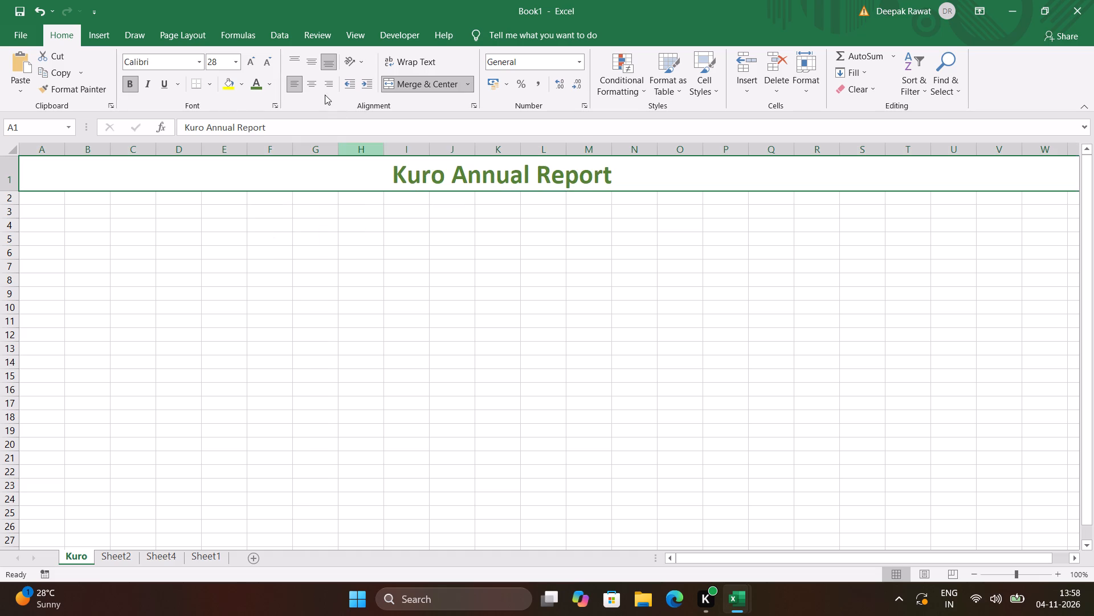
pyautogui.click(239, 86)
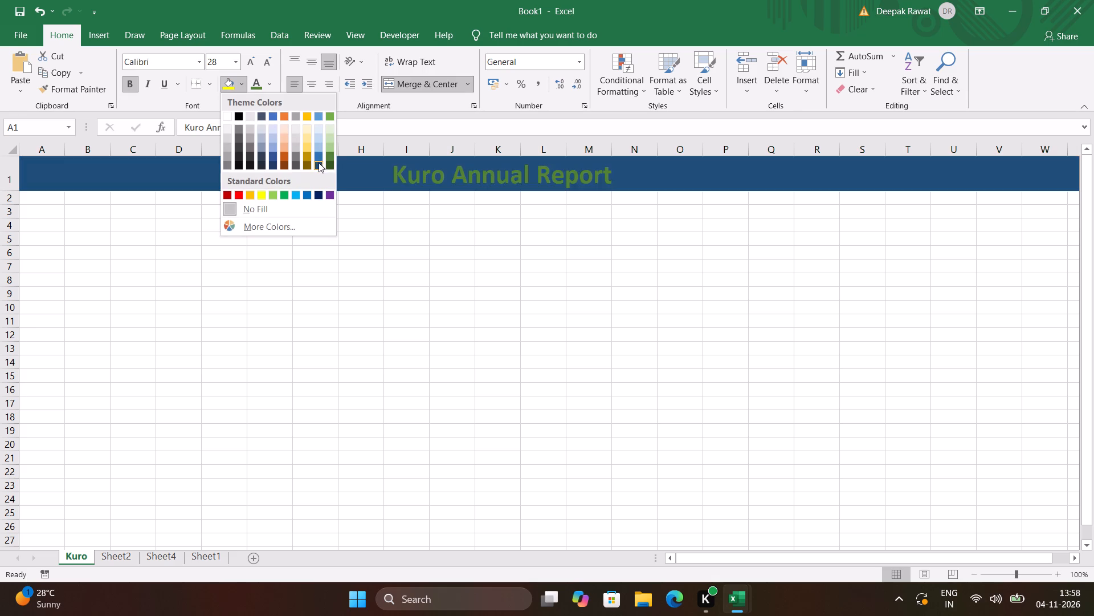
pyautogui.click(329, 130)
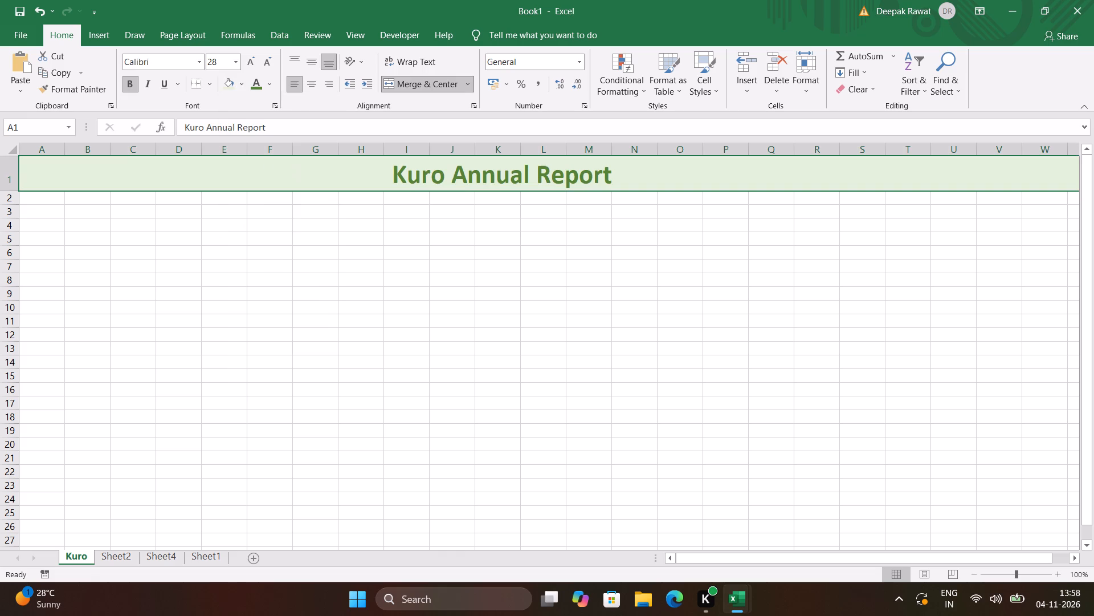
pyautogui.click(259, 312)
# Apply Thick Outside Borders to the merged title cell of the Kuro worksheet.
pyautogui.click(240, 183)
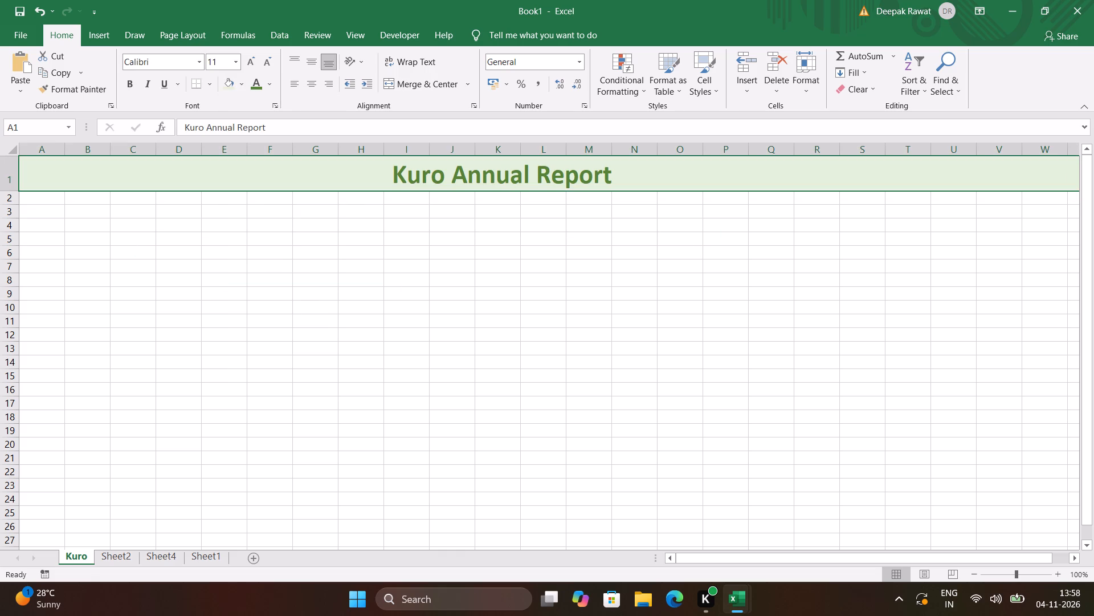
pyautogui.click(209, 87)
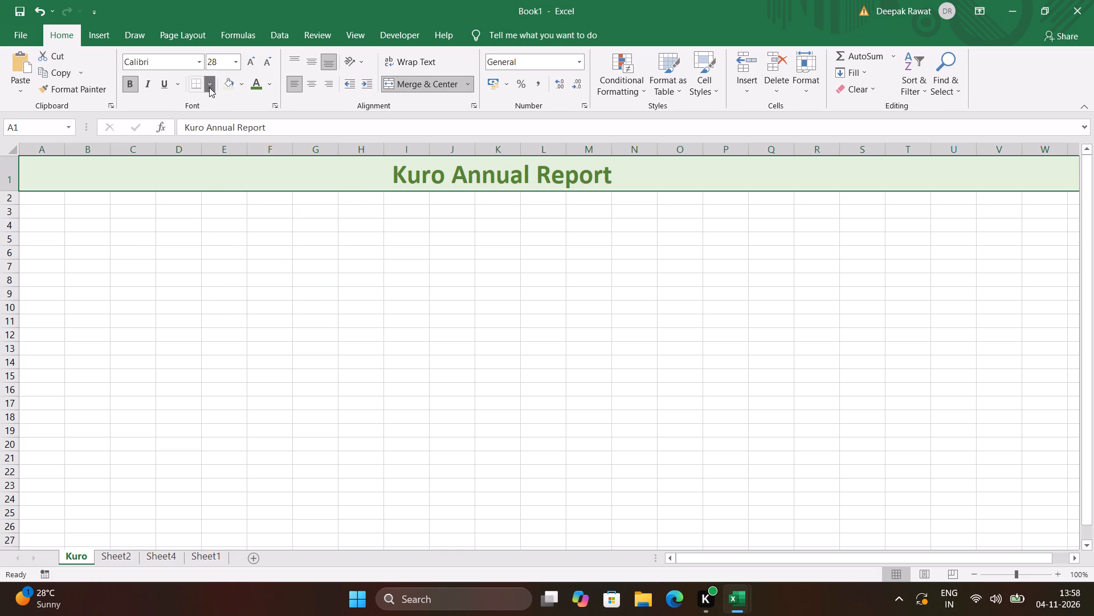
pyautogui.click(219, 245)
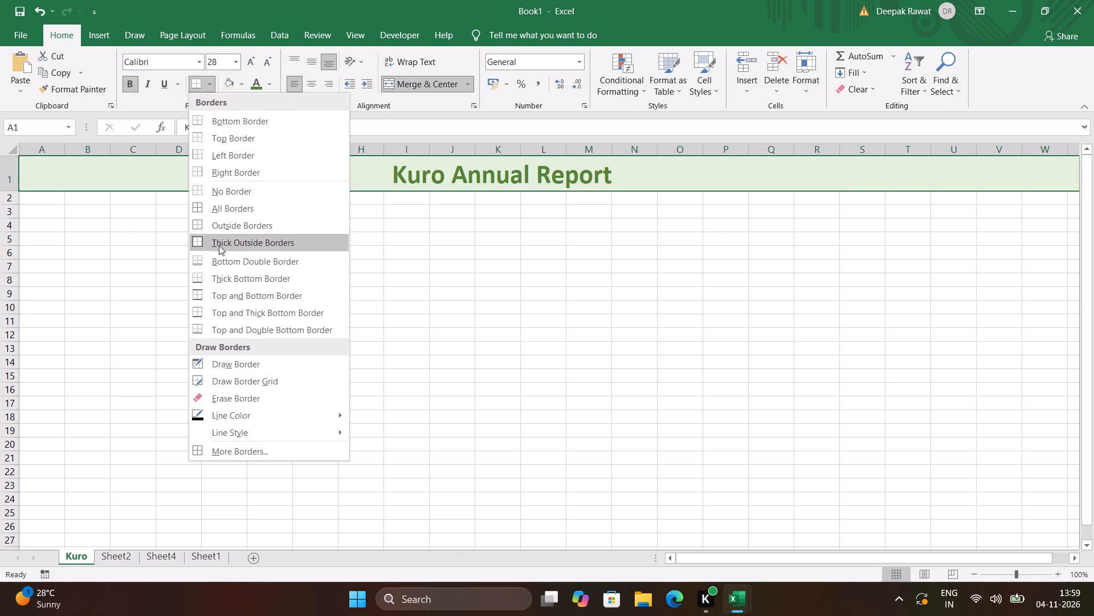
pyautogui.click(197, 256)
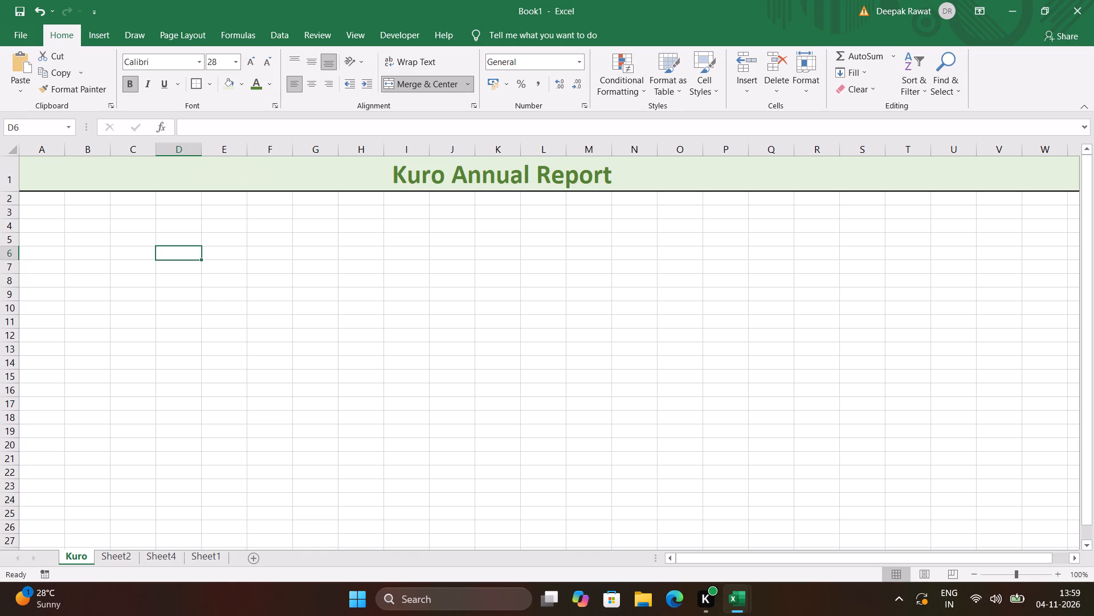
pyautogui.click(246, 363)
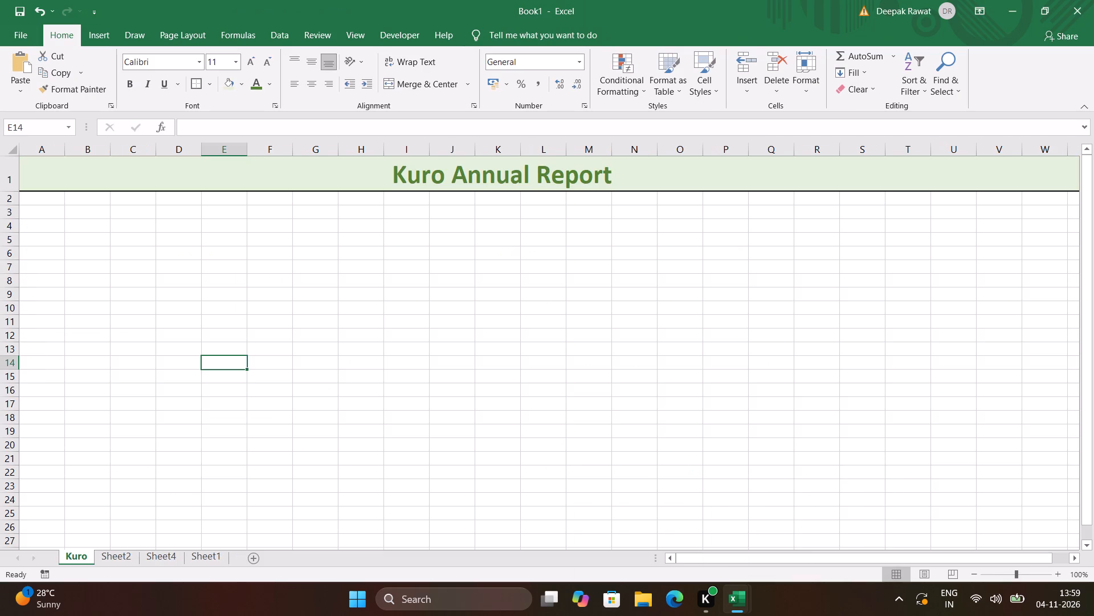
# Copy the Orders Vs Sales chart from Sheet2 and paste it into the Kuro worksheet.
pyautogui.click(124, 557)
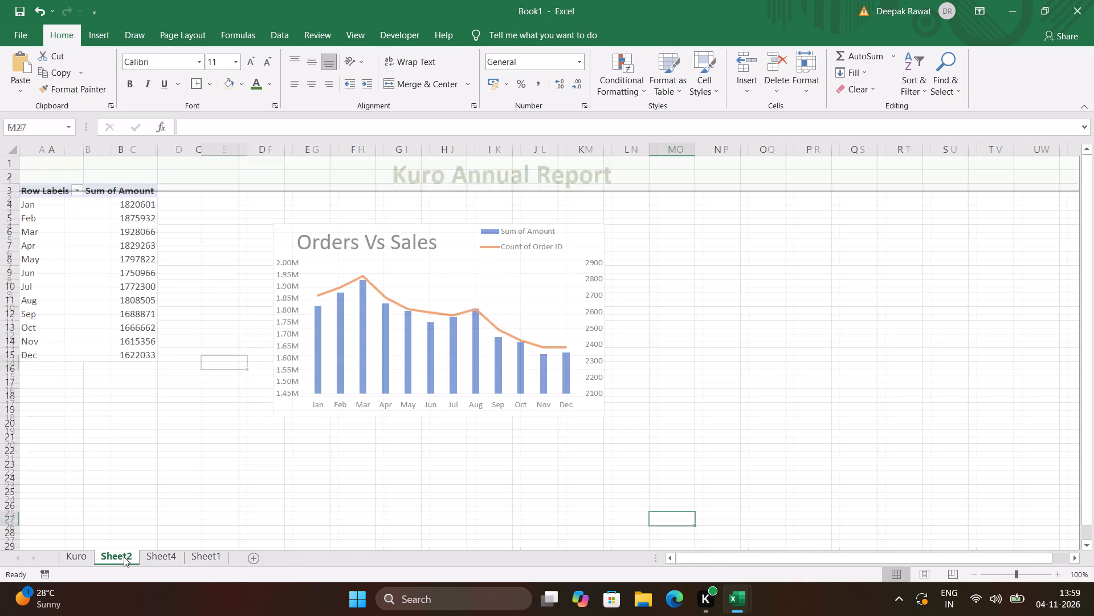
pyautogui.click(477, 298)
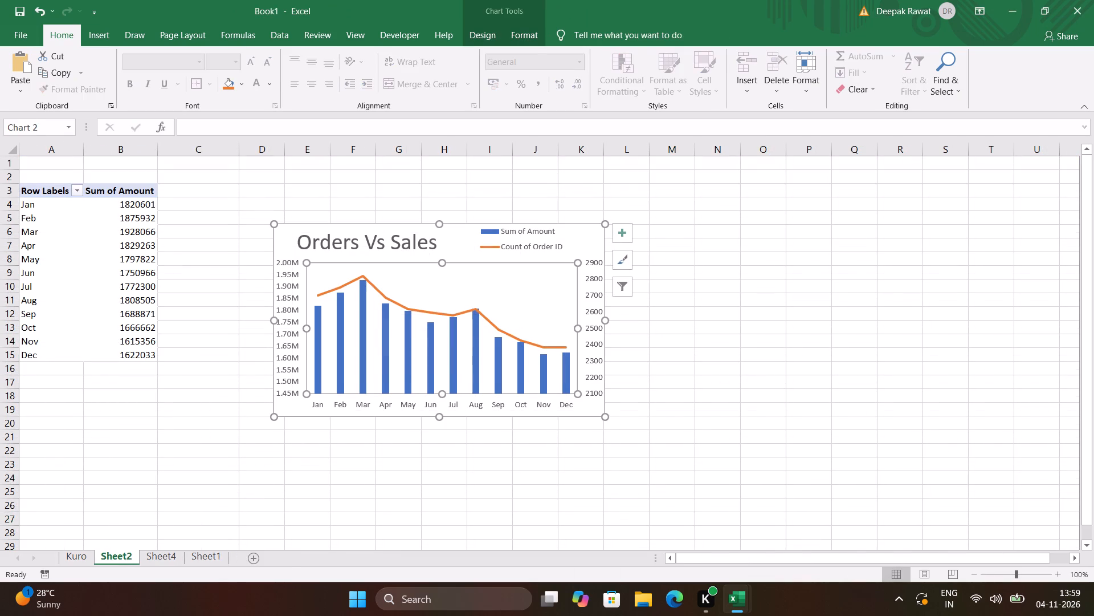
pyautogui.hotkey('ctrl', 'c')
pyautogui.click(89, 562)
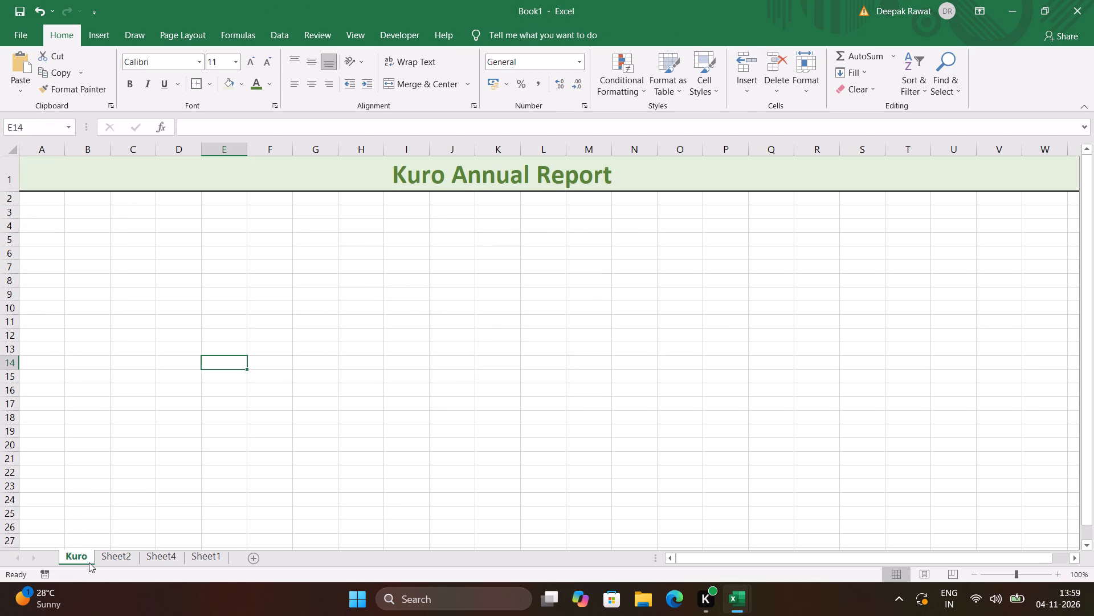
pyautogui.hotkey('ctrl', 'v')
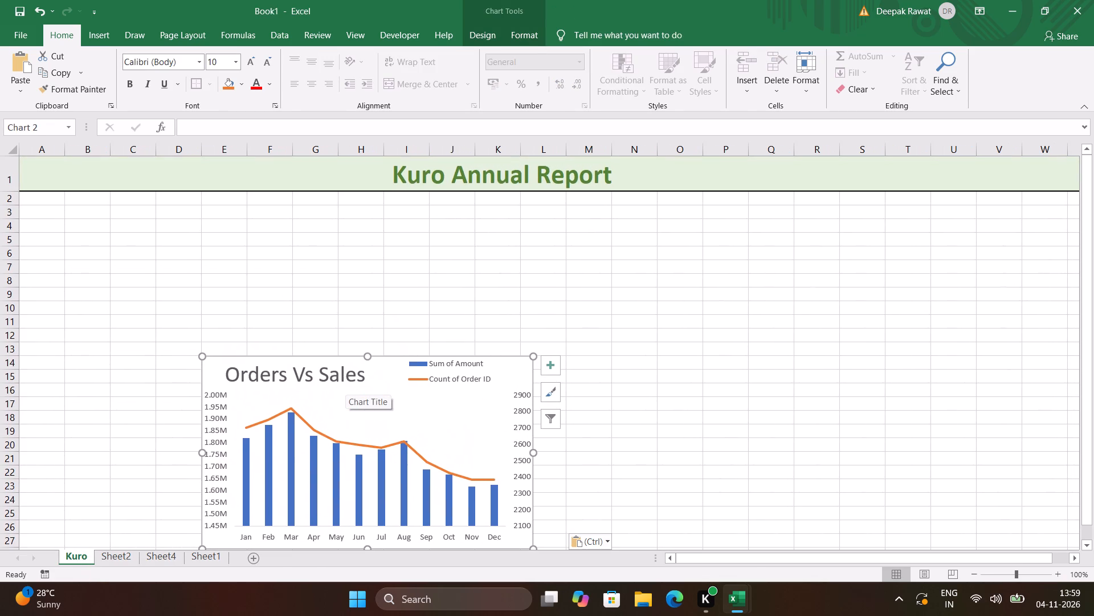
pyautogui.click(611, 391)
# Move the whole Orders Vs Sales chart below the title, covering about rows 5 to 18 and columns B to H.
pyautogui.moveTo(512, 369); pyautogui.dragTo(373, 284)
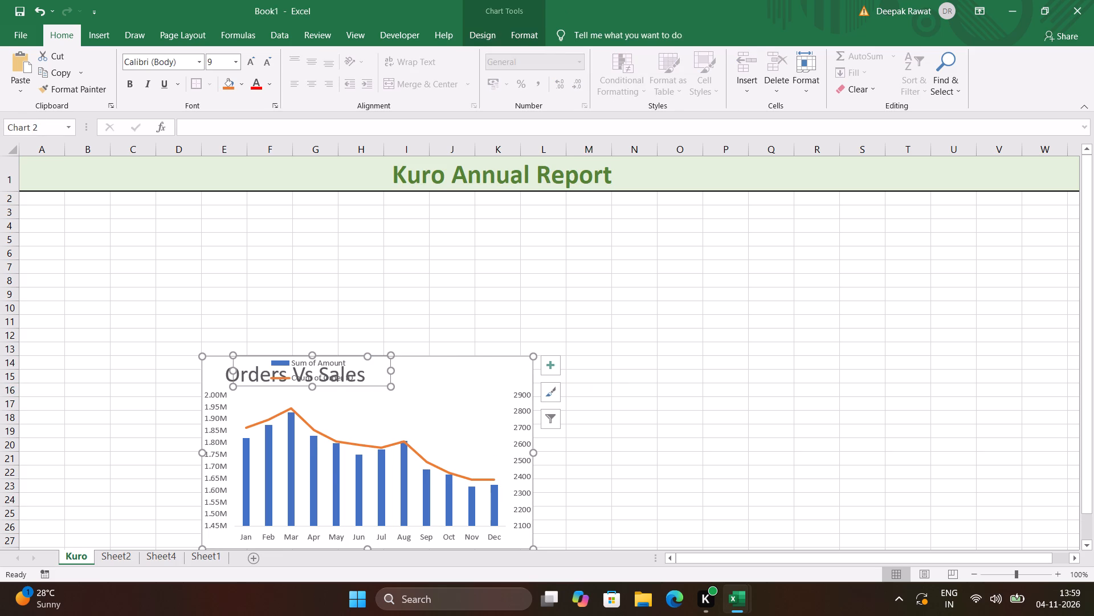
pyautogui.hotkey('ctrl', 'z')
pyautogui.scroll(-2, 473, 445)
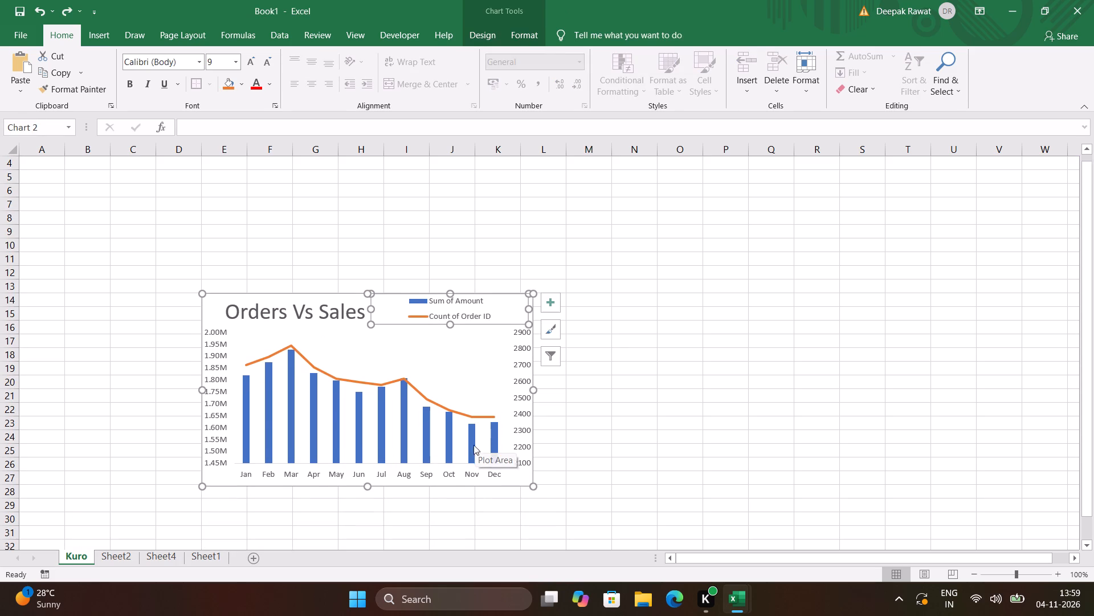
pyautogui.click(623, 554)
pyautogui.click(572, 523)
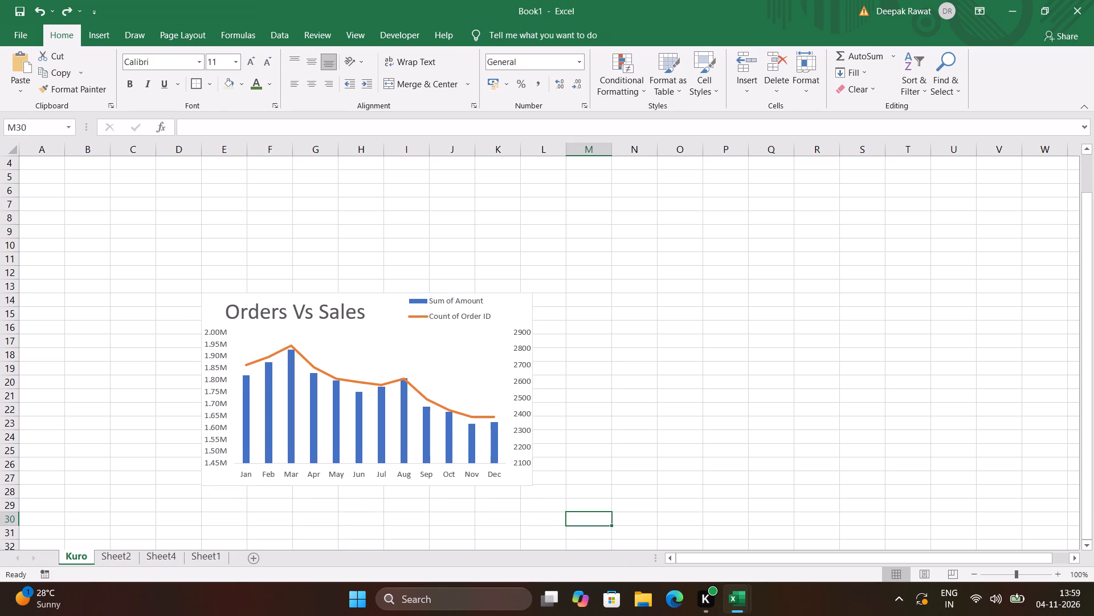
pyautogui.moveTo(514, 479); pyautogui.dragTo(371, 362)
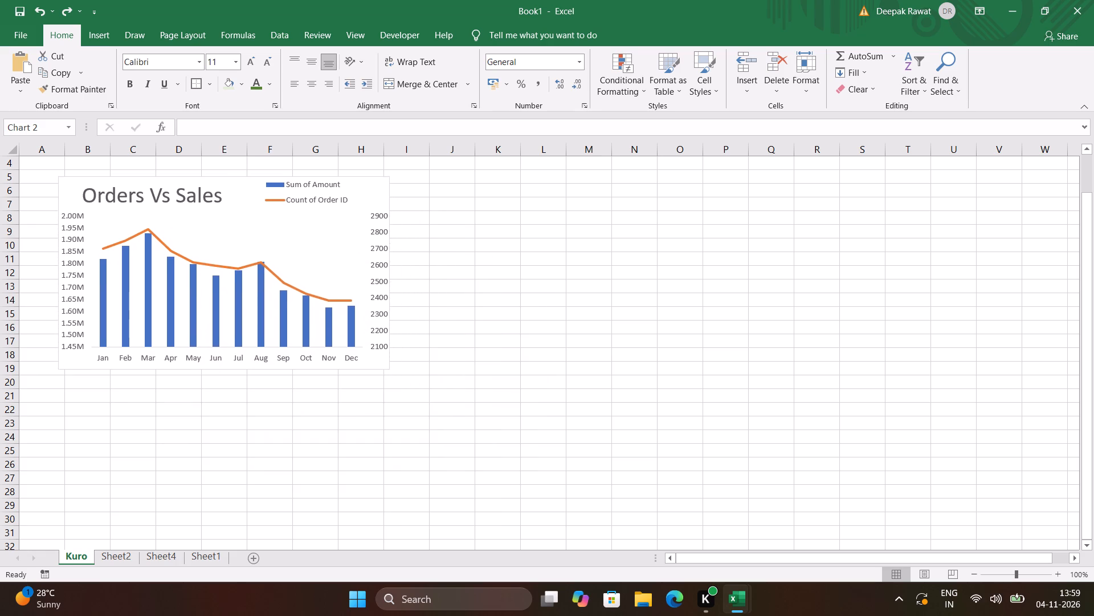
pyautogui.moveTo(371, 362); pyautogui.dragTo(371, 362)
pyautogui.scroll(5, 371, 362)
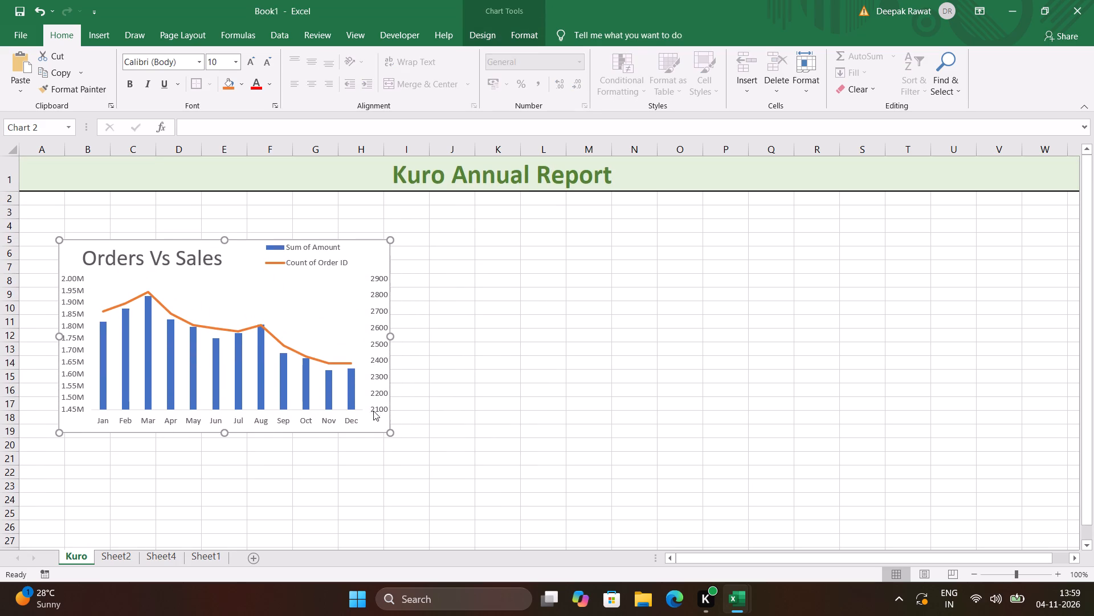
pyautogui.moveTo(373, 422); pyautogui.dragTo(370, 418)
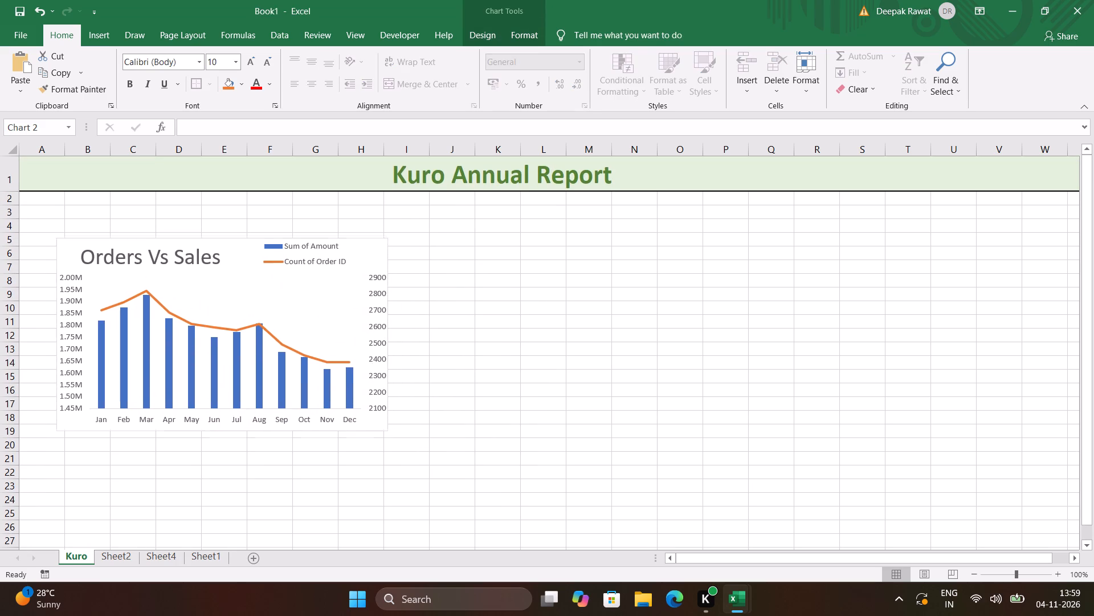
pyautogui.moveTo(370, 418); pyautogui.dragTo(368, 415)
pyautogui.click(455, 448)
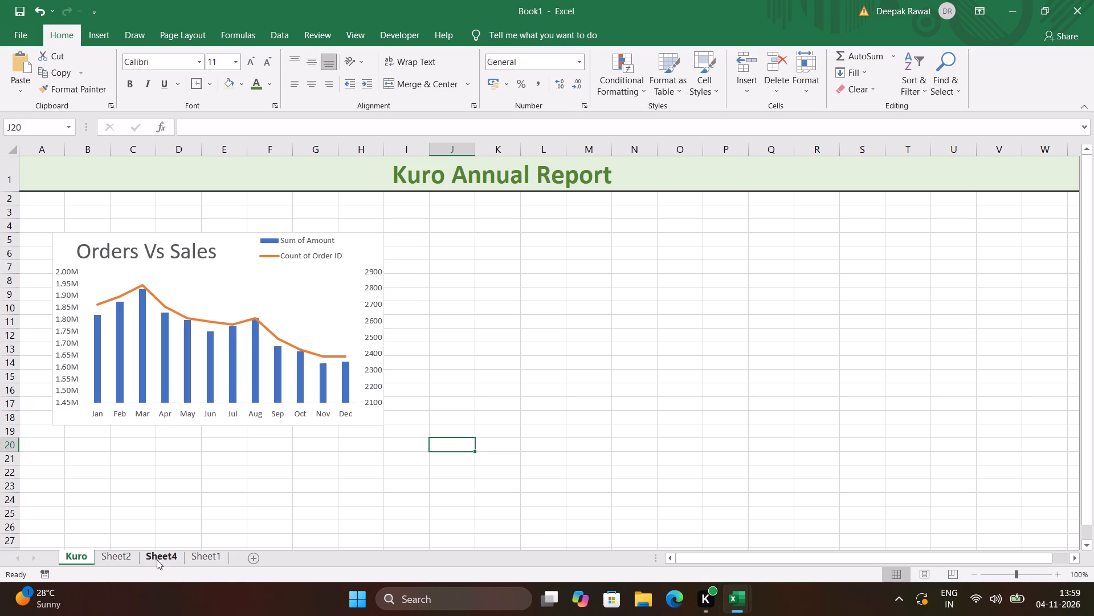
# Rename the Sheet4 worksheet, which holds the Sales : Men Vs Women chart, as Sheet3.
pyautogui.click(129, 560)
pyautogui.click(202, 557)
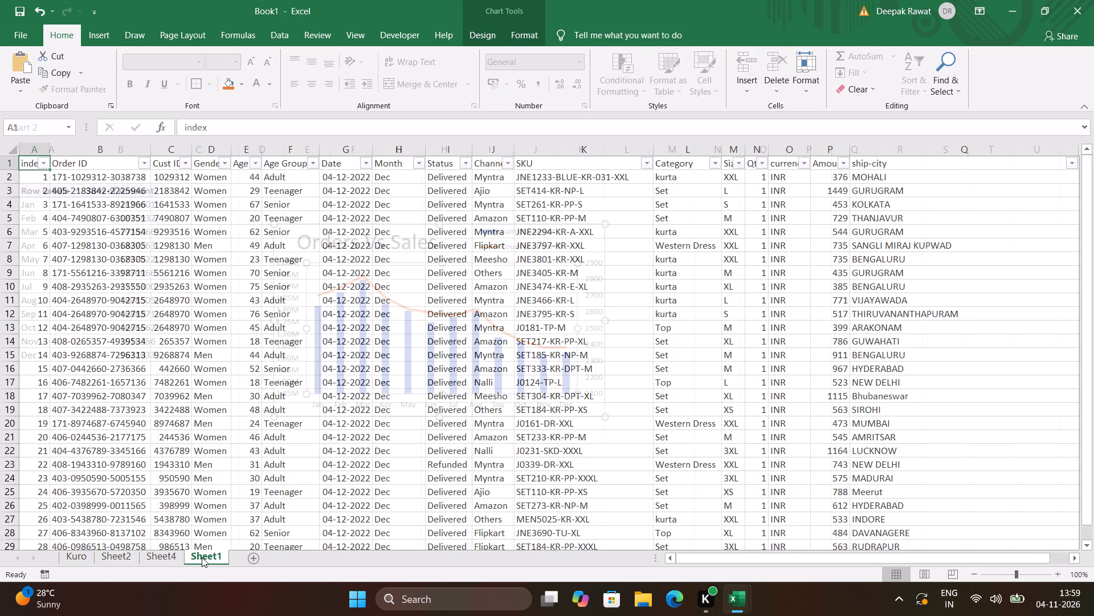
pyautogui.click(164, 558)
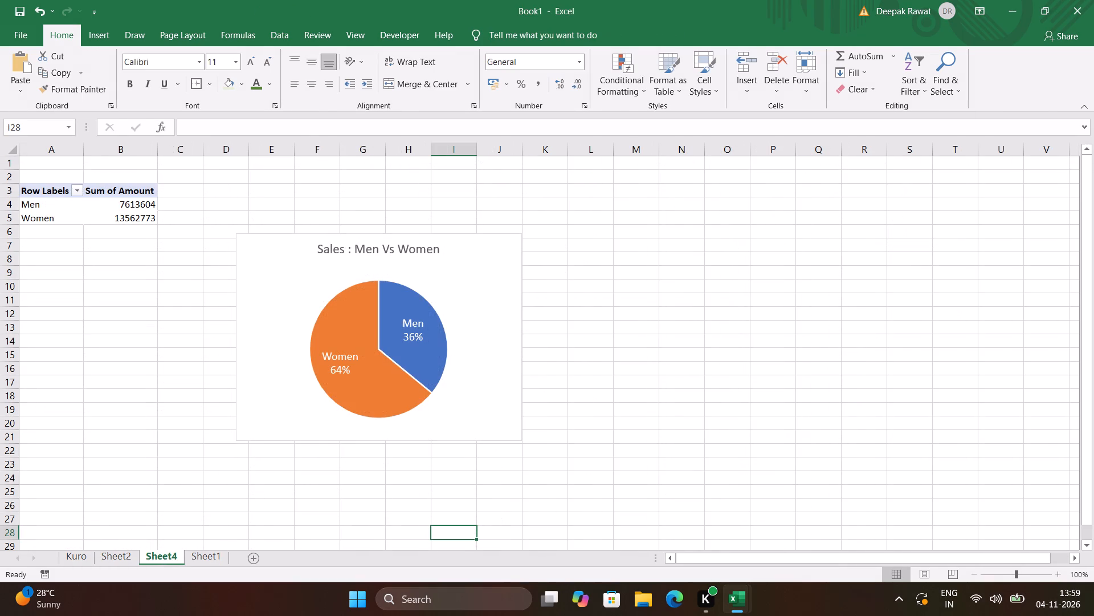
pyautogui.doubleClick(168, 560)
pyautogui.click(177, 559)
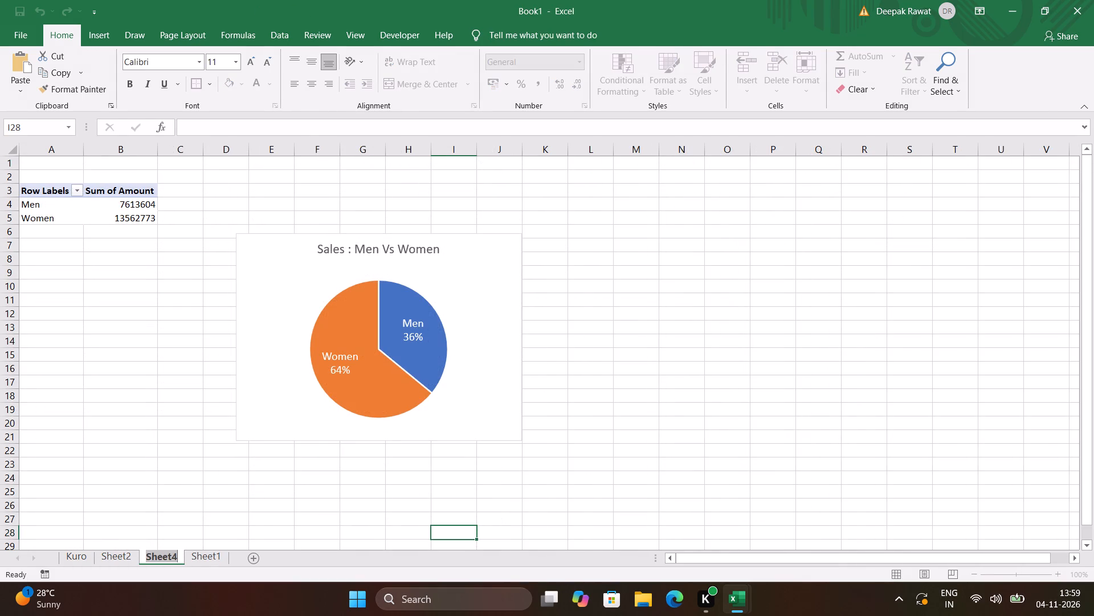
pyautogui.press('BackSpace')
pyautogui.press('3')
pyautogui.press('Return')
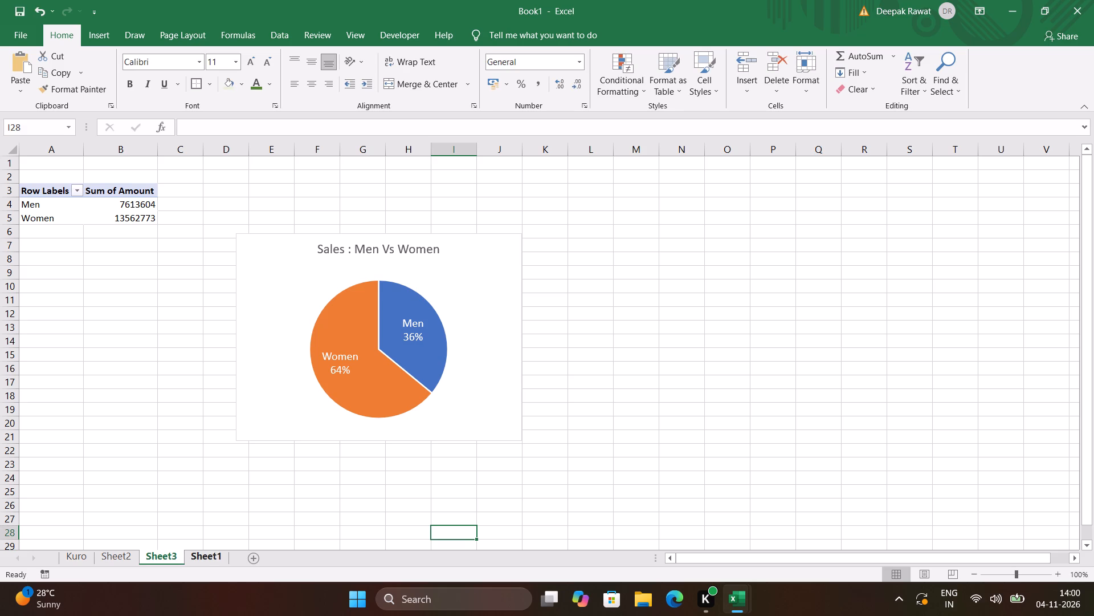
# Copy the Sales : Men Vs Women pie chart from Sheet3 and paste it into the Kuro worksheet.
pyautogui.click(454, 405)
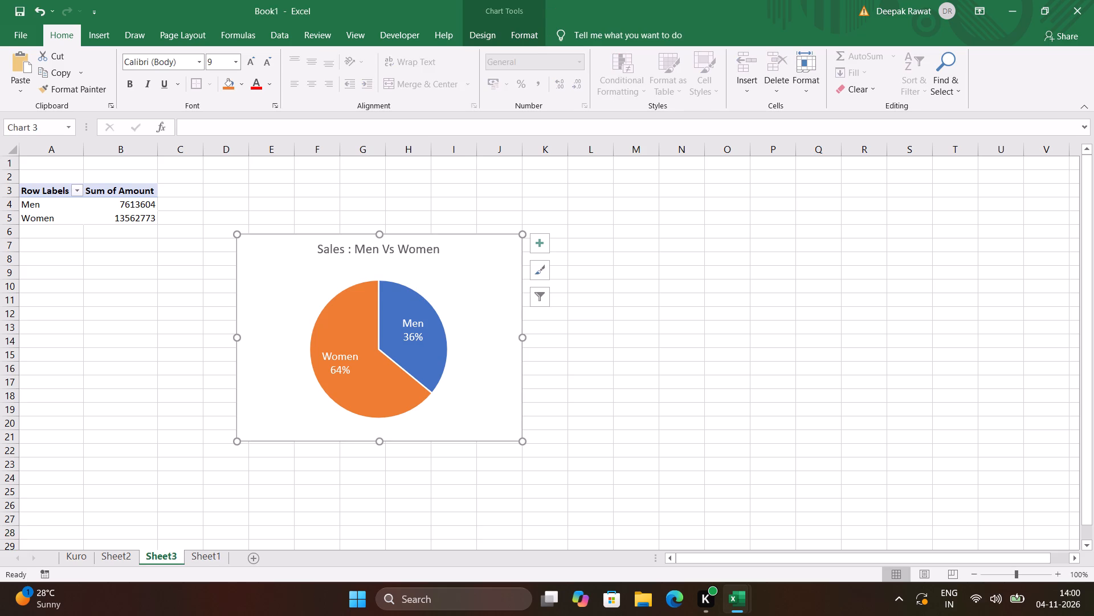
pyautogui.hotkey('ctrl', 'c')
pyautogui.click(78, 558)
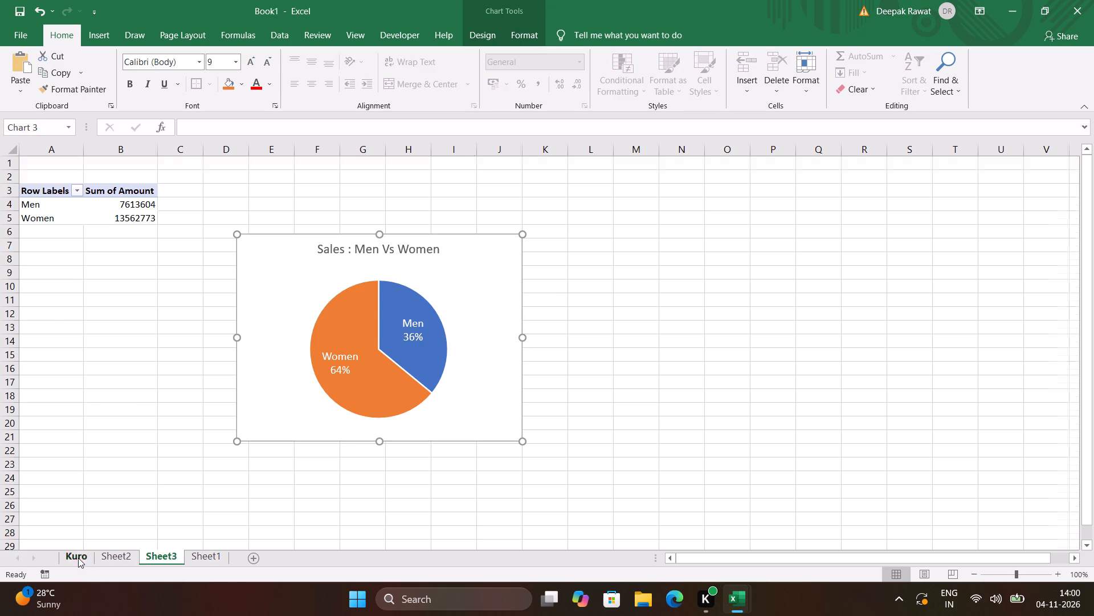
pyautogui.hotkey('ctrl', 'v')
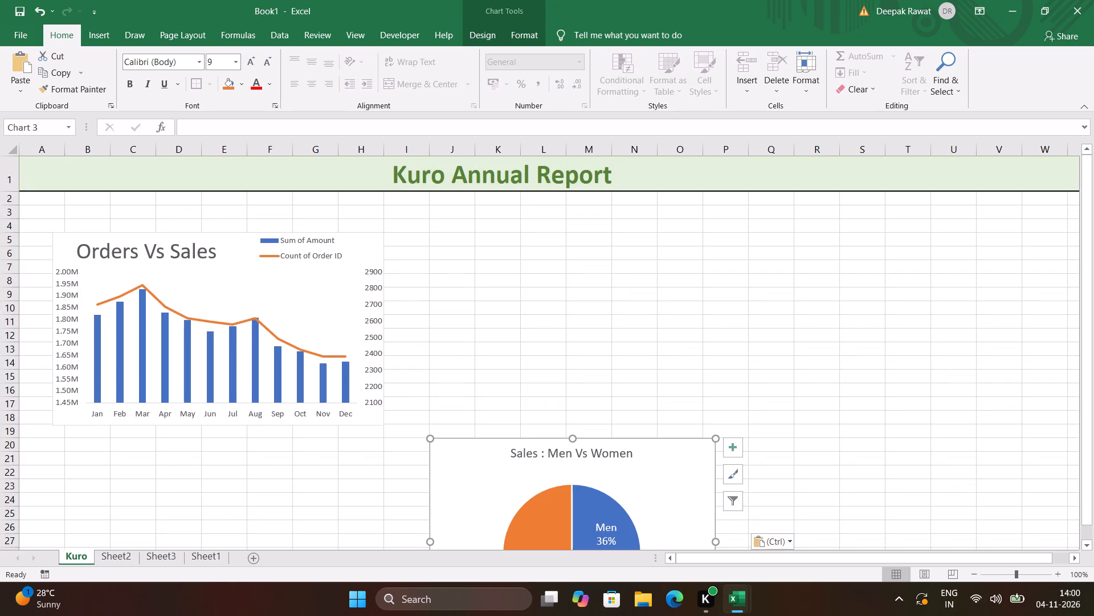
# Move the Sales : Men Vs Women chart beside the Orders Vs Sales chart, with its upper edge at row 5 and its columns about I to O.
pyautogui.moveTo(699, 479); pyautogui.dragTo(675, 290)
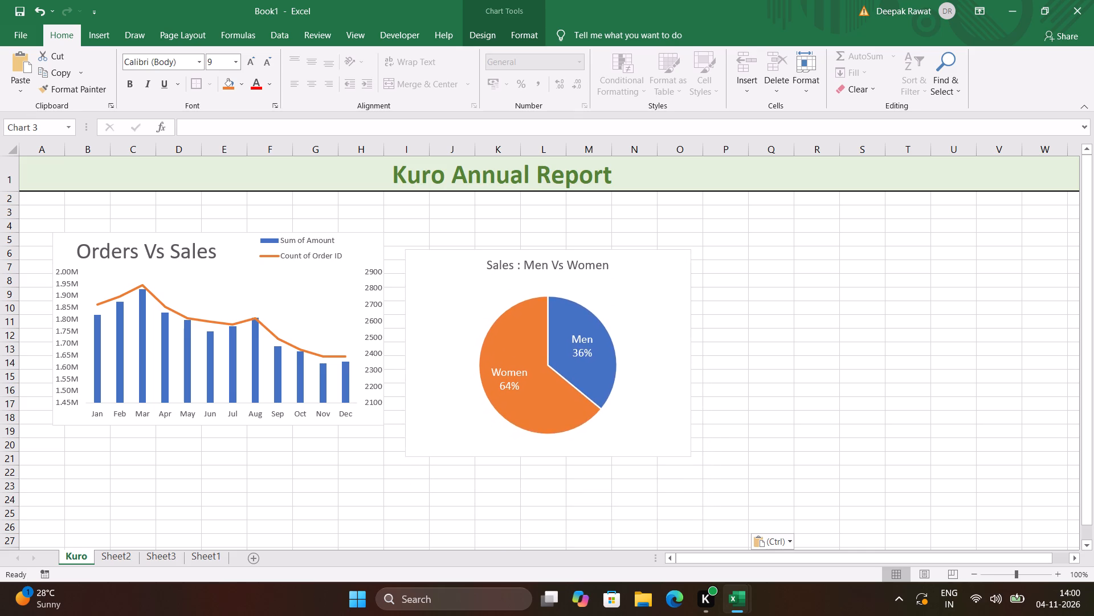
pyautogui.moveTo(675, 290); pyautogui.dragTo(677, 274)
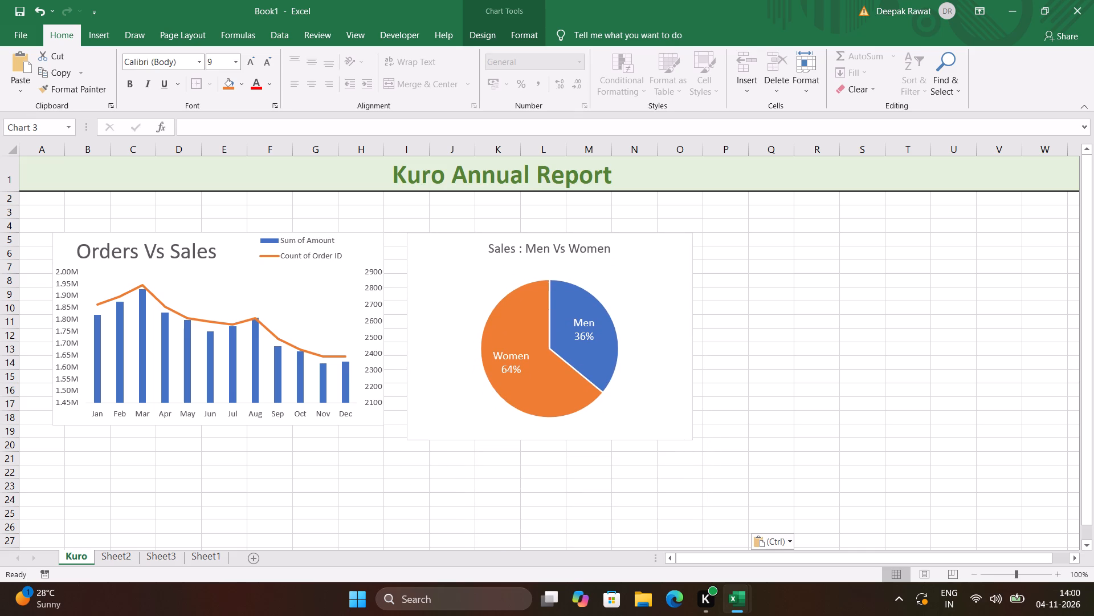
pyautogui.moveTo(677, 274); pyautogui.dragTo(687, 273)
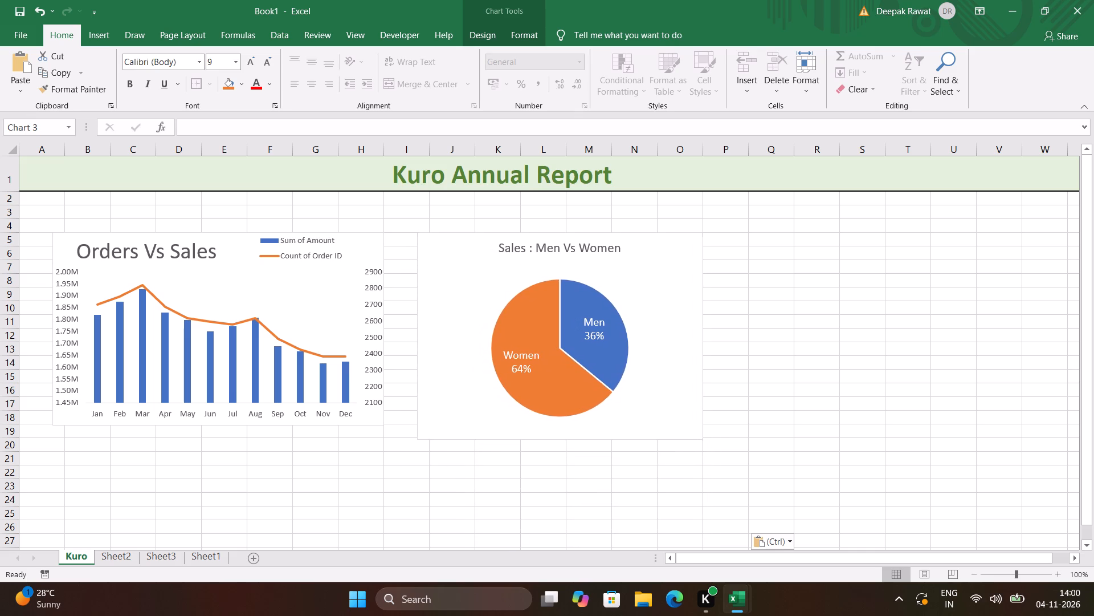
pyautogui.moveTo(687, 273); pyautogui.dragTo(689, 274)
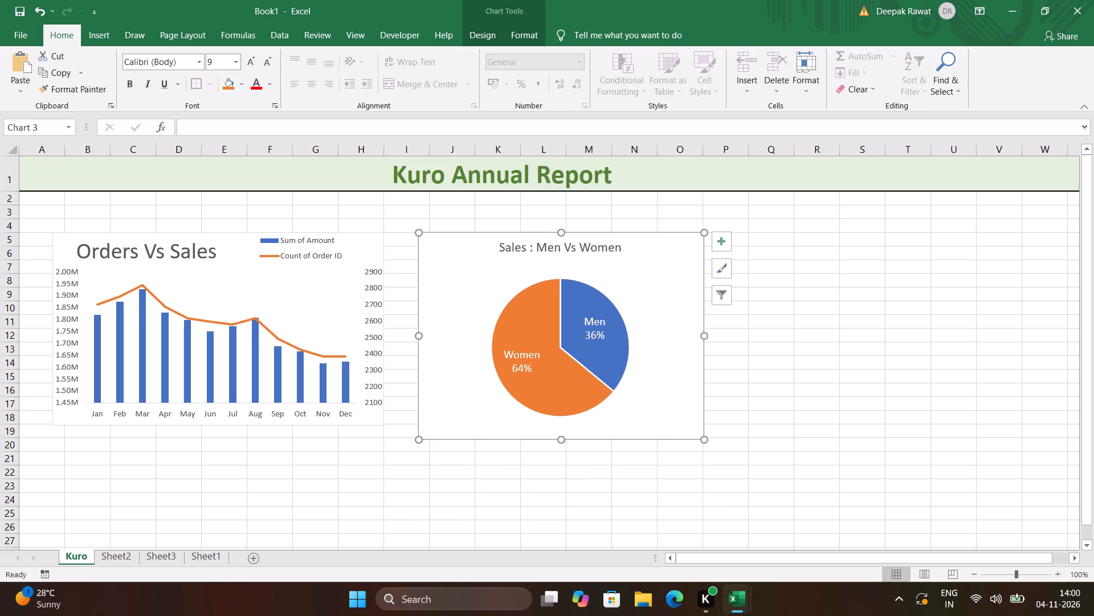
pyautogui.click(737, 356)
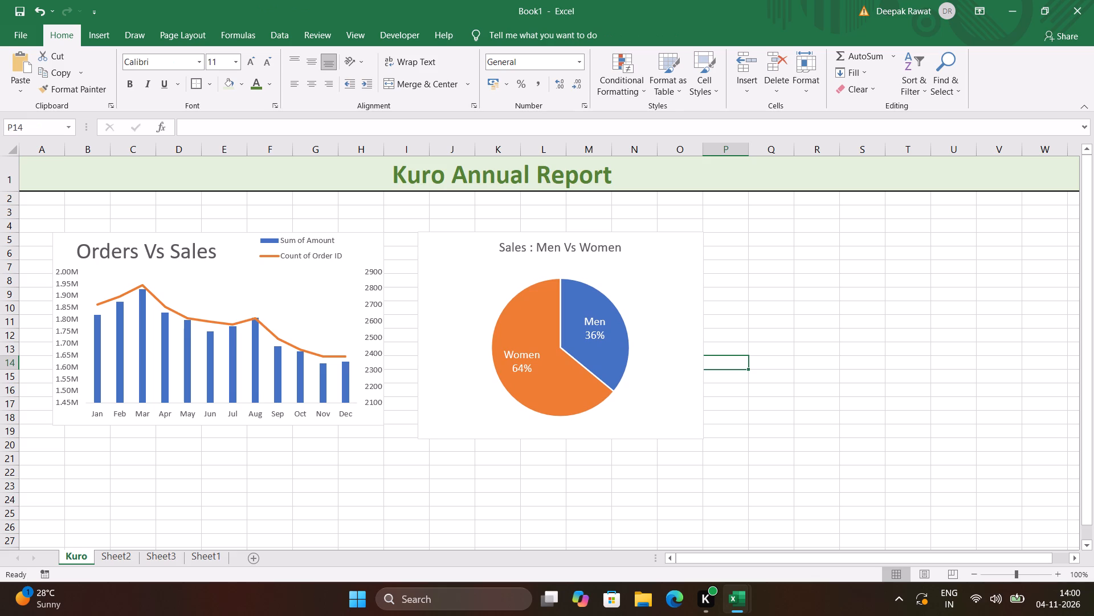
# Shrink the Sales : Men Vs Women chart to about rows 5 to 15 and columns I to M, and close the formatting pane.
pyautogui.click(696, 375)
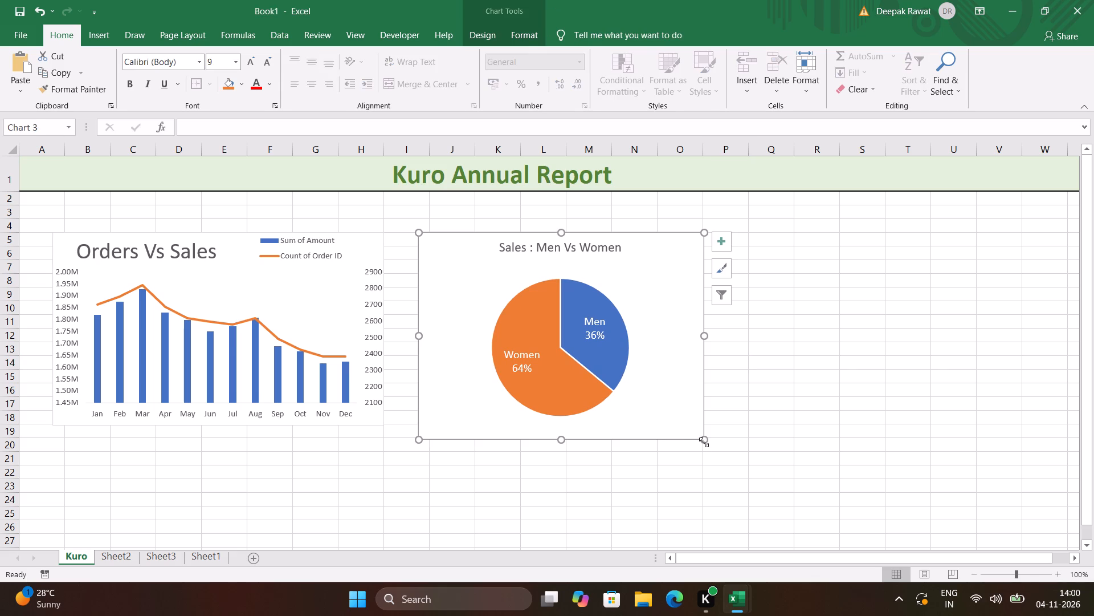
pyautogui.moveTo(703, 440); pyautogui.dragTo(704, 378)
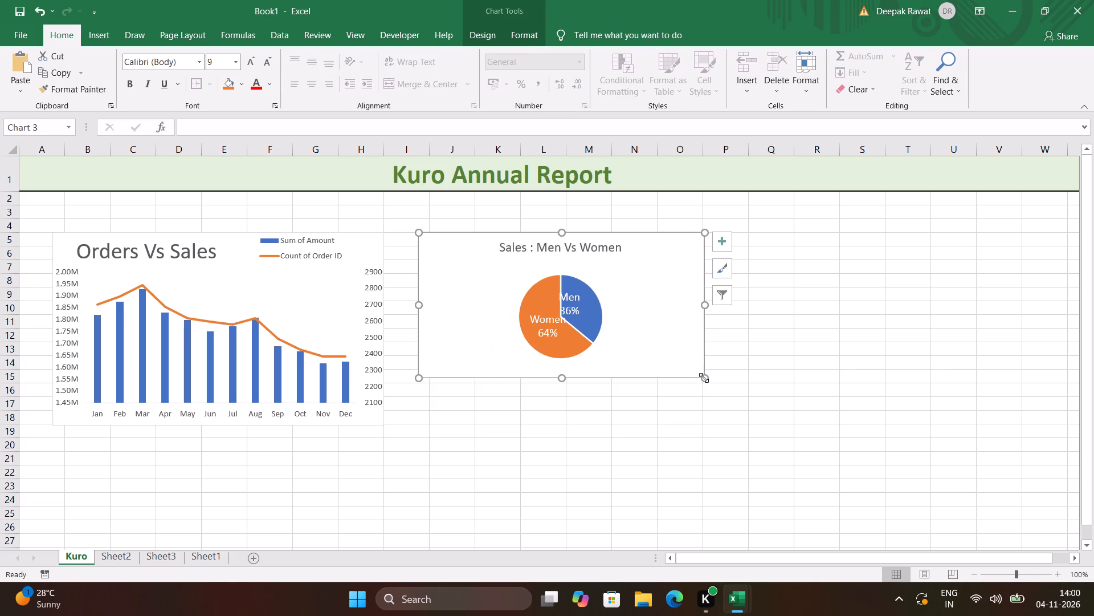
pyautogui.click(704, 378)
pyautogui.moveTo(704, 378); pyautogui.dragTo(641, 417)
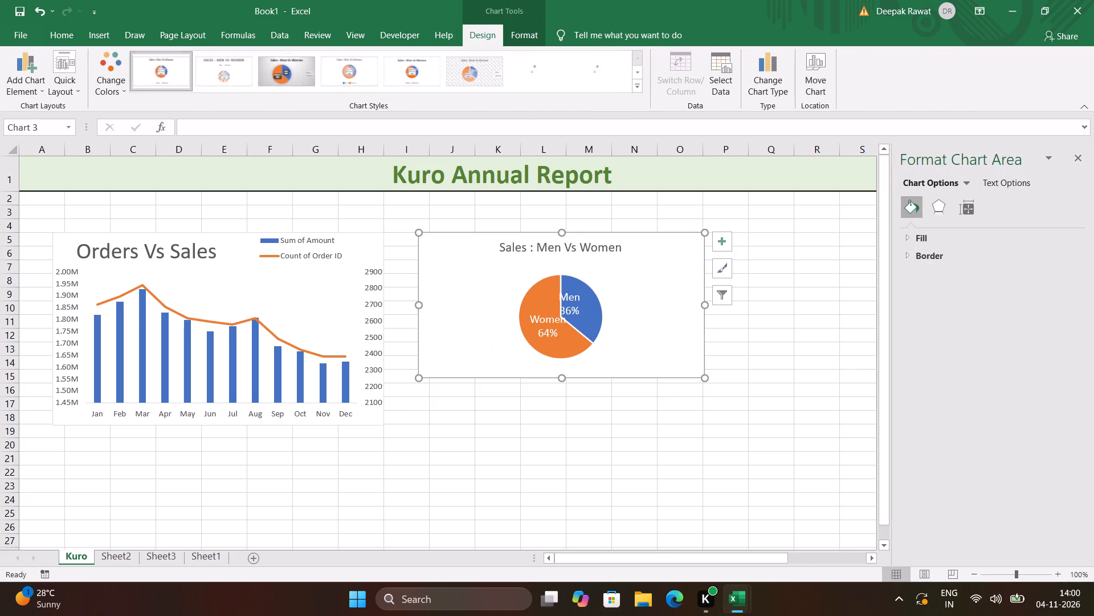
pyautogui.moveTo(641, 417); pyautogui.dragTo(656, 415)
pyautogui.click(744, 341)
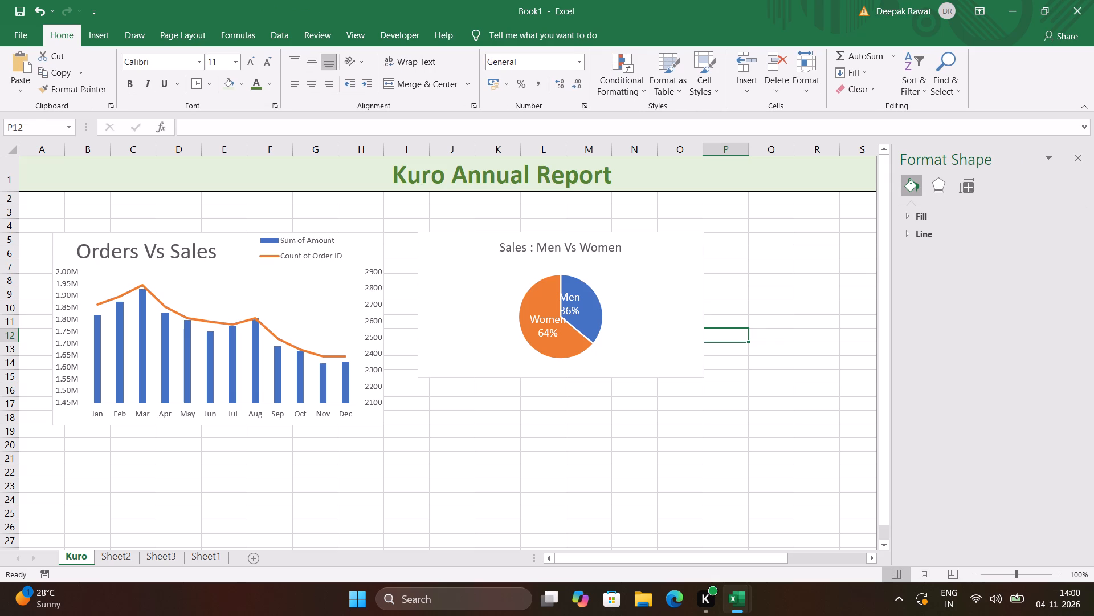
pyautogui.click(669, 265)
pyautogui.moveTo(704, 235); pyautogui.dragTo(681, 239)
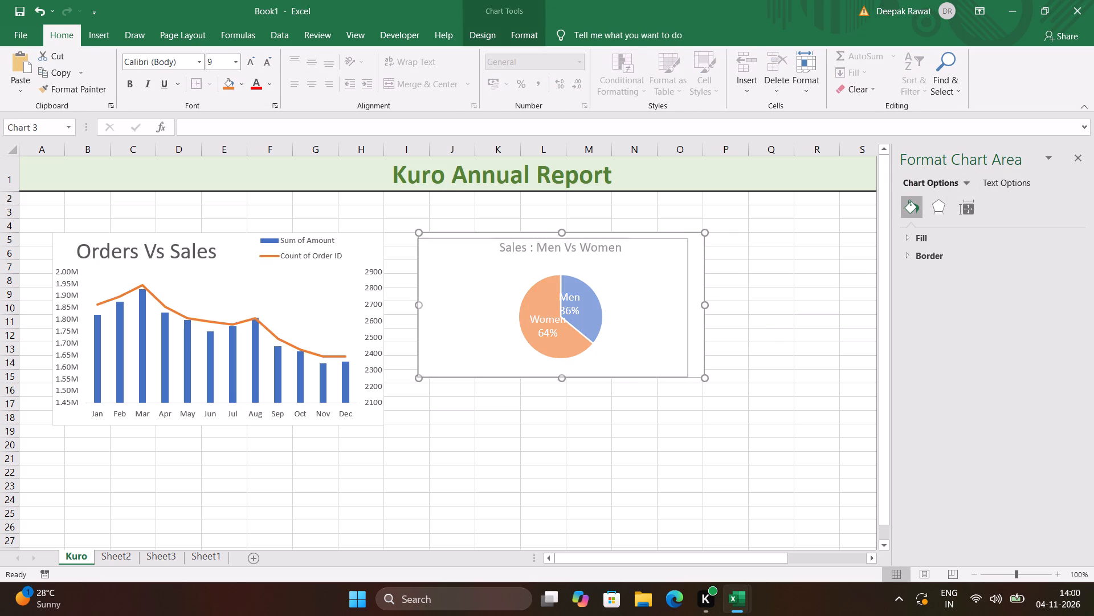
pyautogui.moveTo(681, 239); pyautogui.dragTo(619, 234)
pyautogui.click(680, 403)
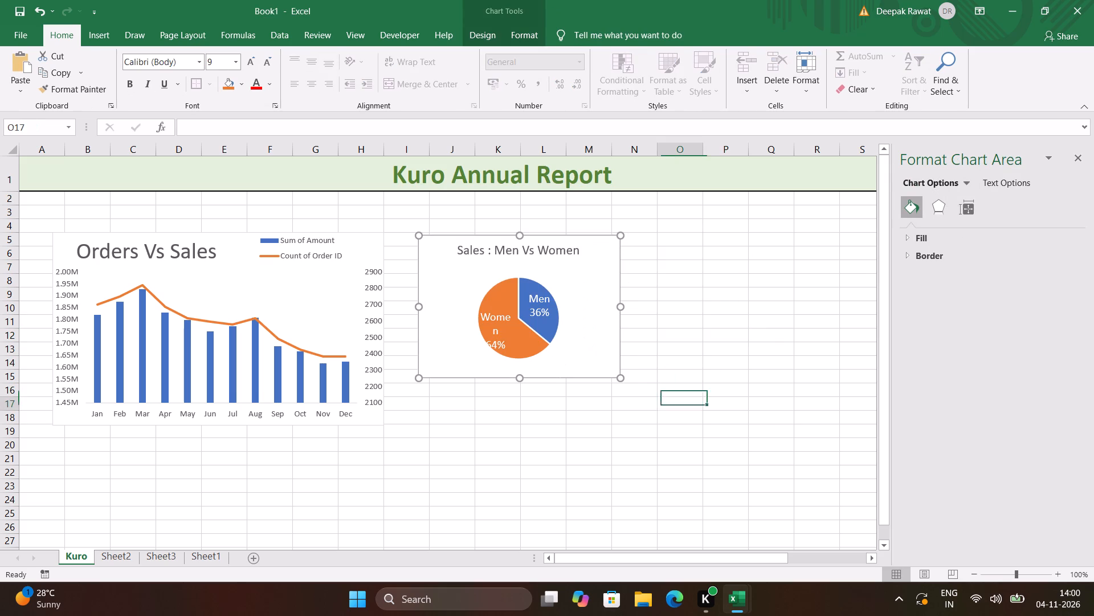
pyautogui.moveTo(610, 372); pyautogui.dragTo(601, 371)
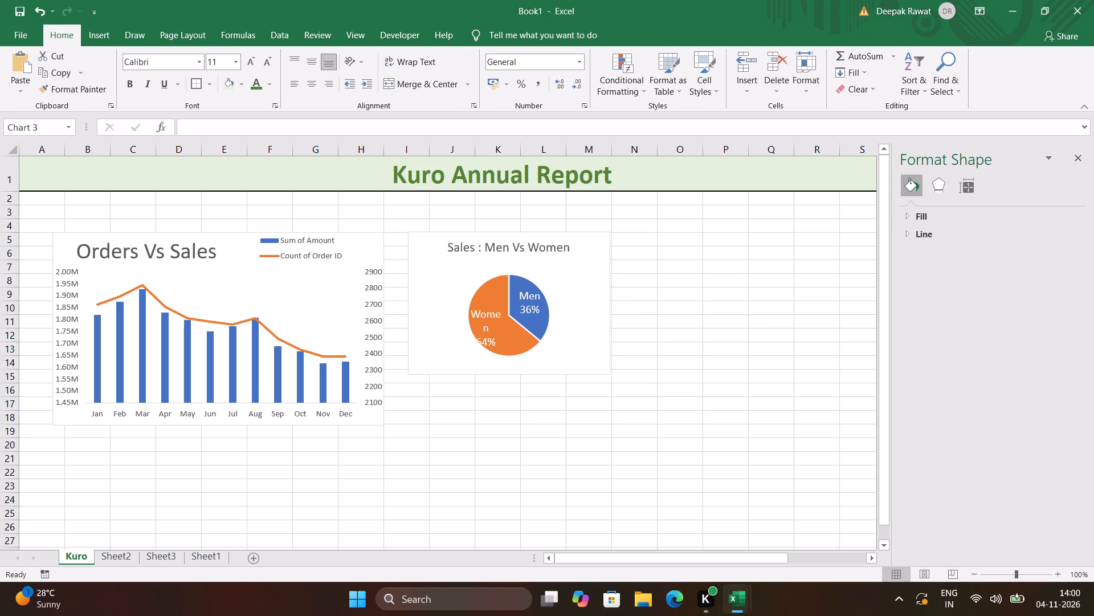
pyautogui.moveTo(601, 371); pyautogui.dragTo(602, 372)
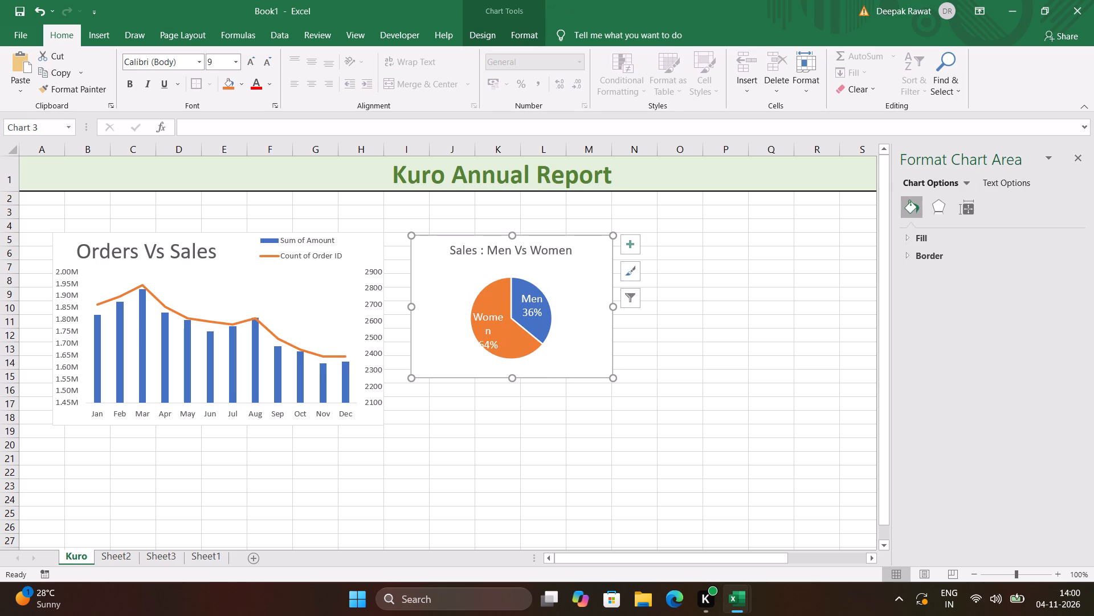
pyautogui.click(611, 380)
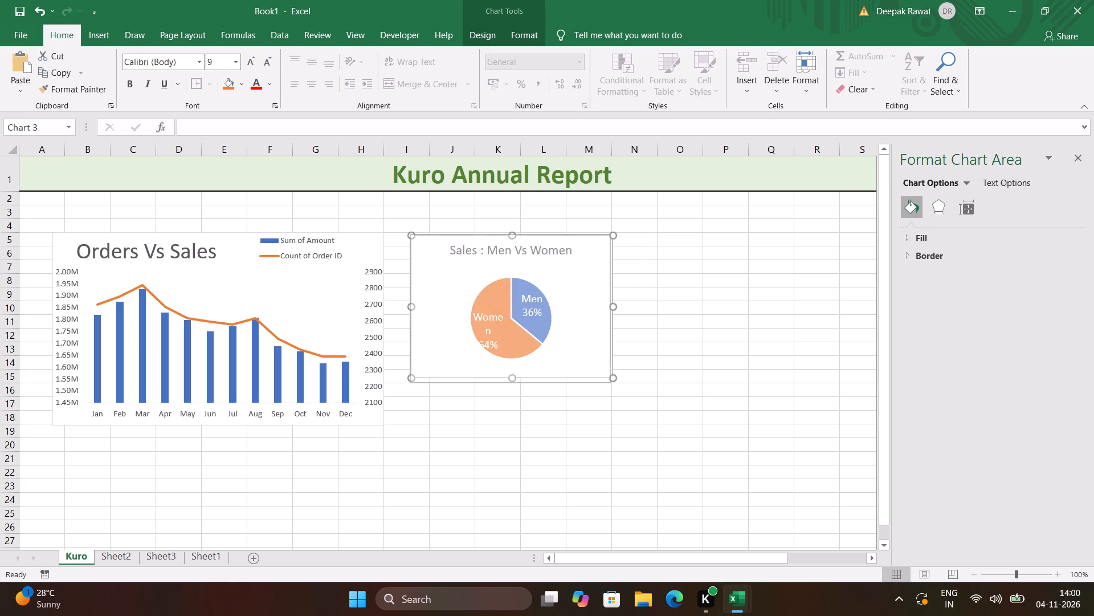
pyautogui.click(672, 471)
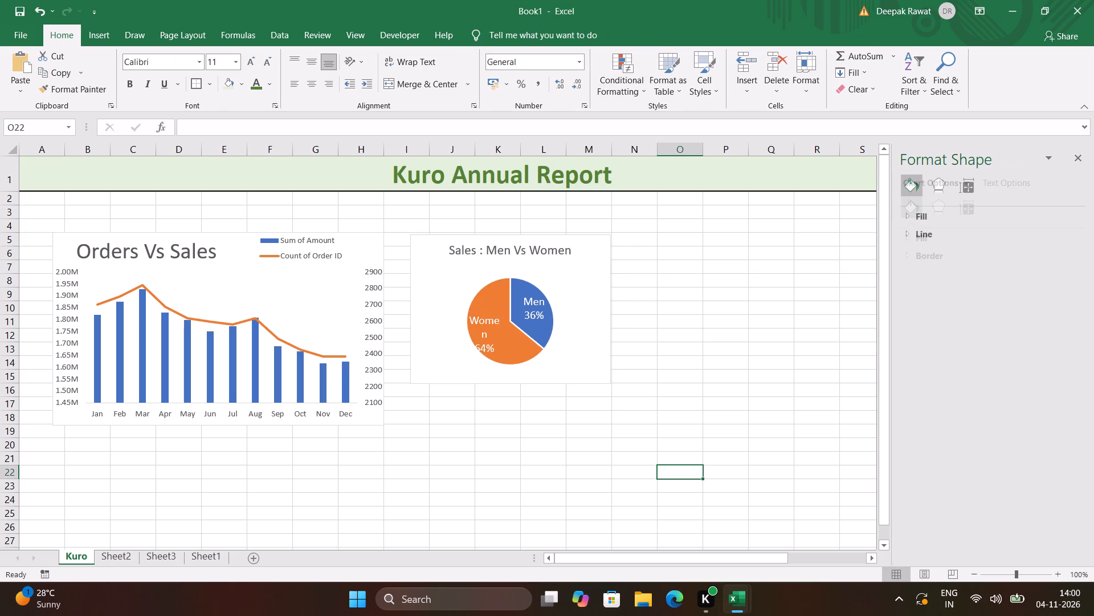
pyautogui.click(579, 359)
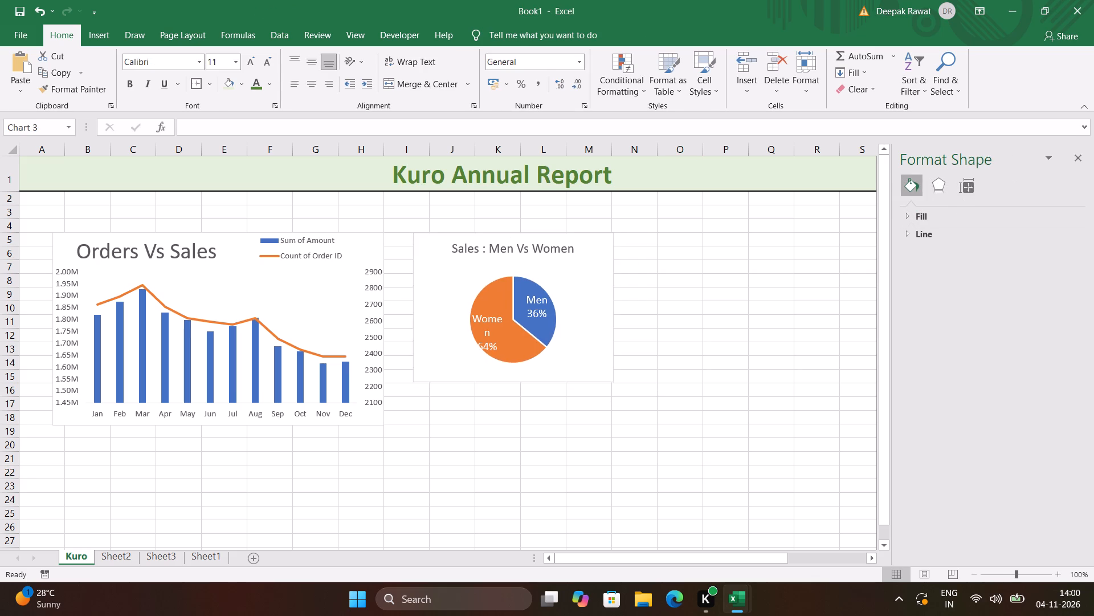
pyautogui.click(1084, 156)
pyautogui.click(785, 354)
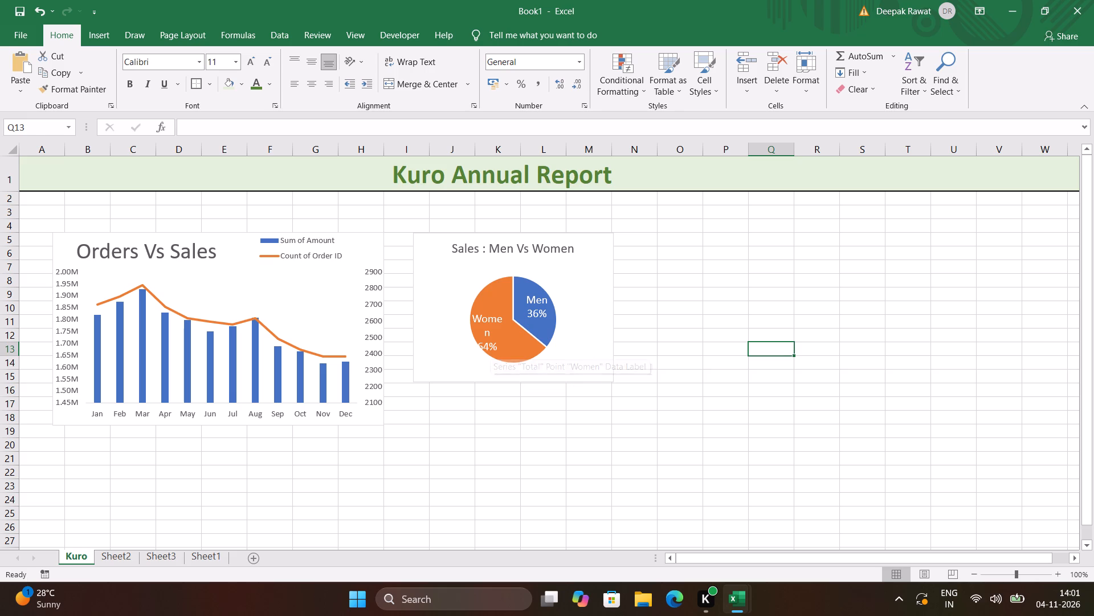
# Enlarge the Sales : Men Vs Women chart slightly to cover about rows 5 to 16 and columns I to N.
pyautogui.click(597, 361)
pyautogui.moveTo(615, 381); pyautogui.dragTo(629, 386)
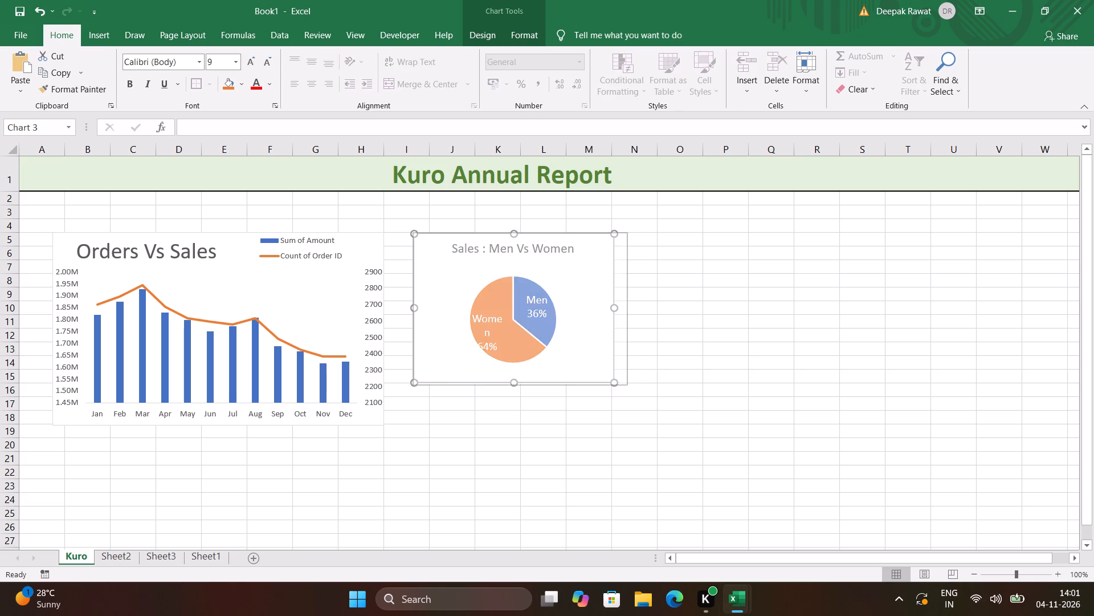
pyautogui.moveTo(629, 386); pyautogui.dragTo(631, 387)
pyautogui.moveTo(631, 386); pyautogui.dragTo(635, 387)
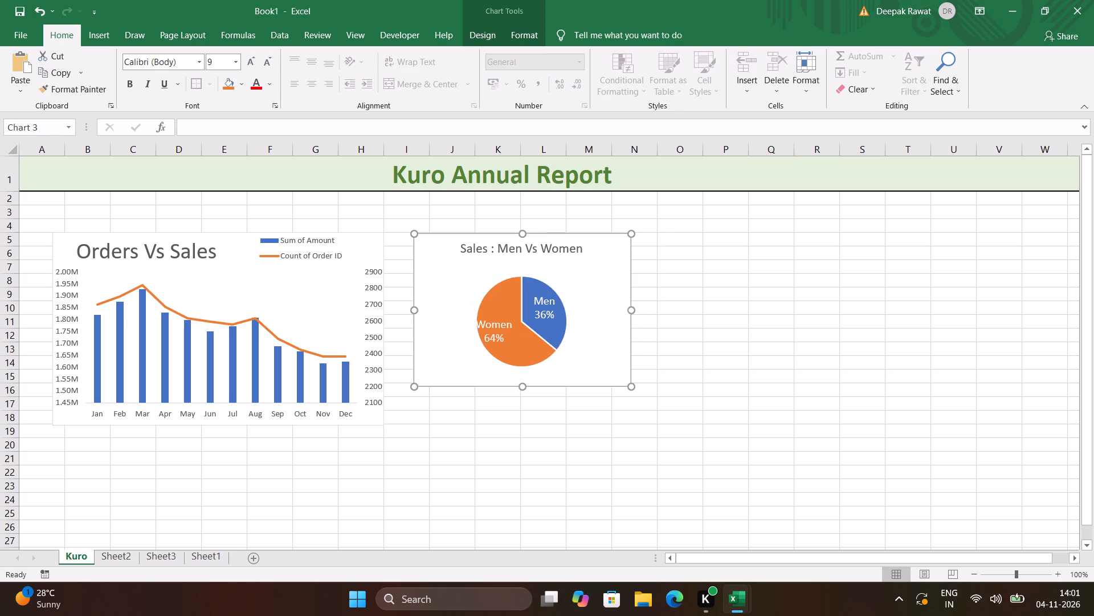
pyautogui.moveTo(635, 387); pyautogui.dragTo(640, 395)
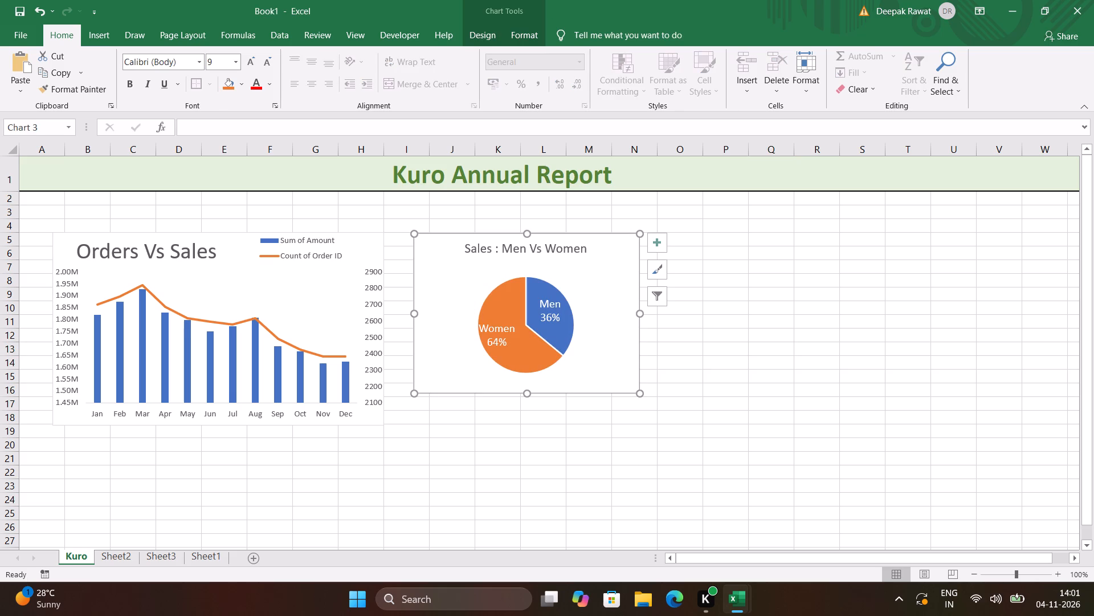
pyautogui.click(640, 395)
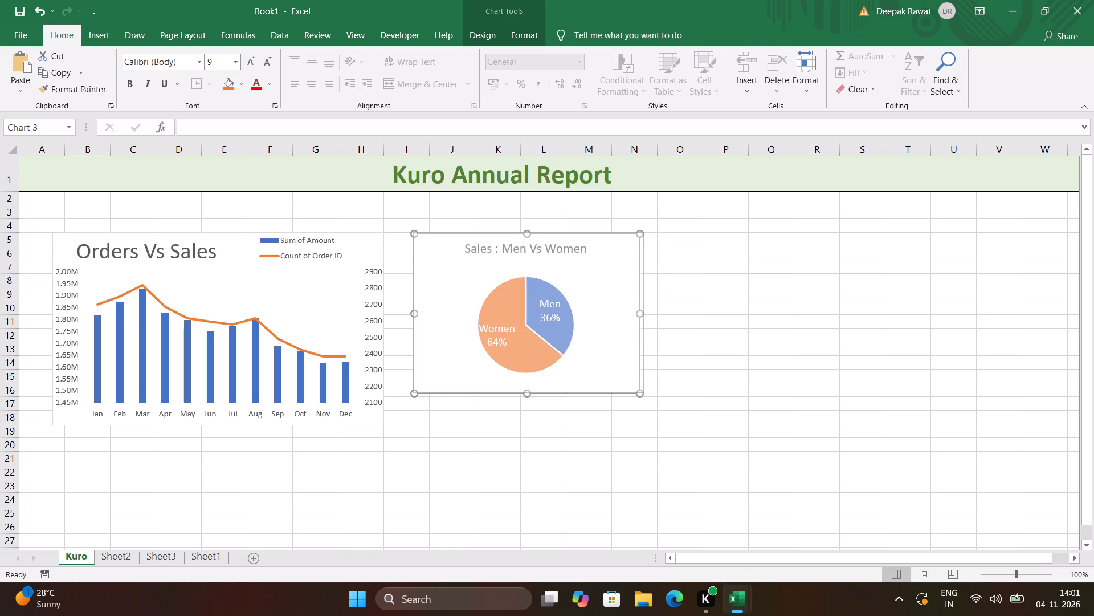
pyautogui.click(599, 435)
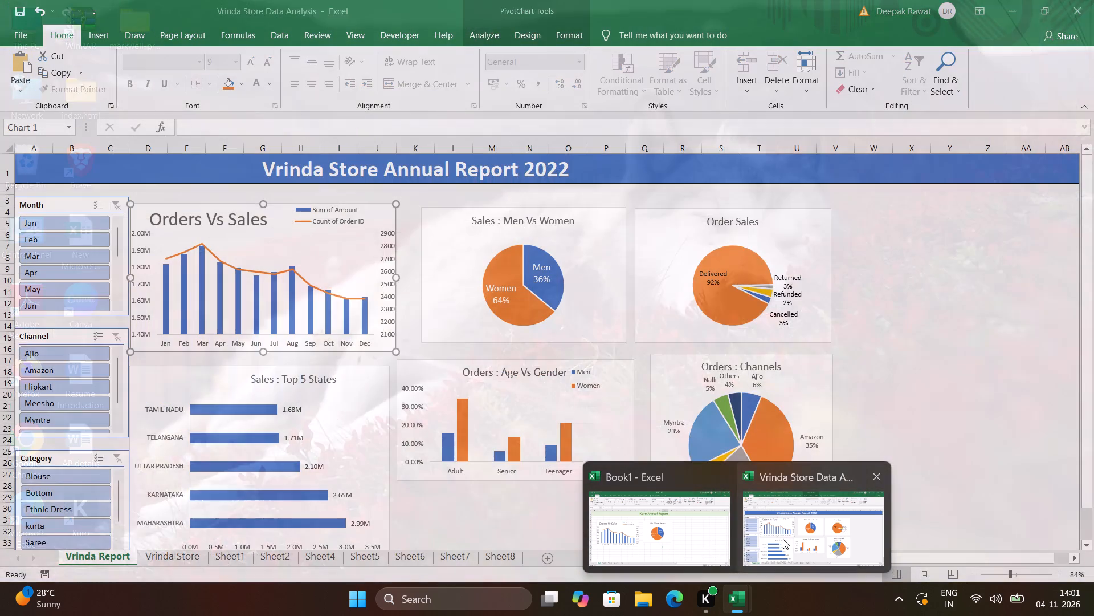
# Switch to the Vrinda Store Data Analysis workbook, examine its sheets through the Order Sales pivot and chart on Sheet5, and return to Book1.
pyautogui.click(783, 539)
pyautogui.click(231, 561)
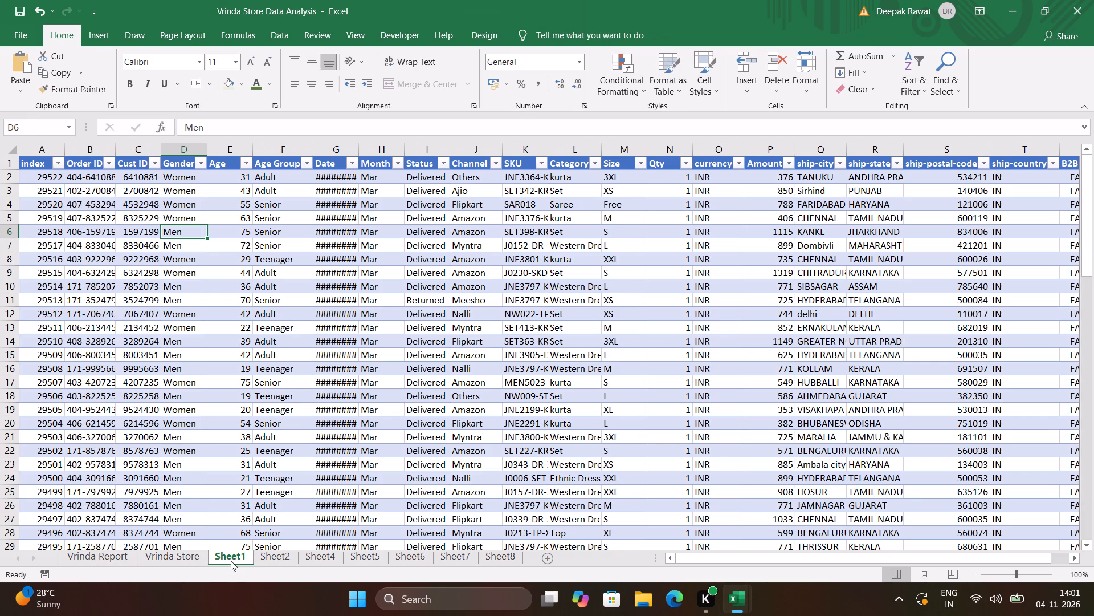
pyautogui.click(264, 560)
pyautogui.click(323, 559)
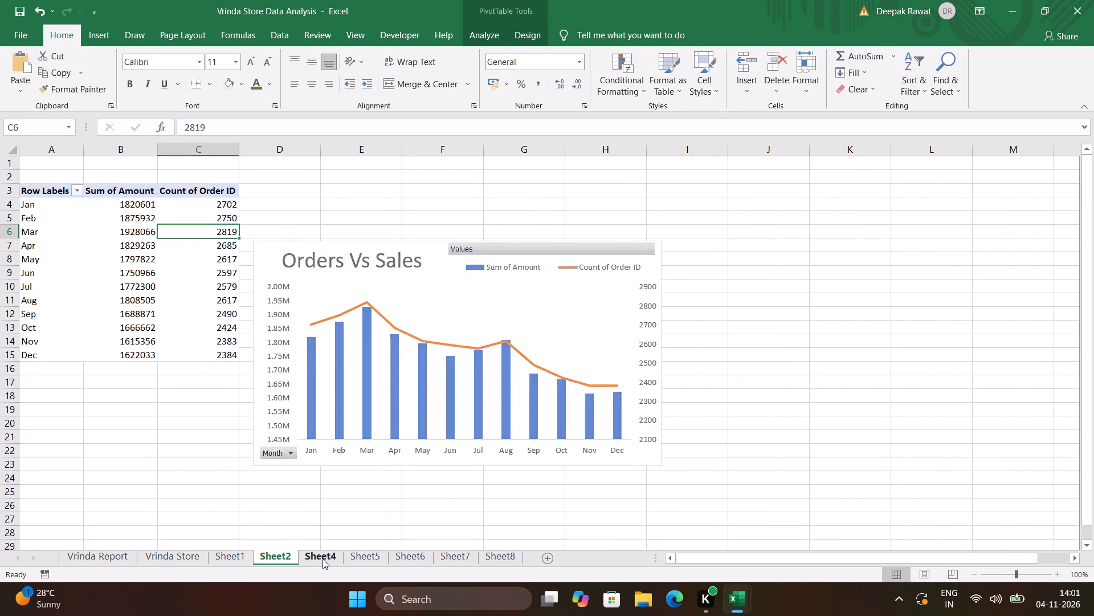
pyautogui.click(368, 554)
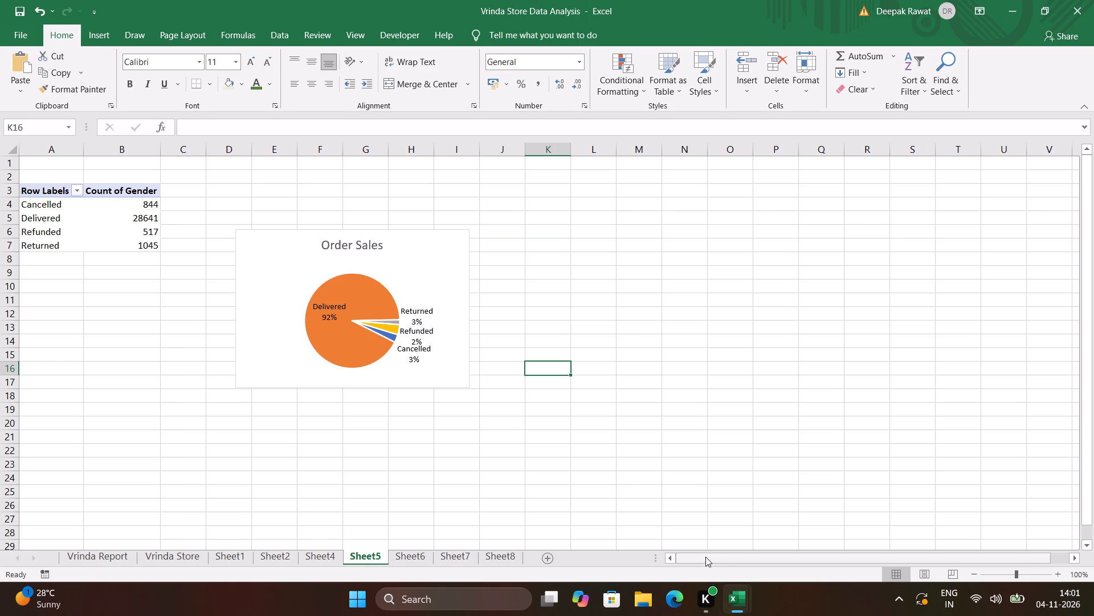
pyautogui.click(759, 525)
pyautogui.click(673, 542)
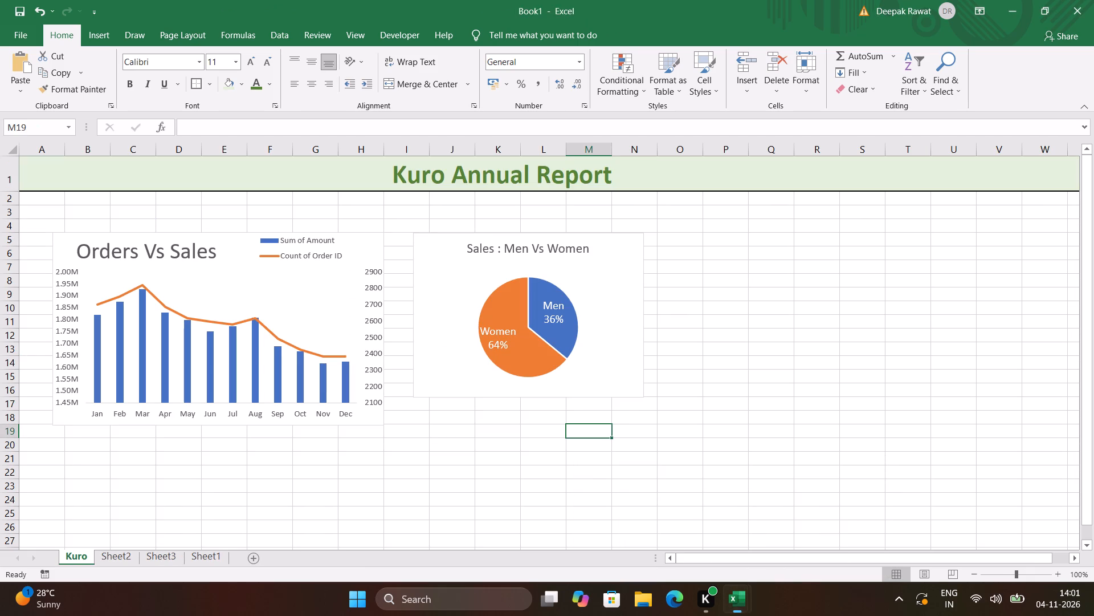
# Create a PivotTable on a new worksheet from the order data in Sheet1, range A1:U31048.
pyautogui.click(211, 556)
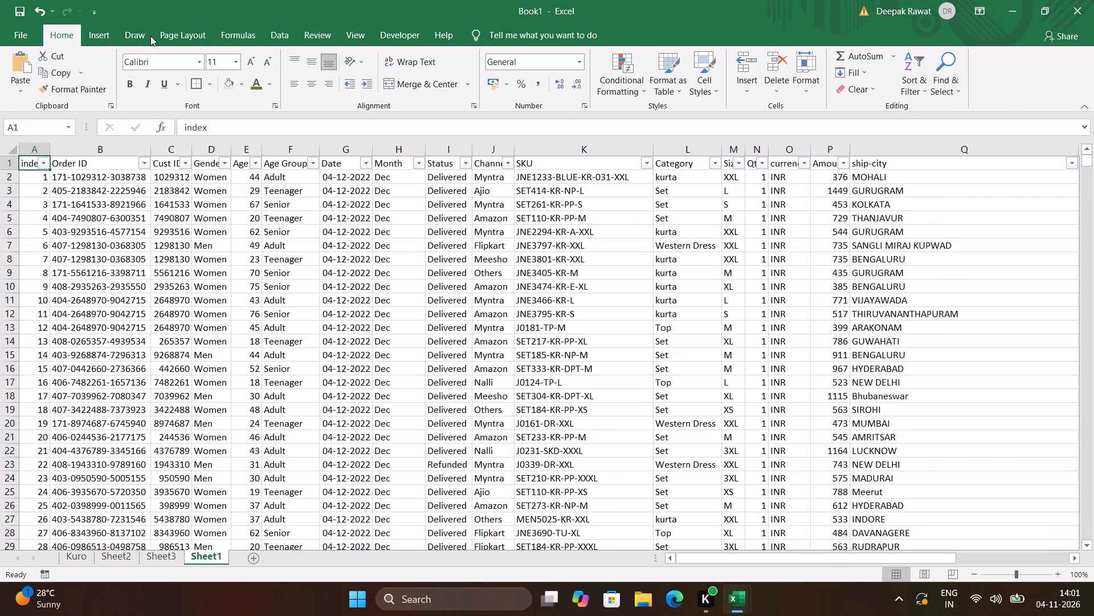
pyautogui.click(103, 34)
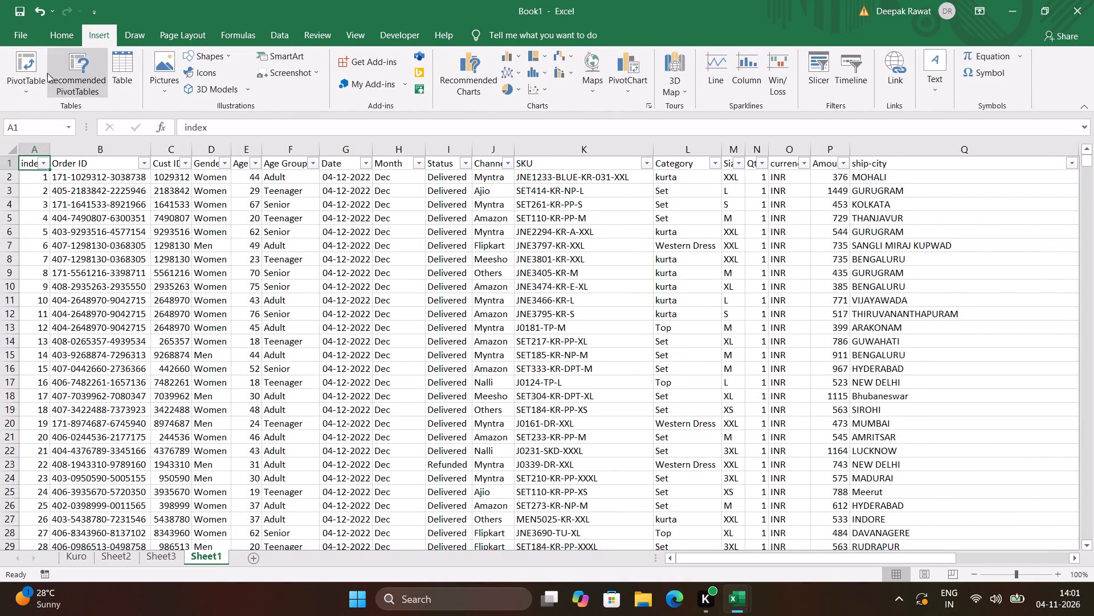
pyautogui.click(27, 79)
pyautogui.click(31, 64)
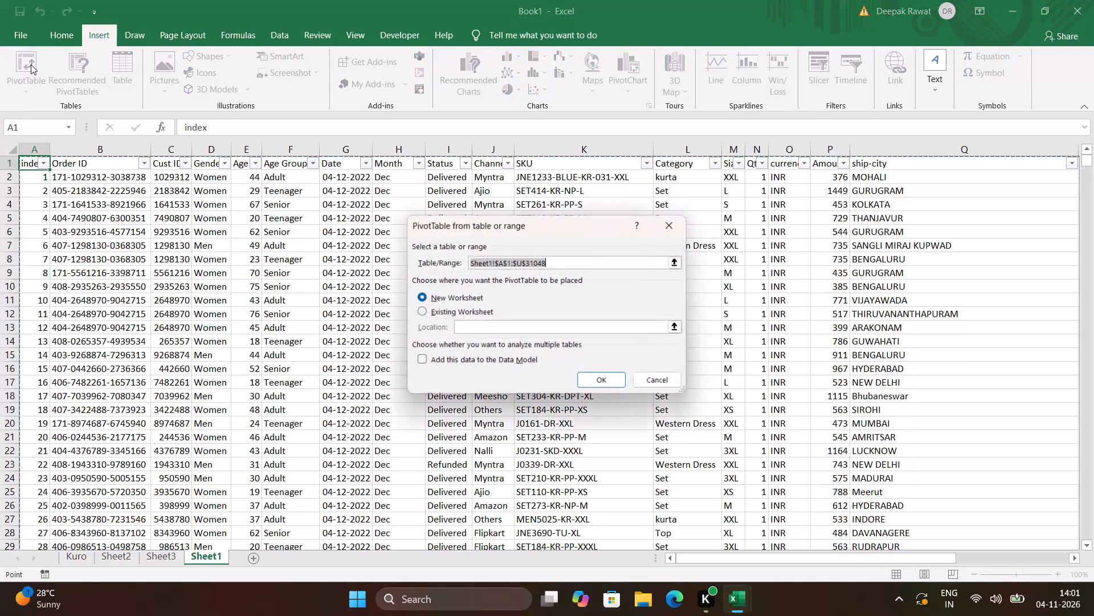
pyautogui.click(612, 389)
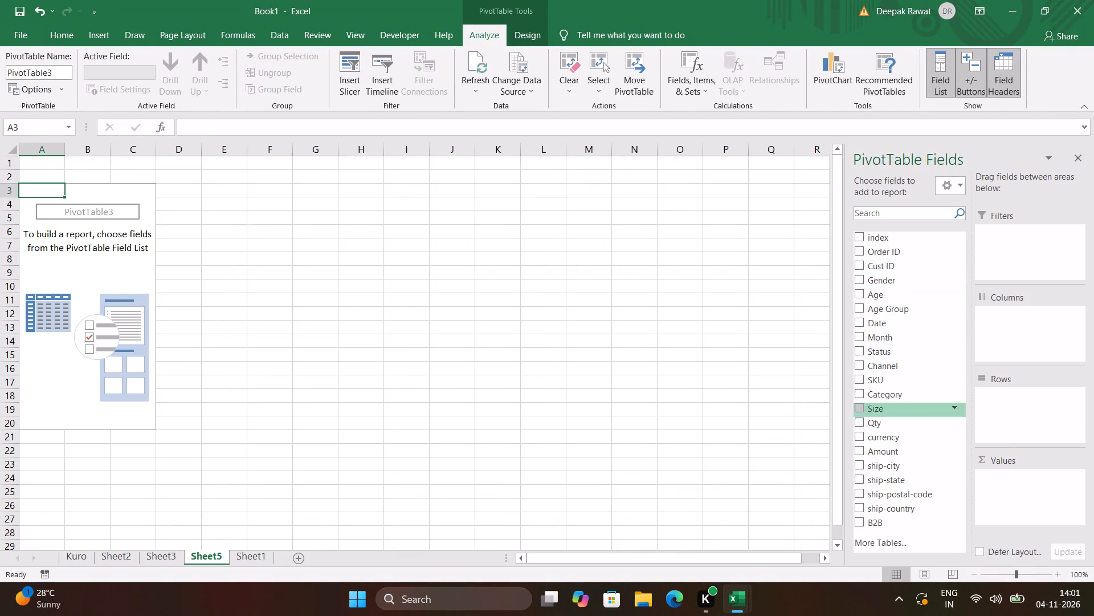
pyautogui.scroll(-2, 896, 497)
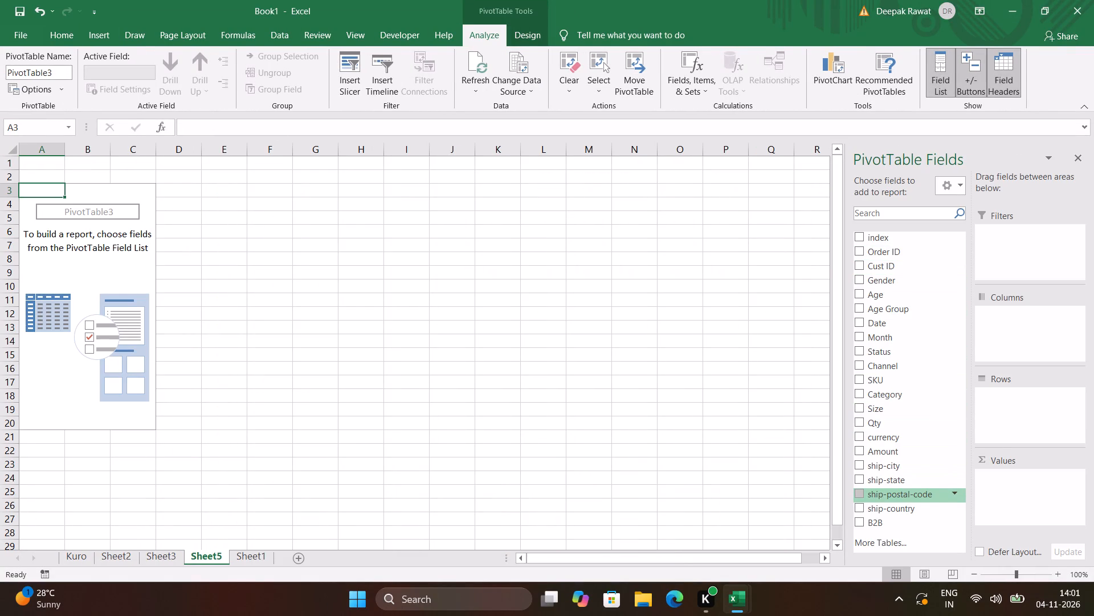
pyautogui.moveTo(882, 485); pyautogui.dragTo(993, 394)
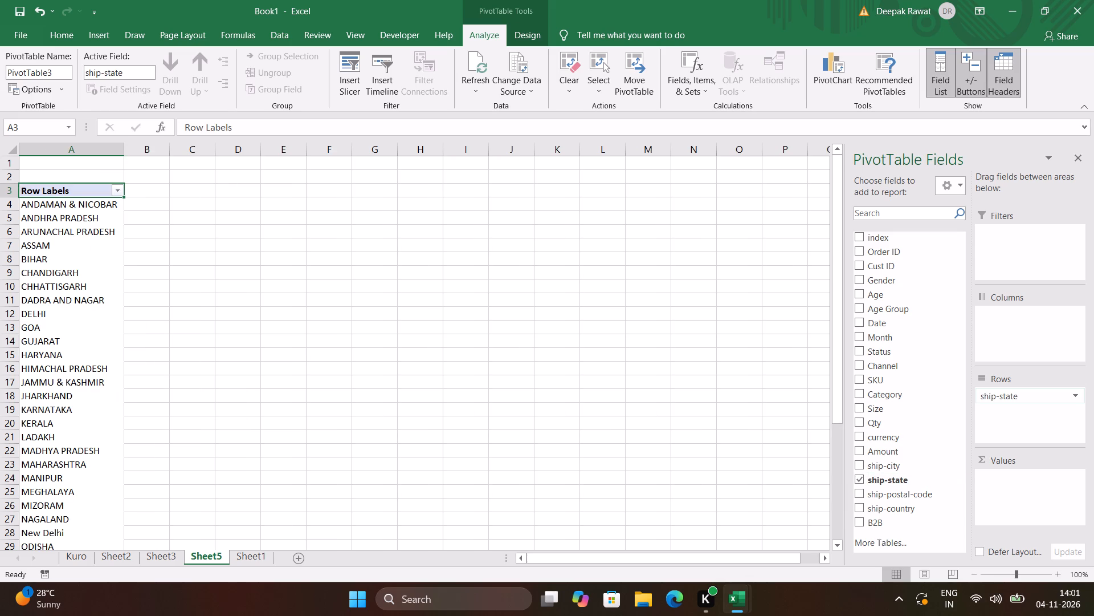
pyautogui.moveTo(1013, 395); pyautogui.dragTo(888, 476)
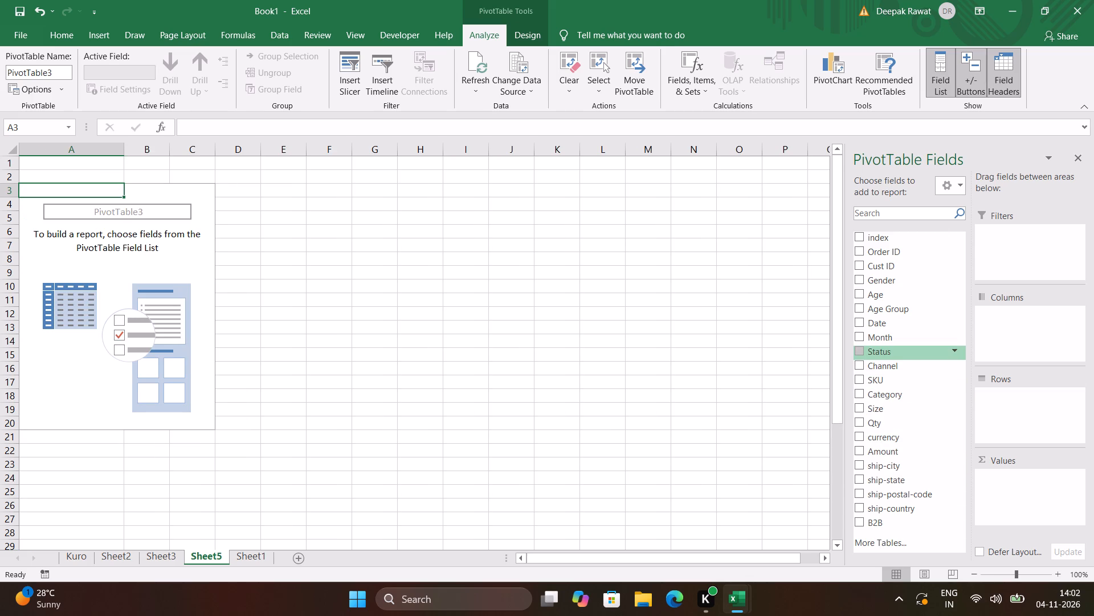
# Build the new PivotTable with Status as rows and Count of Gender as values.
pyautogui.moveTo(881, 354); pyautogui.dragTo(1003, 384)
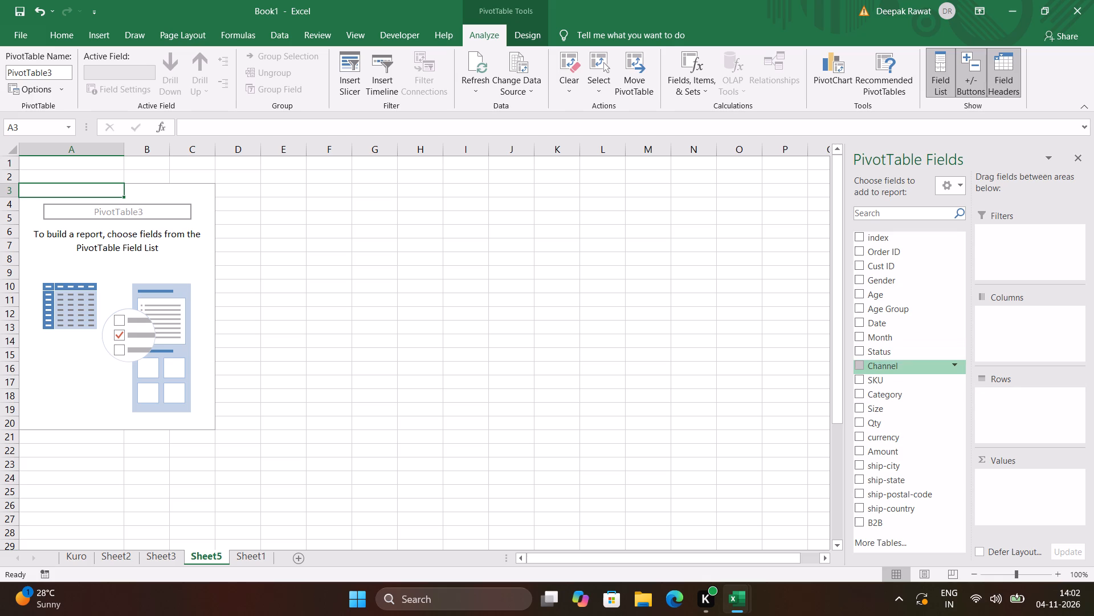
pyautogui.moveTo(907, 357); pyautogui.dragTo(998, 396)
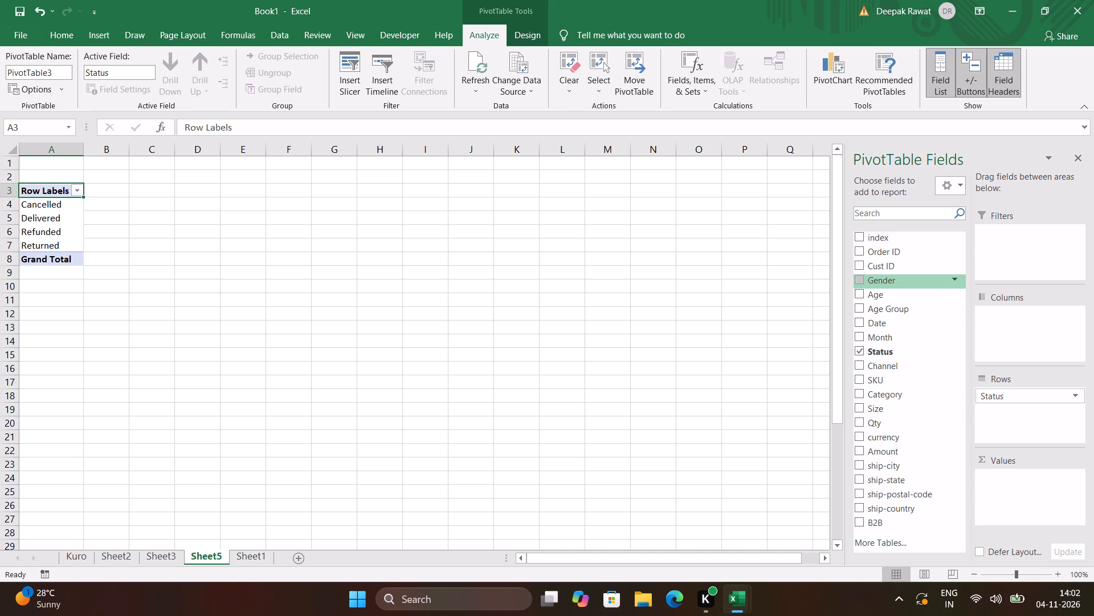
pyautogui.moveTo(884, 287); pyautogui.dragTo(998, 475)
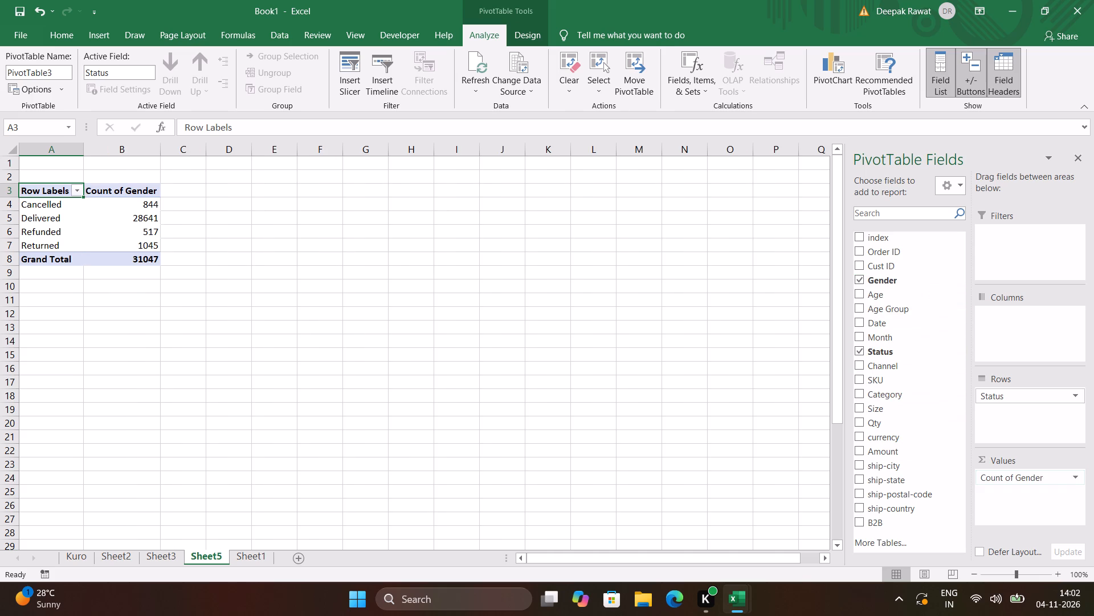
# Turn off the grand totals for the Status PivotTable on Sheet5.
pyautogui.moveTo(142, 188); pyautogui.dragTo(125, 206)
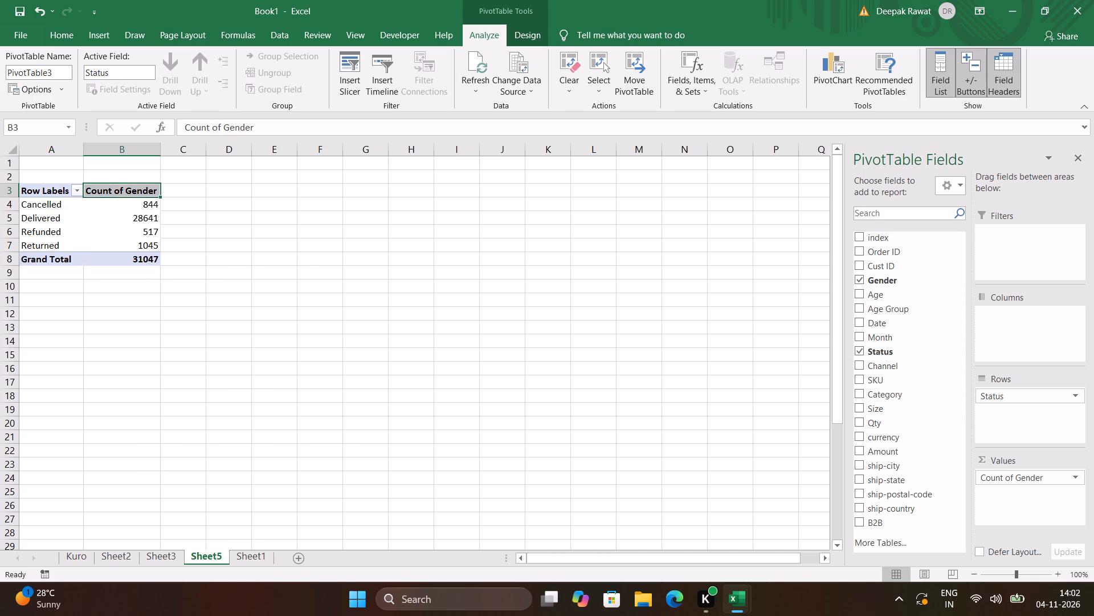
pyautogui.moveTo(125, 206); pyautogui.dragTo(46, 270)
pyautogui.click(169, 335)
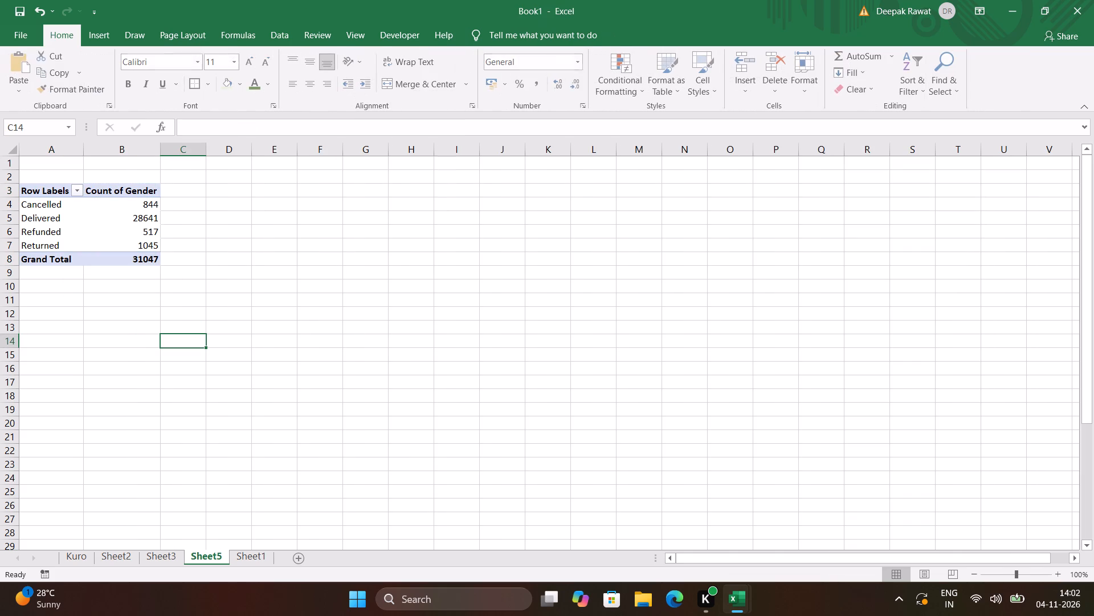
pyautogui.moveTo(129, 190); pyautogui.dragTo(60, 253)
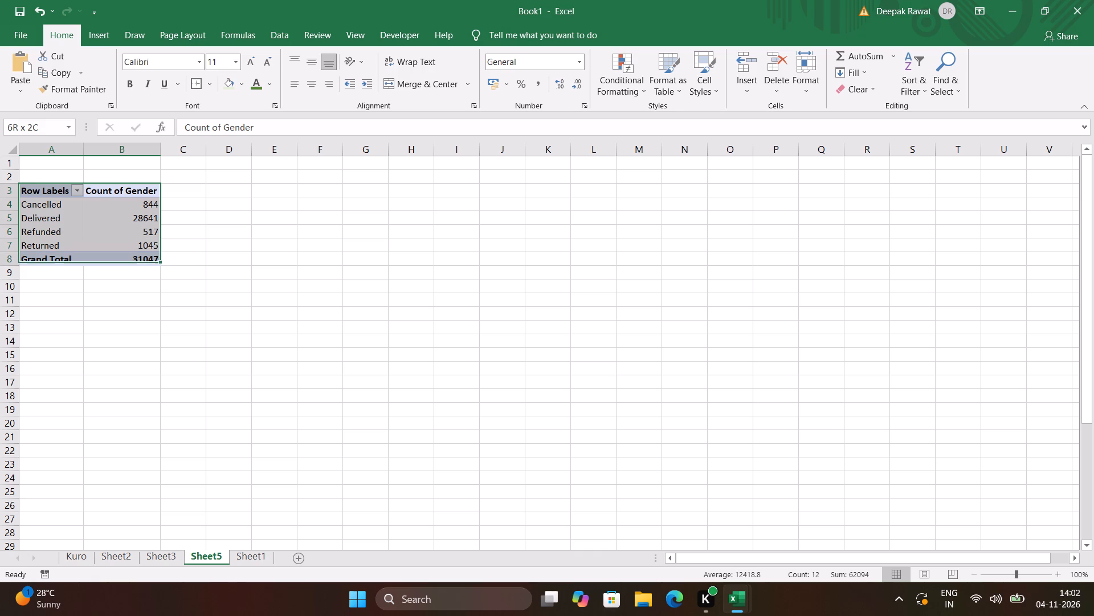
pyautogui.moveTo(60, 253); pyautogui.dragTo(60, 256)
pyautogui.click(91, 43)
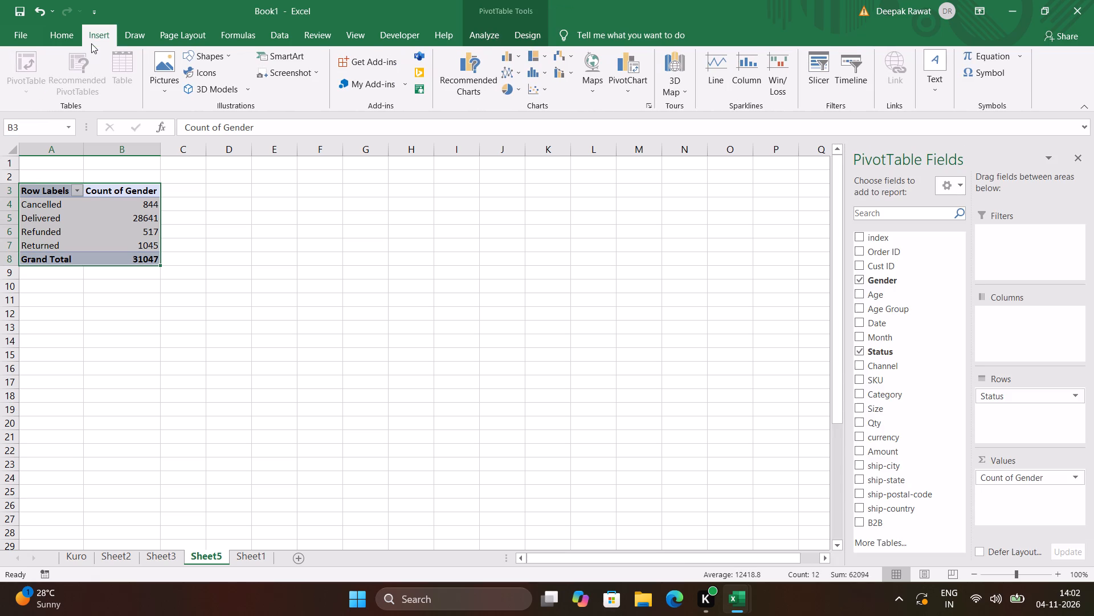
pyautogui.click(492, 30)
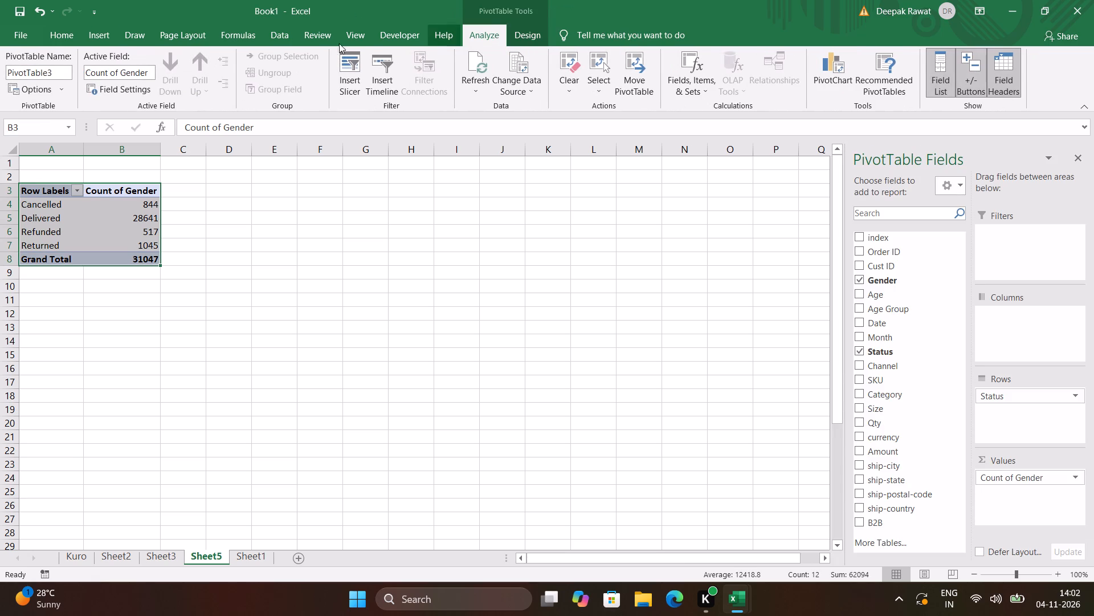
pyautogui.click(525, 32)
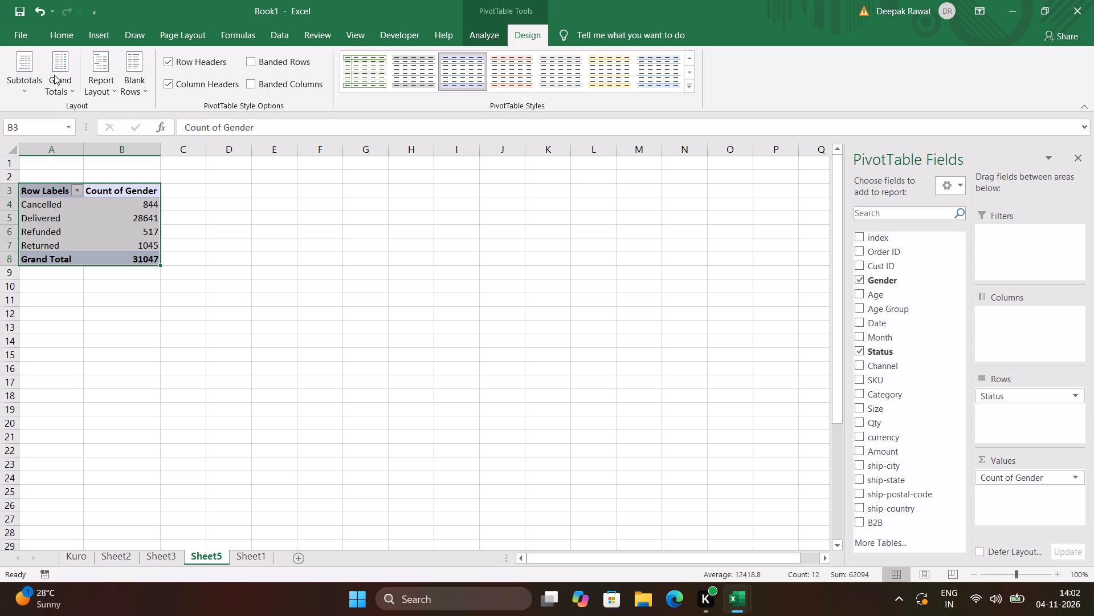
pyautogui.click(54, 75)
pyautogui.click(72, 106)
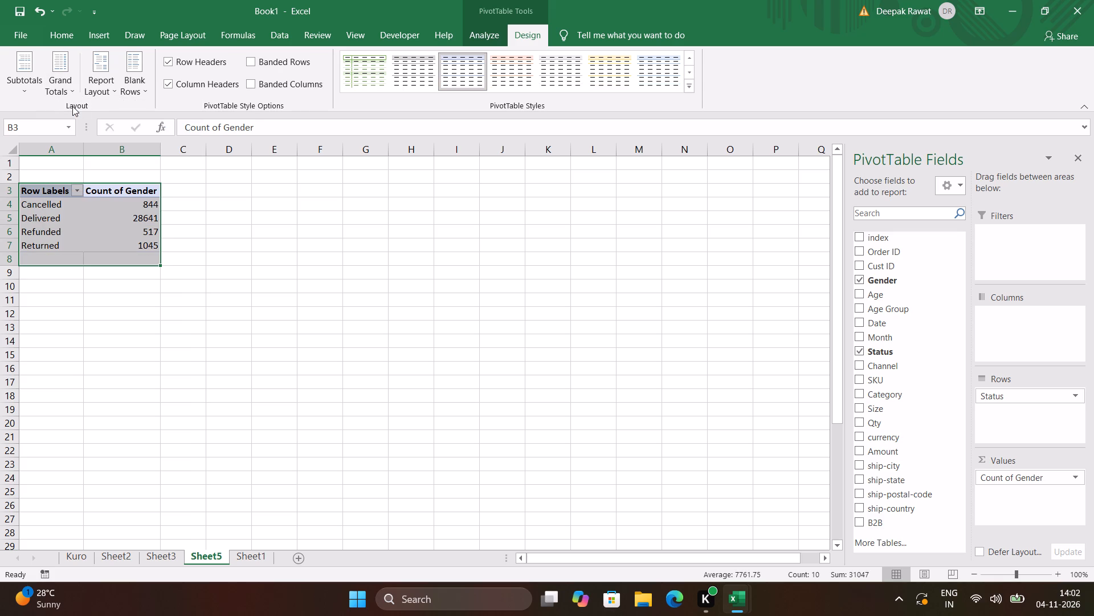
pyautogui.click(197, 209)
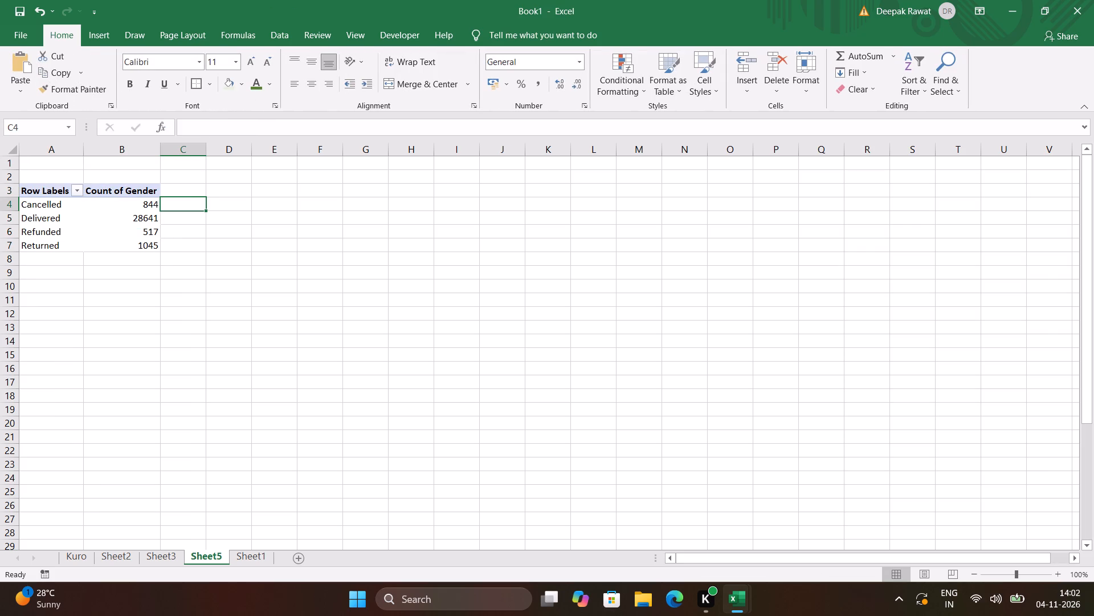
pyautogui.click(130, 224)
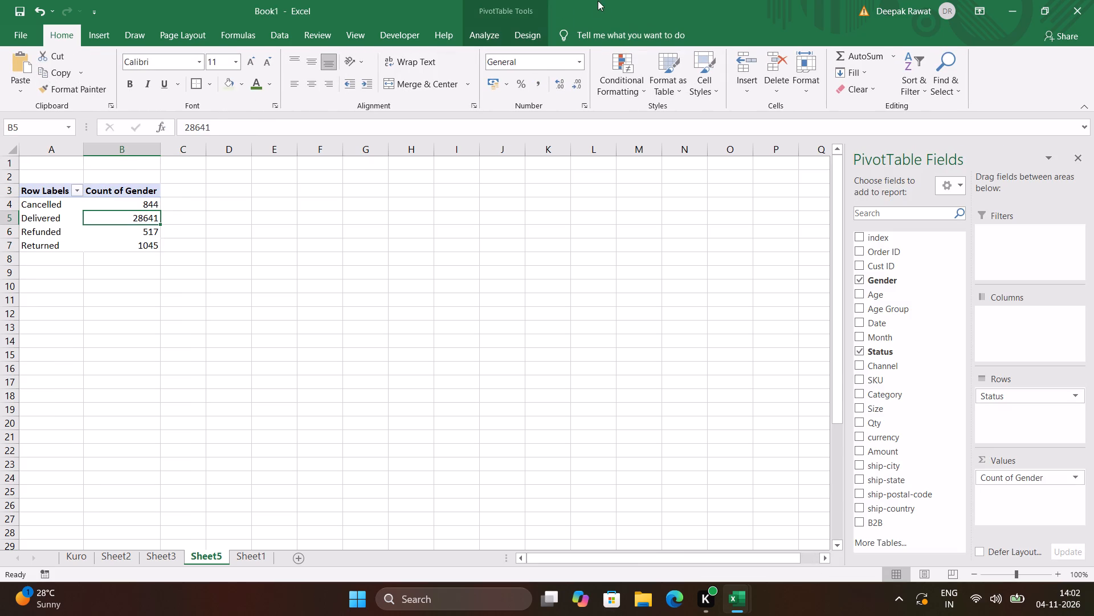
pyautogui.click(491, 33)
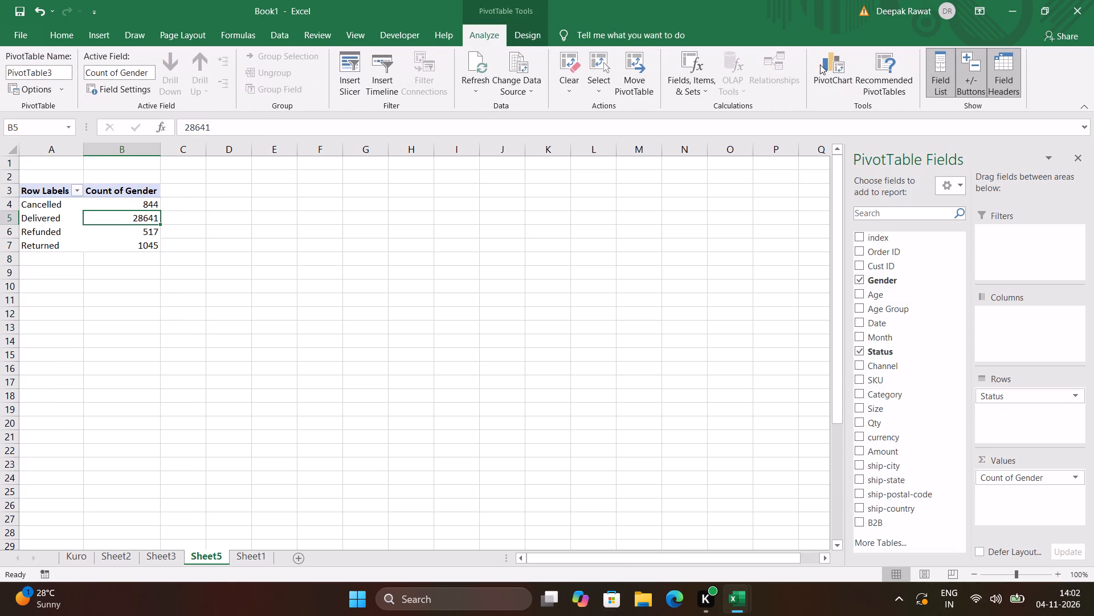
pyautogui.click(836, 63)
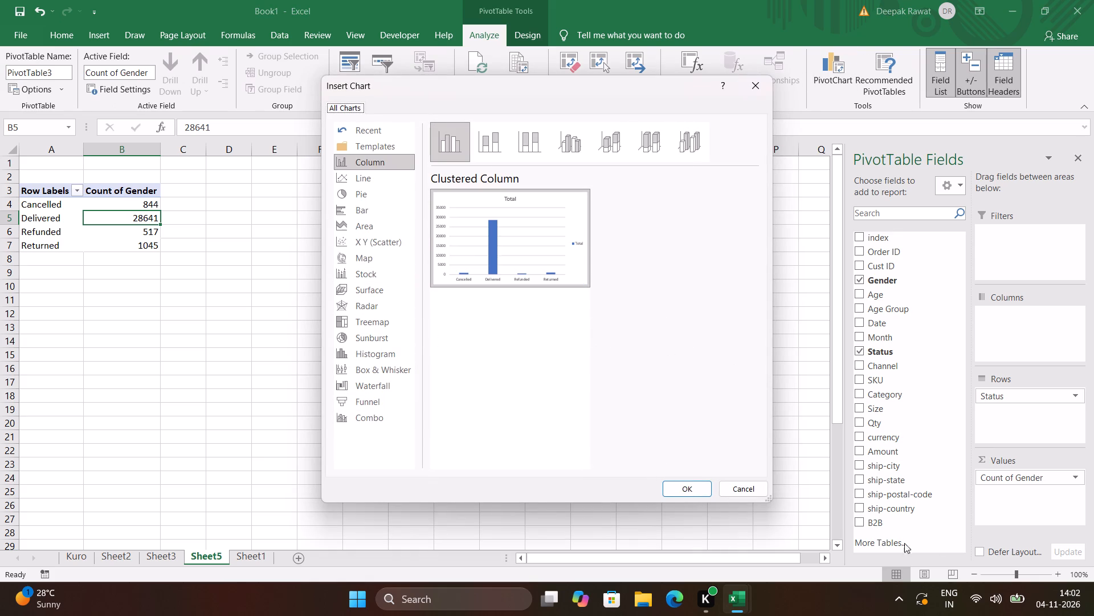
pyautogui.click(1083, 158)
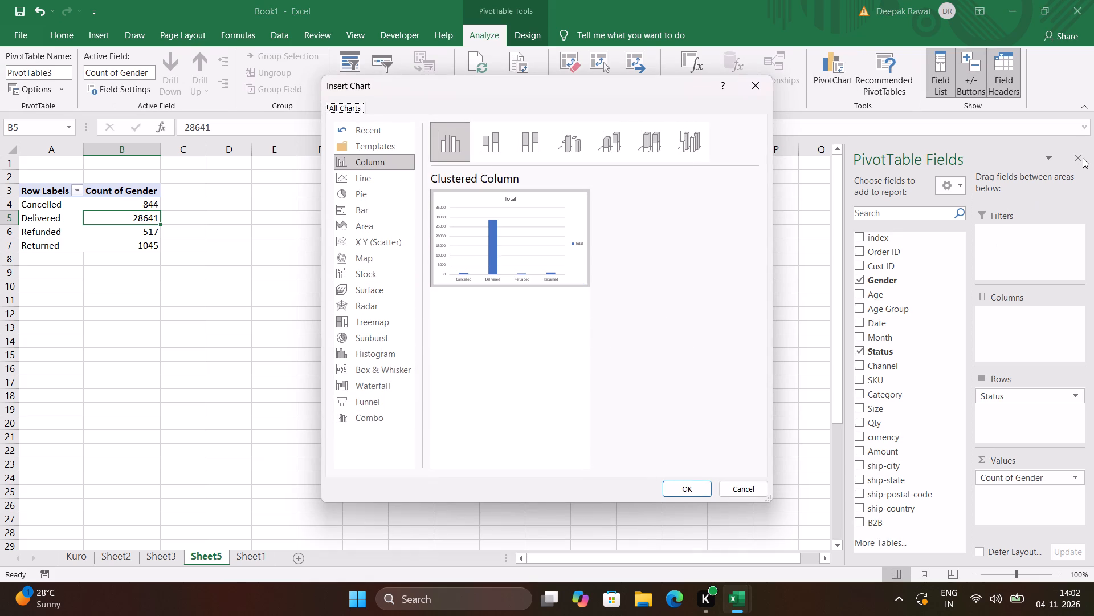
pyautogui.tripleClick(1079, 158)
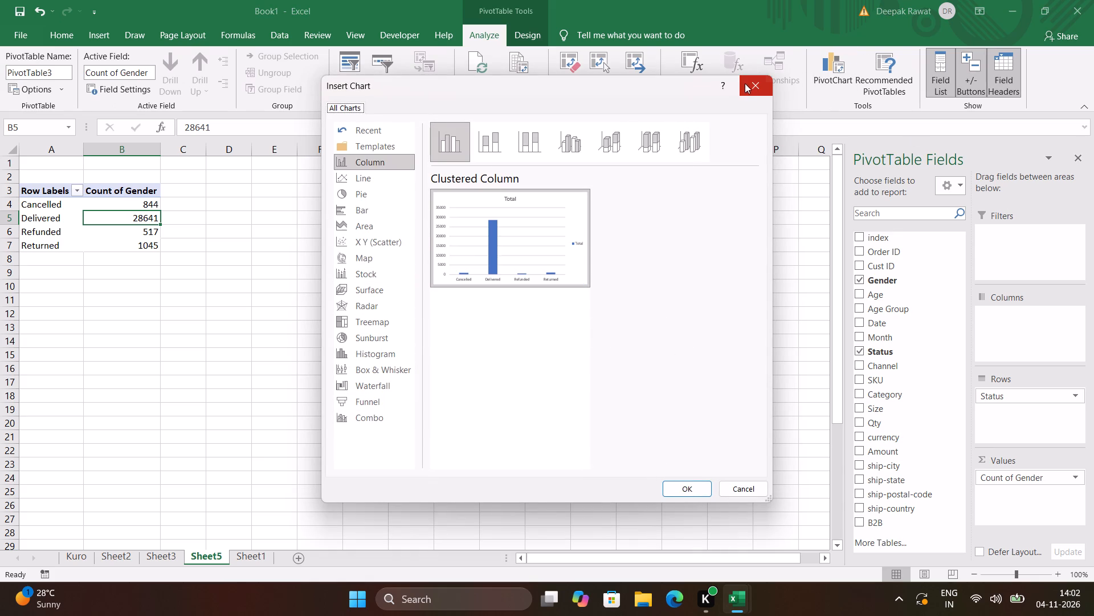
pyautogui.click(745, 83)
# Close the PivotTable field list.
pyautogui.click(1073, 155)
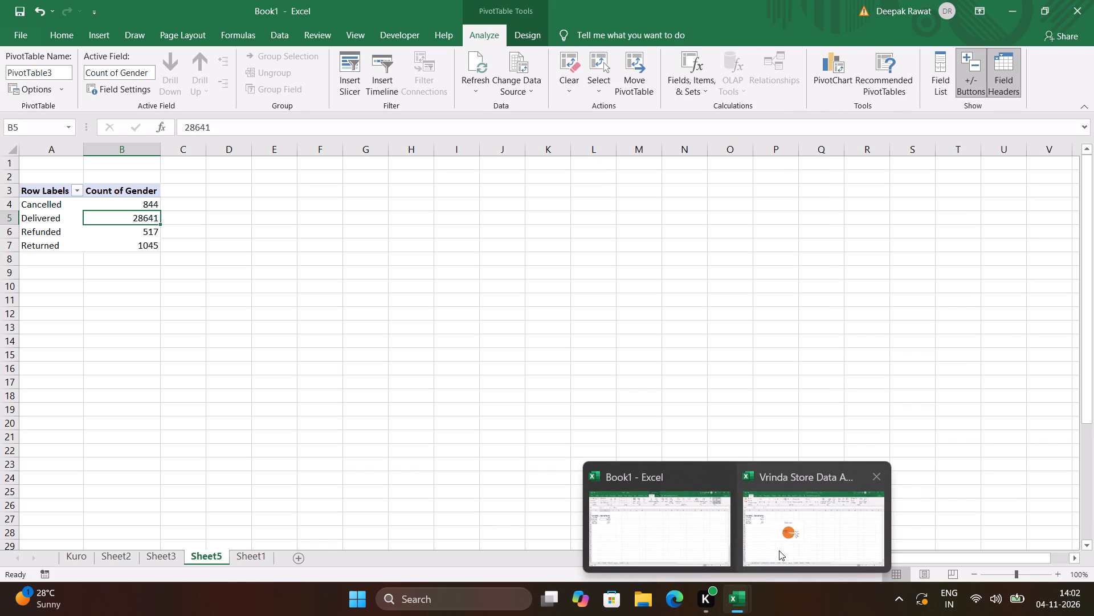
# Copy the Order Sales pie chart from Sheet5 of the Vrinda Store Data Analysis workbook and paste it into Sheet5 of Book1.
pyautogui.click(781, 546)
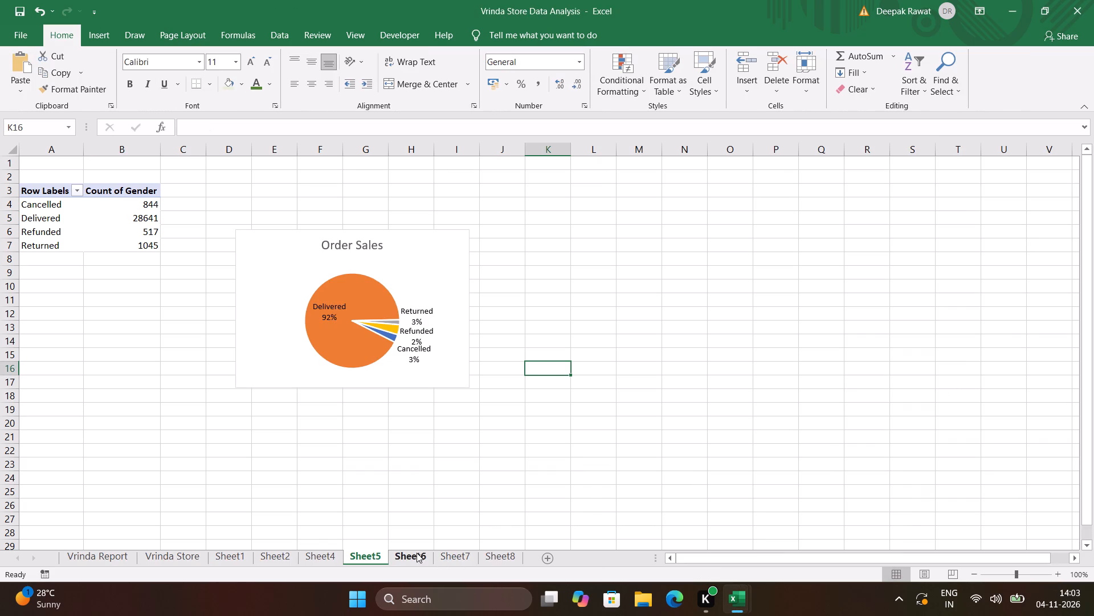
pyautogui.click(353, 383)
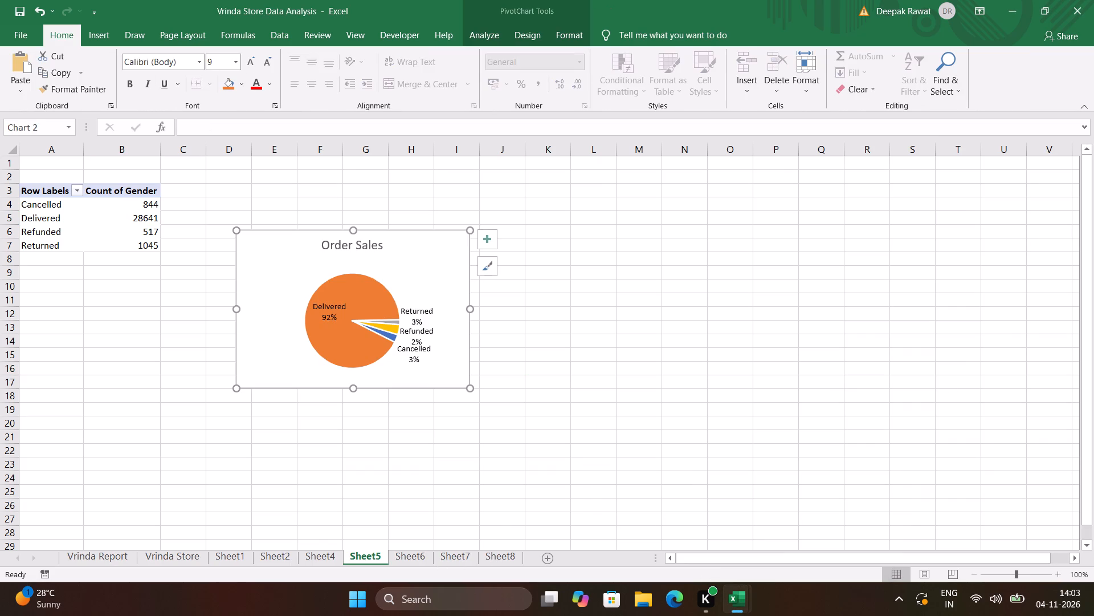
pyautogui.hotkey('ctrl', 'c')
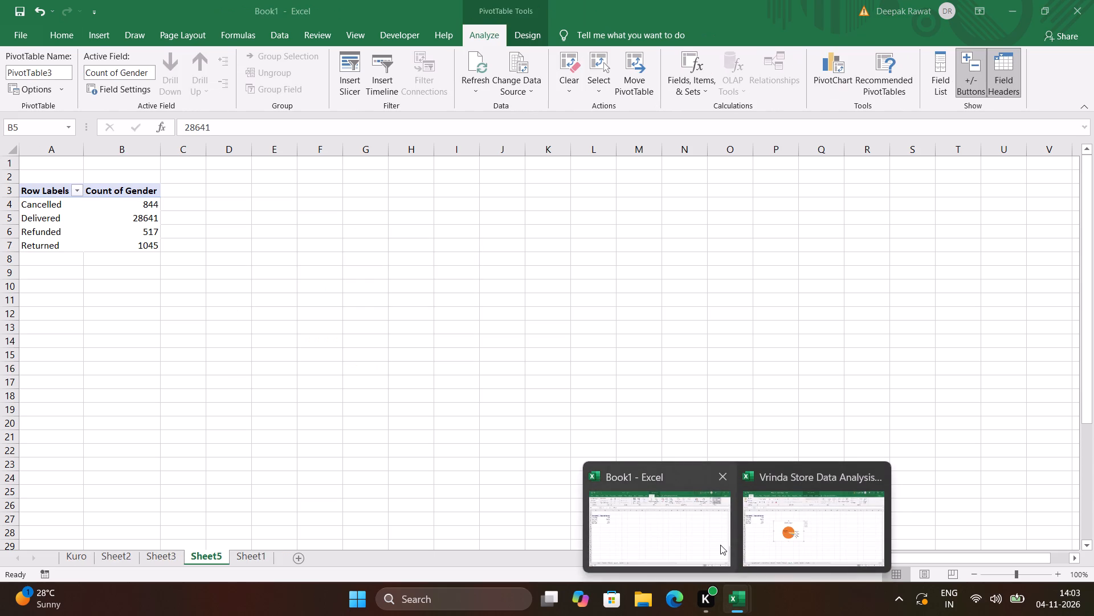
pyautogui.click(720, 545)
pyautogui.hotkey('ctrl', 'v')
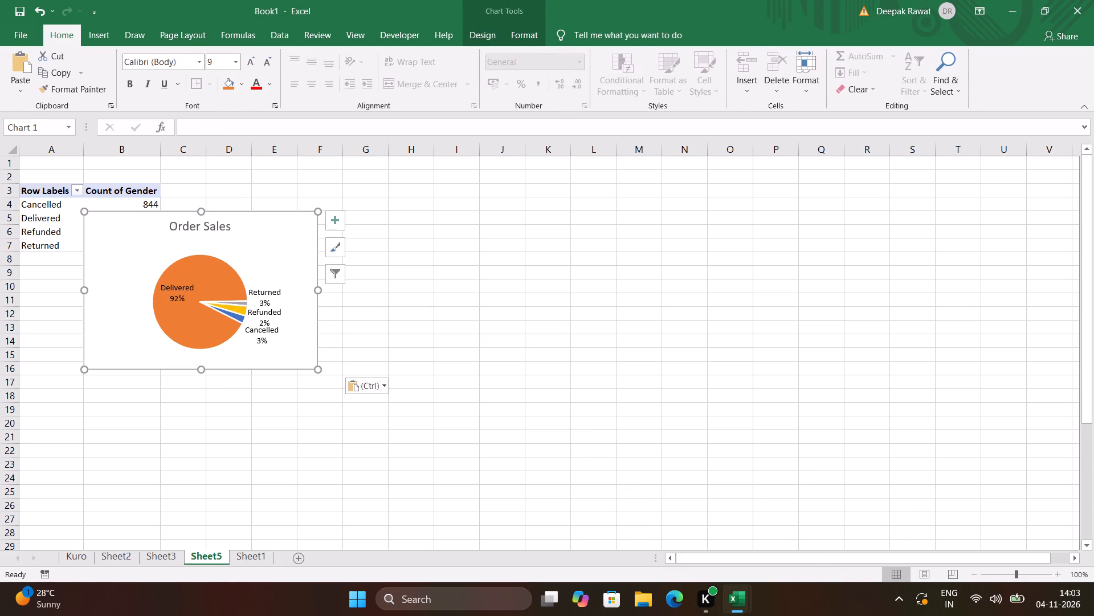
# Move the Order Sales chart beside the Status PivotTable, covering about rows 3 to 14 and columns E to I, and deselect it.
pyautogui.moveTo(287, 262); pyautogui.dragTo(457, 242)
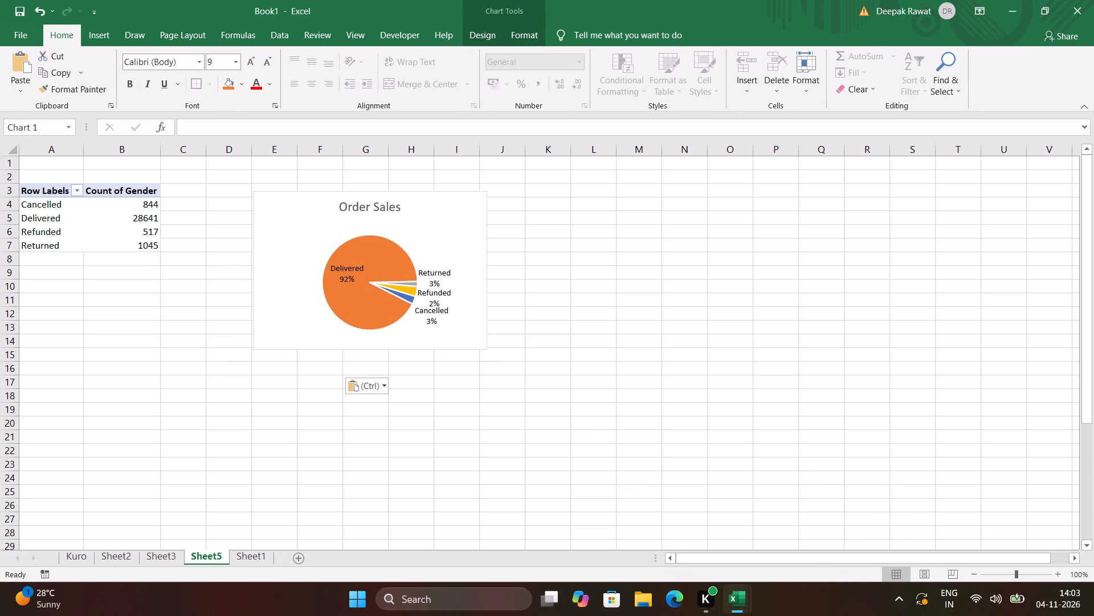
pyautogui.moveTo(457, 242); pyautogui.dragTo(454, 236)
pyautogui.click(454, 236)
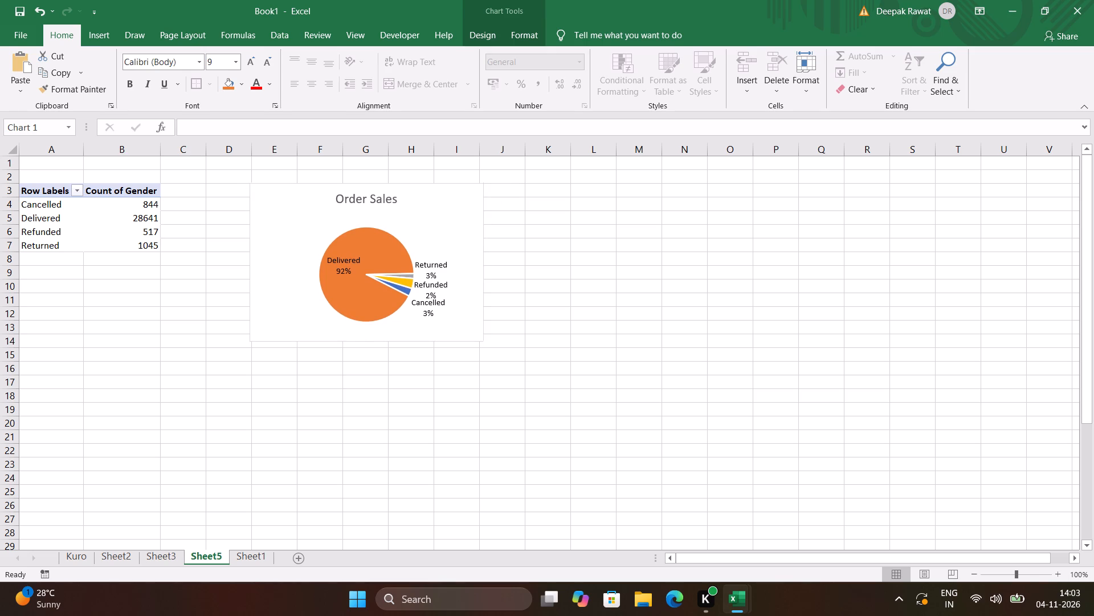
pyautogui.click(342, 427)
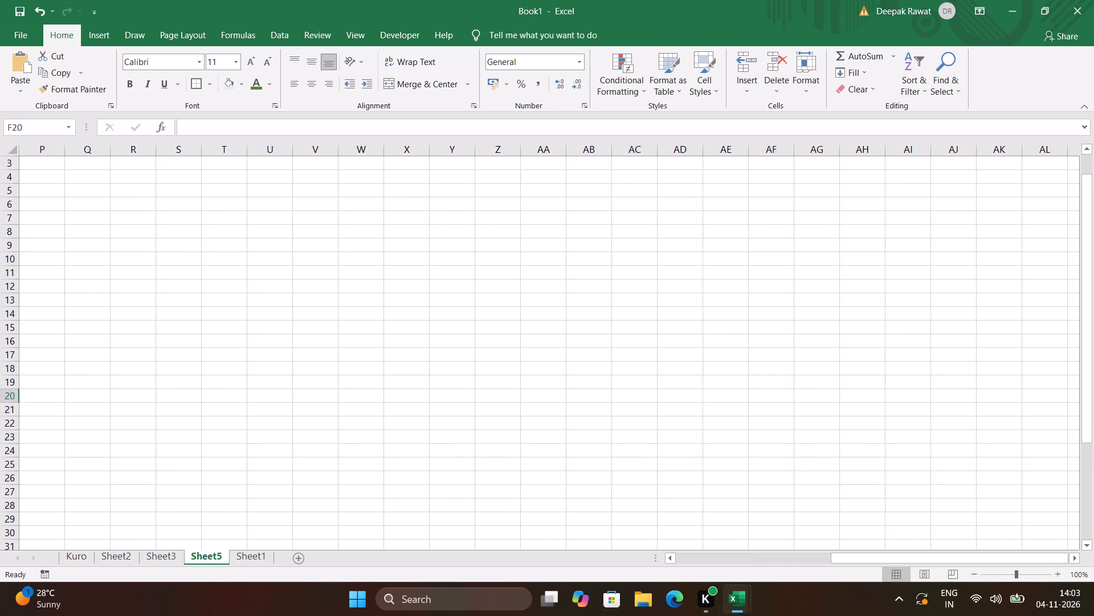
# Copy the Order Sales pie chart from Sheet5 of Book1 and paste it onto the Kuro sheet.
pyautogui.hscroll(11, 241, 345)
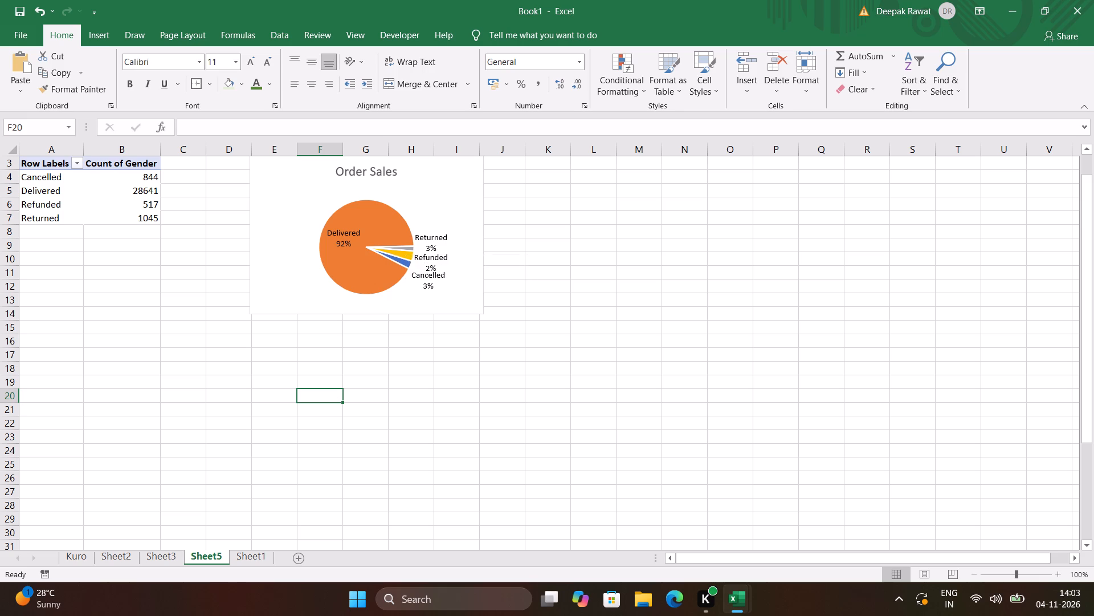
pyautogui.click(355, 273)
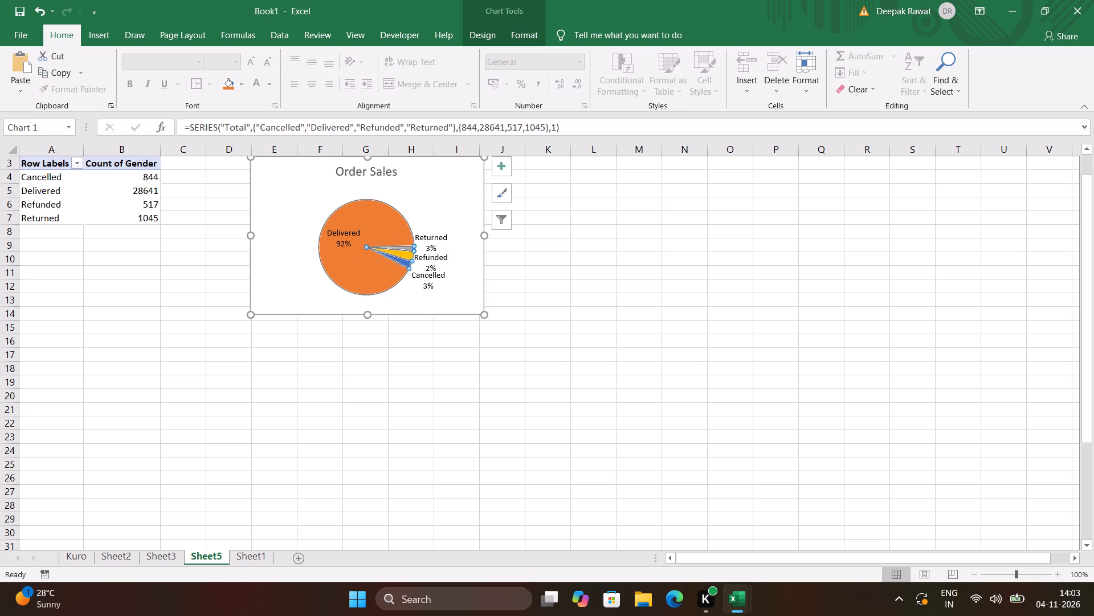
pyautogui.scroll(2, 566, 291)
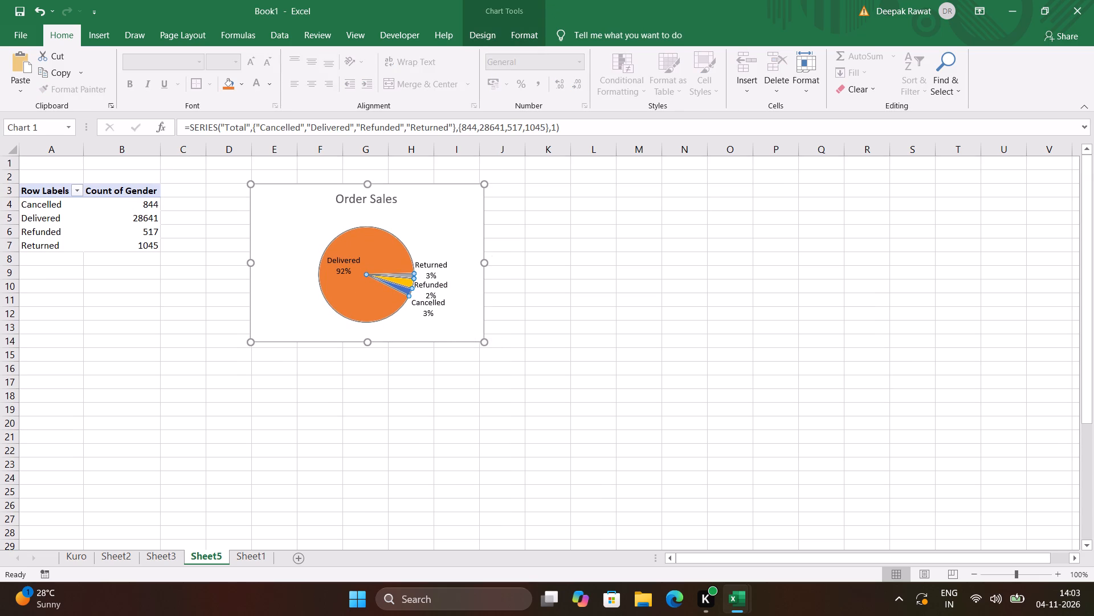
pyautogui.hotkey('ctrl', 'c')
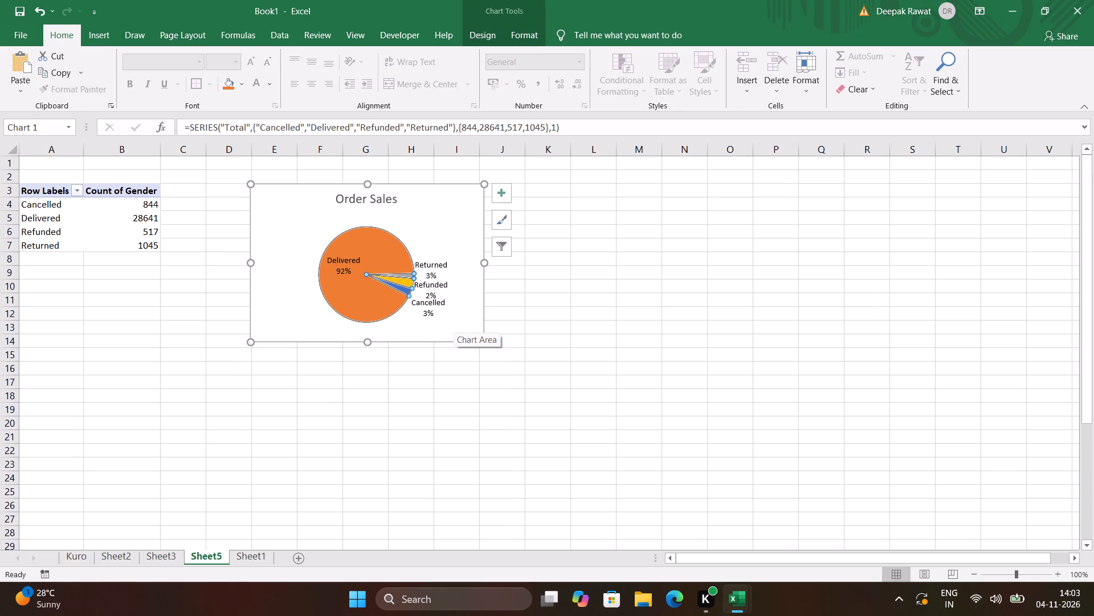
pyautogui.click(82, 560)
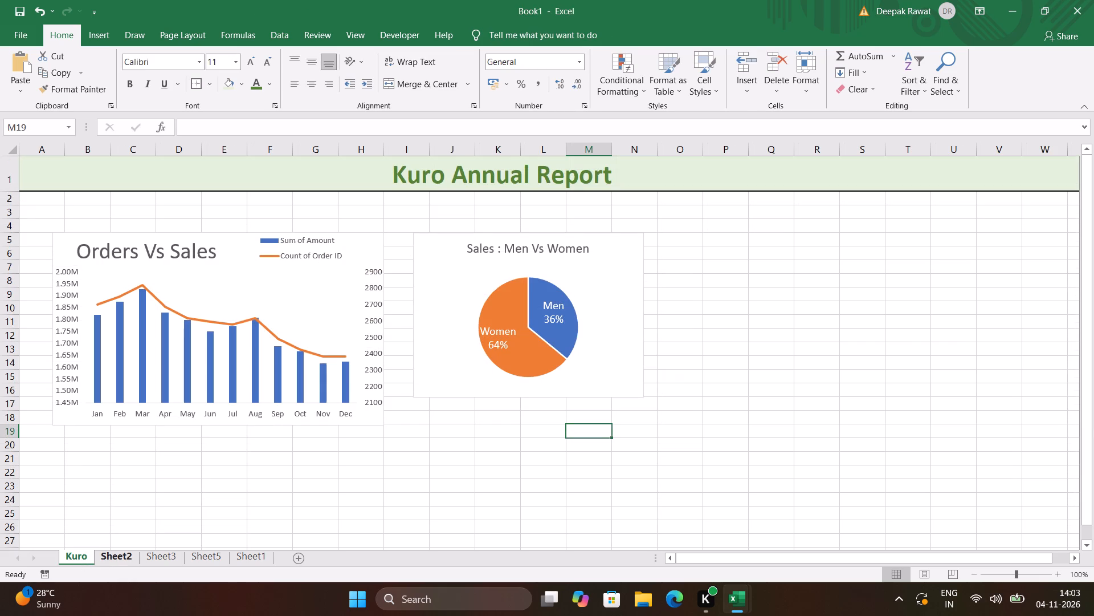
pyautogui.hotkey('ctrl', 'v')
# Move the Order Sales chart beside the Sales : Men Vs Women chart, about rows 5 to 16 and columns O to S, and deselect it.
pyautogui.moveTo(766, 441); pyautogui.dragTo(856, 251)
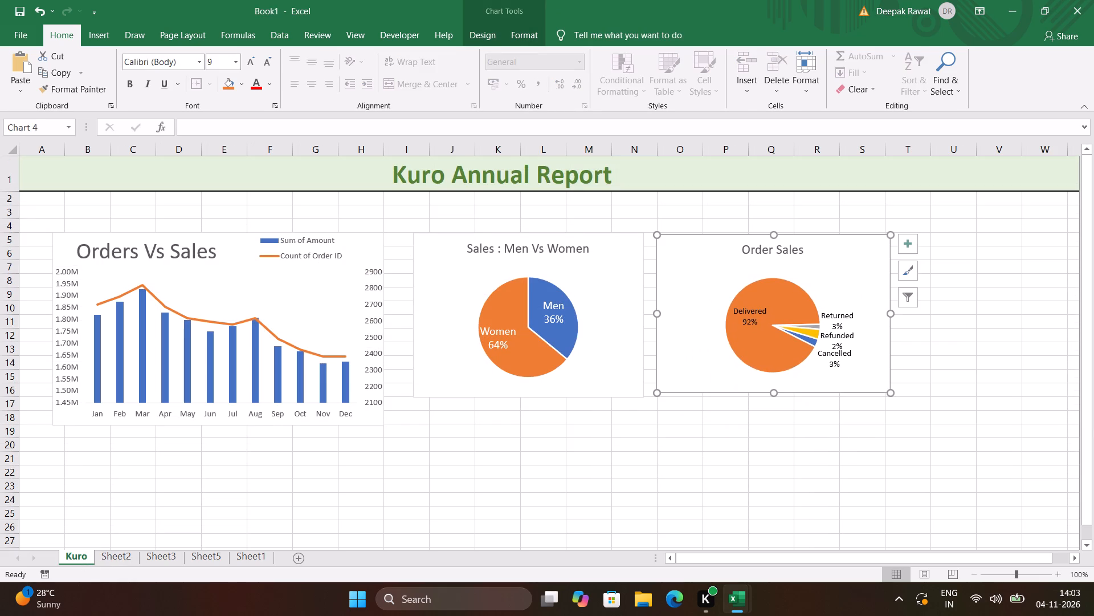
pyautogui.click(856, 251)
pyautogui.click(856, 251)
pyautogui.click(432, 456)
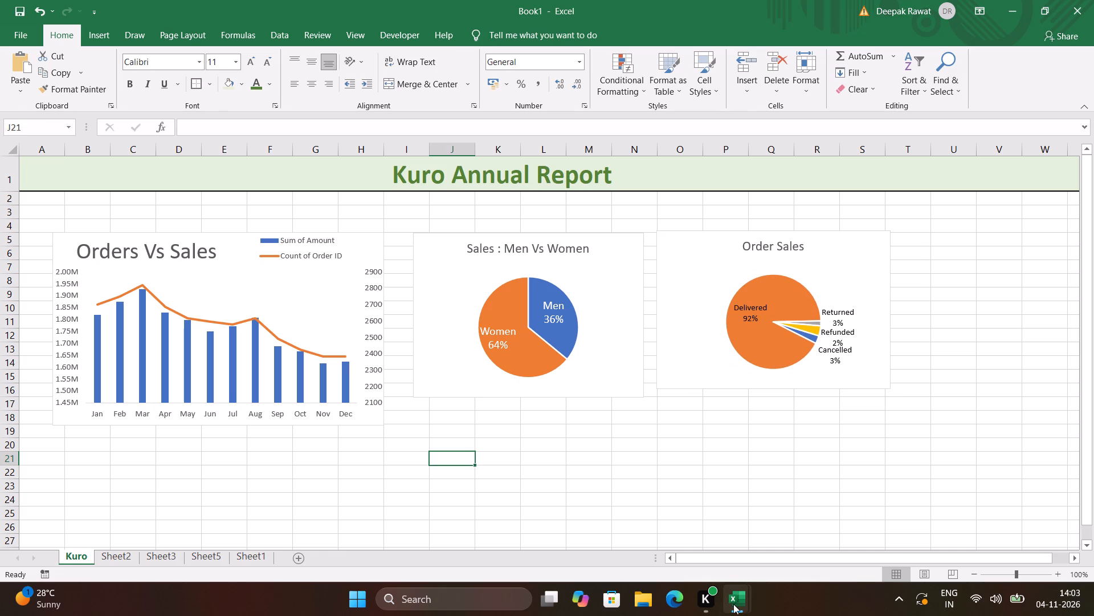
# Consult the Vrinda Report dashboard in the reference workbook, and insert a PivotTable on a new worksheet from Book1's Sheet1 data.
pyautogui.click(770, 548)
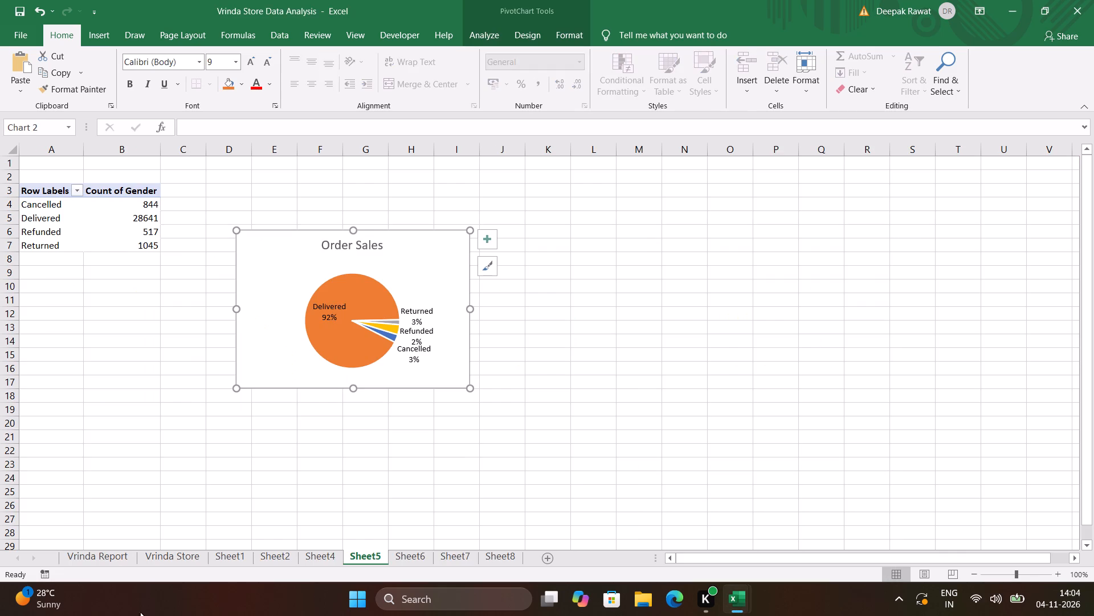
pyautogui.click(117, 558)
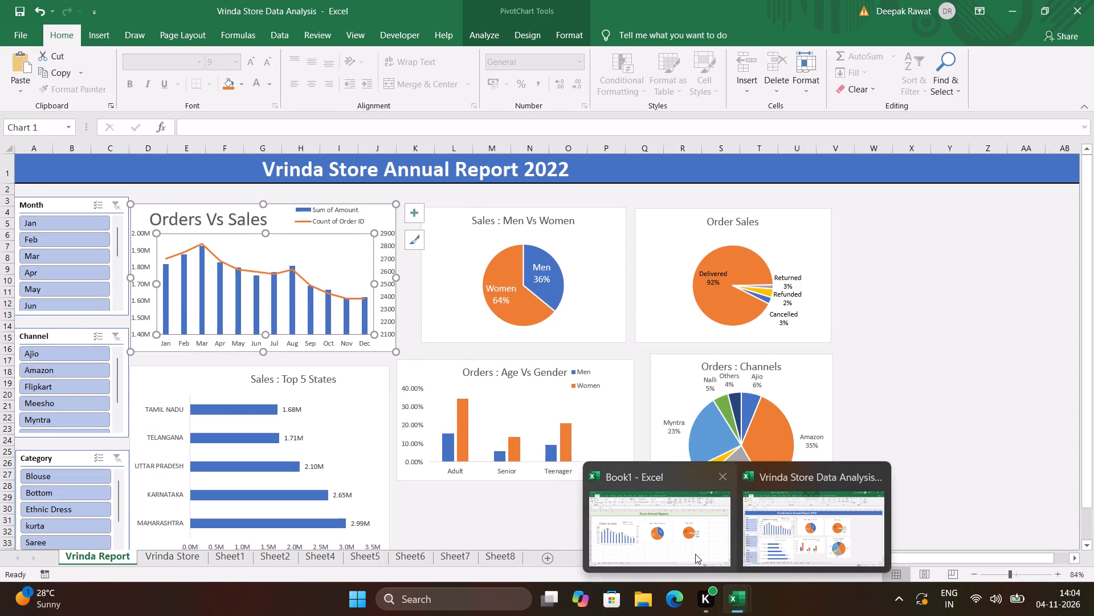
pyautogui.click(695, 554)
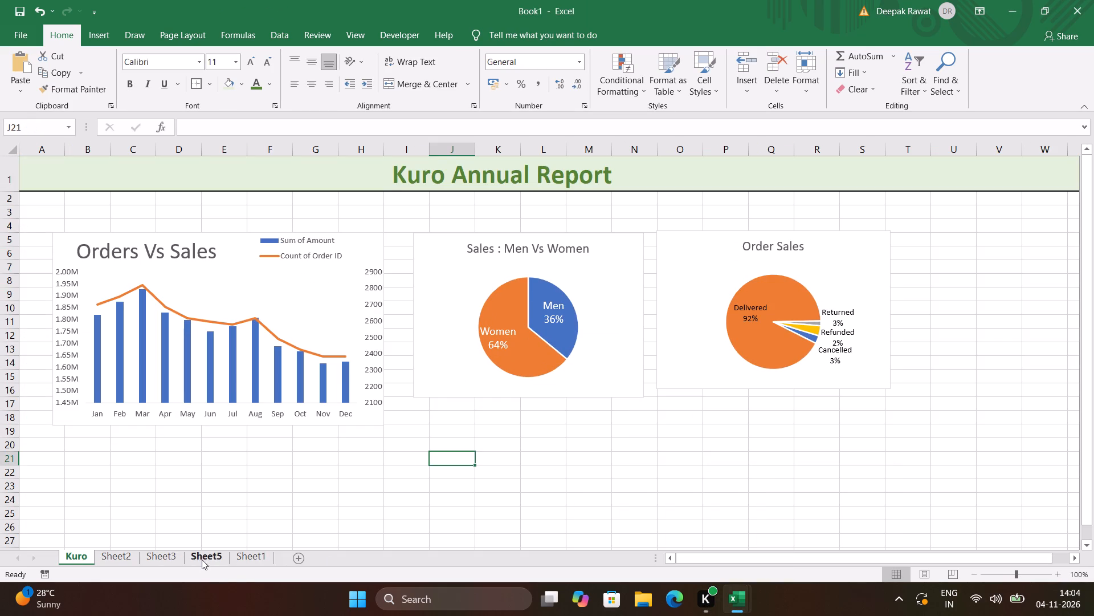
pyautogui.click(248, 551)
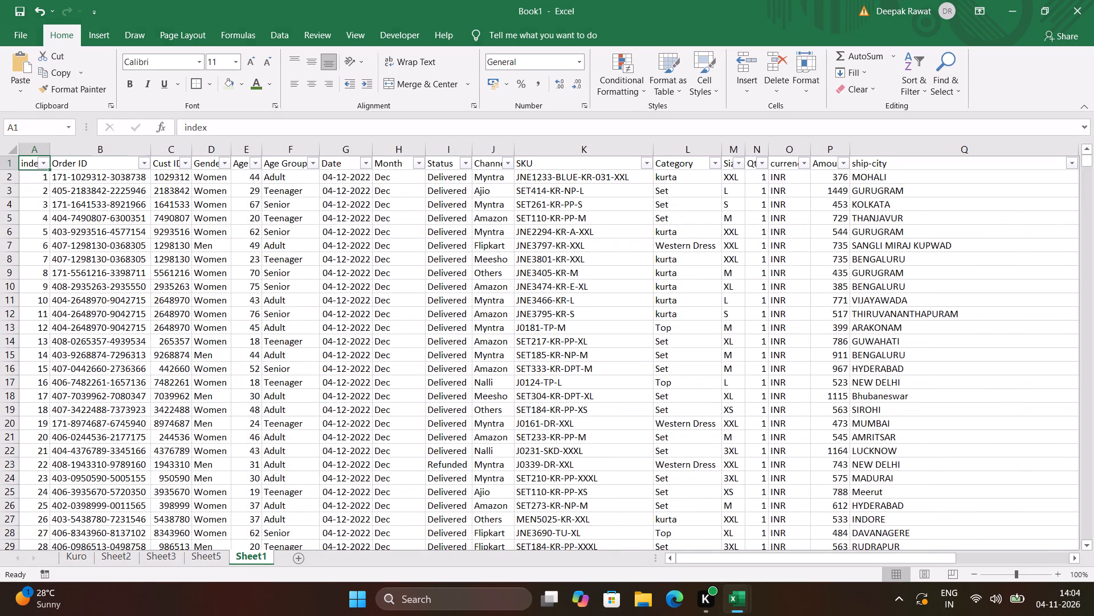
pyautogui.click(105, 40)
pyautogui.click(33, 64)
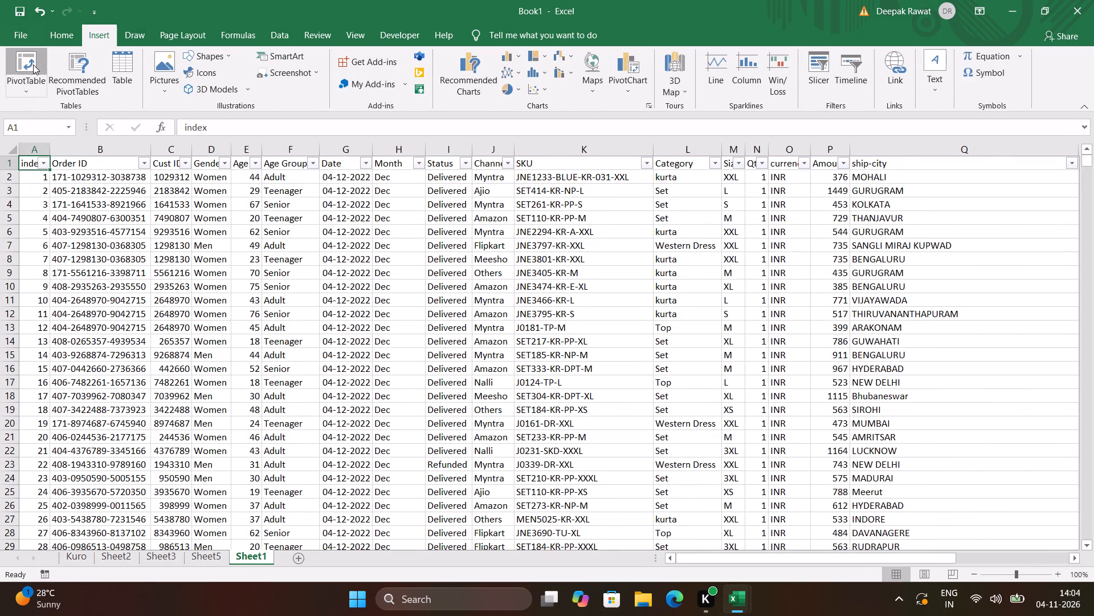
pyautogui.click(607, 382)
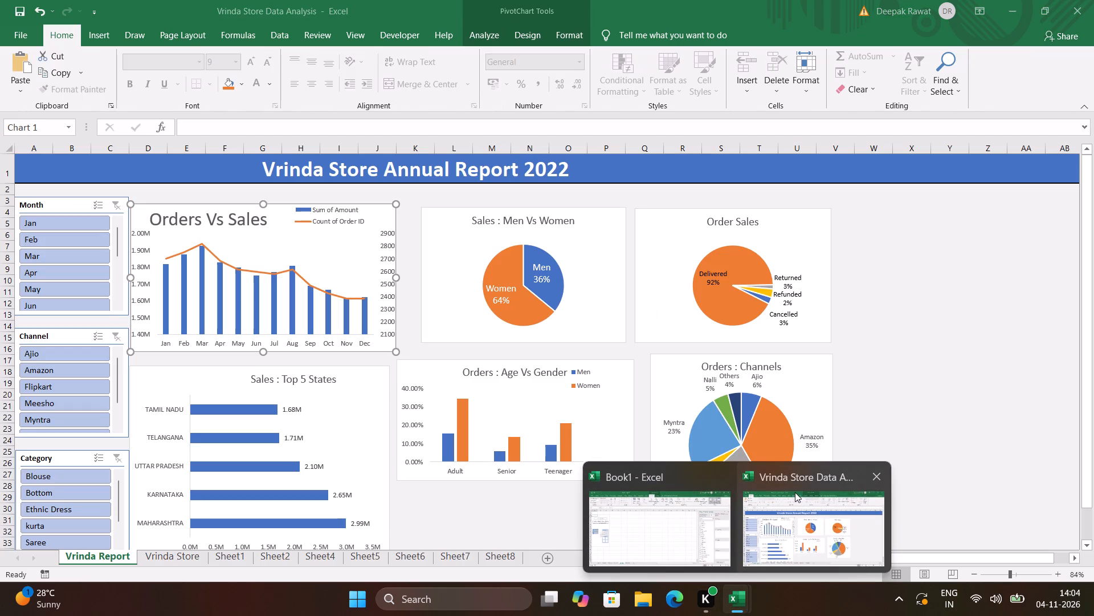
# Examine the PivotTables and charts on Sheet2, Sheet4, Sheet5 and Sheet6 of the Vrinda Store Data Analysis workbook.
pyautogui.click(795, 492)
pyautogui.click(230, 554)
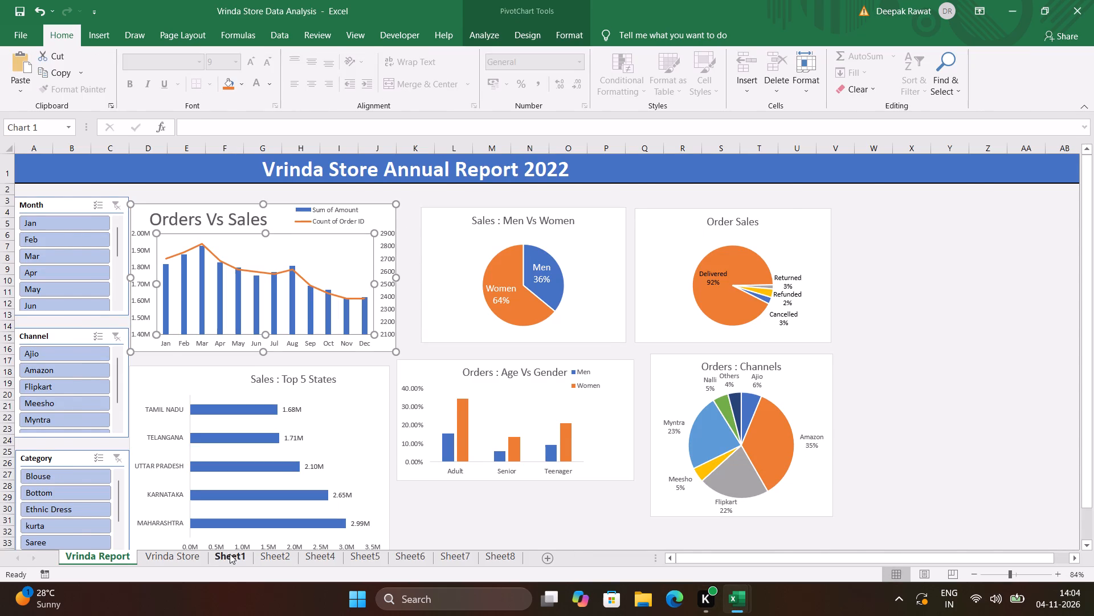
pyautogui.click(287, 553)
pyautogui.click(323, 553)
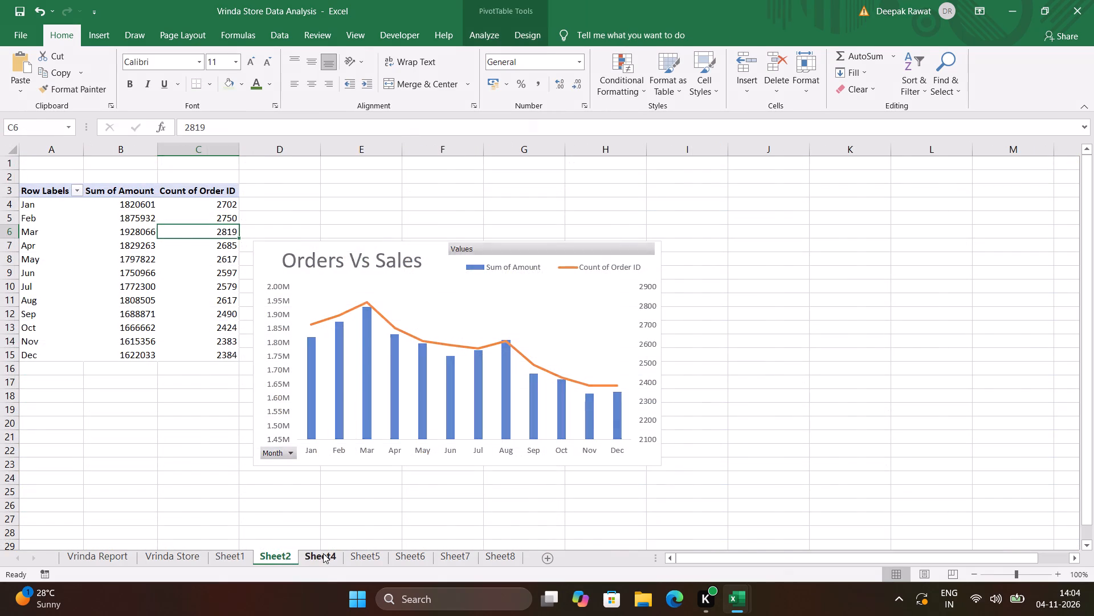
pyautogui.click(376, 553)
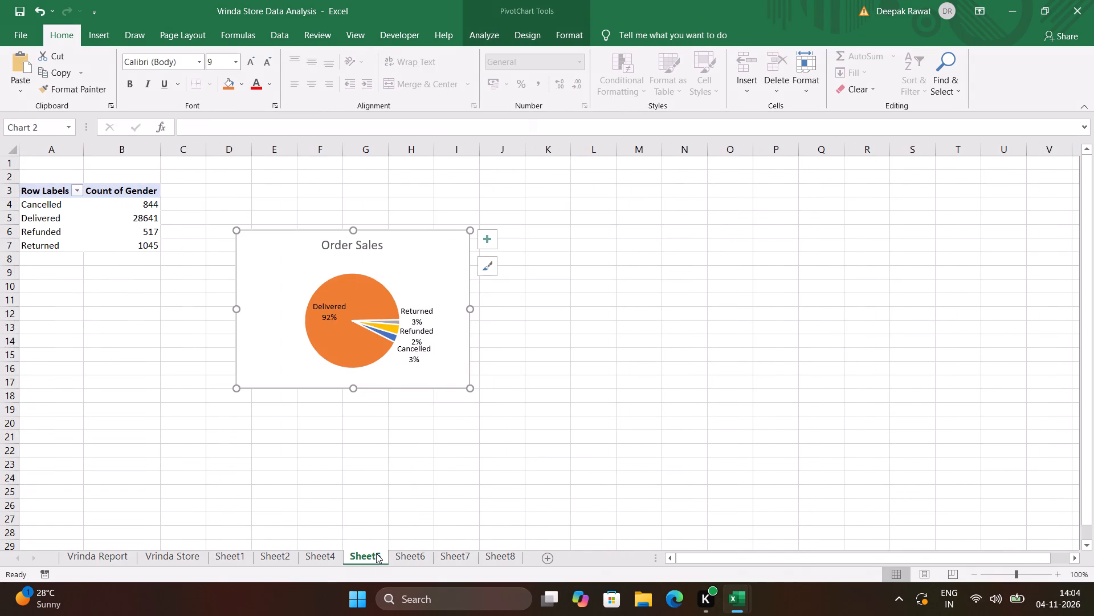
pyautogui.click(415, 552)
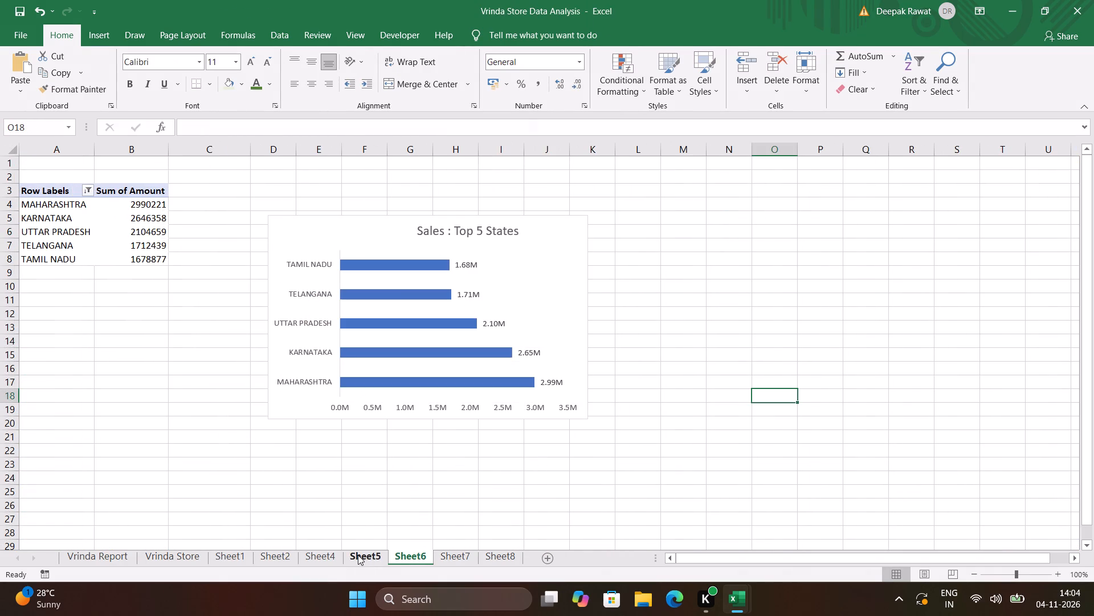
pyautogui.click(358, 555)
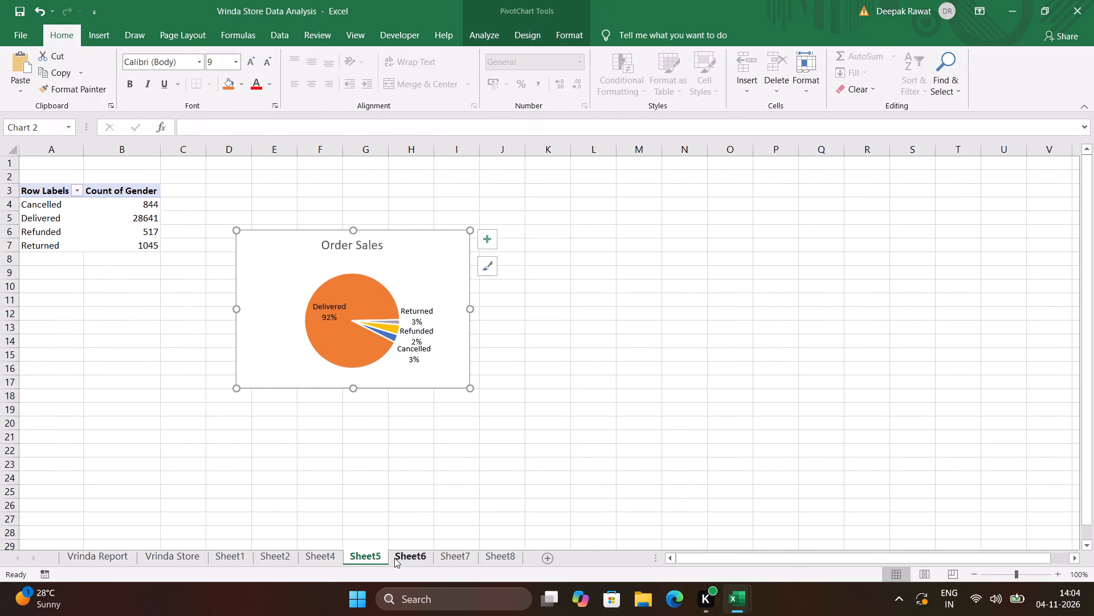
pyautogui.click(394, 558)
pyautogui.click(383, 556)
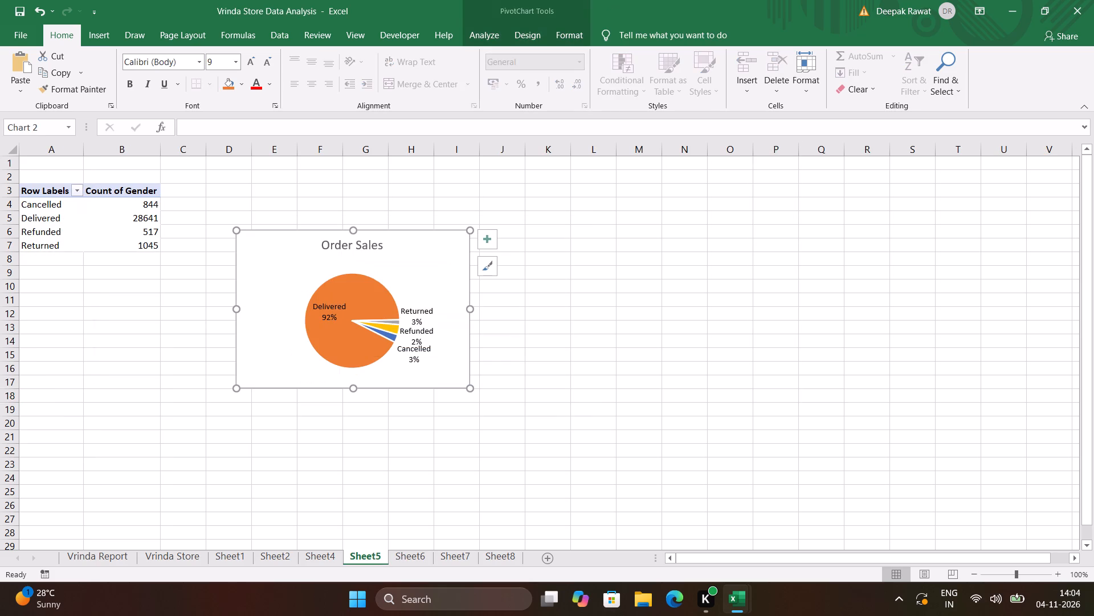
pyautogui.click(326, 557)
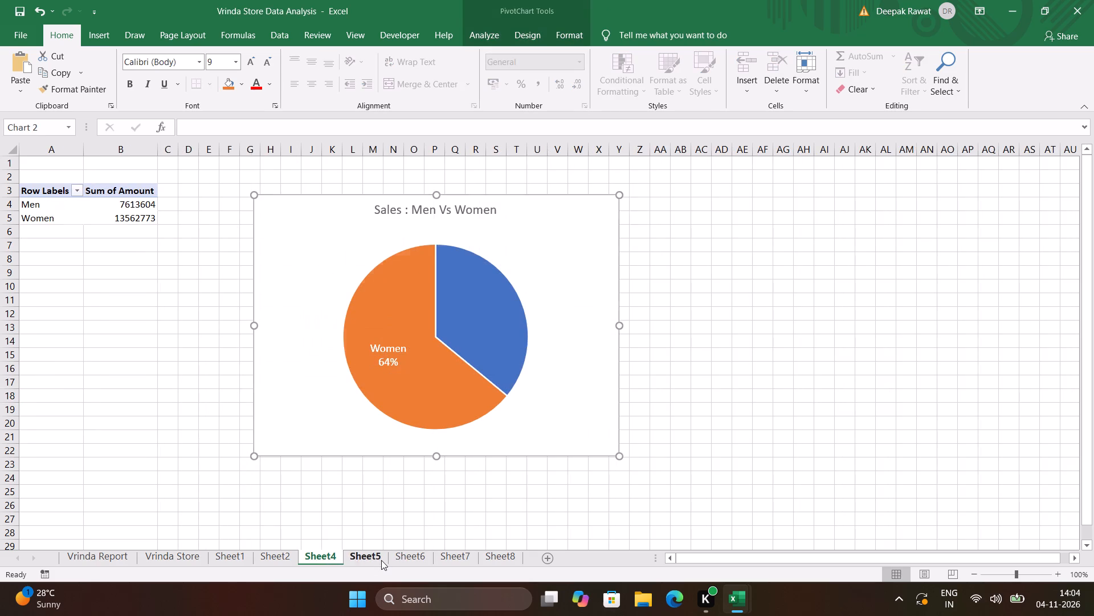
pyautogui.click(381, 560)
pyautogui.click(417, 560)
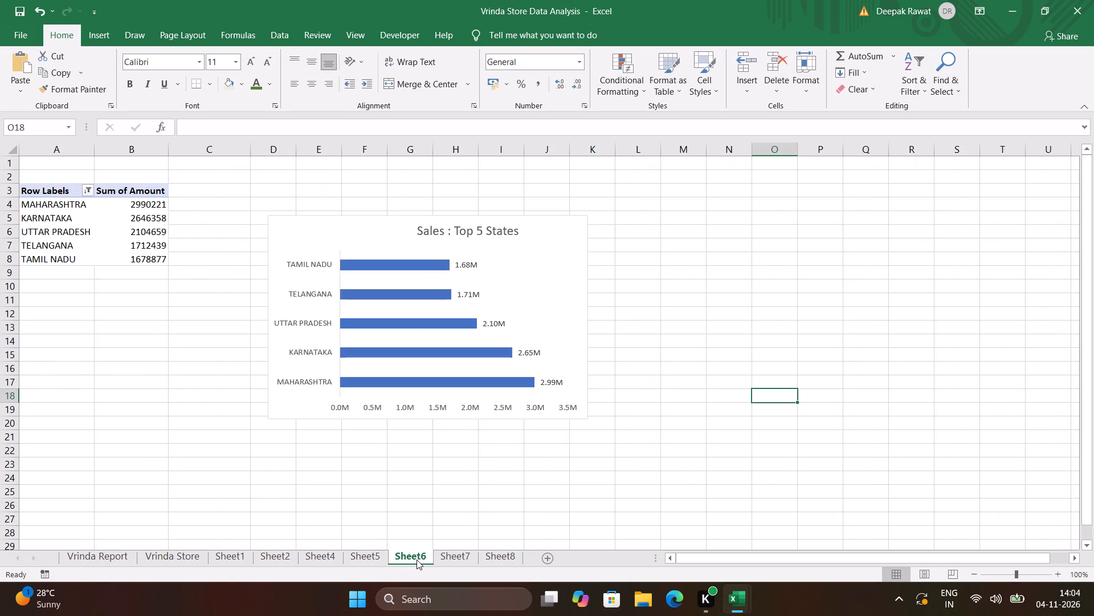
# Cut the Sales : Men Vs Women chart from Sheet4 of the Vrinda Store Data Analysis workbook.
pyautogui.click(319, 556)
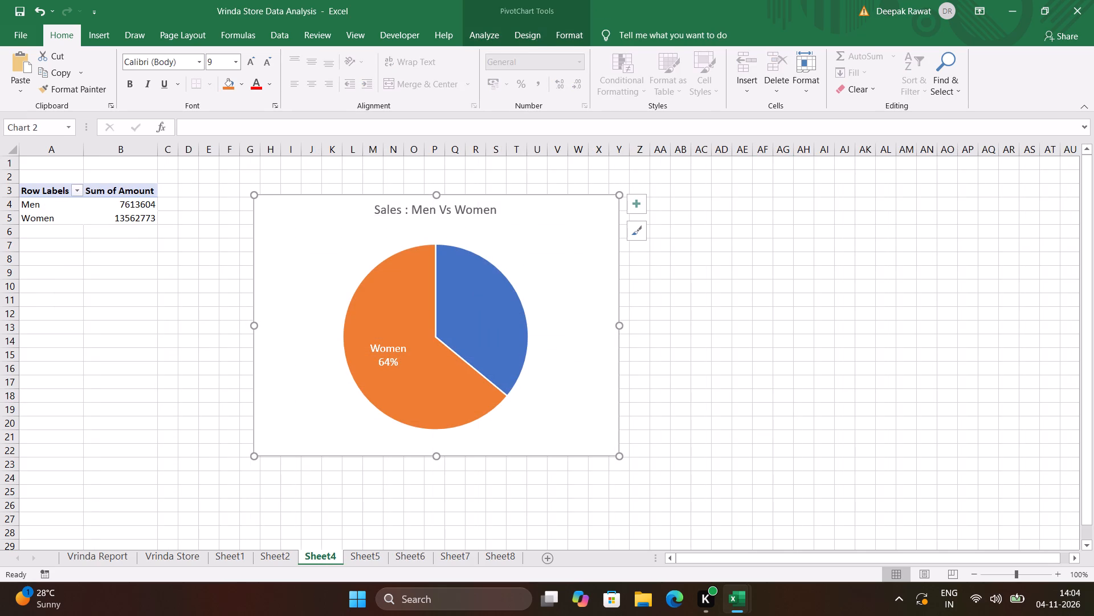
pyautogui.click(548, 350)
pyautogui.rightClick(548, 350)
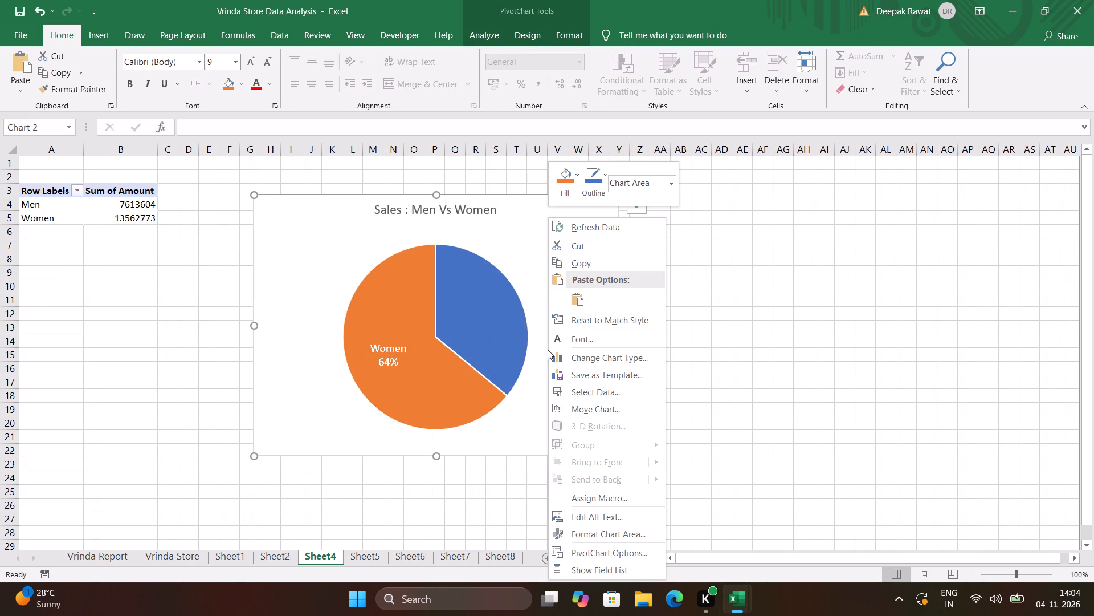
pyautogui.click(587, 252)
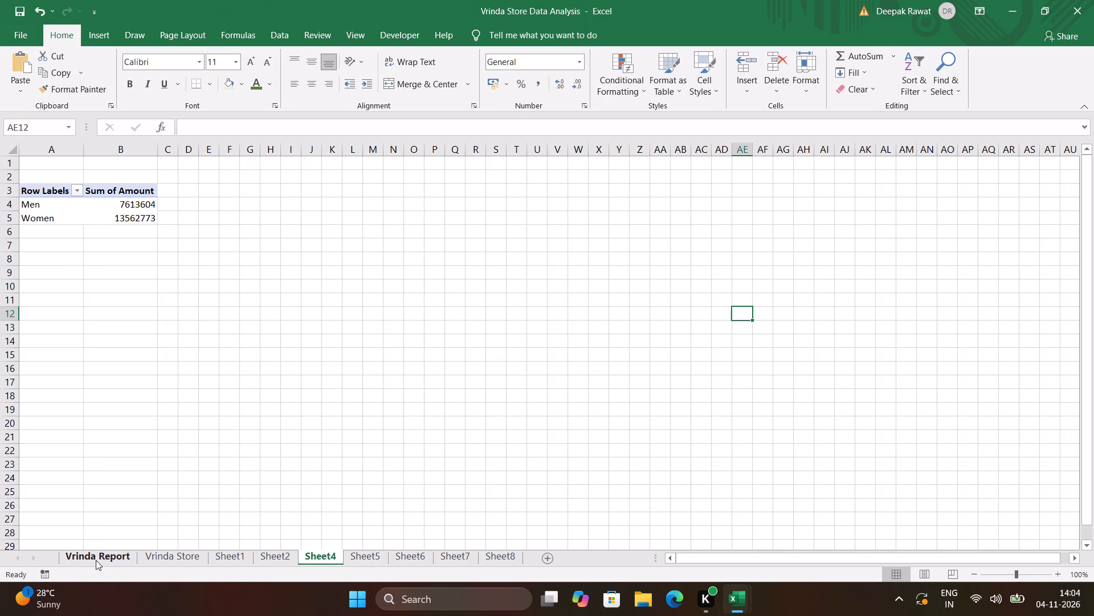
# Copy the Sales : Men Vs Women chart from the Vrinda Report sheet and paste it into Sheet4.
pyautogui.click(104, 560)
pyautogui.click(554, 326)
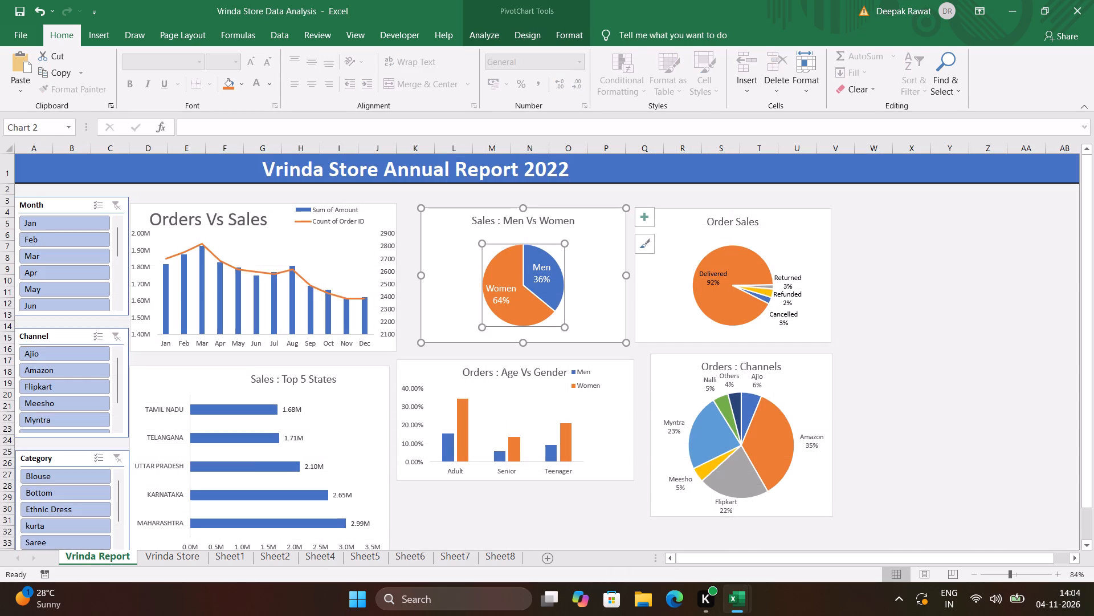
pyautogui.hotkey('ctrl', 'c')
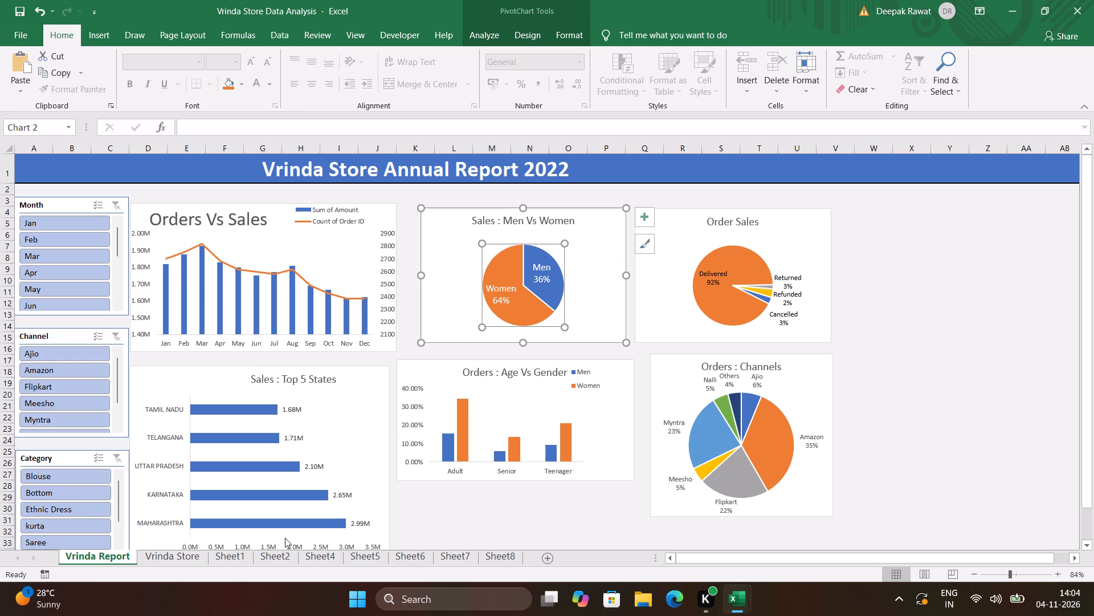
pyautogui.click(286, 549)
pyautogui.click(284, 553)
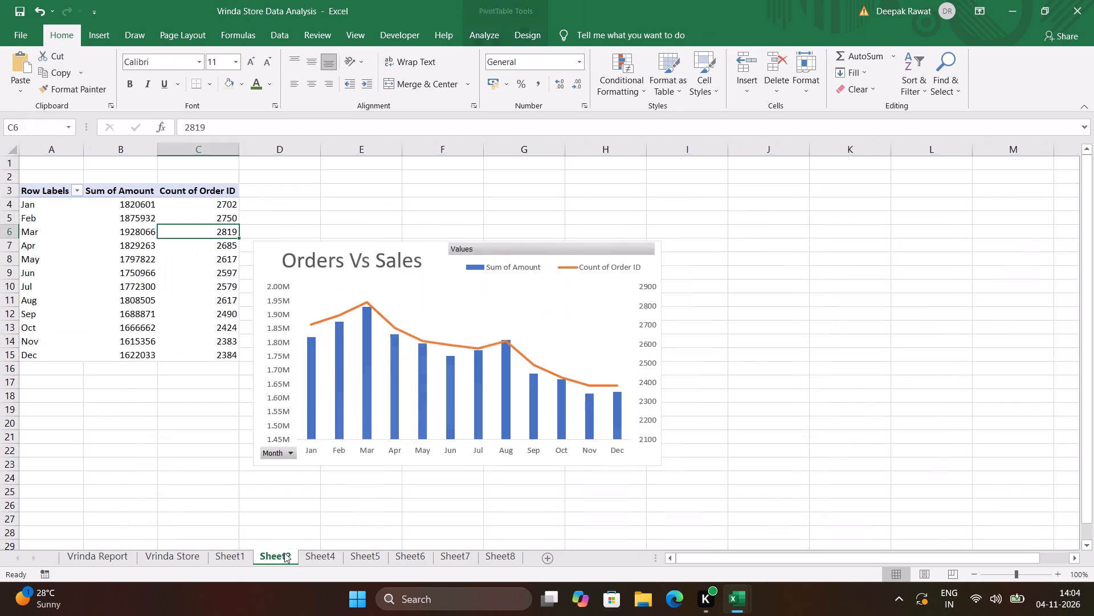
pyautogui.click(339, 555)
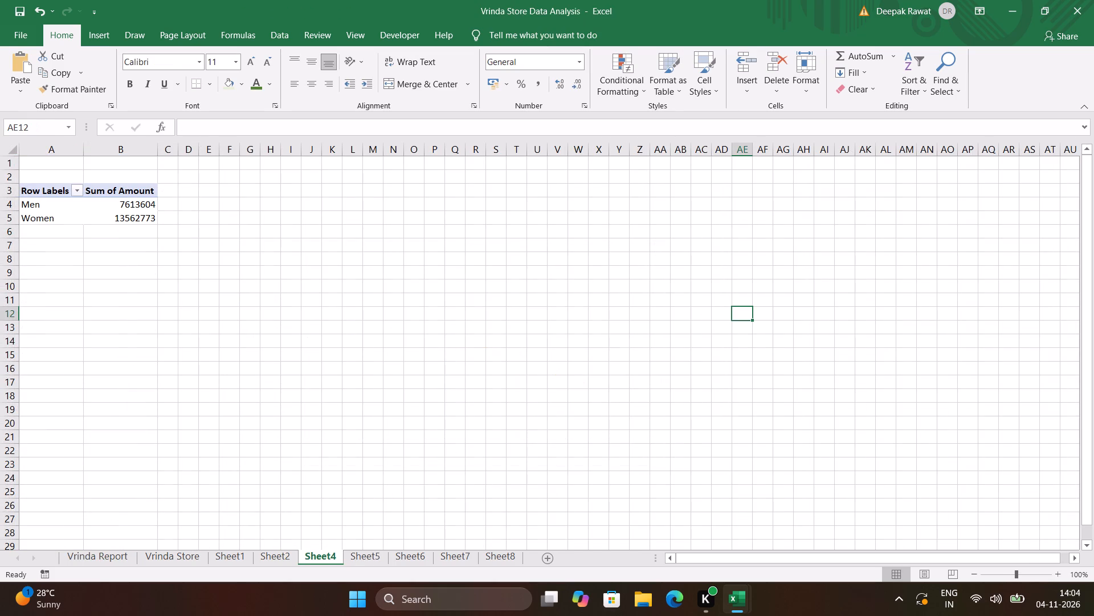
pyautogui.hotkey('ctrl', 'v')
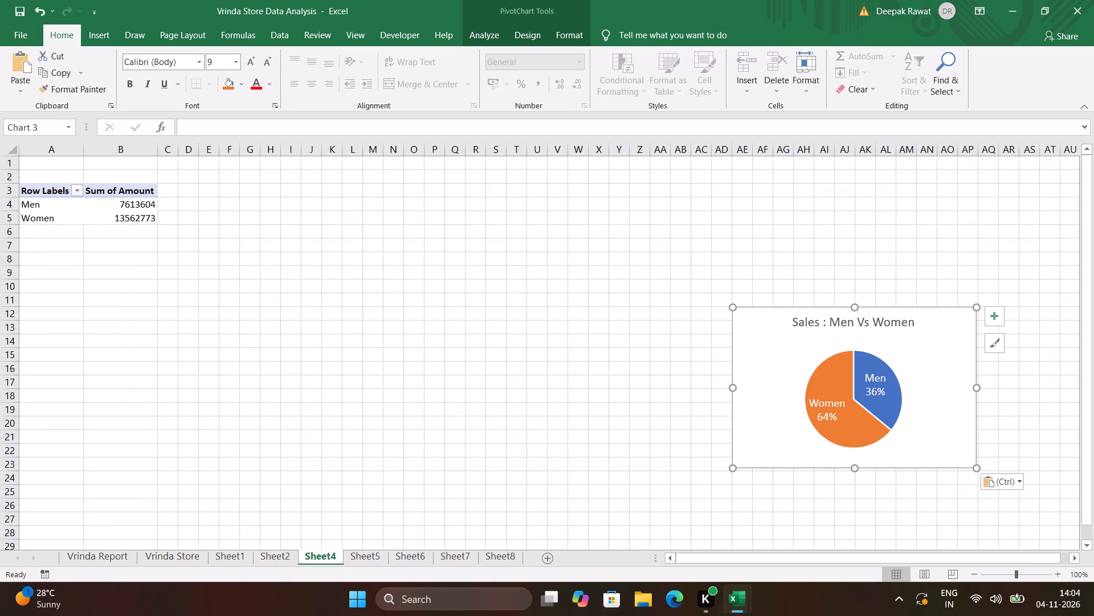
# Move the pasted Sales : Men Vs Women chart beside the PivotTable, enlarge it to about rows 4 to 17 and columns F to T, and deselect it.
pyautogui.moveTo(765, 357); pyautogui.dragTo(275, 239)
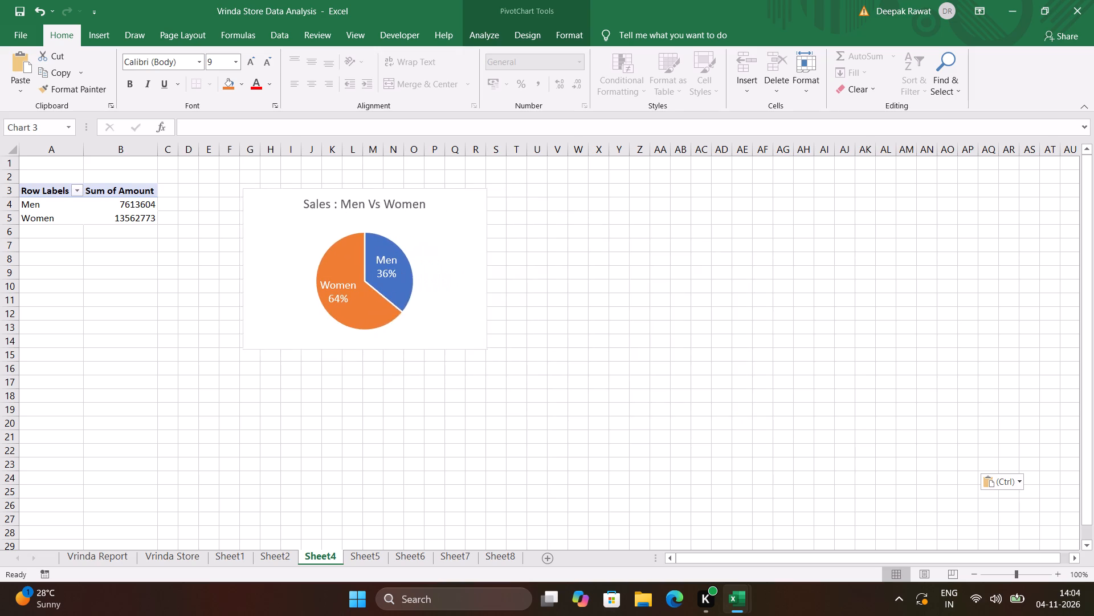
pyautogui.moveTo(275, 239); pyautogui.dragTo(254, 244)
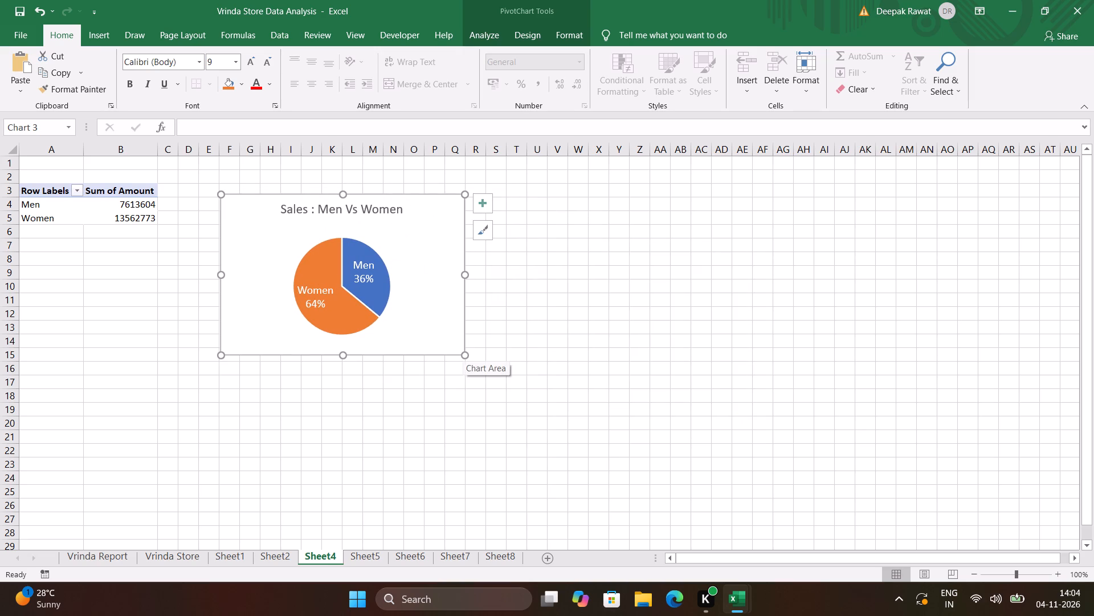
pyautogui.moveTo(463, 355); pyautogui.dragTo(526, 388)
pyautogui.click(560, 388)
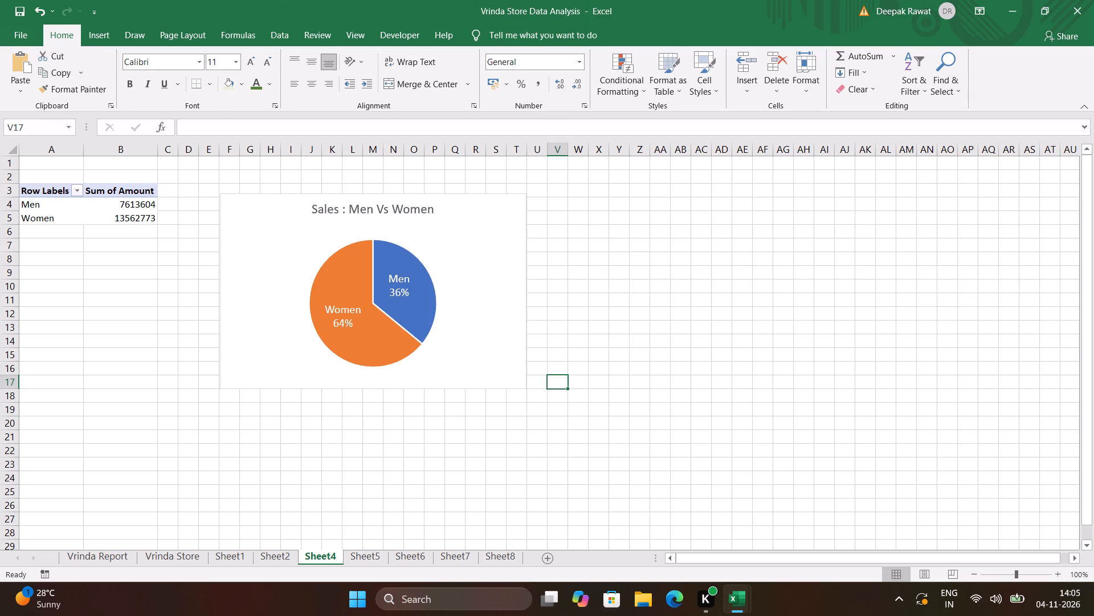
# Check the Top 5 States PivotTable and chart on the reference workbook's Sheet6, and return to the empty PivotTable in Book1.
pyautogui.click(370, 566)
pyautogui.click(410, 556)
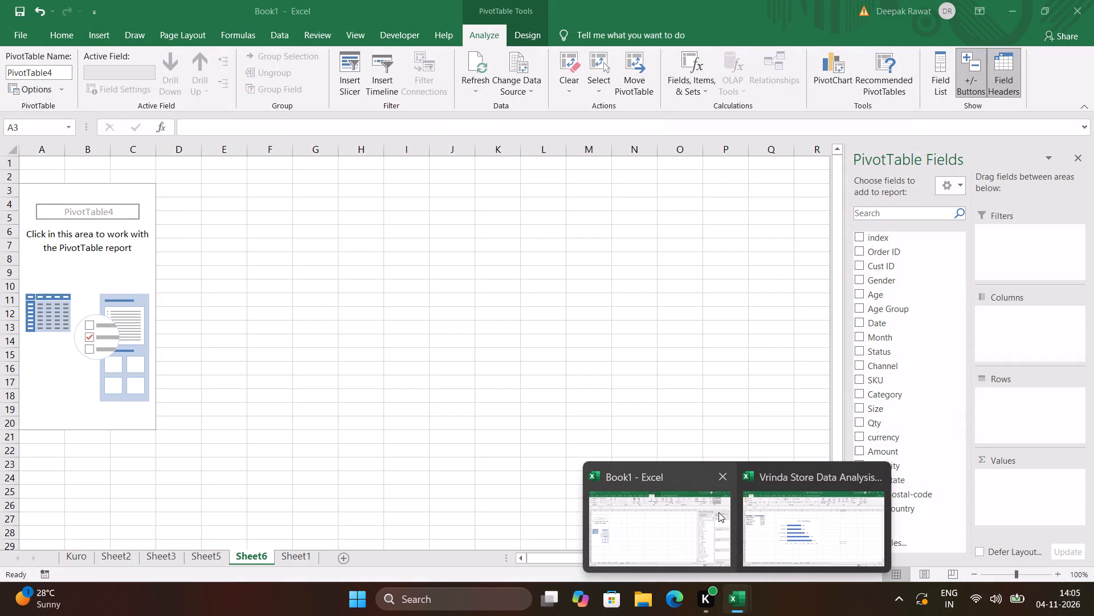
pyautogui.click(654, 521)
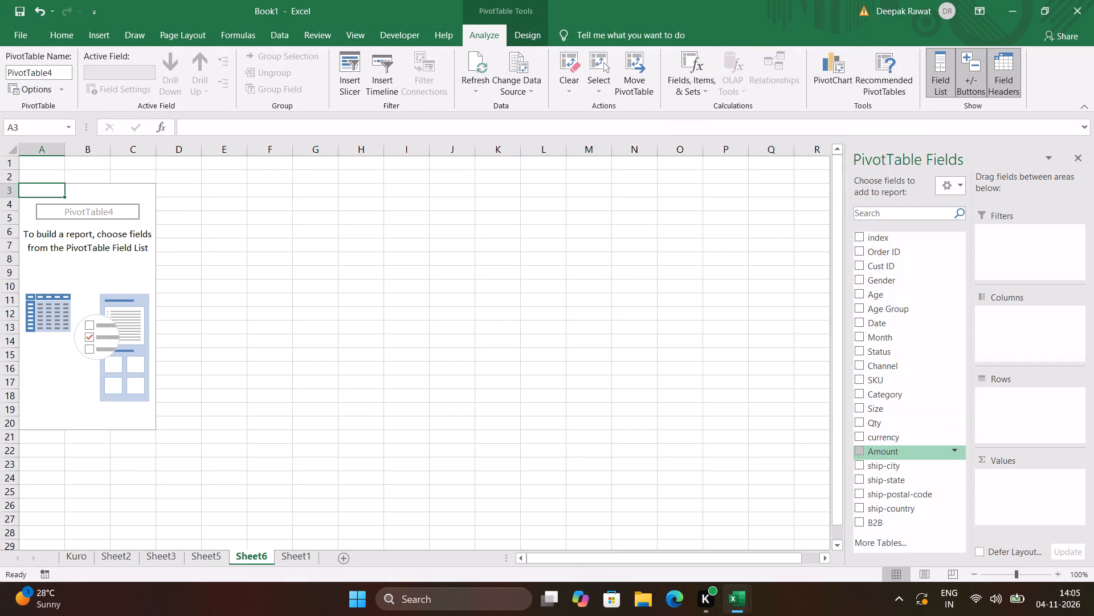
# Build the PivotTable on Book1's Sheet6 with ship-state in Rows and Amount summed in Values.
pyautogui.moveTo(897, 484); pyautogui.dragTo(991, 430)
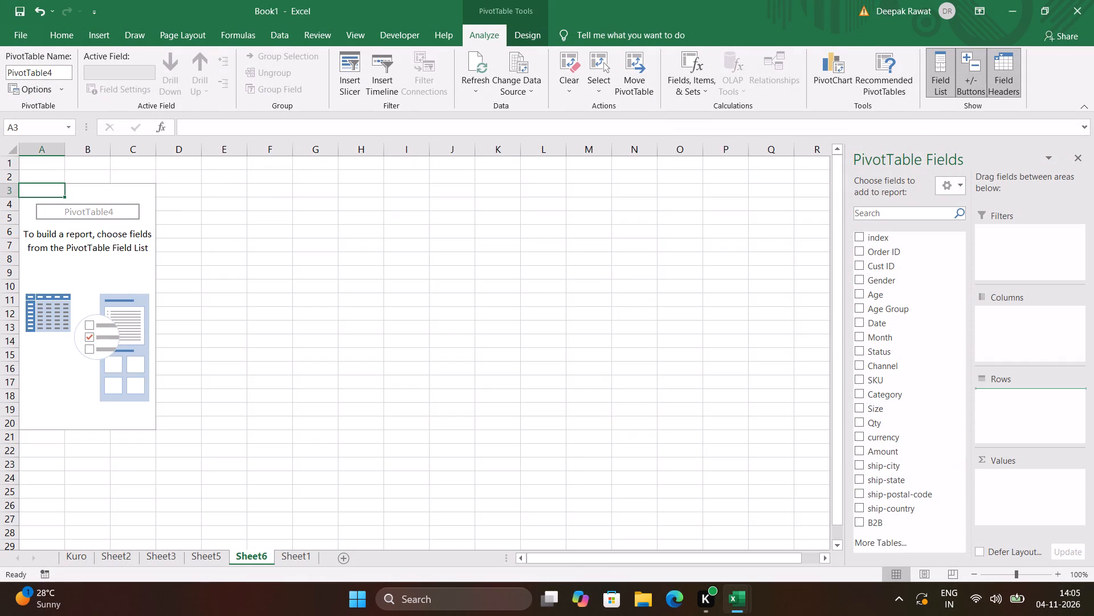
pyautogui.moveTo(991, 430); pyautogui.dragTo(1009, 392)
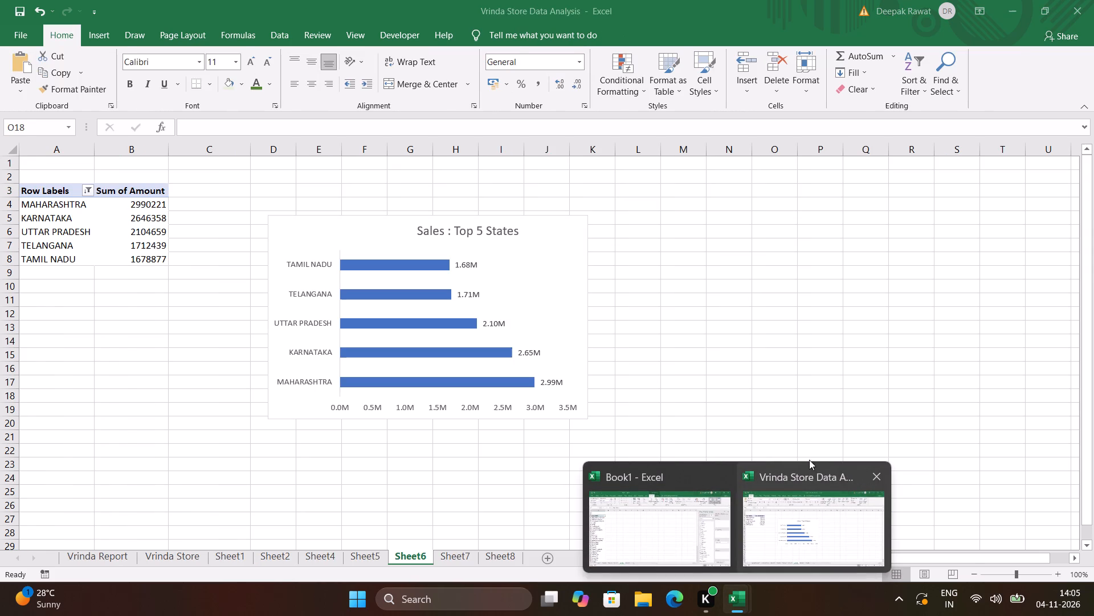
pyautogui.moveTo(884, 449); pyautogui.dragTo(941, 470)
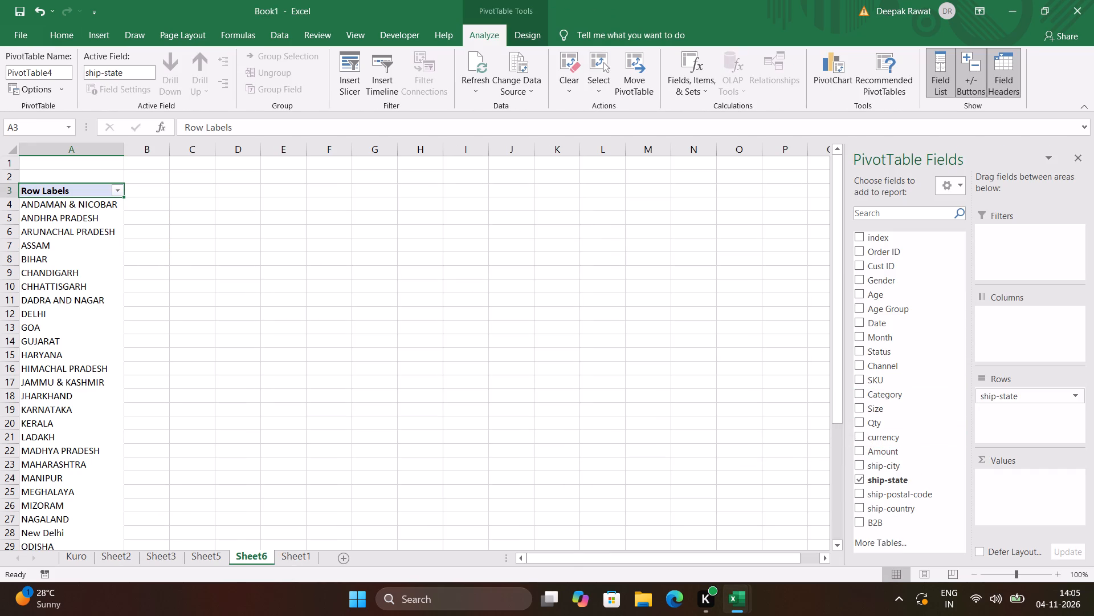
pyautogui.moveTo(941, 470); pyautogui.dragTo(999, 471)
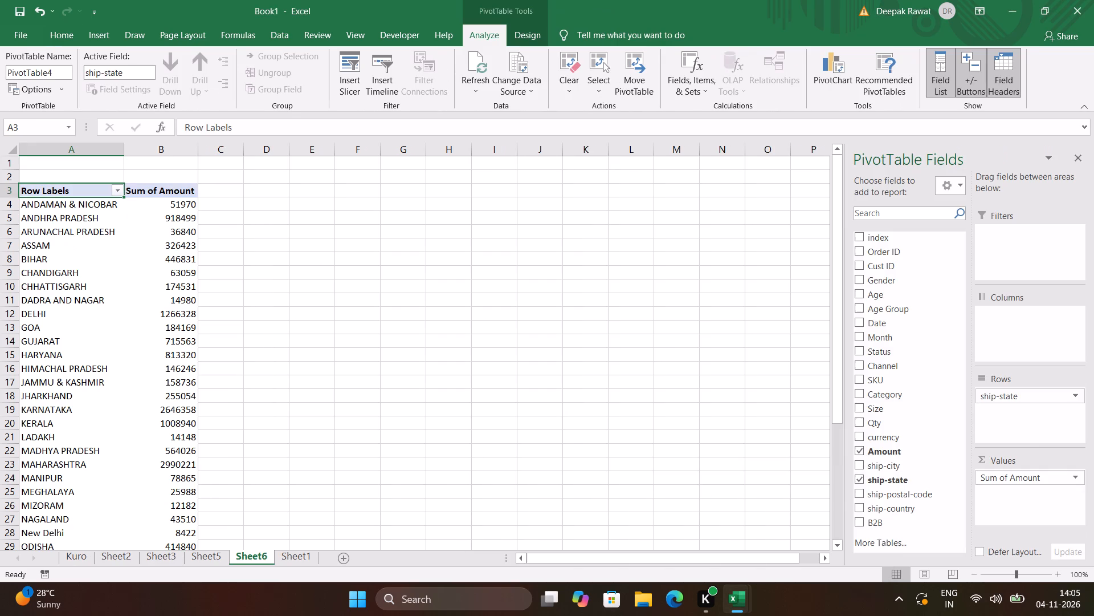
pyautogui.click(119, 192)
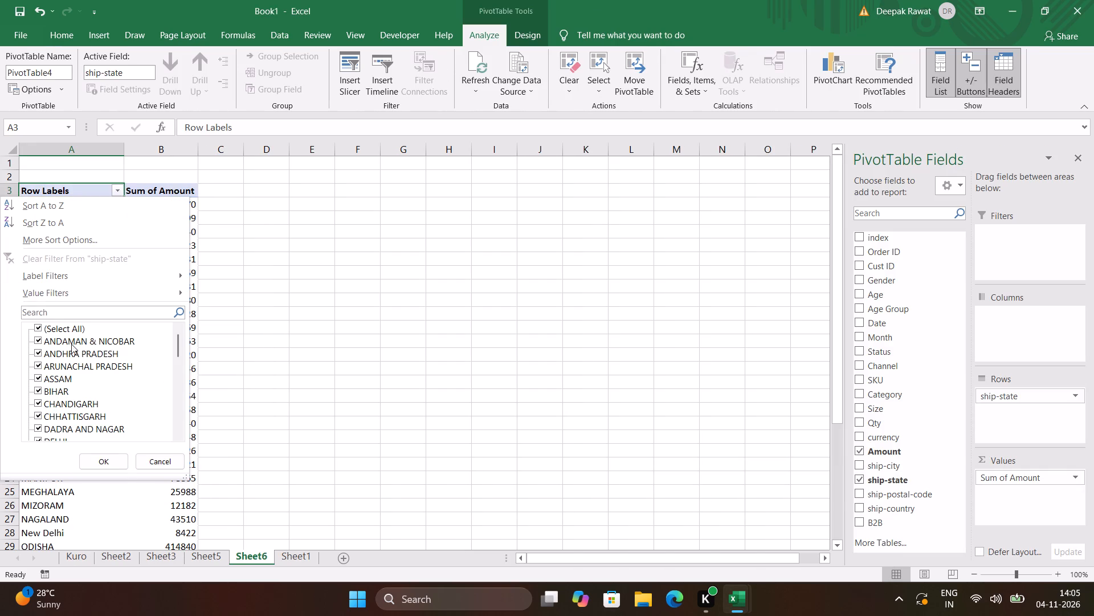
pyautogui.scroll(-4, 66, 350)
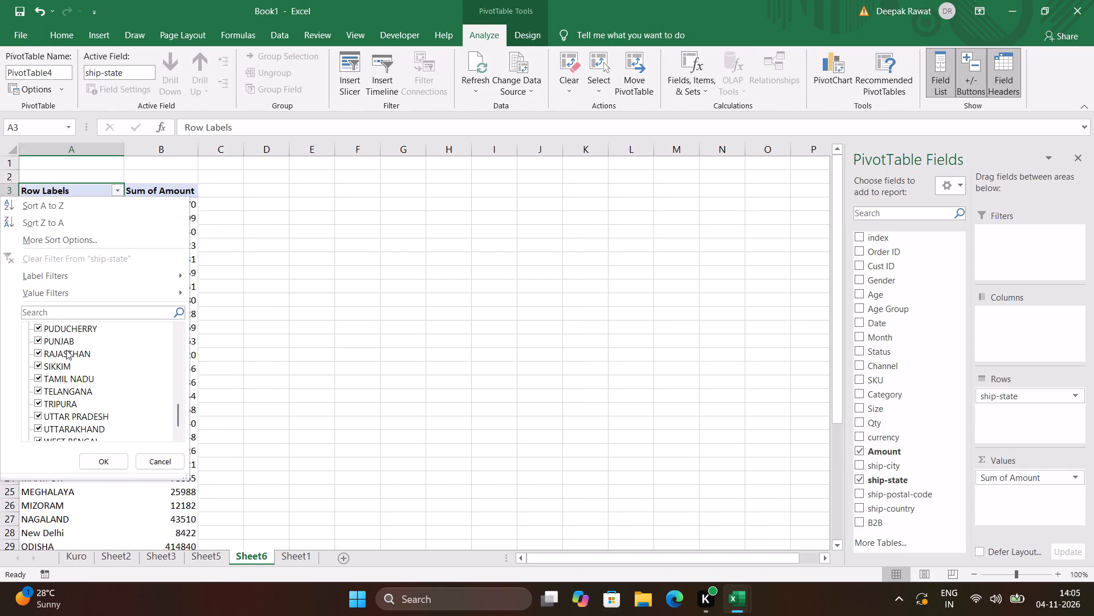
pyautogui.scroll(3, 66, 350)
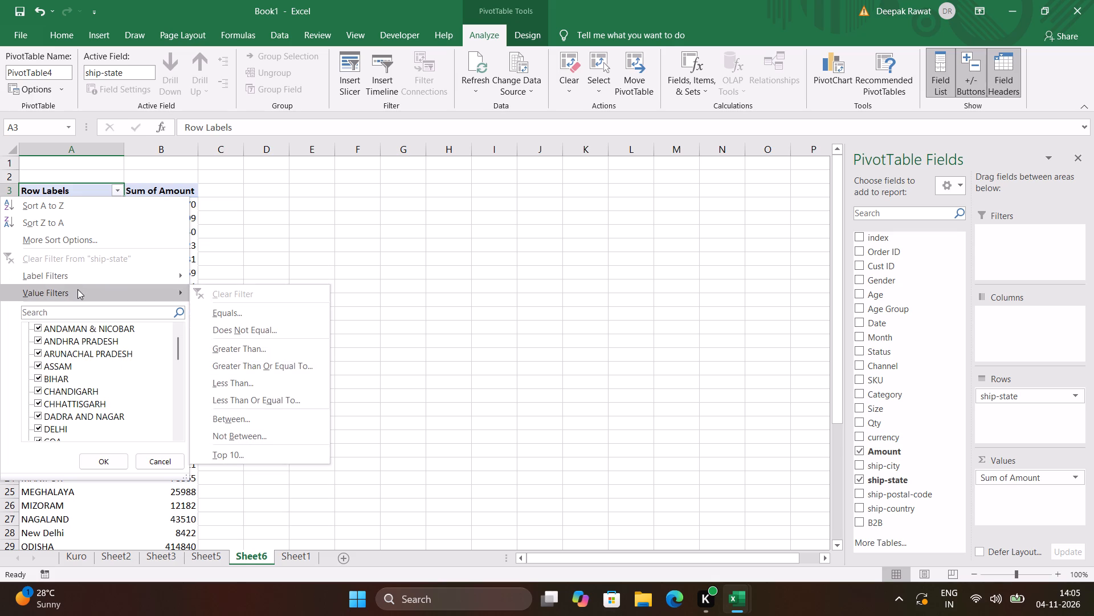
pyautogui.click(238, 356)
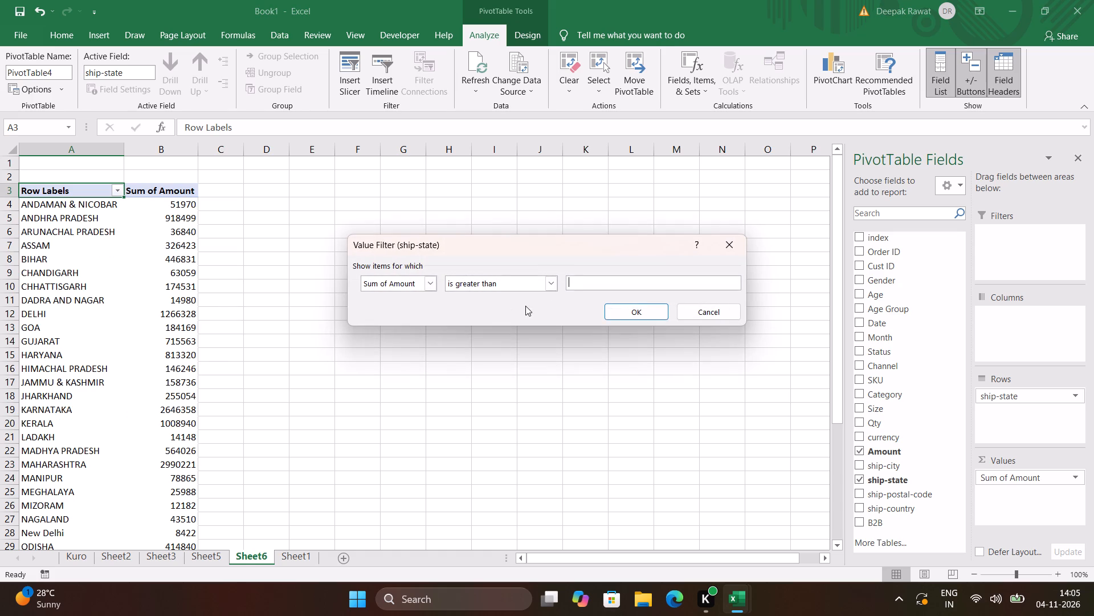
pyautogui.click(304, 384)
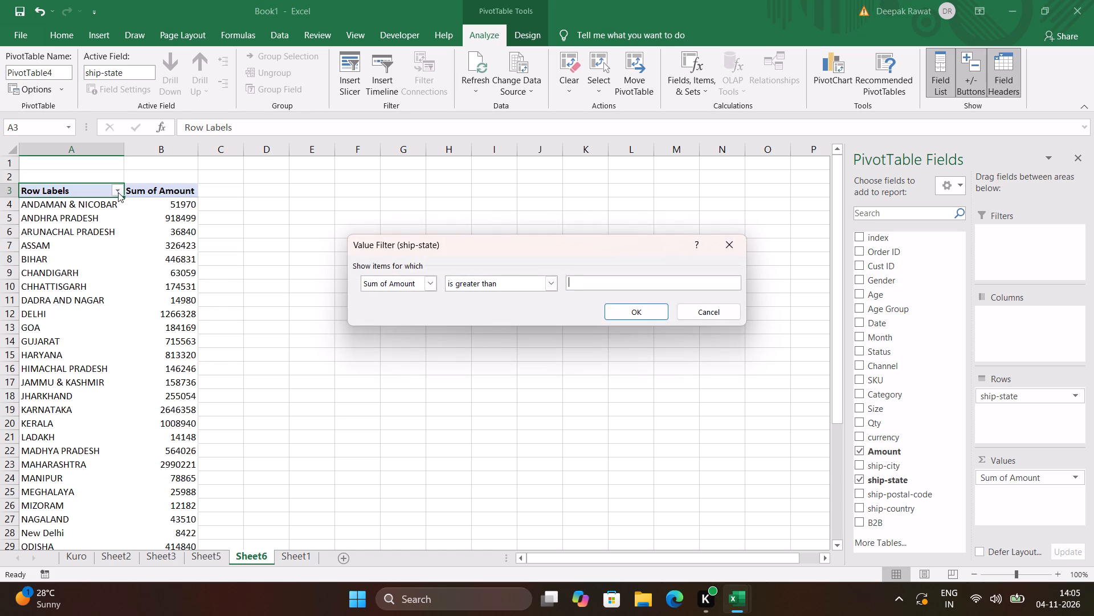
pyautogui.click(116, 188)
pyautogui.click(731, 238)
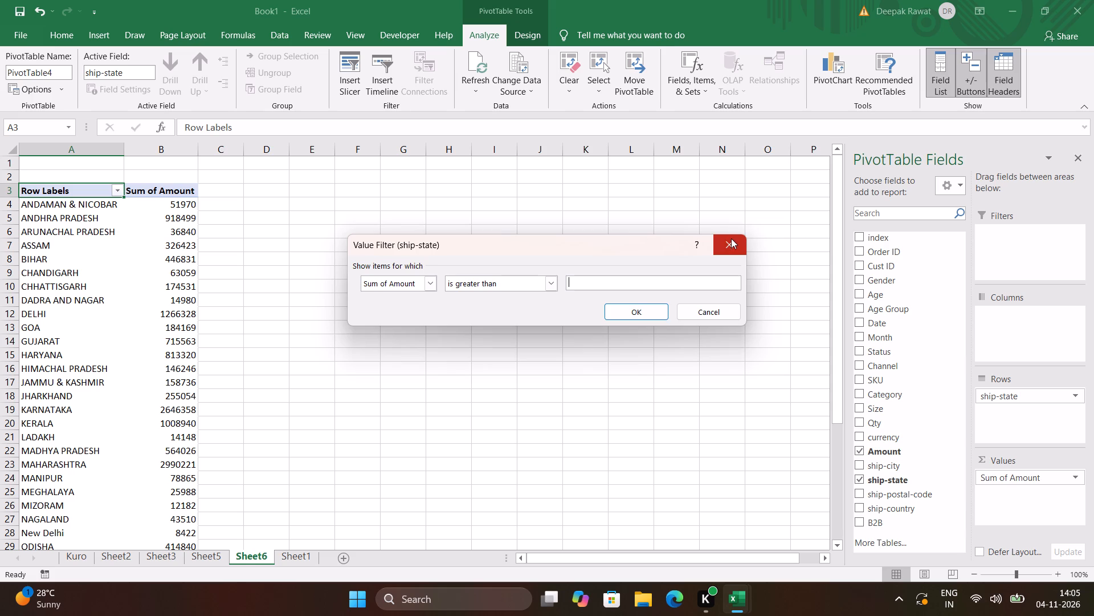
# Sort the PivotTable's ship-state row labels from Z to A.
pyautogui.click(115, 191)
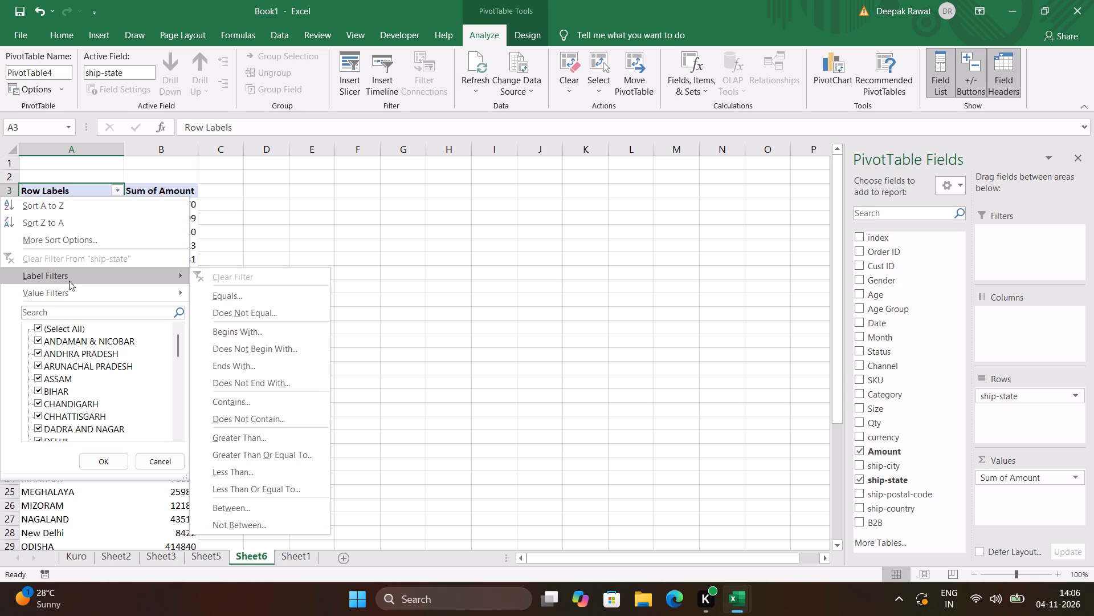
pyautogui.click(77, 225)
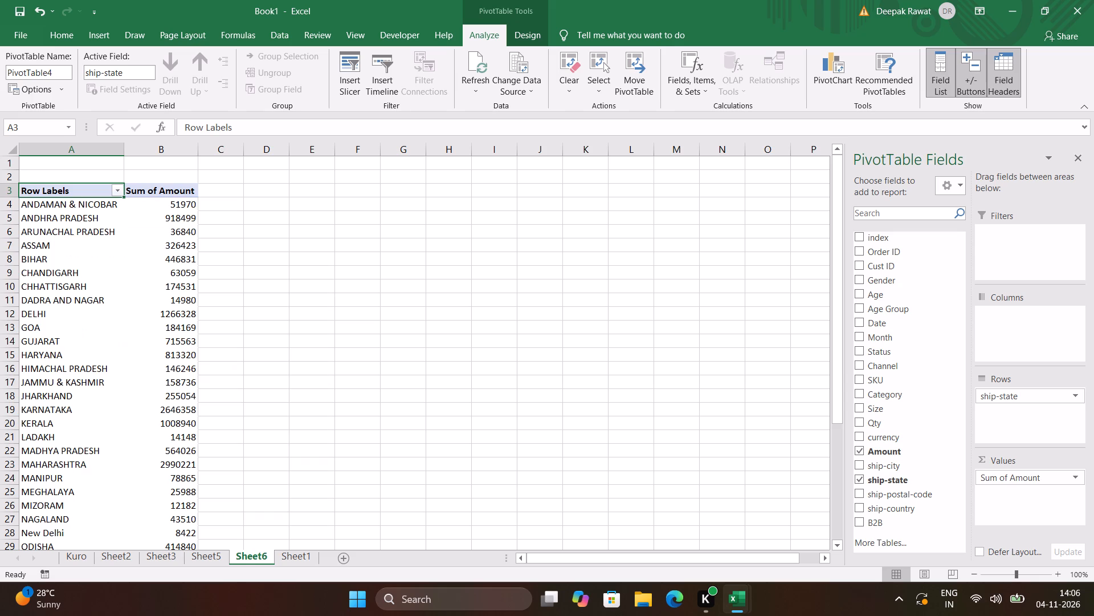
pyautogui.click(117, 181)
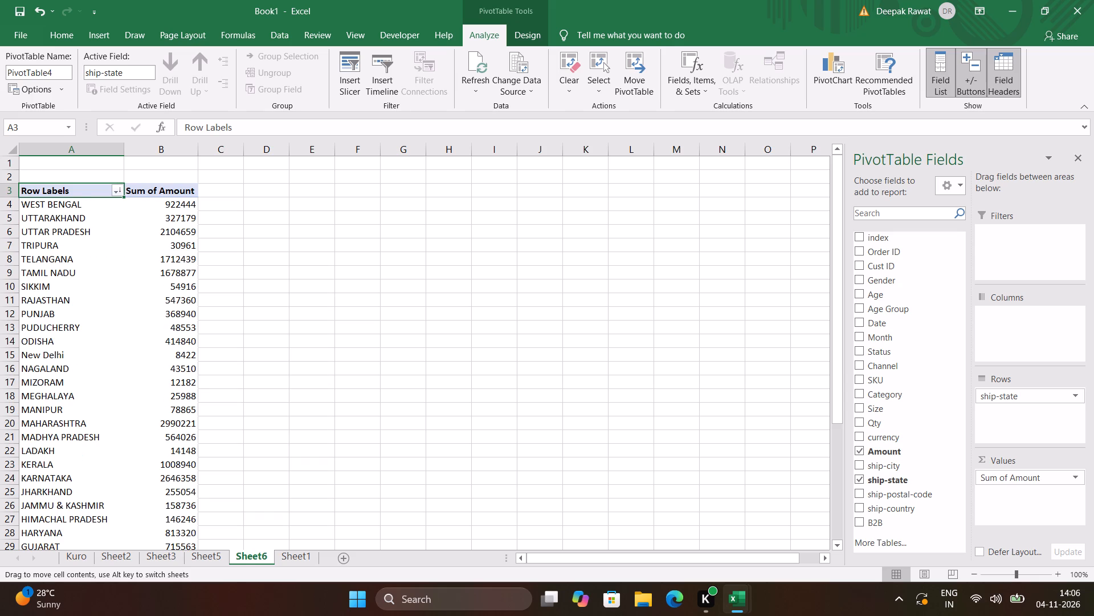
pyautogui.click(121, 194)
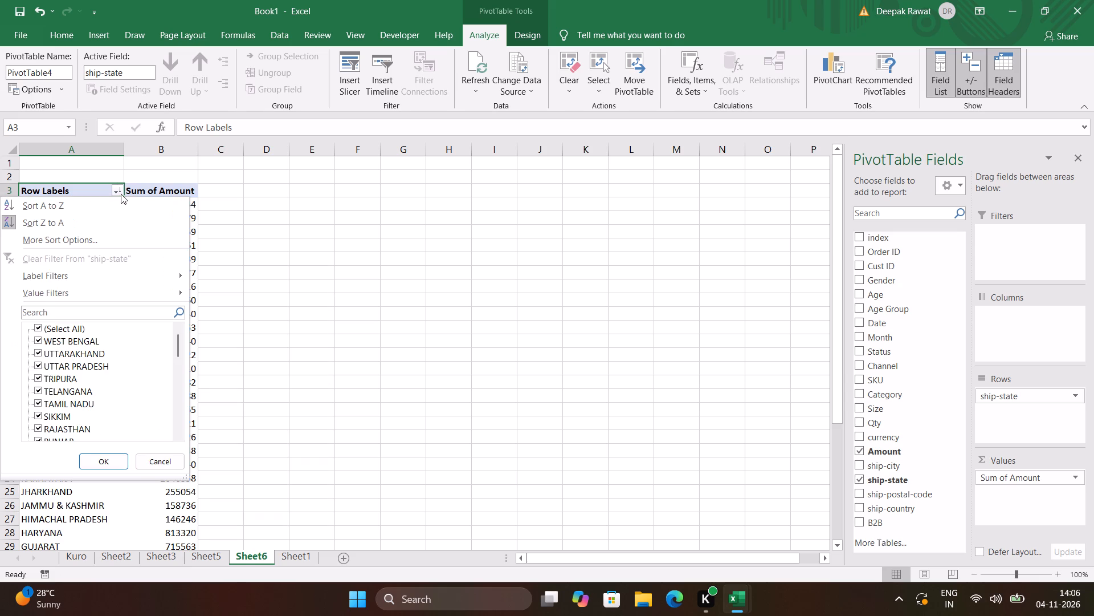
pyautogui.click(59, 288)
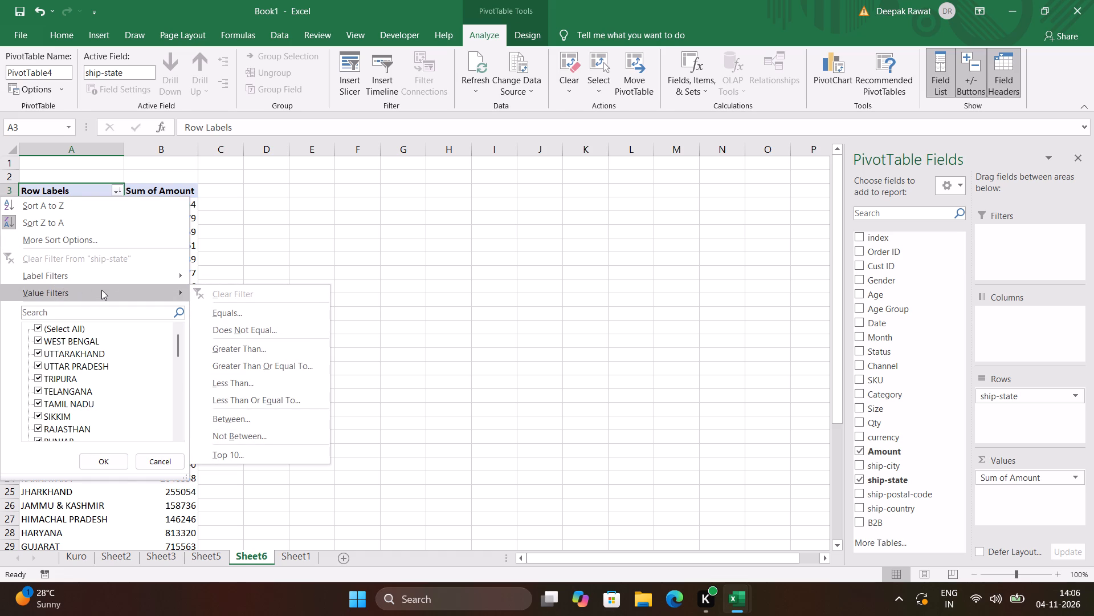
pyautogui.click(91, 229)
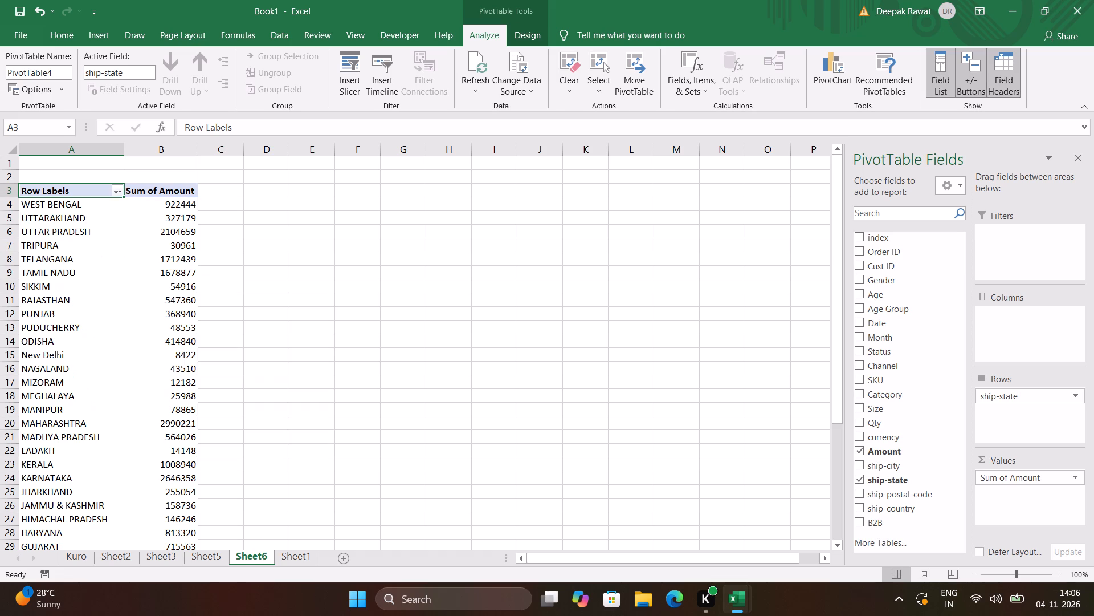
# Sort the PivotTable's ship-state row labels from A to Z.
pyautogui.click(122, 189)
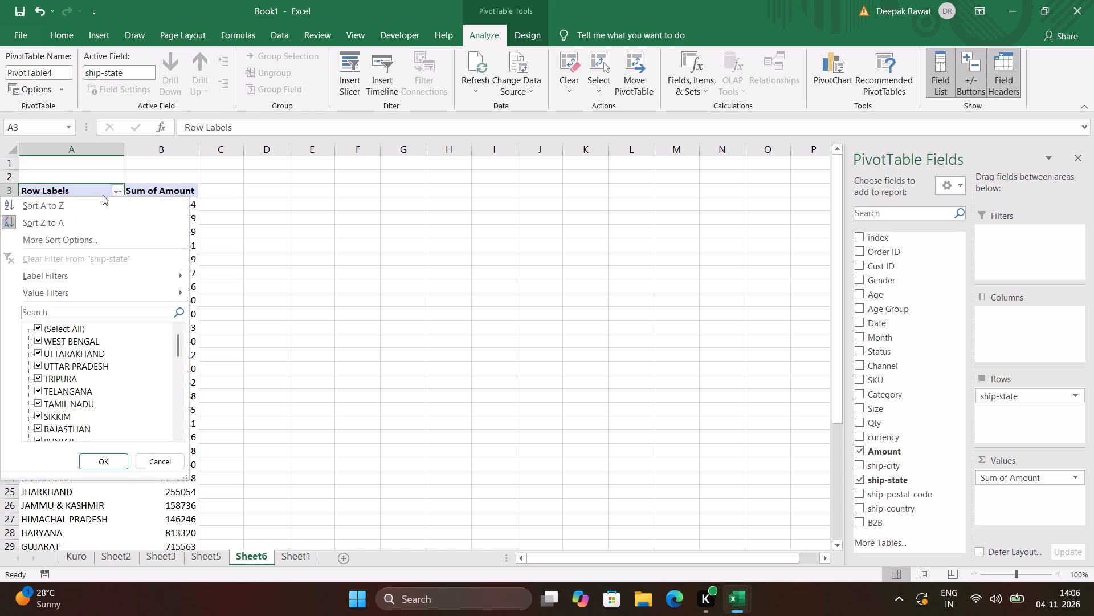
pyautogui.click(79, 201)
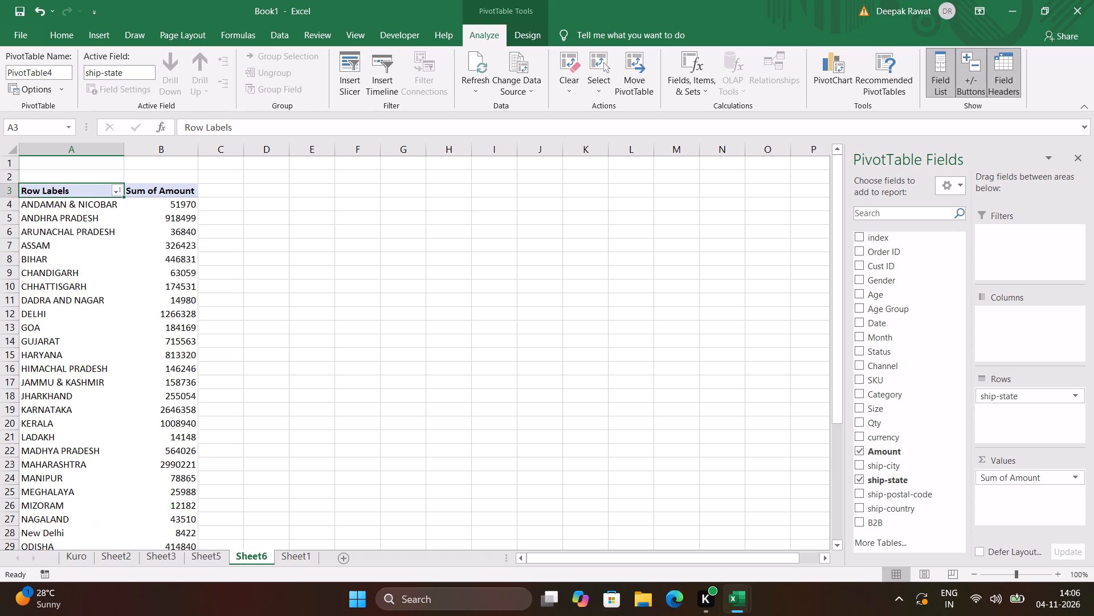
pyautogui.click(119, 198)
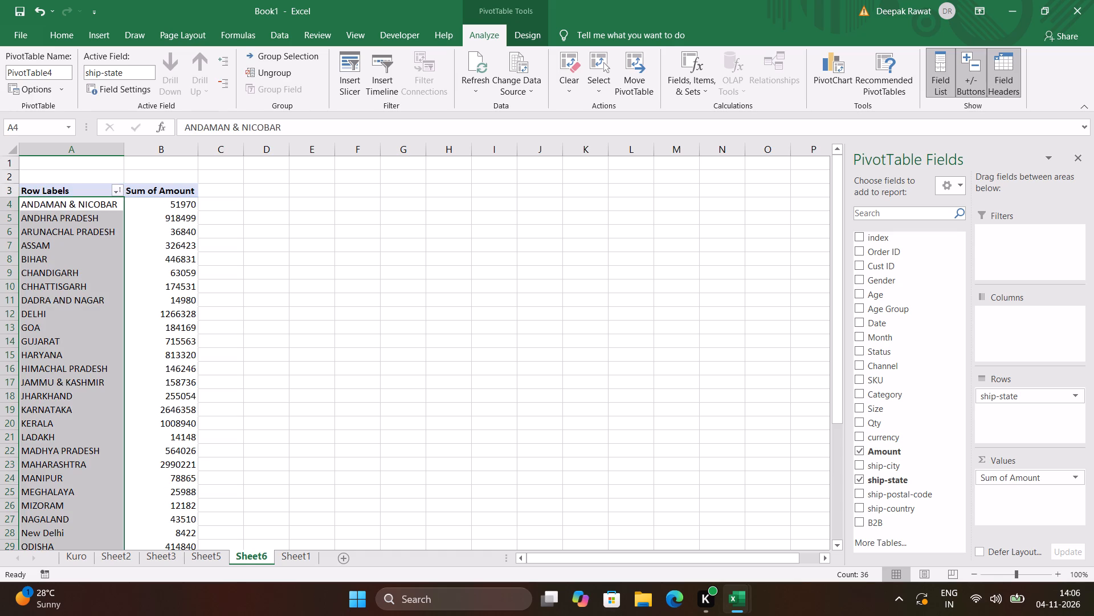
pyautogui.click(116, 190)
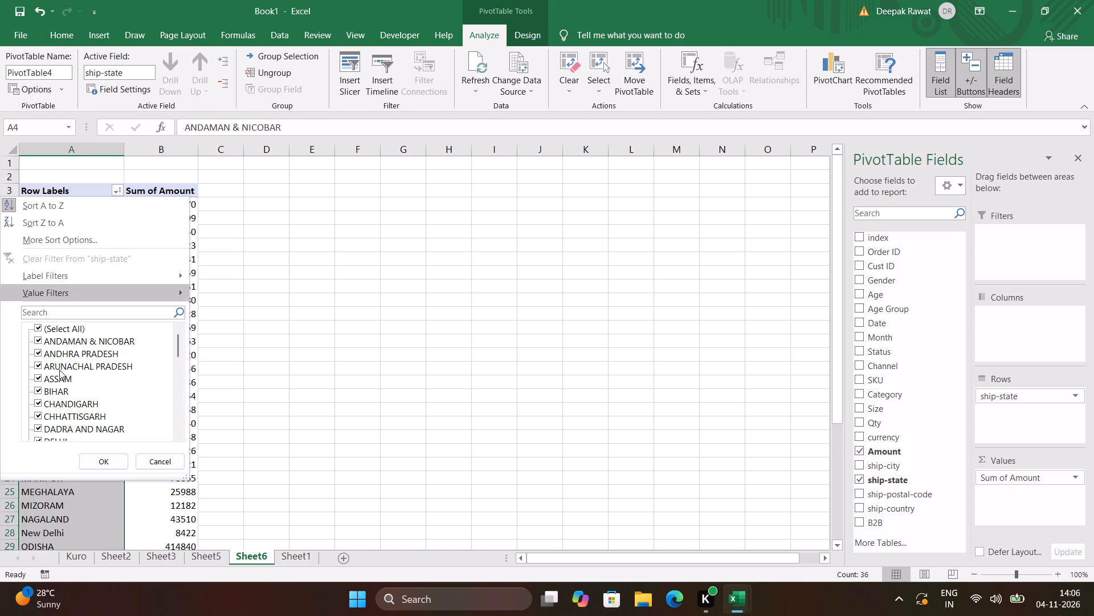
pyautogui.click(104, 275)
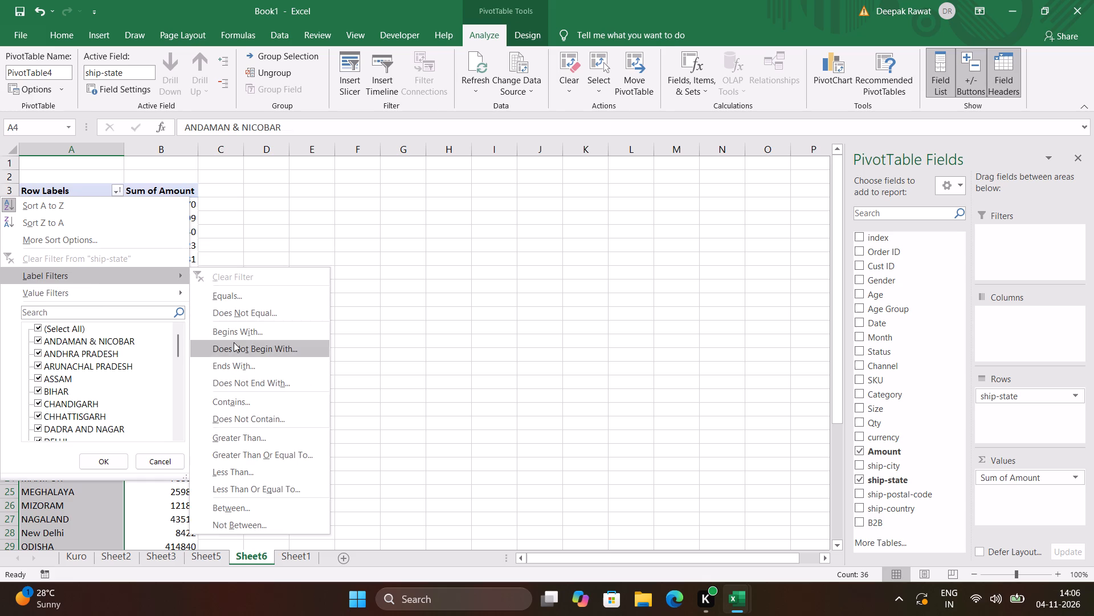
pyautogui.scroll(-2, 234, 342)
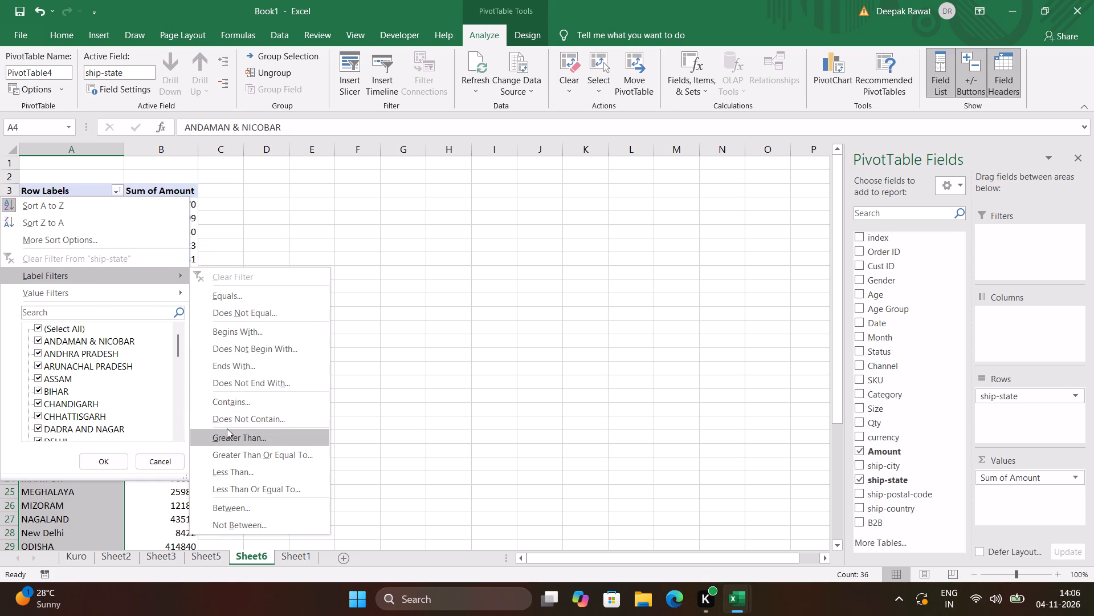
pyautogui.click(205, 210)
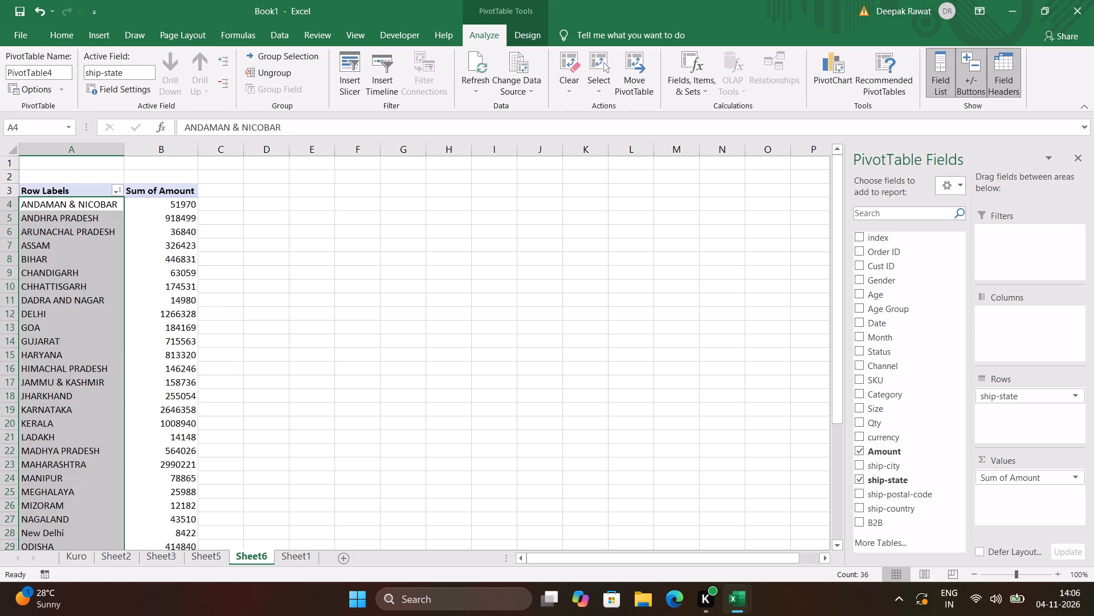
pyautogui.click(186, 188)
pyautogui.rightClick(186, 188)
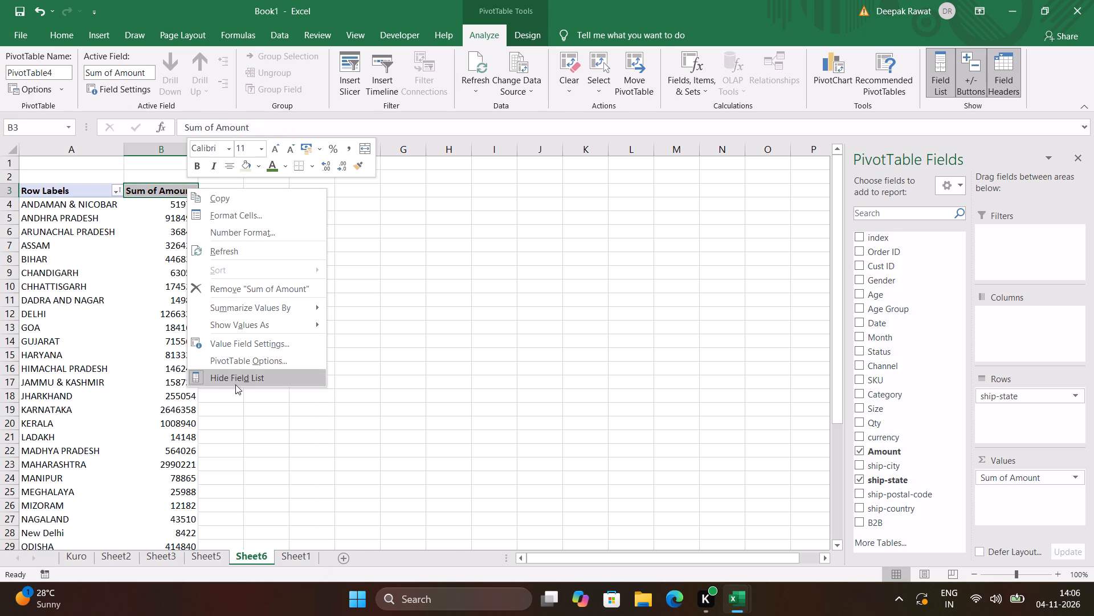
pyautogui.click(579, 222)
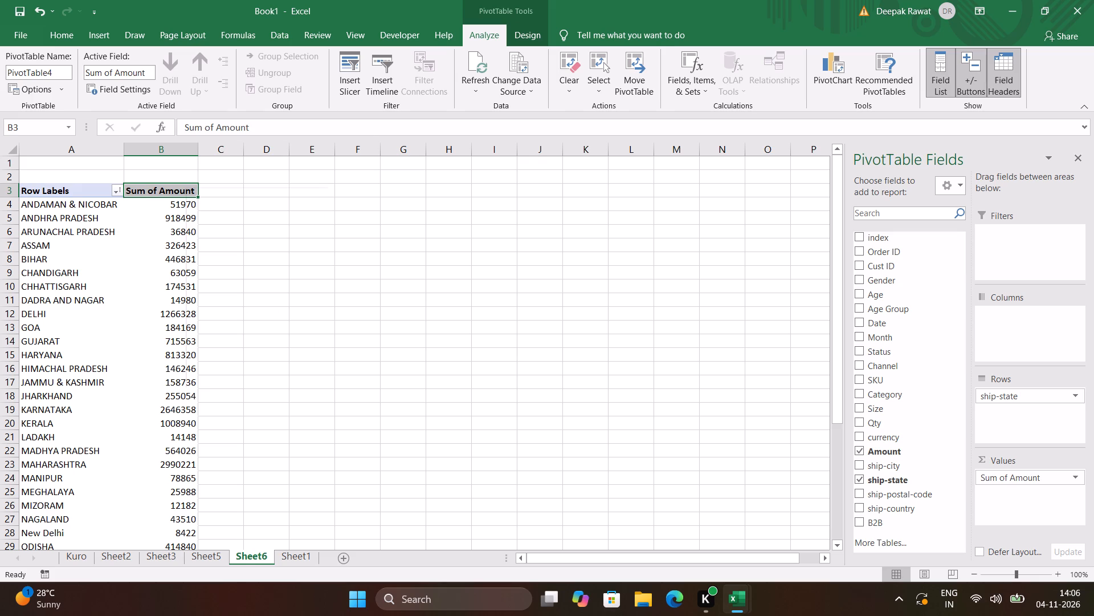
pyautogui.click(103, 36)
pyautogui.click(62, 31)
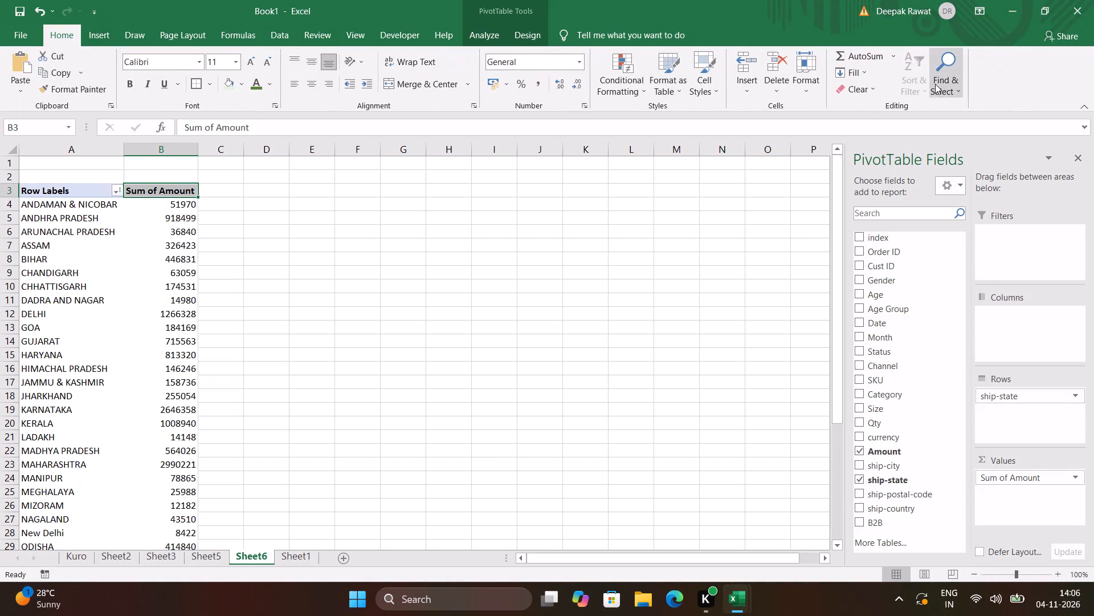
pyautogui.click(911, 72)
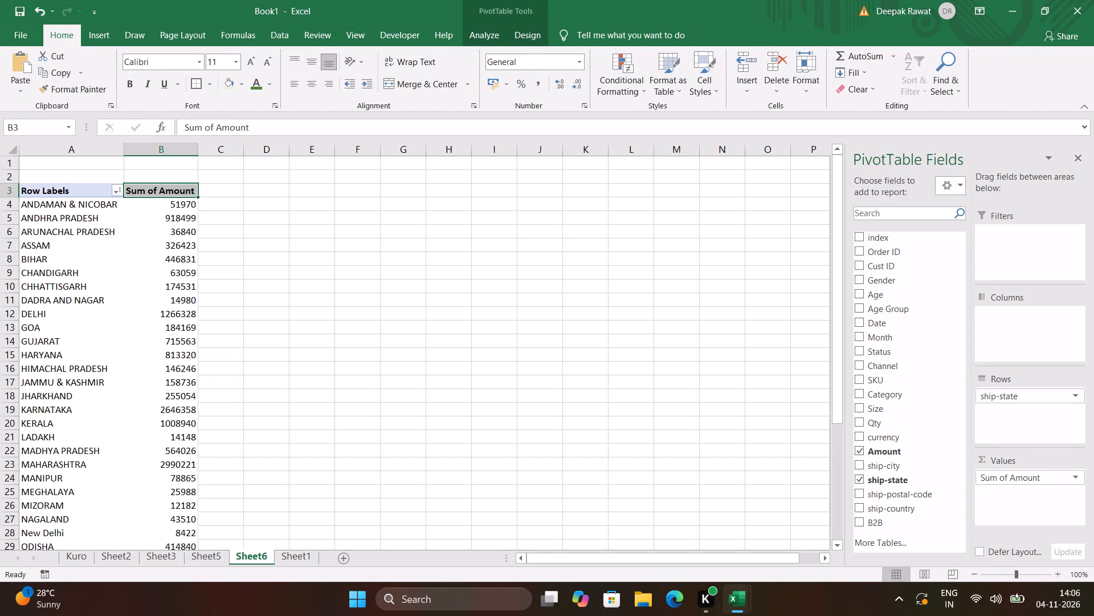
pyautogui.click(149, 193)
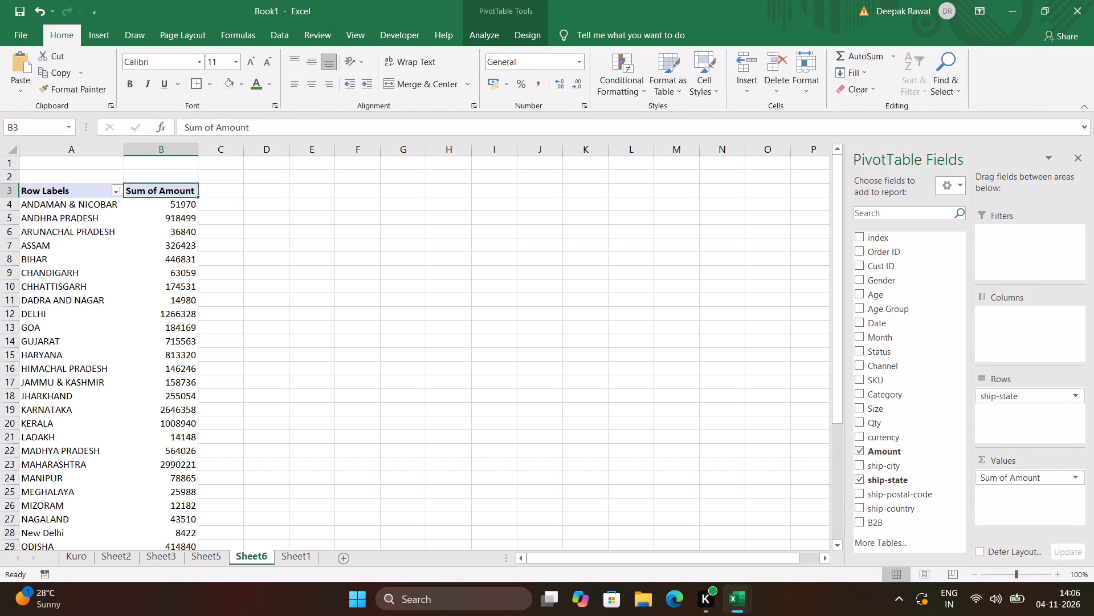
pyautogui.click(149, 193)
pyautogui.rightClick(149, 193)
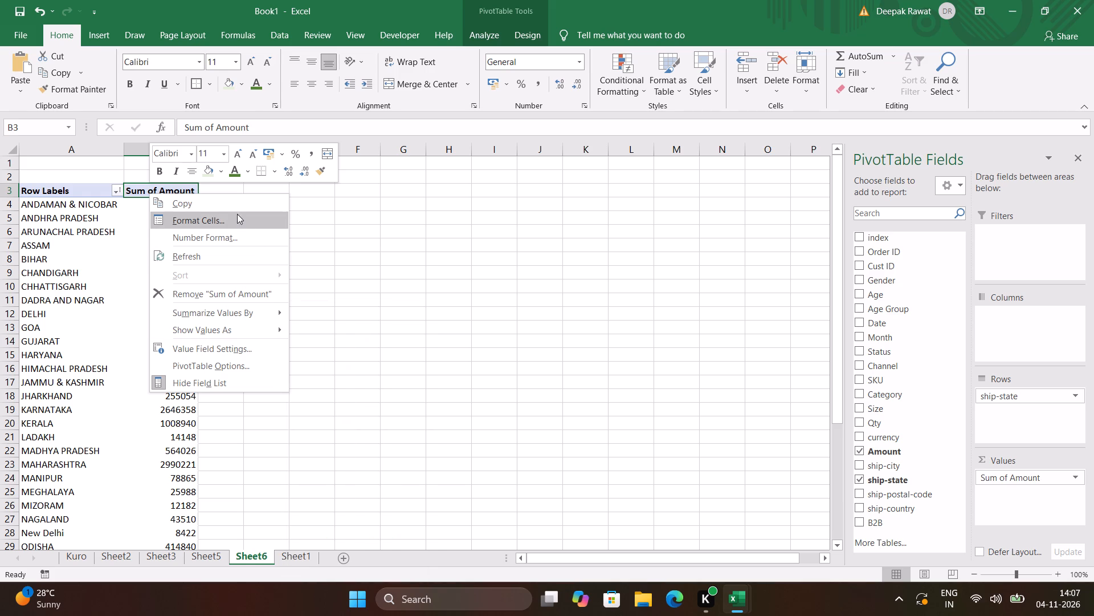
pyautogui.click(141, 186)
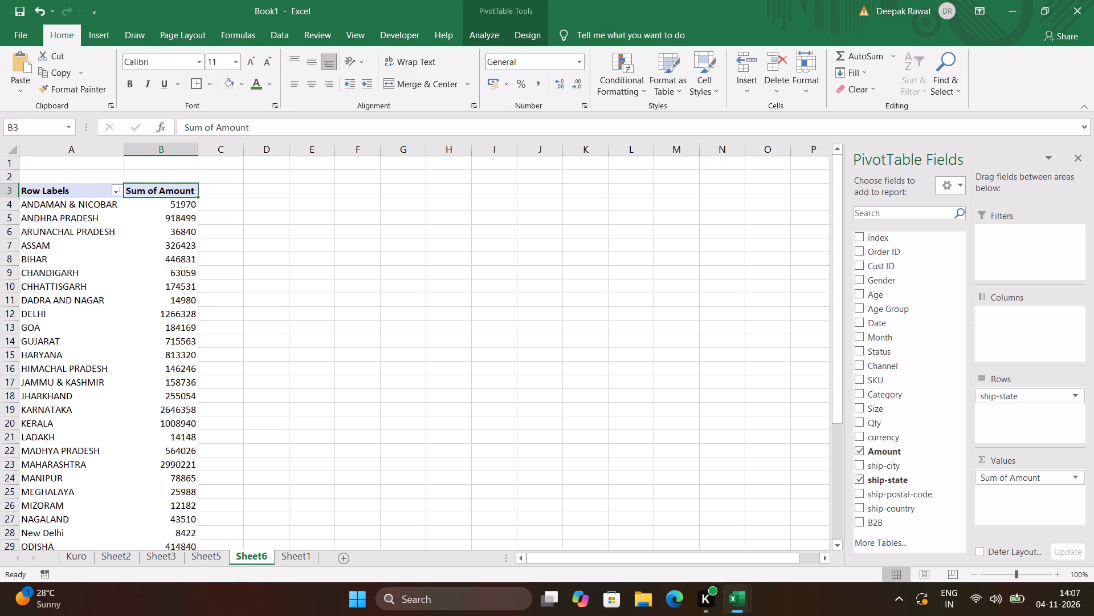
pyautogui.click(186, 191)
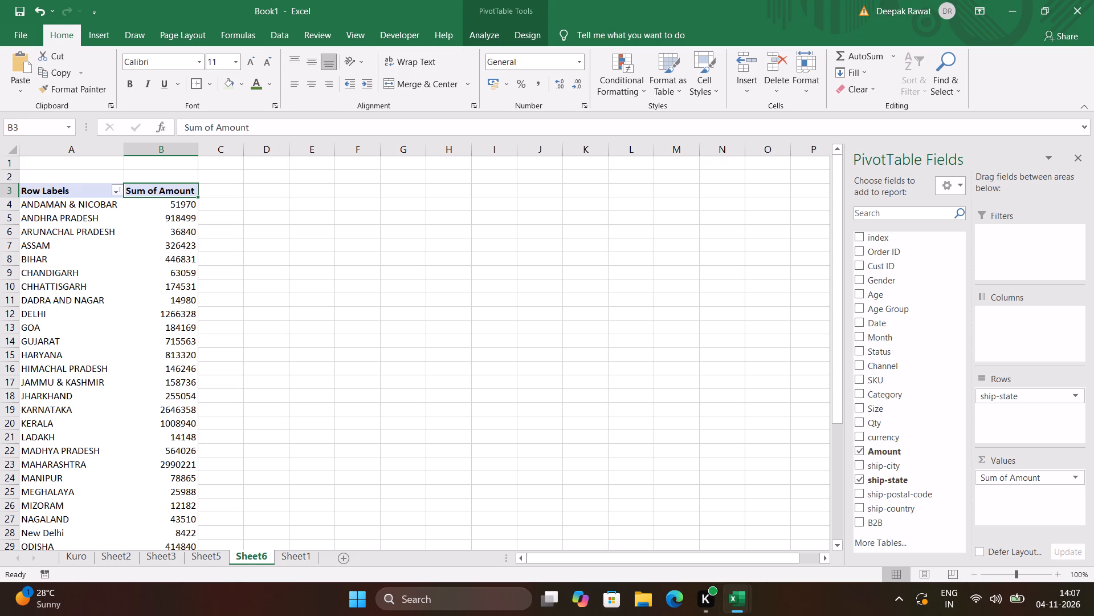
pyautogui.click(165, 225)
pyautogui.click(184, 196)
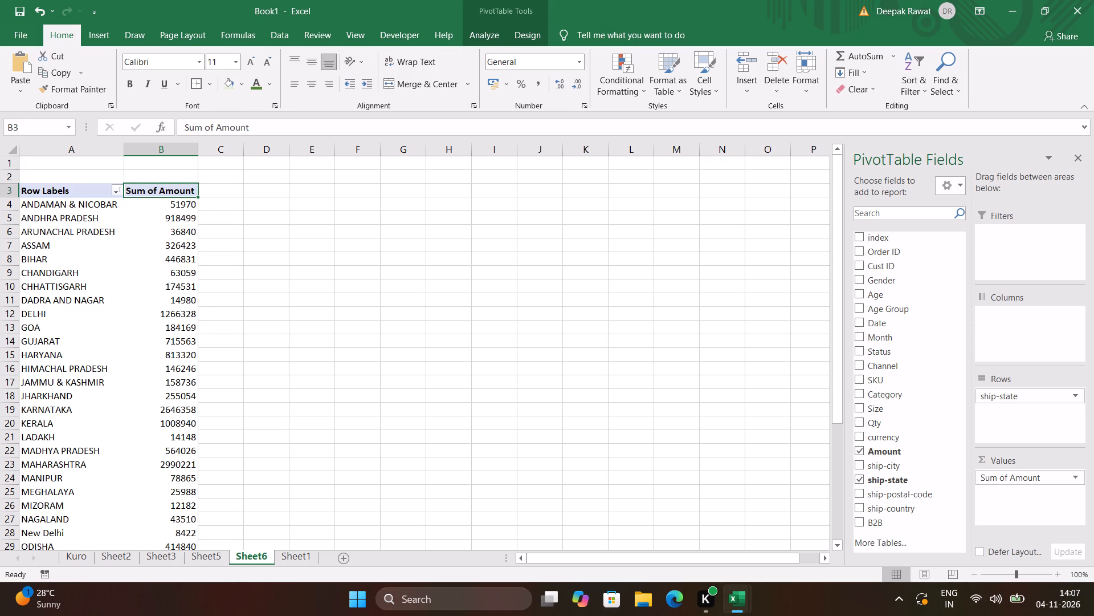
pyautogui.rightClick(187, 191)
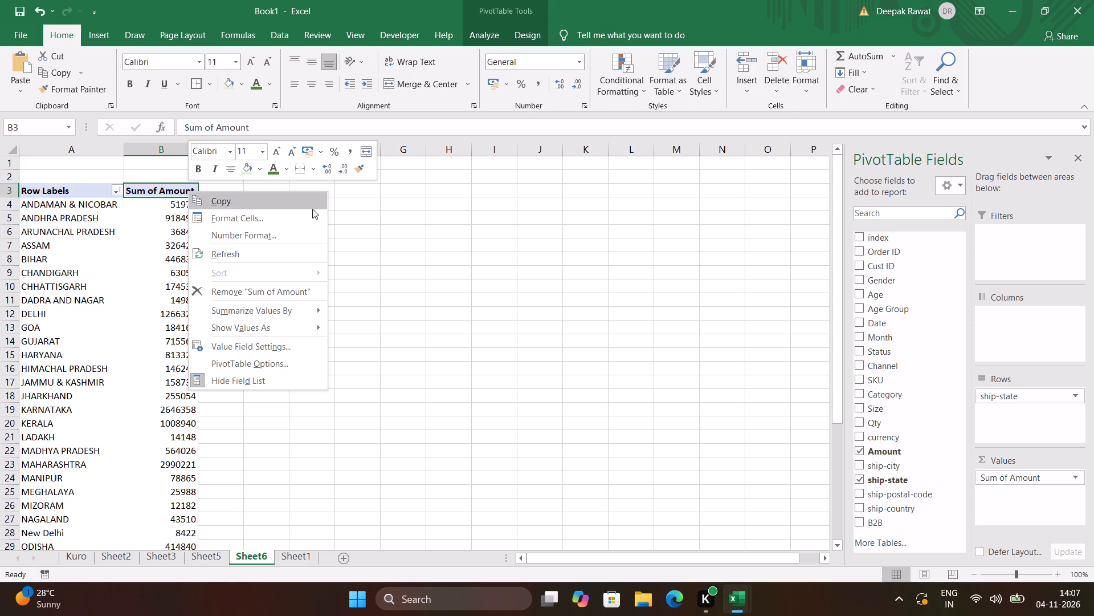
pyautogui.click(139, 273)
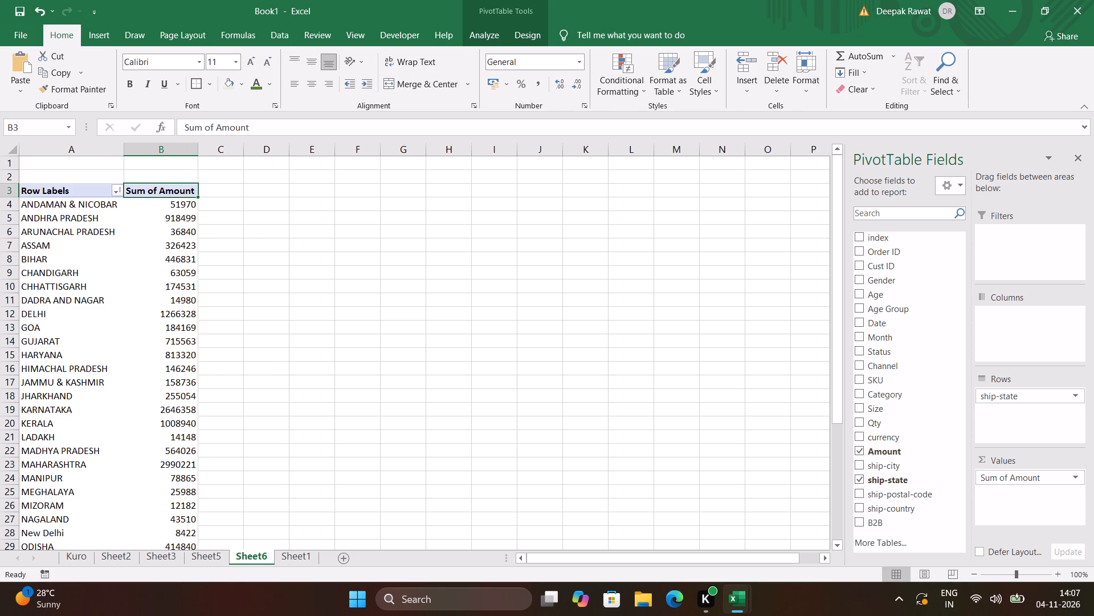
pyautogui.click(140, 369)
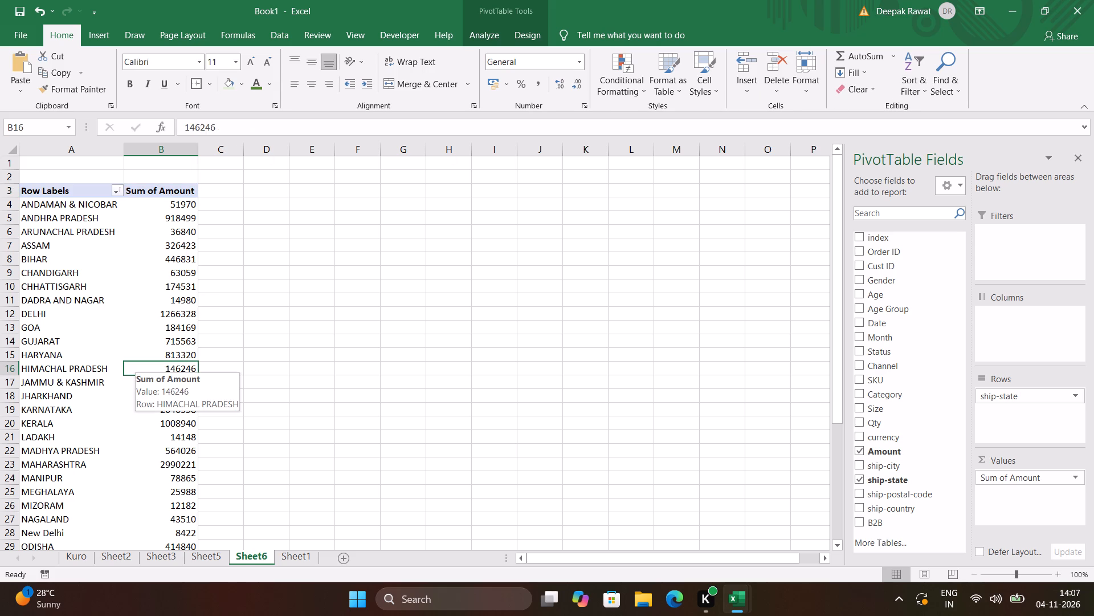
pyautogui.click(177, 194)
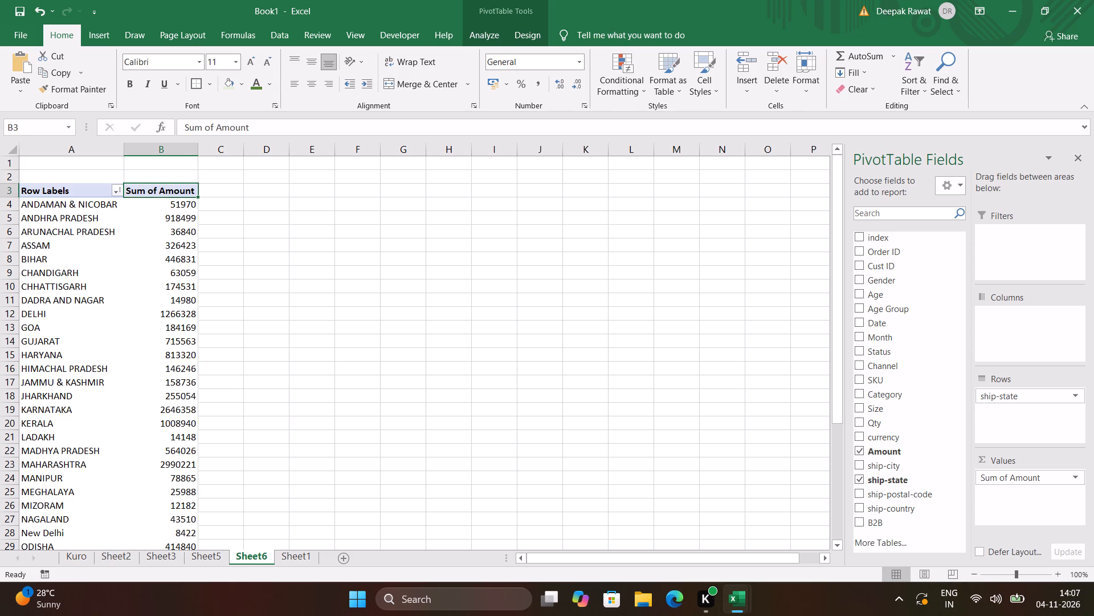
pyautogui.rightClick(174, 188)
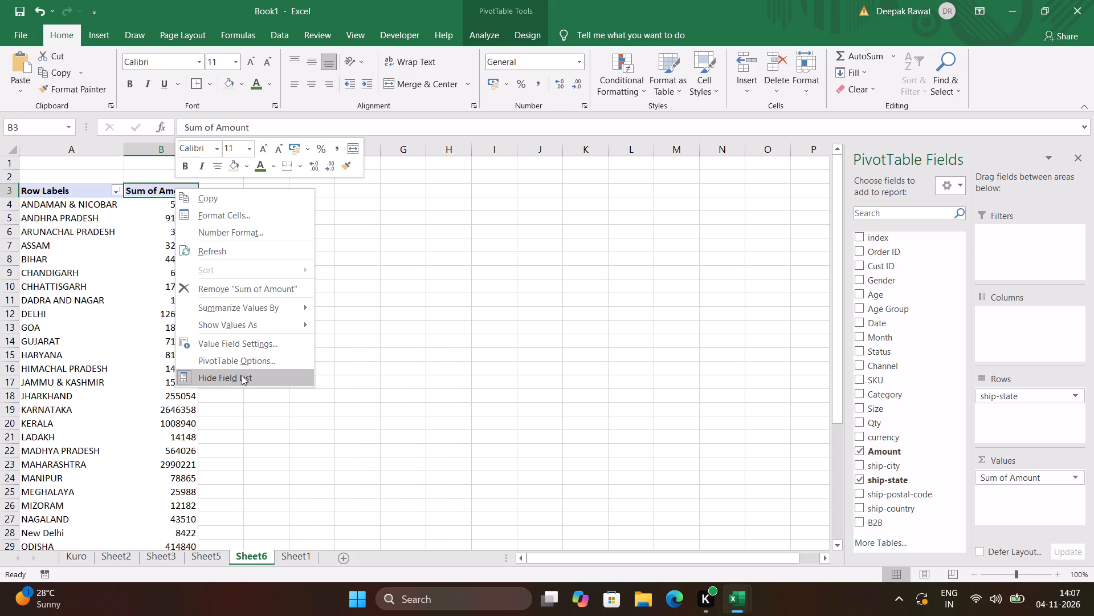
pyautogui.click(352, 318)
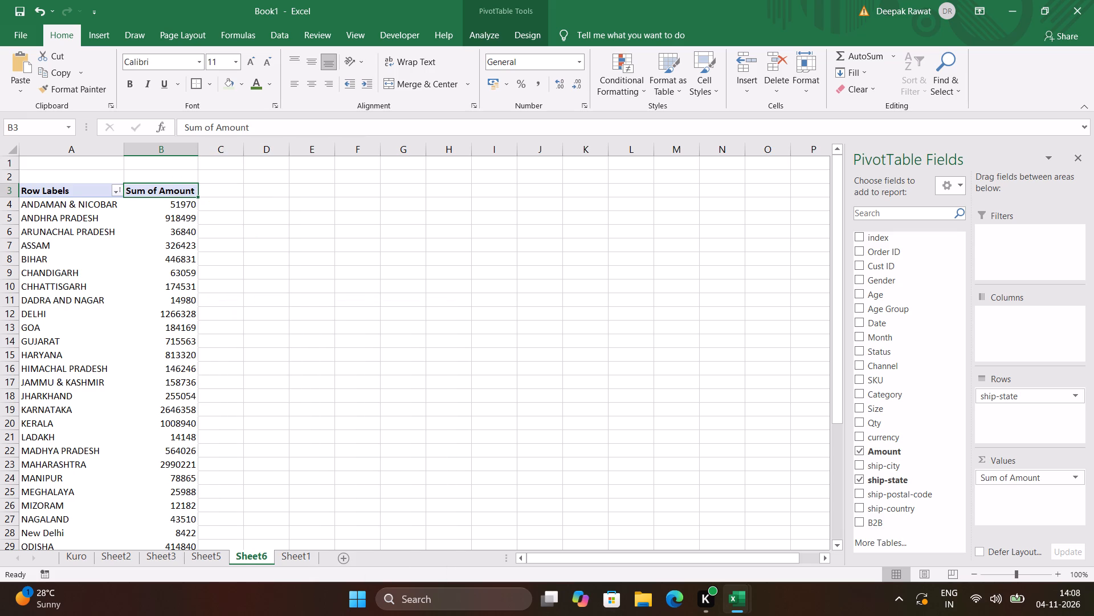
# Copy the top-five states PivotTable from the Vrinda Store Data Analysis workbook's Sheet6 to cell E5 on Book1's Sheet6.
pyautogui.click(741, 600)
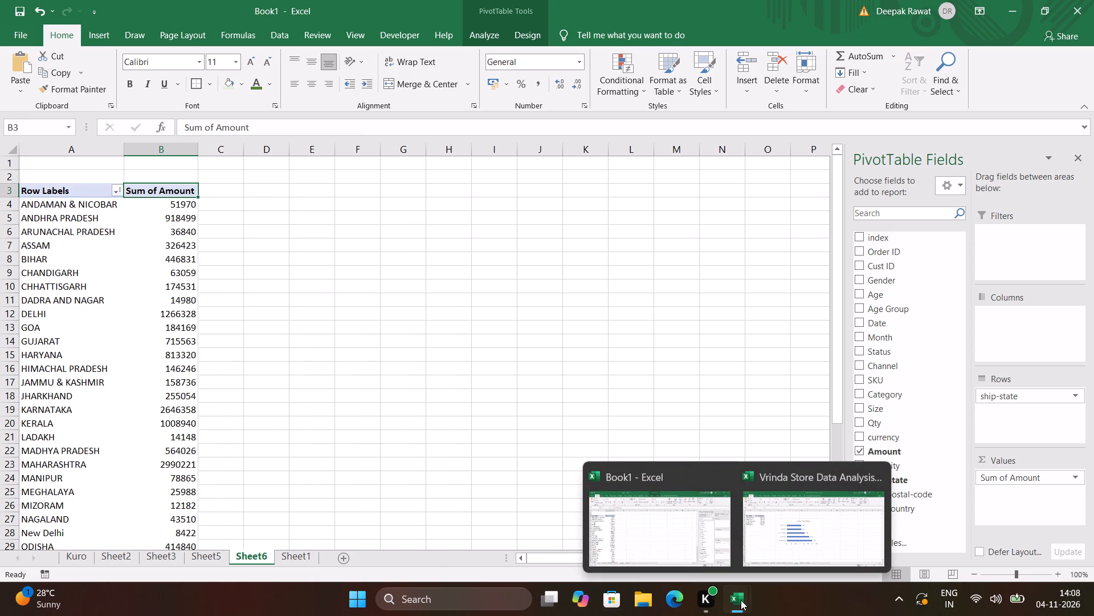
pyautogui.click(787, 553)
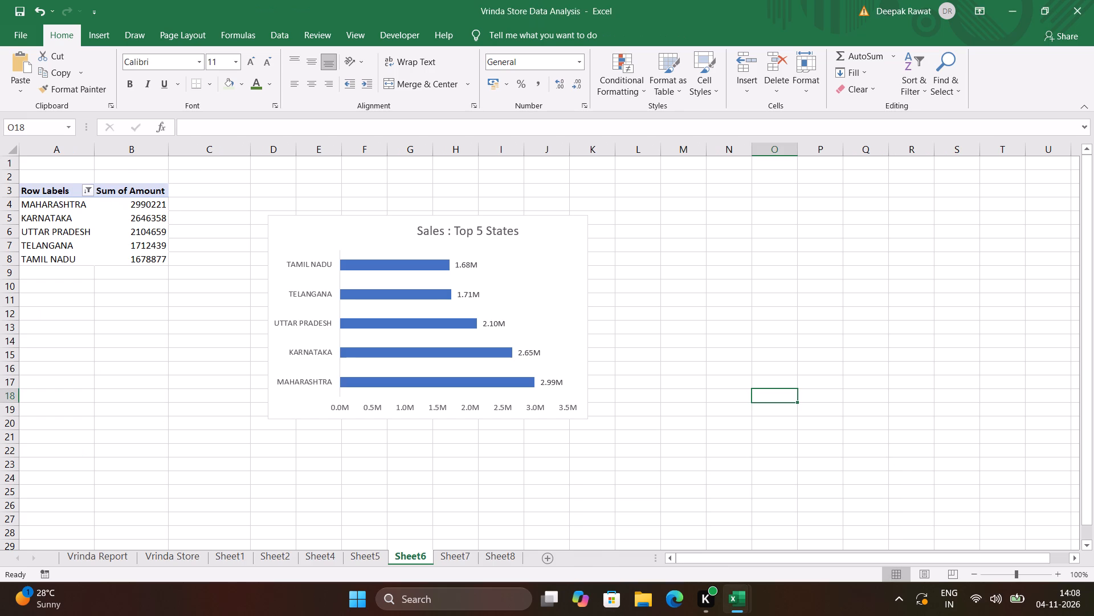
pyautogui.moveTo(153, 189); pyautogui.dragTo(39, 258)
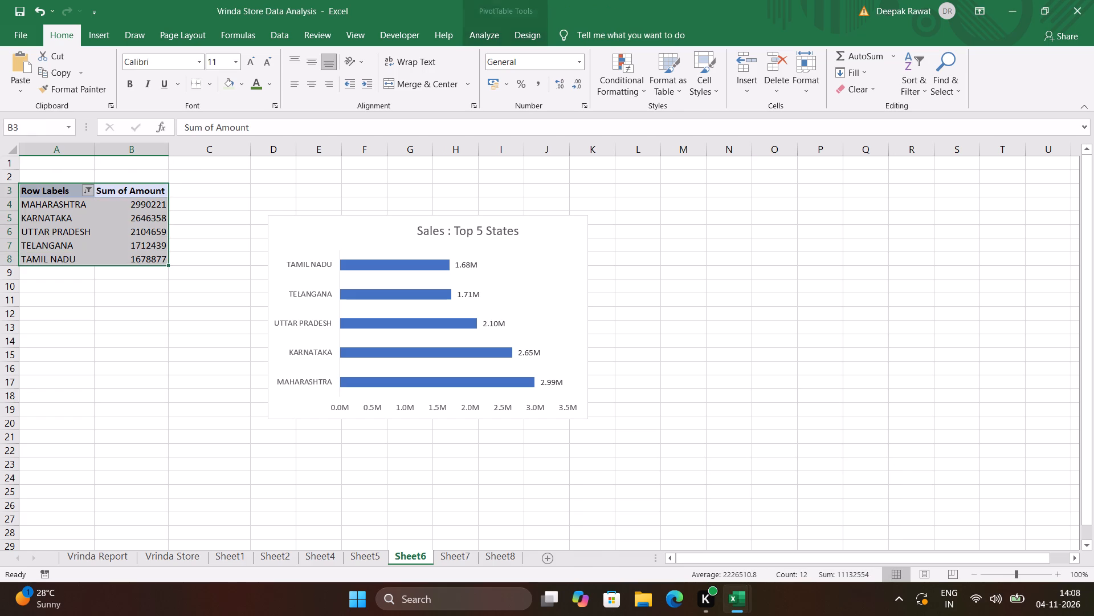
pyautogui.hotkey('ctrl', 'c')
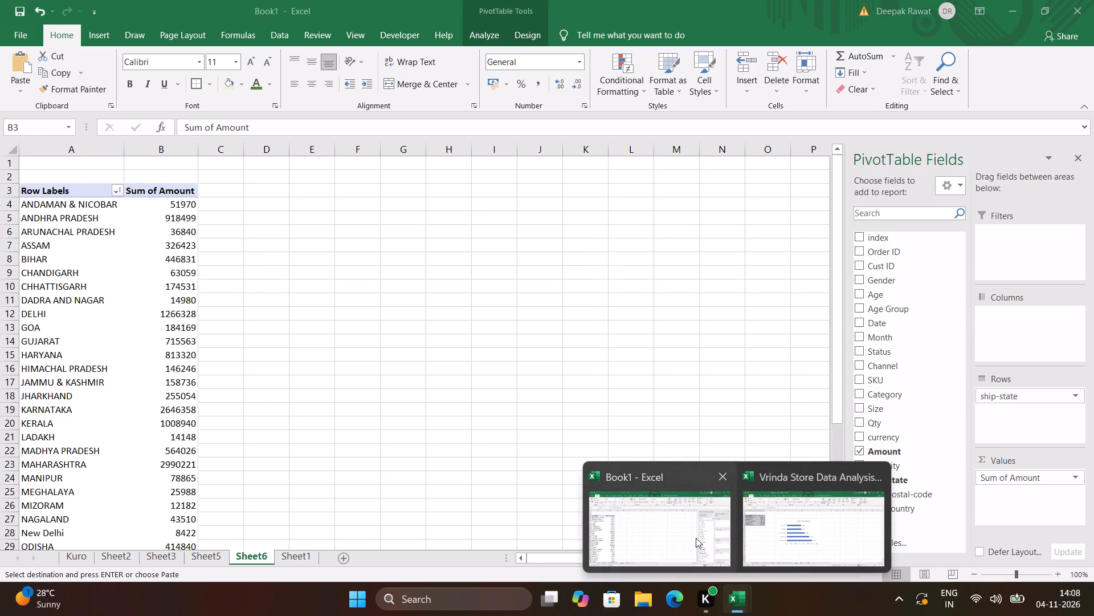
pyautogui.click(696, 538)
pyautogui.click(312, 221)
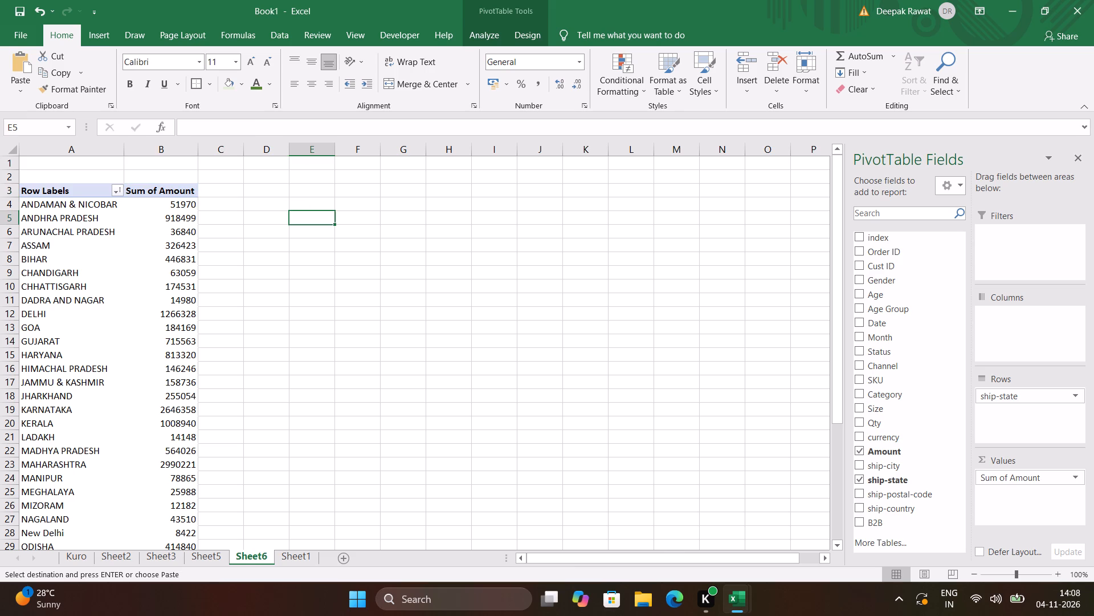
pyautogui.hotkey('ctrl', 'v')
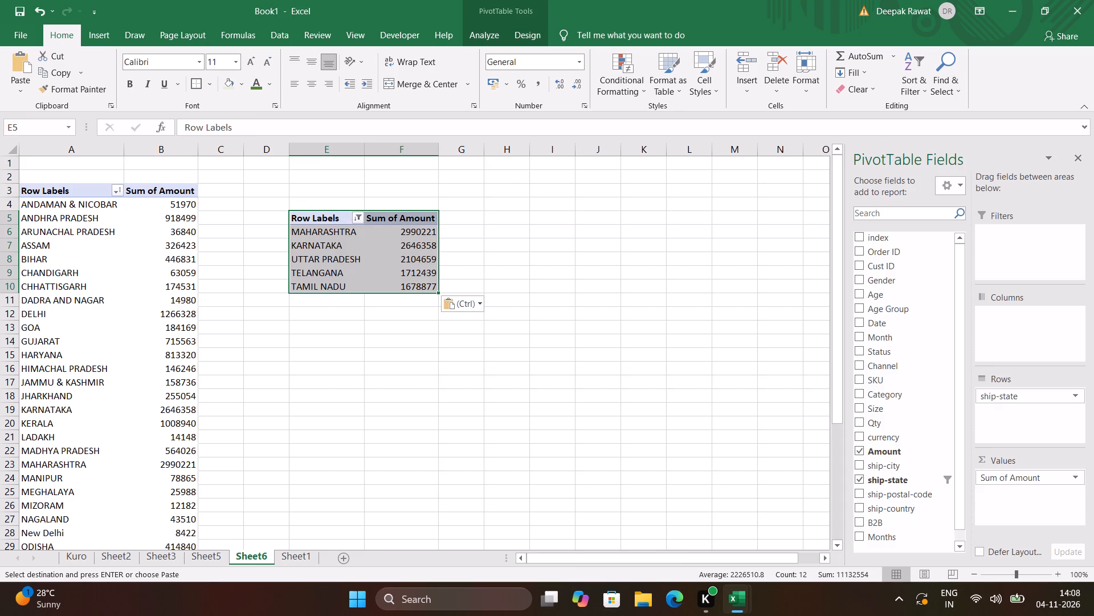
# Delete the original all-states PivotTable starting at A3 on Book1's Sheet6.
pyautogui.click(162, 188)
pyautogui.hotkey('ctrl', 'shift', 'Left')
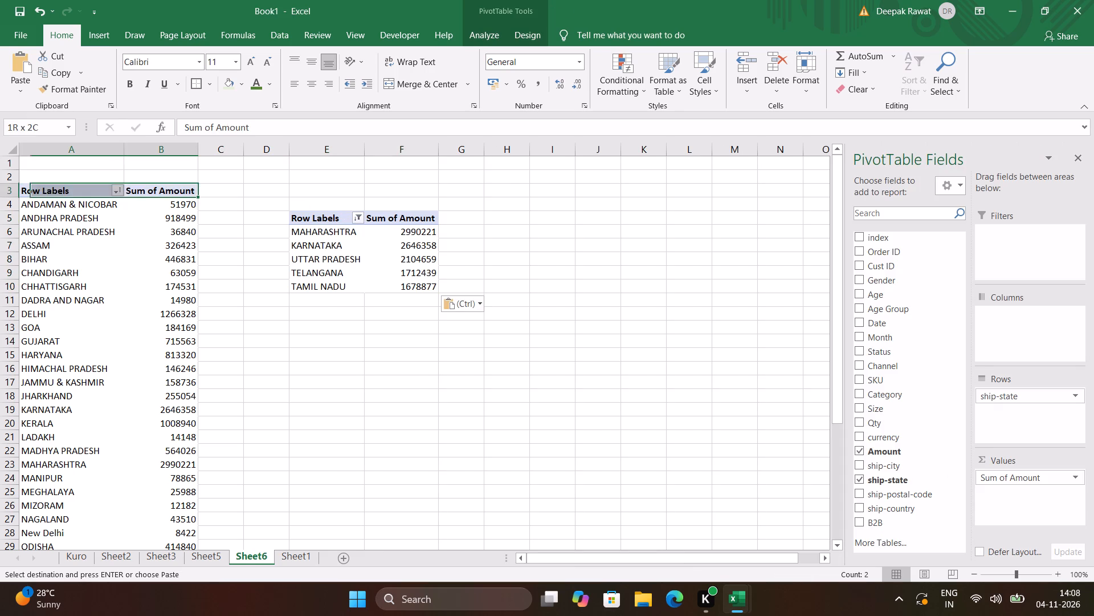
pyautogui.hotkey('ctrl', 'shift', 'Down')
pyautogui.press('Delete')
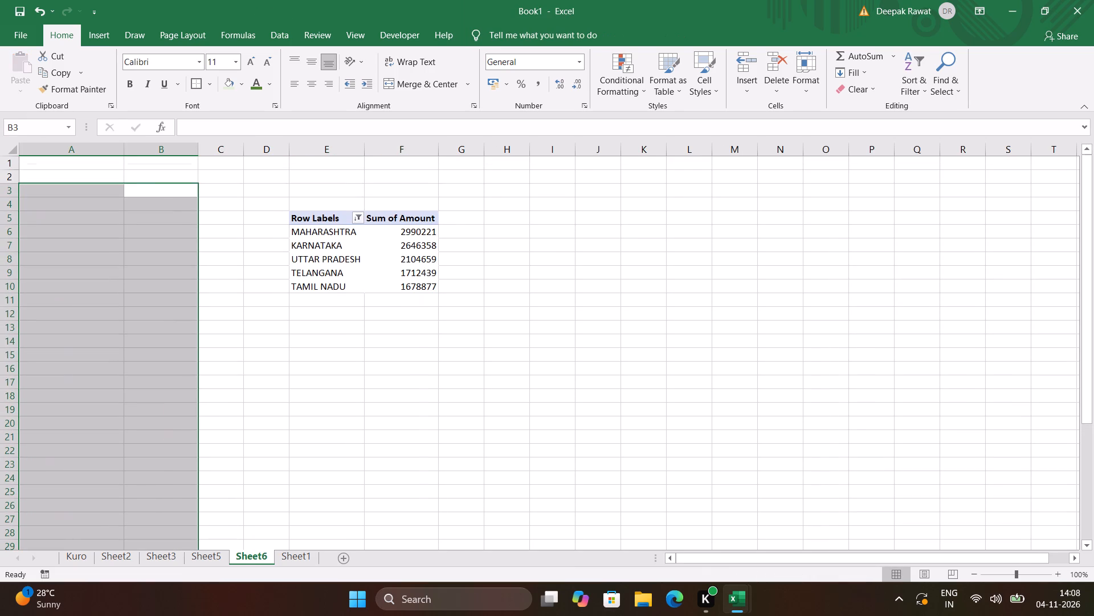
# Copy the top-five states PivotTable at E5 to cell A1 on the same sheet.
pyautogui.click(378, 261)
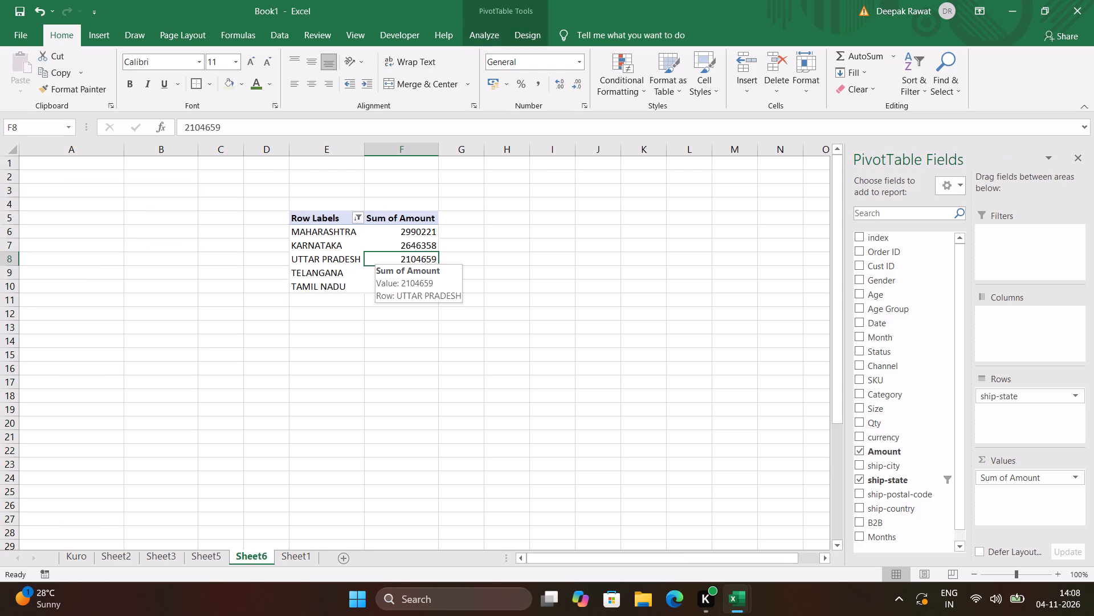
pyautogui.moveTo(338, 217); pyautogui.dragTo(427, 305)
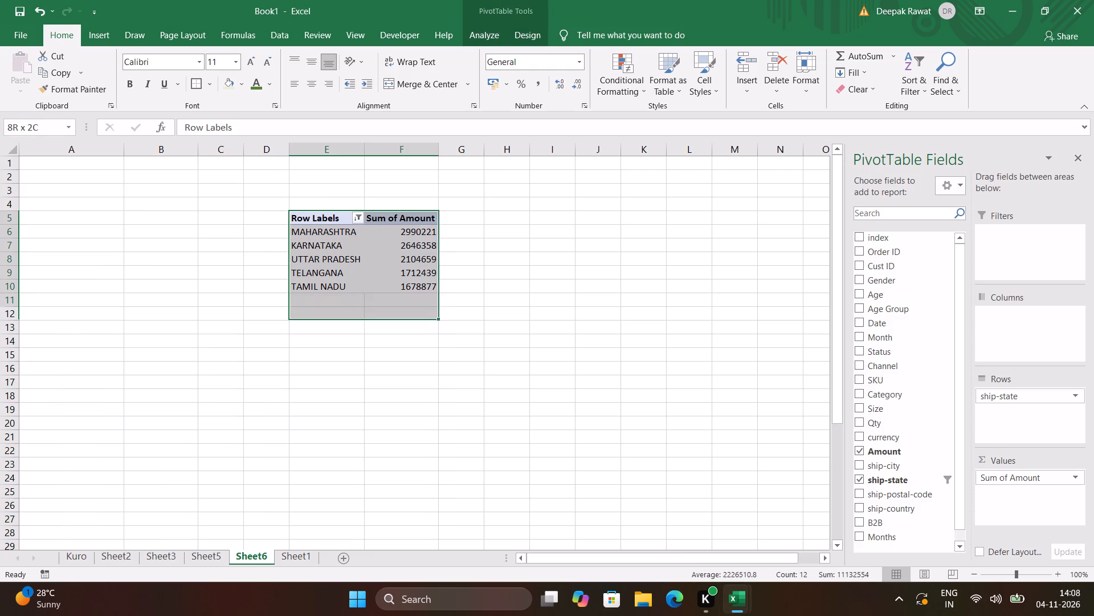
pyautogui.moveTo(427, 305); pyautogui.dragTo(427, 289)
pyautogui.hotkey('ctrl', 'c')
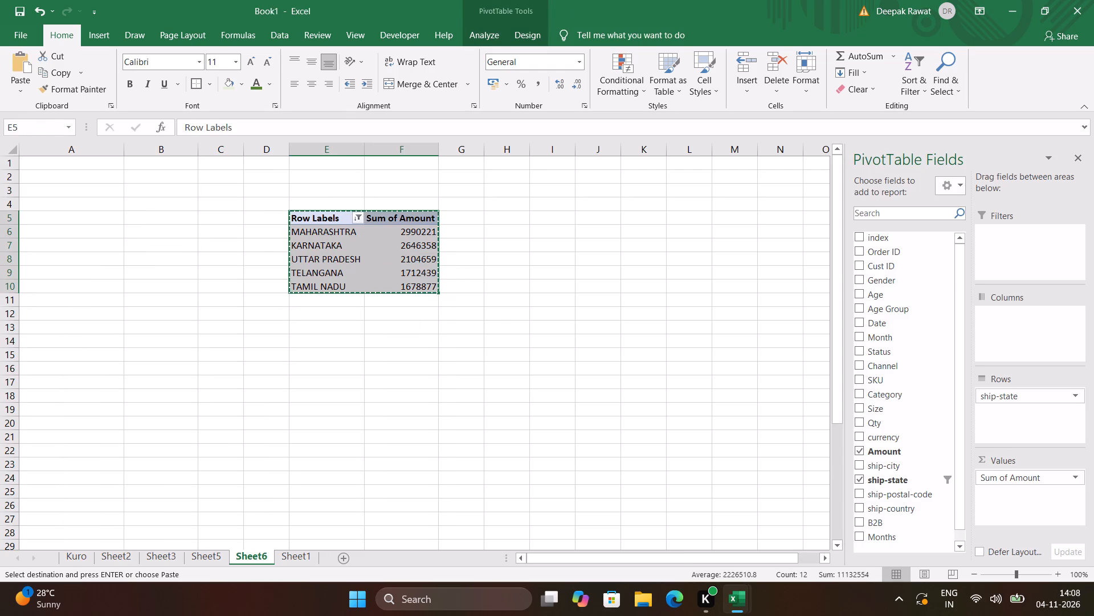
pyautogui.scroll(4, 40, 168)
pyautogui.click(38, 164)
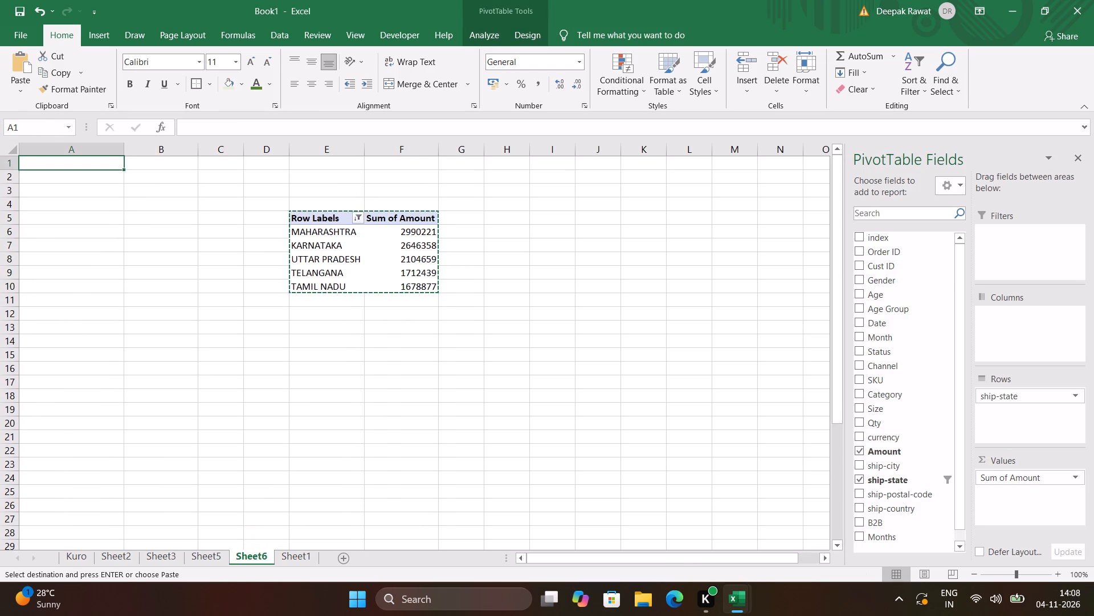
pyautogui.hotkey('ctrl', 'v')
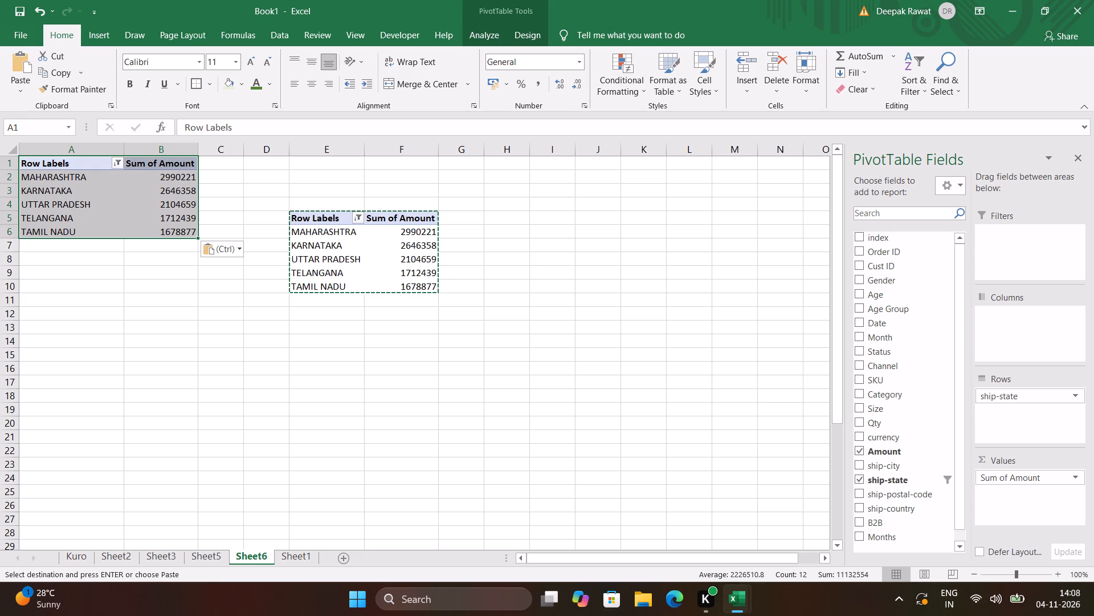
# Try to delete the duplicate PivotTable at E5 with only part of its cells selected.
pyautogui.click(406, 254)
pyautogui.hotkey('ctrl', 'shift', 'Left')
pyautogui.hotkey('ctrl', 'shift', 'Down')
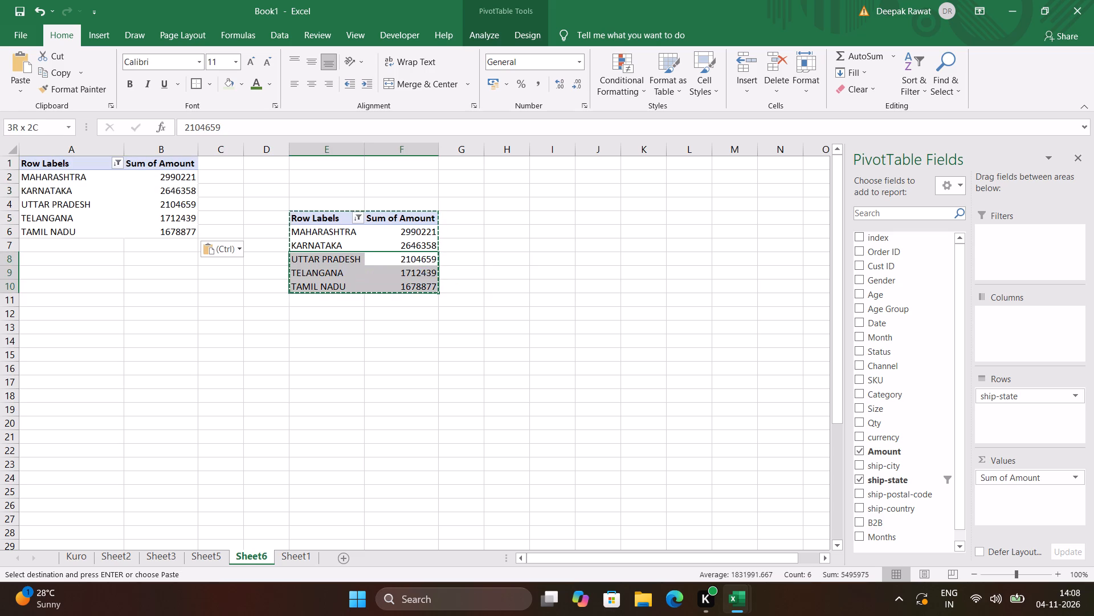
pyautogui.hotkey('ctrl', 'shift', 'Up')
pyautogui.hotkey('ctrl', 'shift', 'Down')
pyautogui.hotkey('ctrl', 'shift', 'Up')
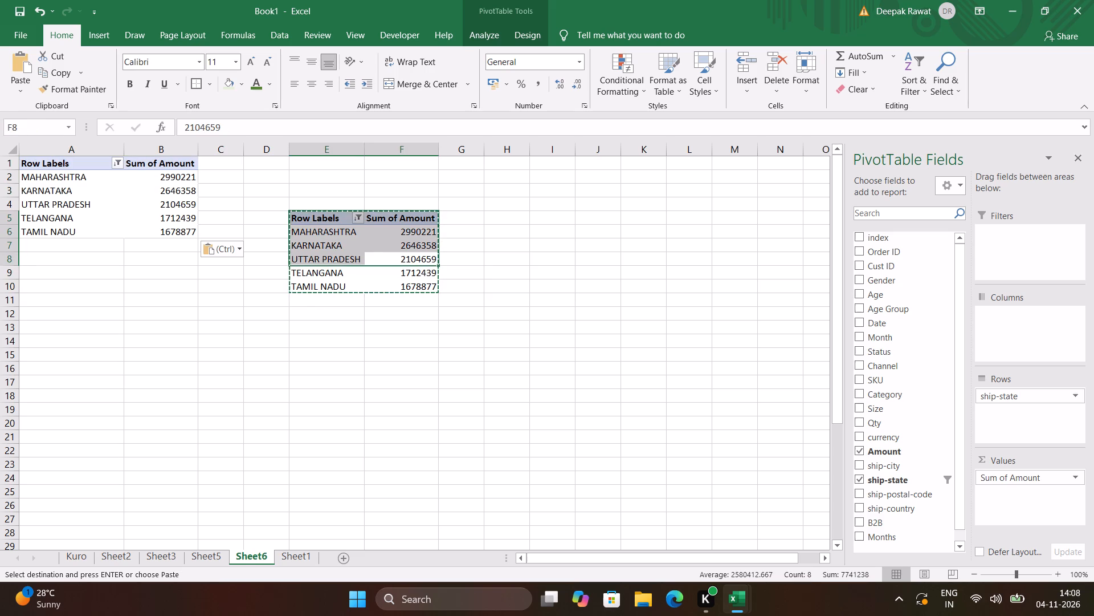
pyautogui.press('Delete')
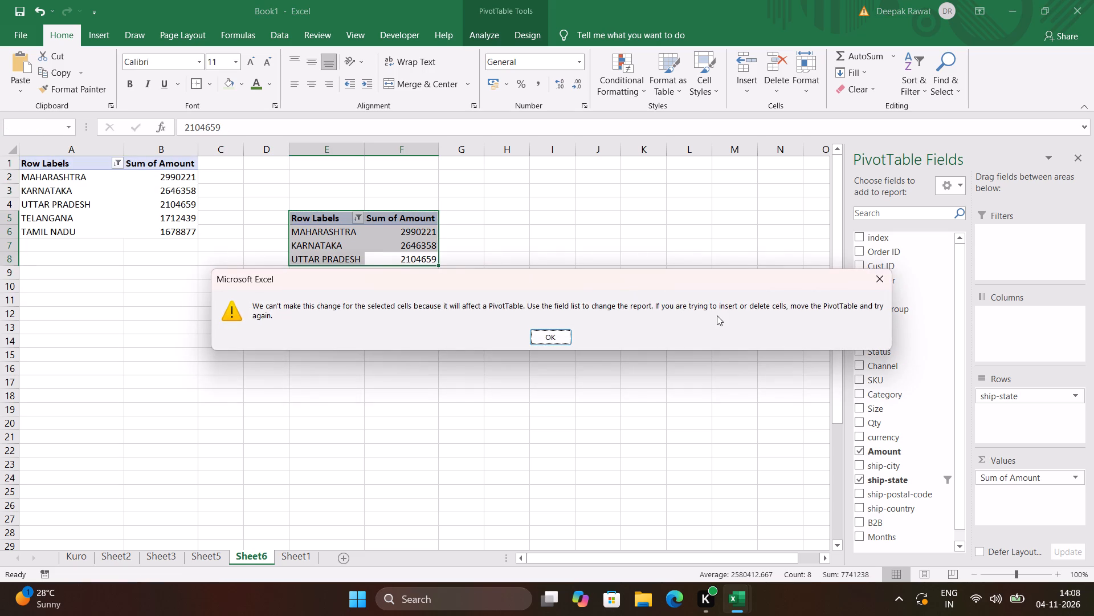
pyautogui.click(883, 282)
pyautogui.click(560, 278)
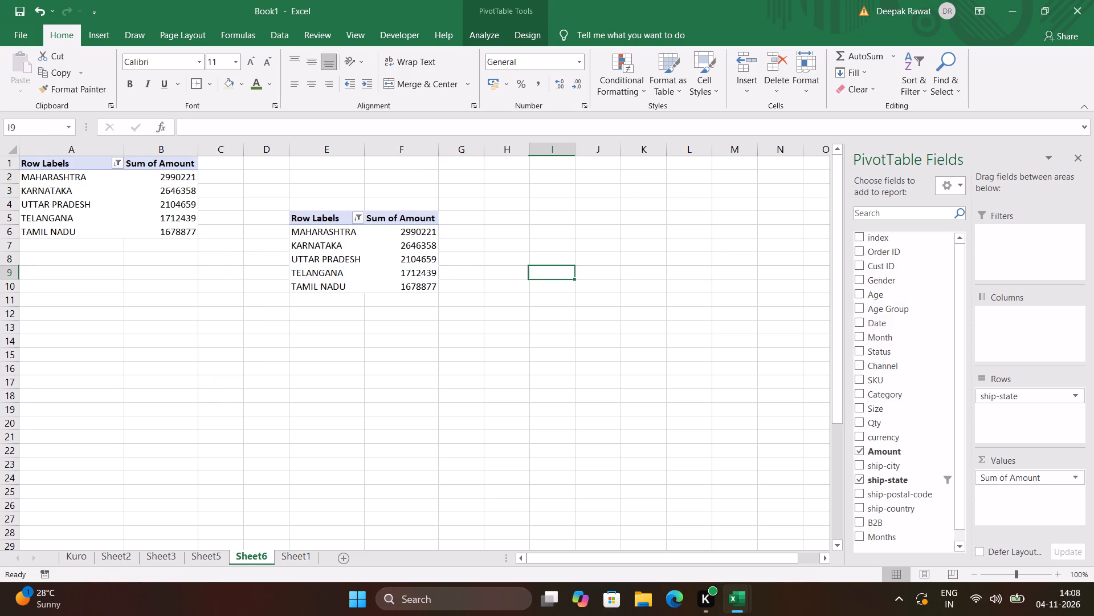
# Delete the entire duplicate PivotTable starting at E5, keeping the copy at A1.
pyautogui.click(323, 217)
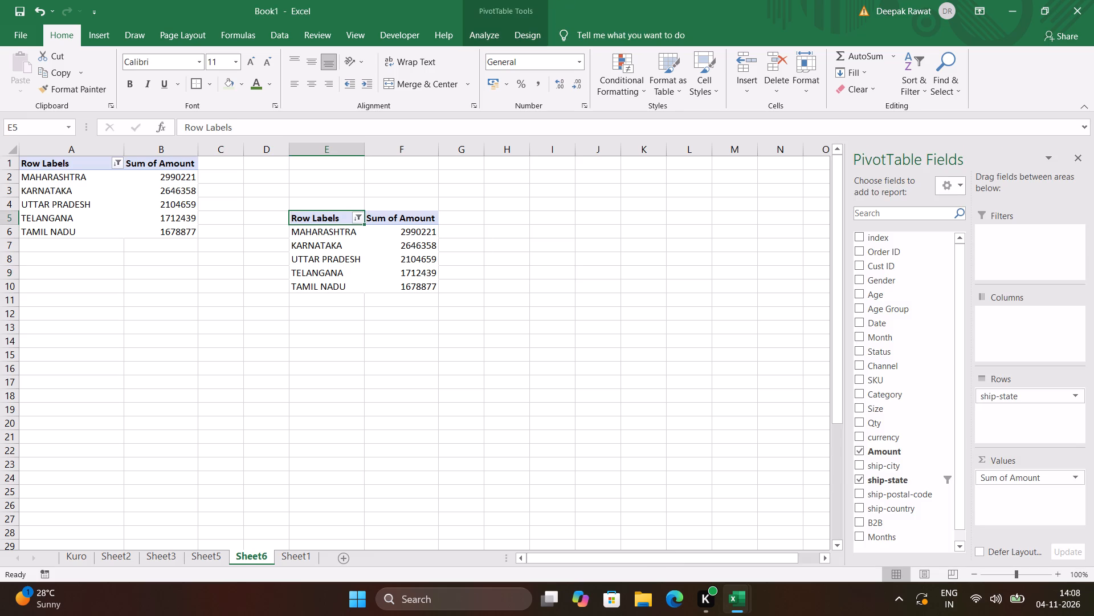
pyautogui.click(383, 217)
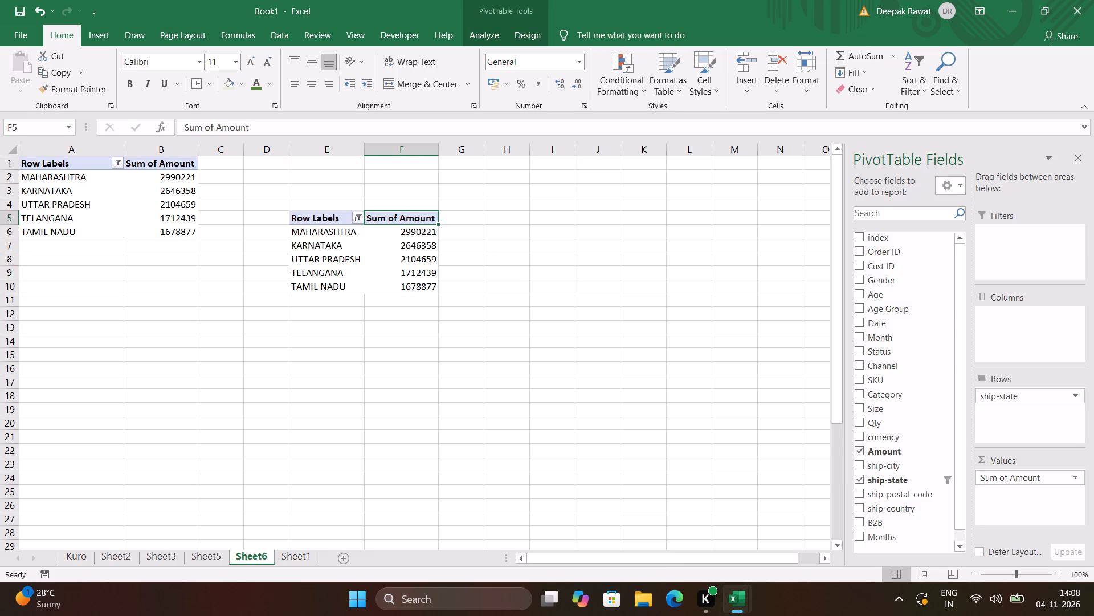
pyautogui.hotkey('ctrl', 'shift', 'Left')
pyautogui.hotkey('ctrl', 'shift', 'Down')
pyautogui.press('Delete')
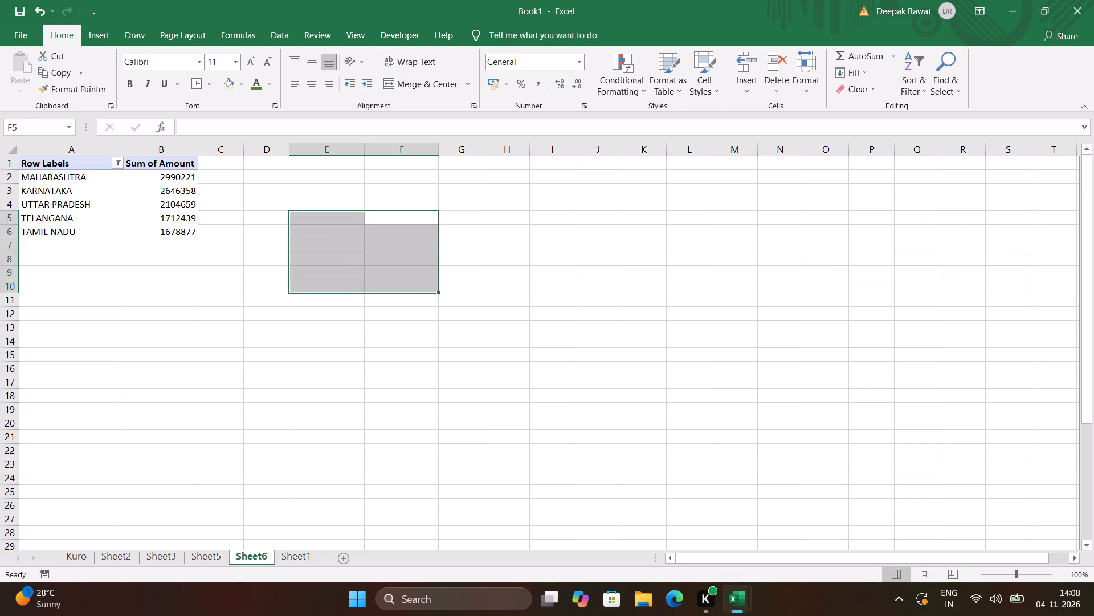
pyautogui.click(124, 196)
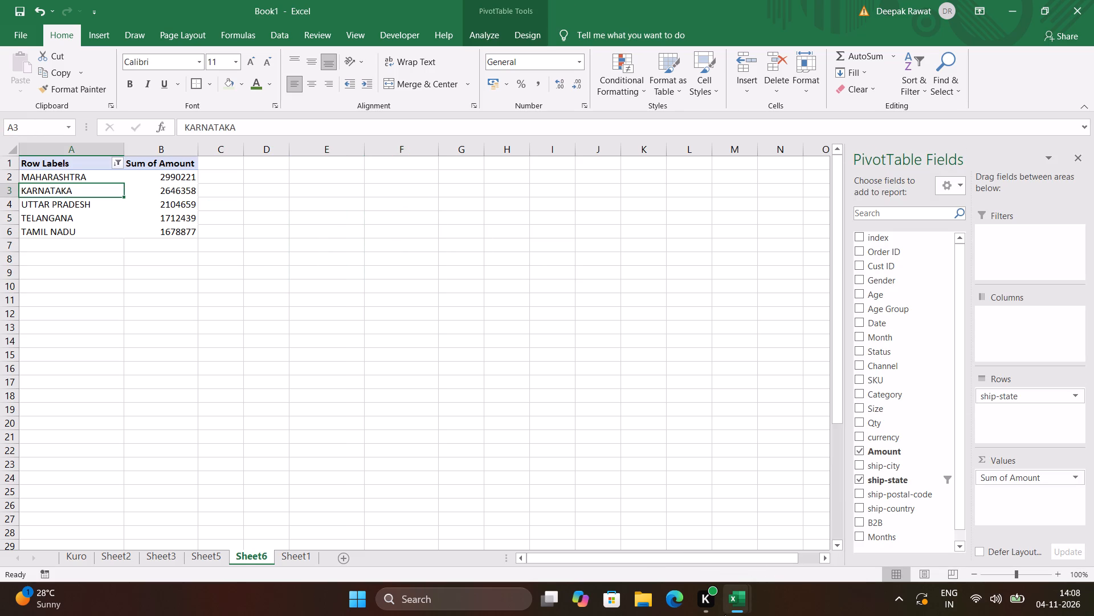
# Move Sheet1 ahead of Sheet6 in Book1's sheet order, and return to Sheet6.
pyautogui.click(209, 556)
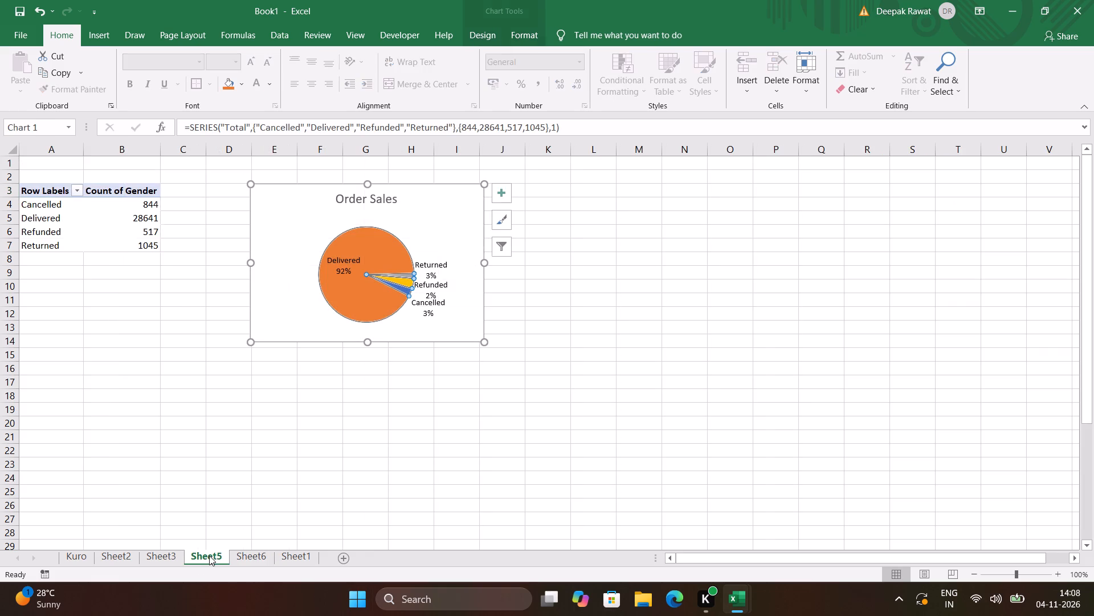
pyautogui.scroll(3, 181, 436)
pyautogui.moveTo(306, 556); pyautogui.dragTo(262, 563)
pyautogui.click(262, 563)
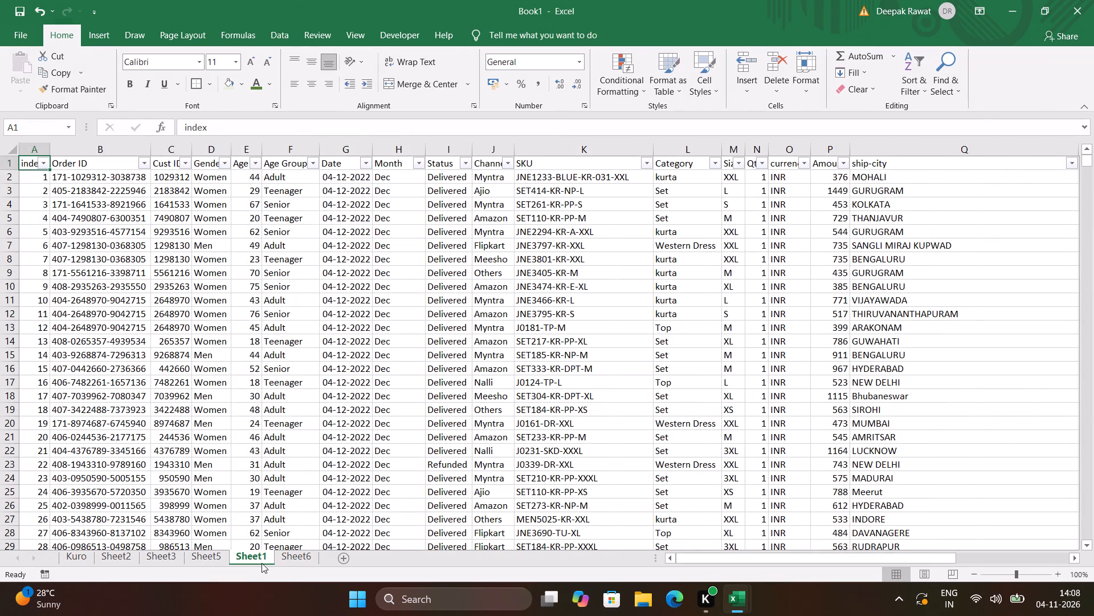
pyautogui.click(302, 555)
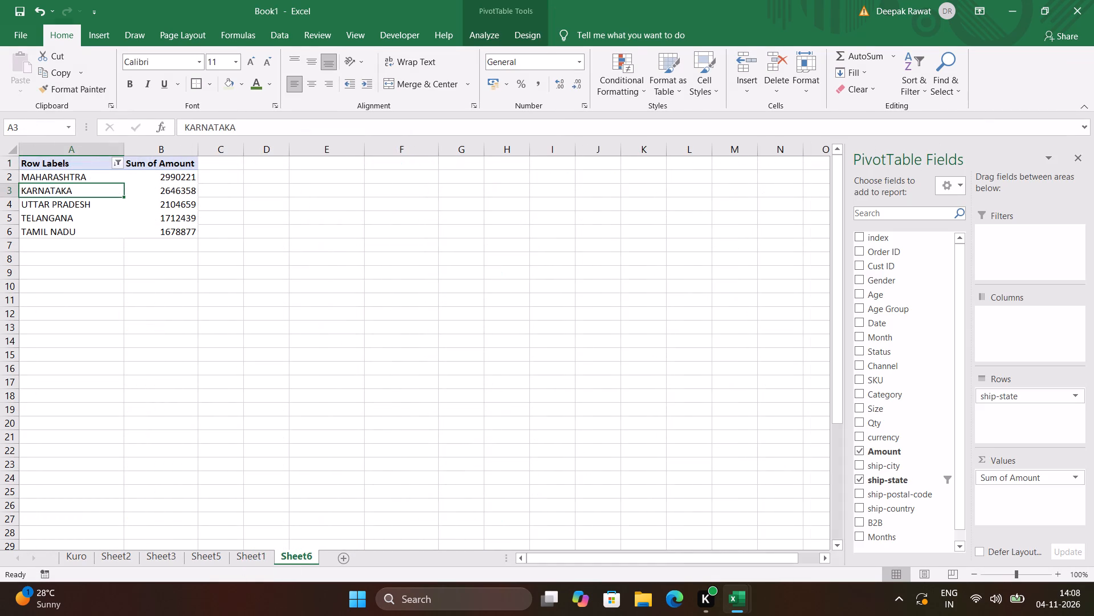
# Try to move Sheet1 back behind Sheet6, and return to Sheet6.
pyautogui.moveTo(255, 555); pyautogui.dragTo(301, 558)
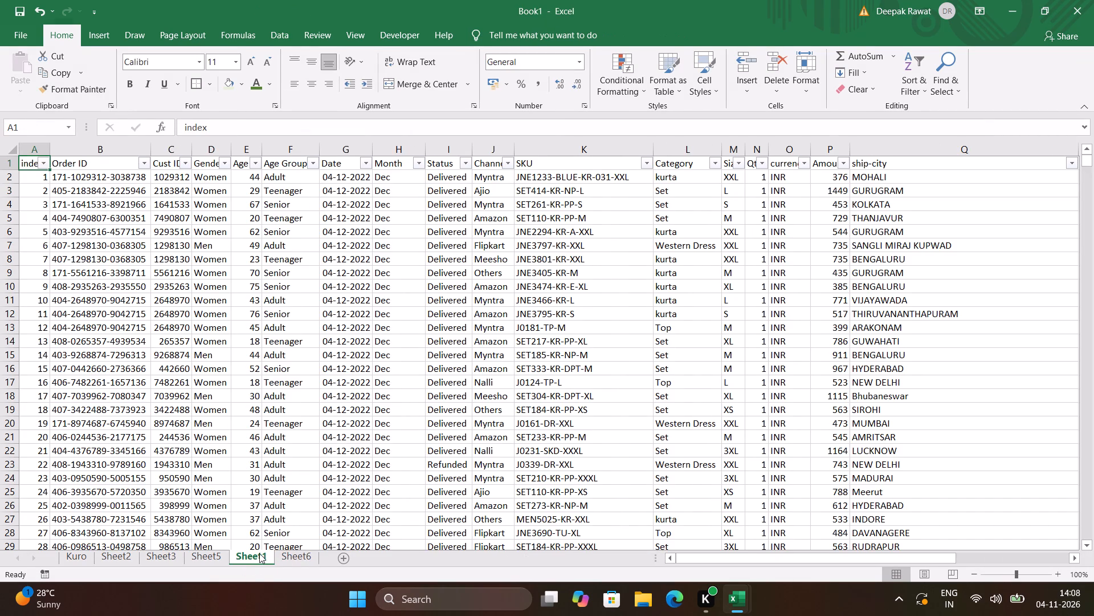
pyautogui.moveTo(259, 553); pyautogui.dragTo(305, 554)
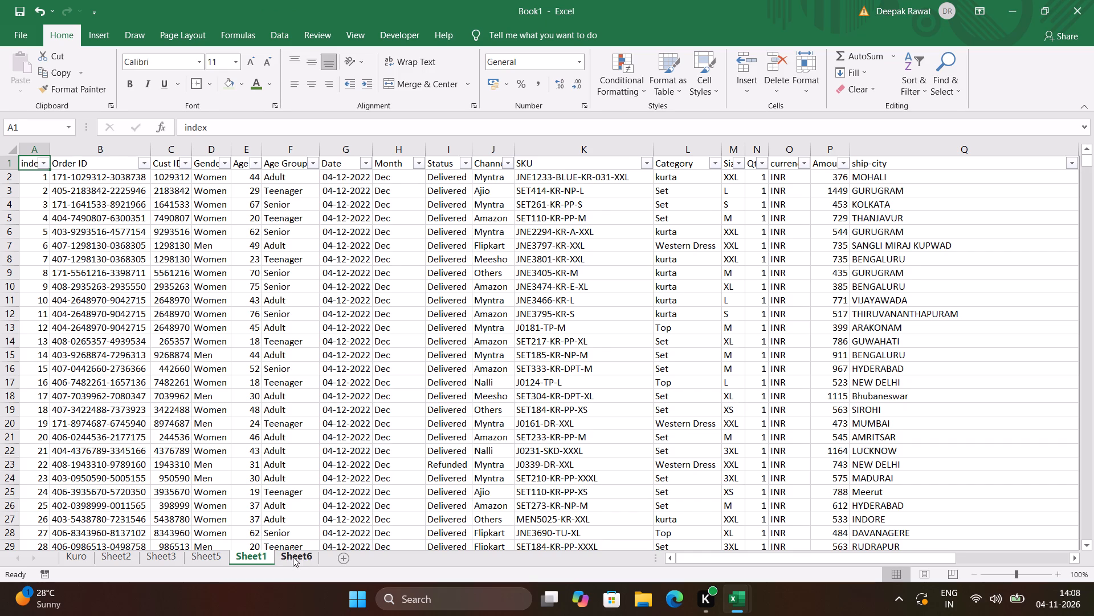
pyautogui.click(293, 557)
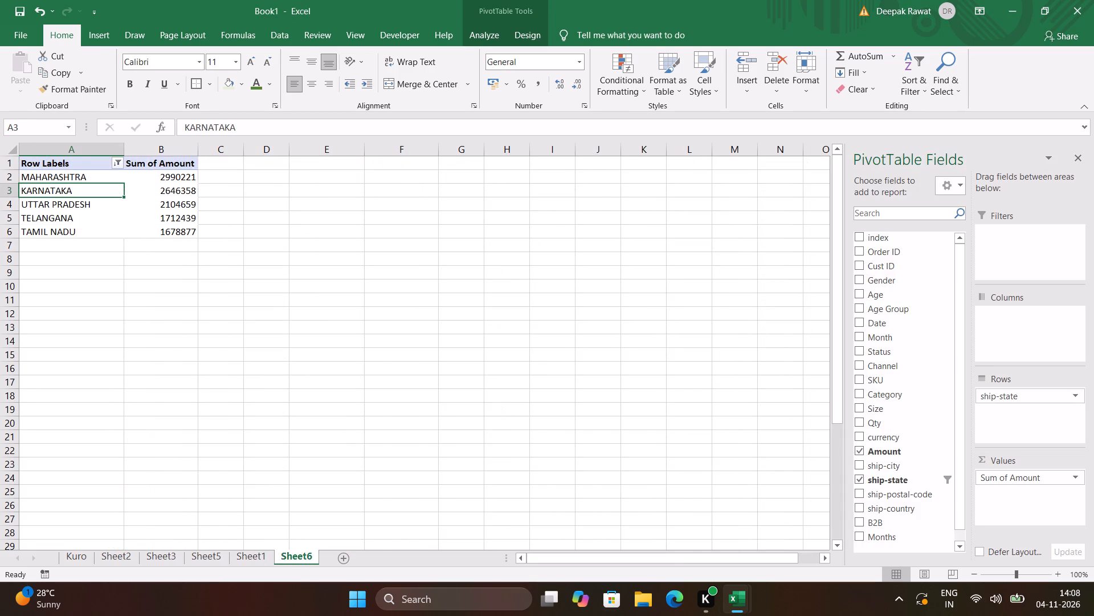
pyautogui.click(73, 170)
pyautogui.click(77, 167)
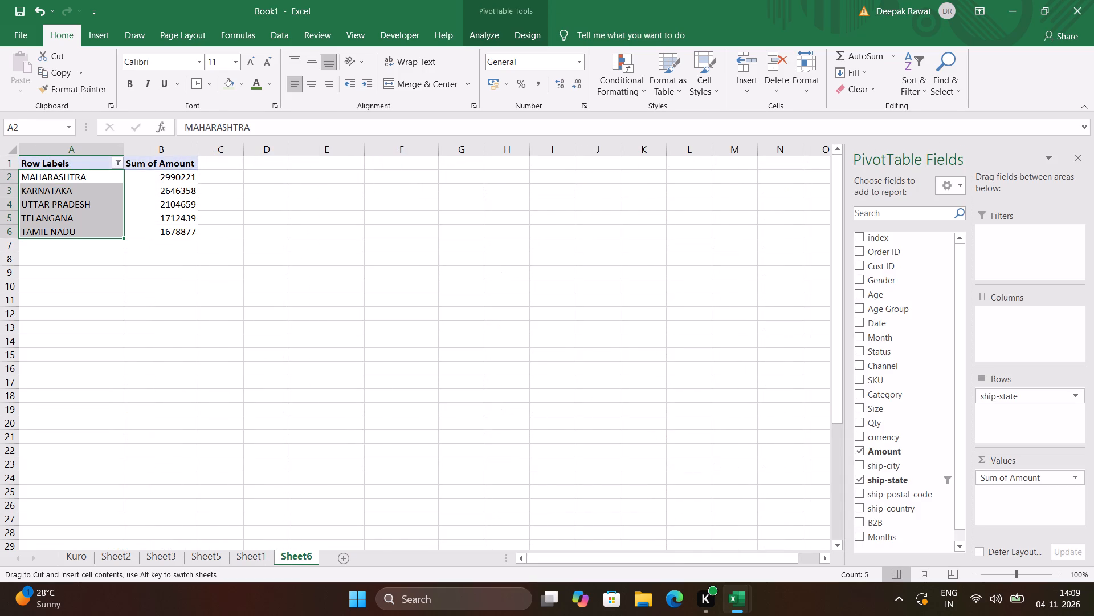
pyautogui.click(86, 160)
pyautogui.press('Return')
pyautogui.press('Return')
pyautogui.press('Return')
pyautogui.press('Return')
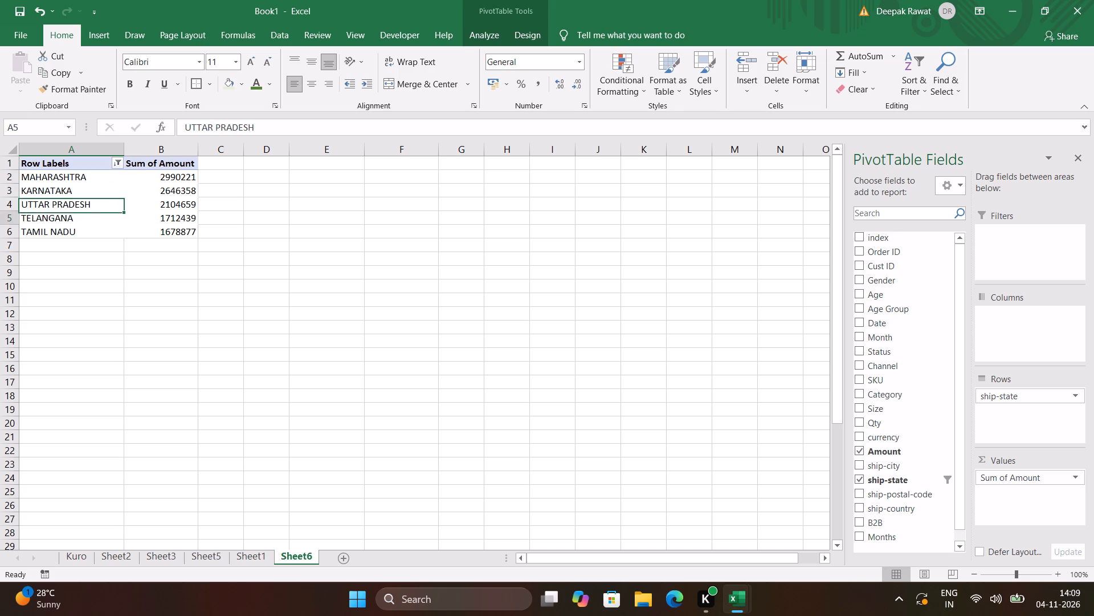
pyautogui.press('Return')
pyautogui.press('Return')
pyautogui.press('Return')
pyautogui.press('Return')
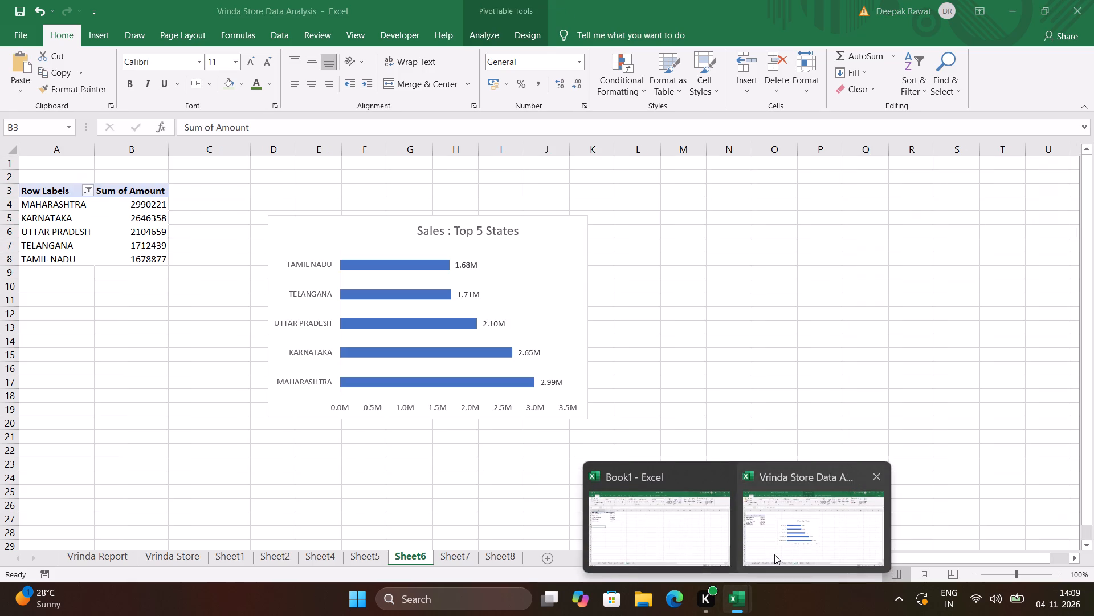
# Copy the Sales : Top 5 States chart from Sheet6 of Vrinda Store Data Analysis and paste it into Book1's Sheet6.
pyautogui.click(774, 554)
pyautogui.click(552, 296)
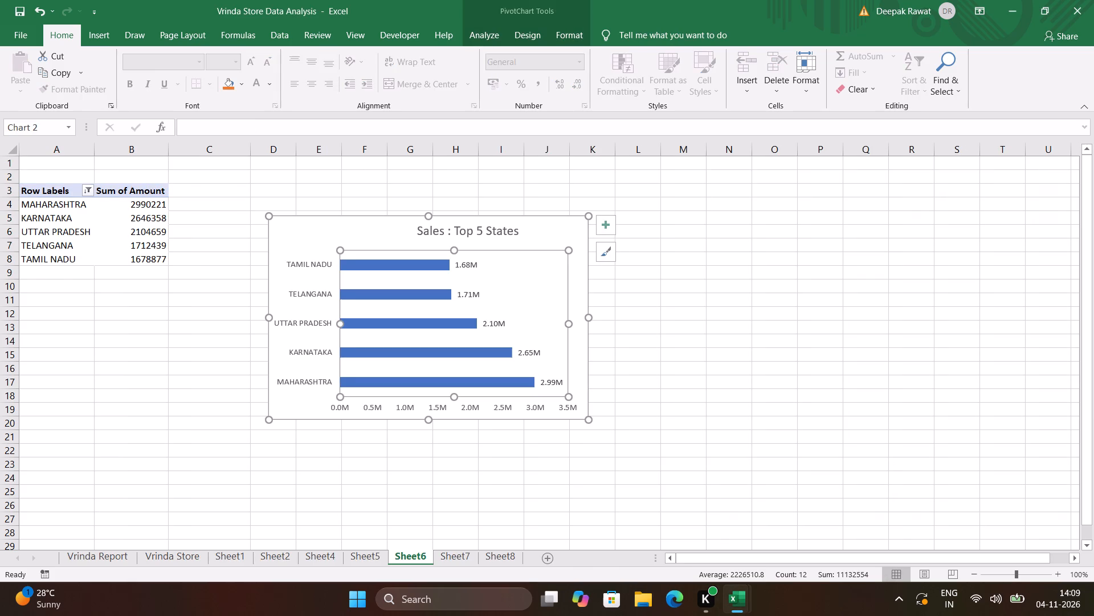
pyautogui.hotkey('ctrl', 'c')
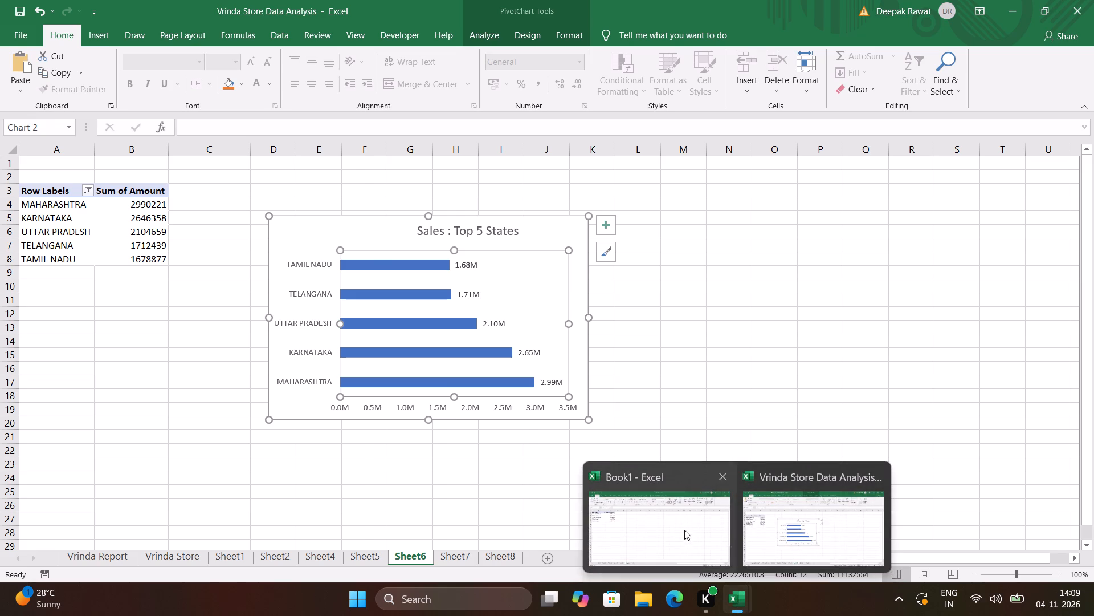
pyautogui.click(684, 530)
pyautogui.hotkey('ctrl', 'v')
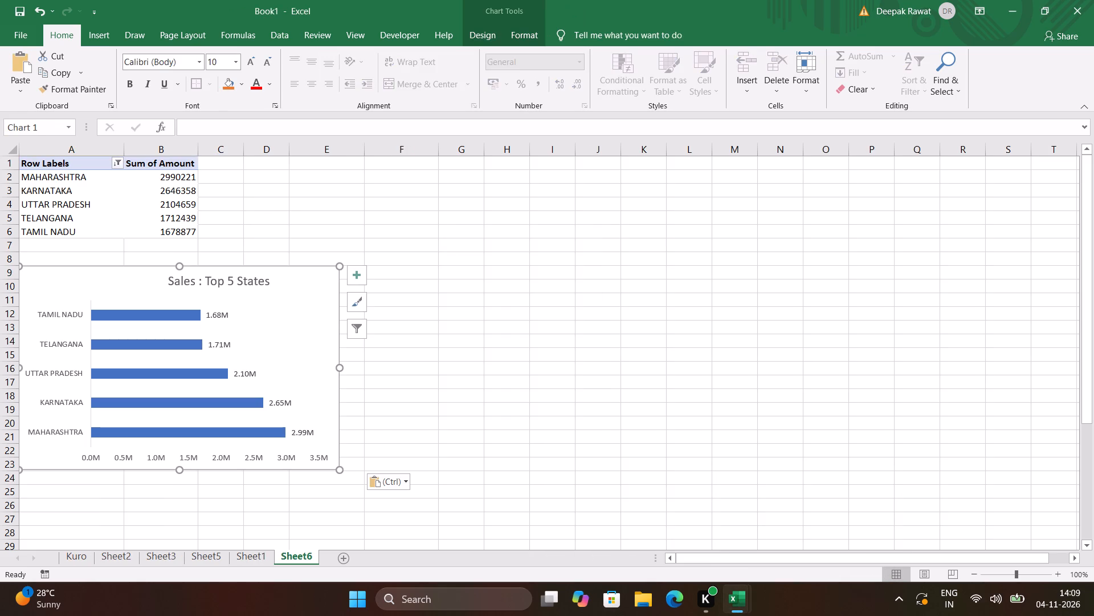
# Move the whole Top 5 States chart beside the PivotTable, around columns D to J, undoing any accidental plot-area shift.
pyautogui.moveTo(293, 313); pyautogui.dragTo(479, 278)
pyautogui.hotkey('ctrl', 'z')
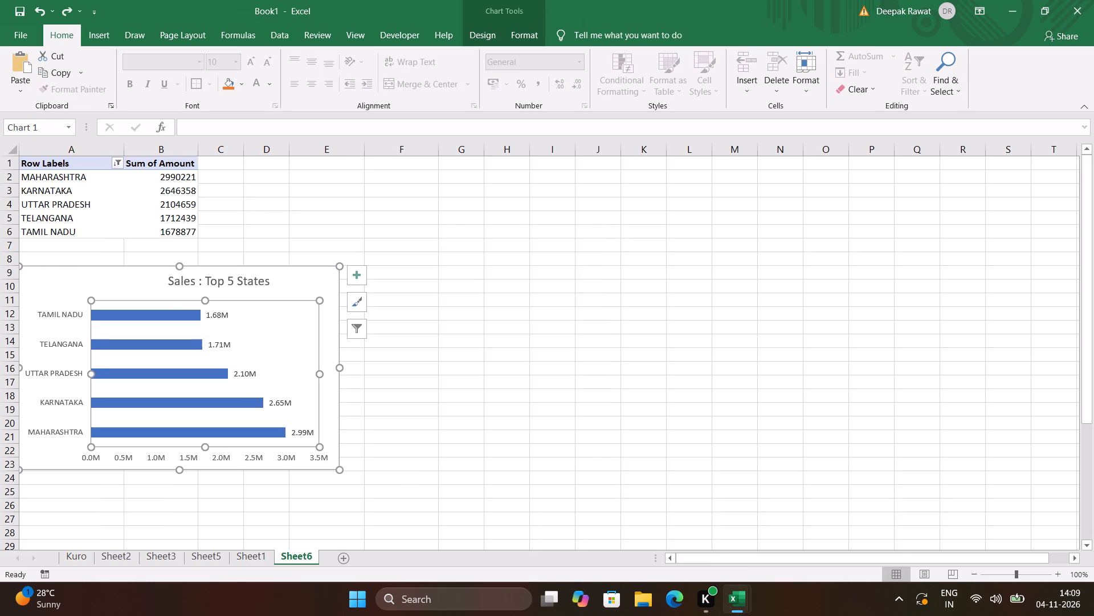
pyautogui.moveTo(314, 277); pyautogui.dragTo(562, 236)
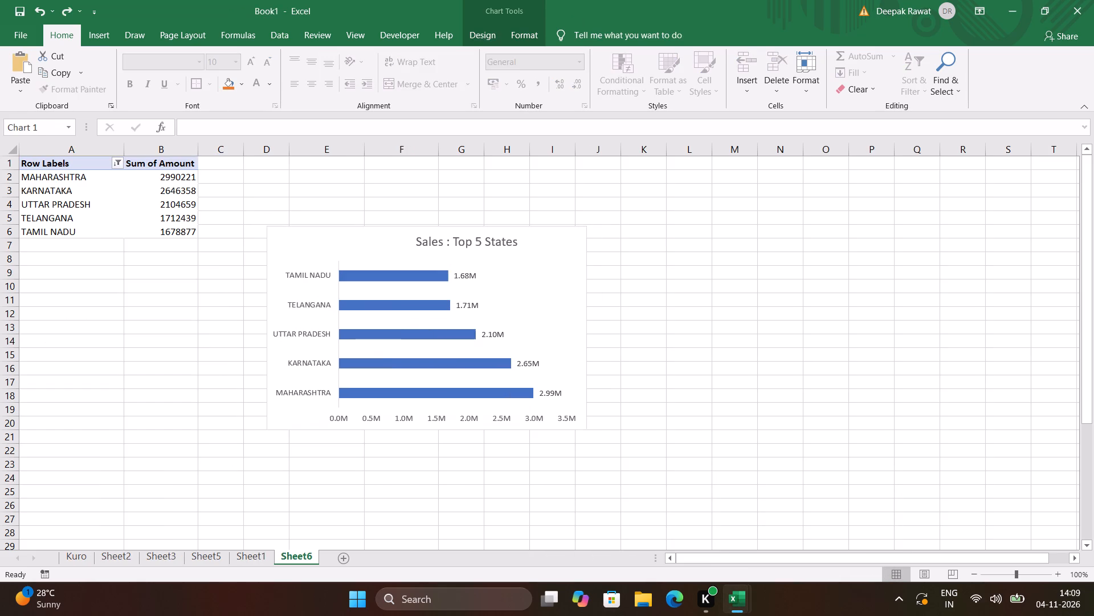
pyautogui.moveTo(562, 236); pyautogui.dragTo(560, 221)
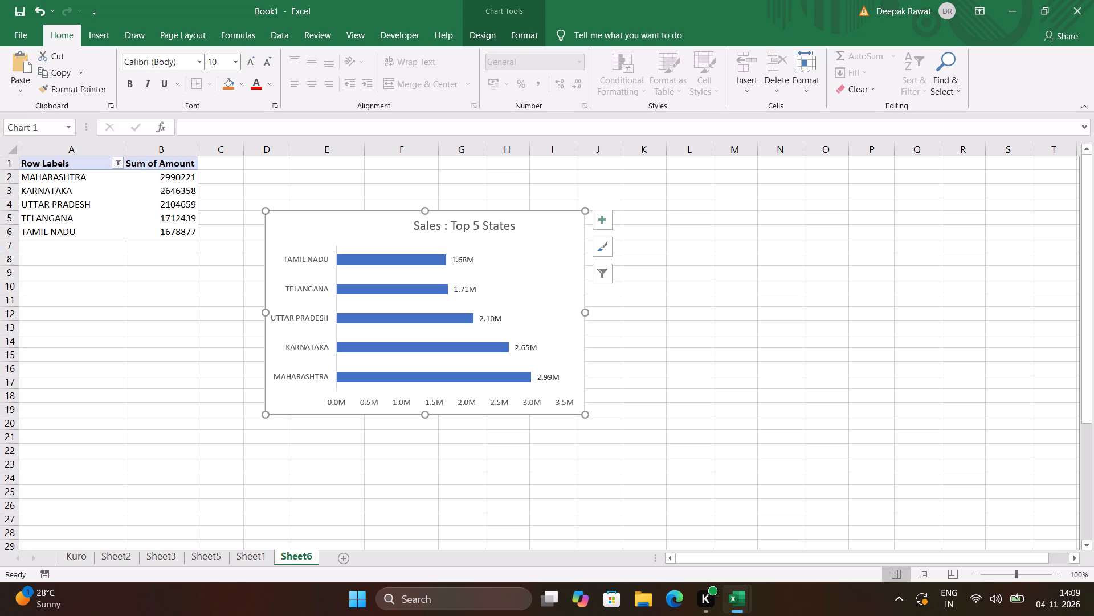
# Copy the Top 5 States PivotTable in A1:B6 and paste it at A7, directly below the original.
pyautogui.click(129, 193)
pyautogui.click(152, 165)
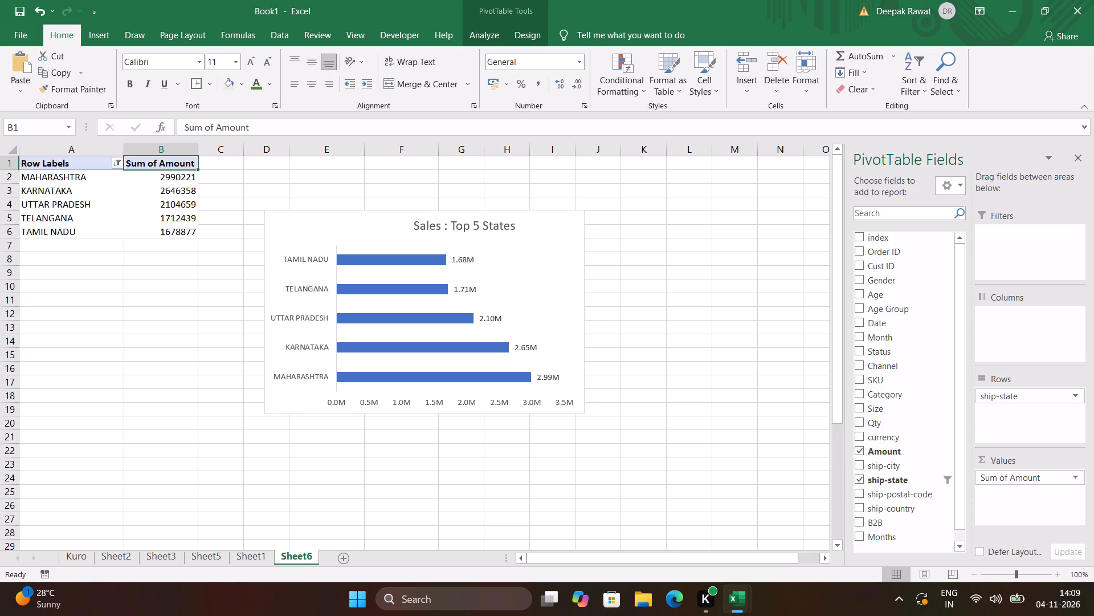
pyautogui.hotkey('ctrl', 'shift', 'Left')
pyautogui.hotkey('ctrl', 'shift', 'Down')
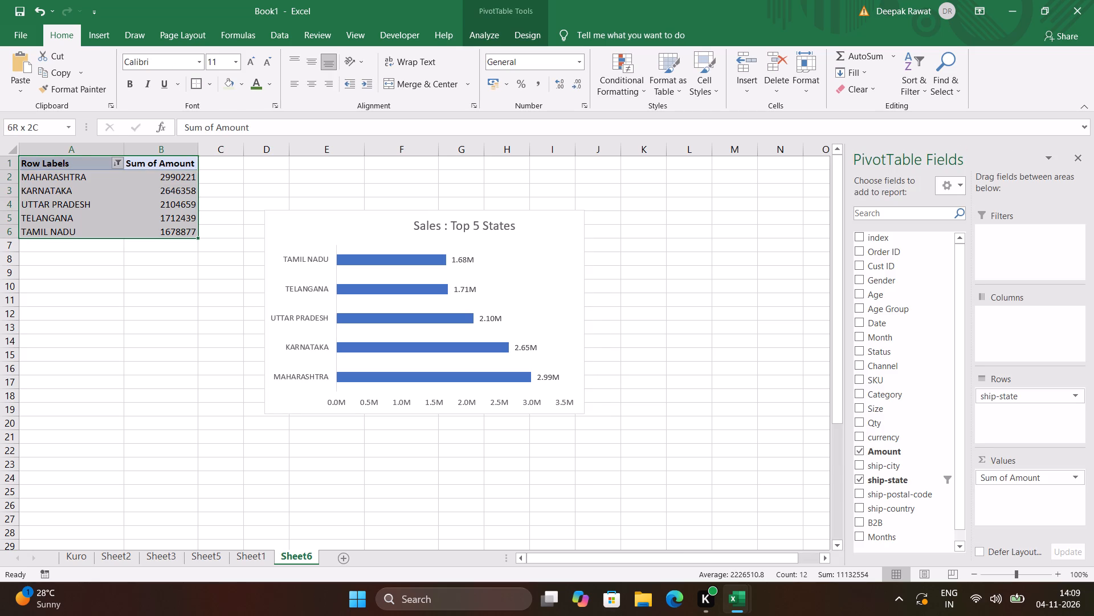
pyautogui.hotkey('ctrl', 'c')
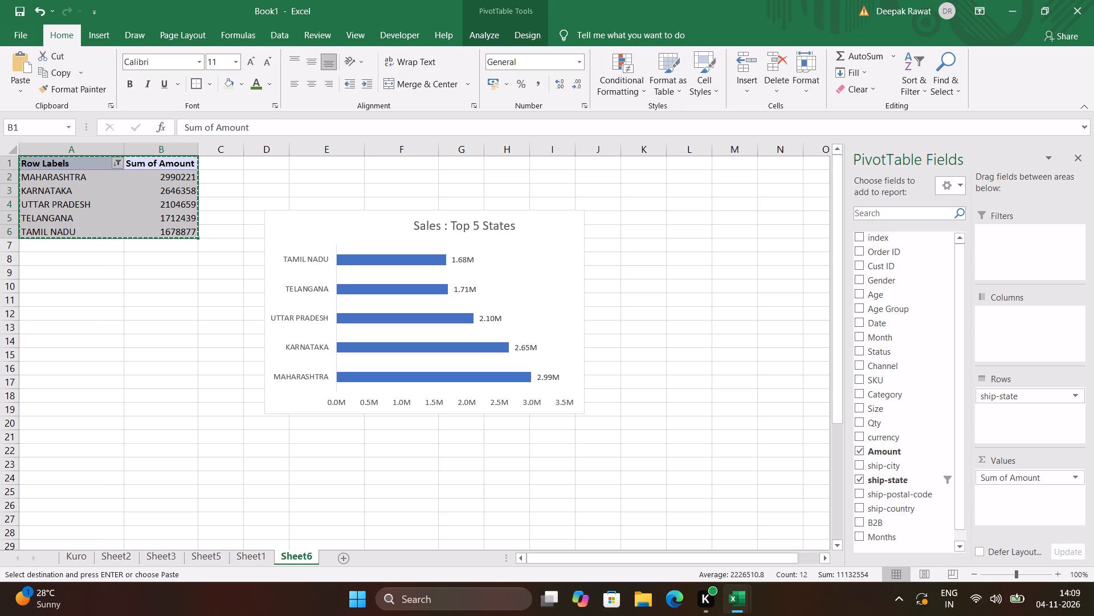
pyautogui.click(58, 250)
pyautogui.hotkey('ctrl', 'v')
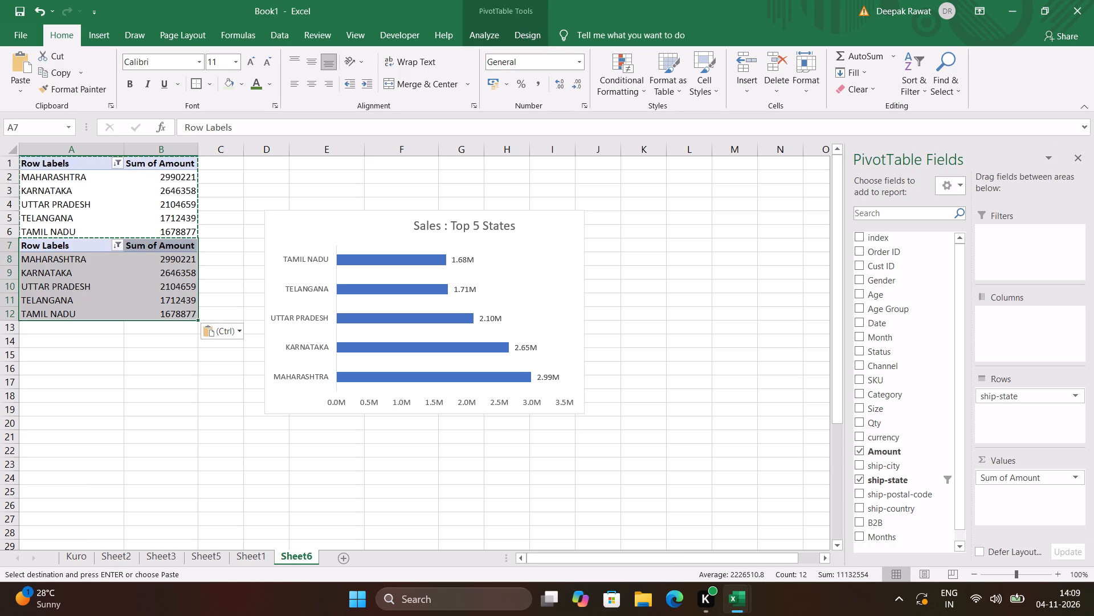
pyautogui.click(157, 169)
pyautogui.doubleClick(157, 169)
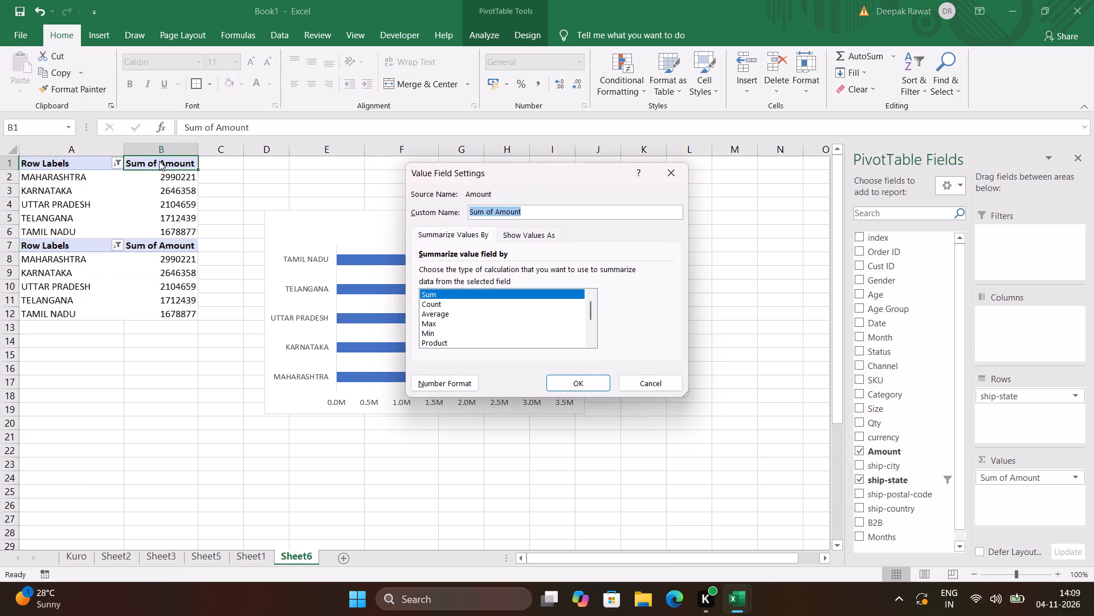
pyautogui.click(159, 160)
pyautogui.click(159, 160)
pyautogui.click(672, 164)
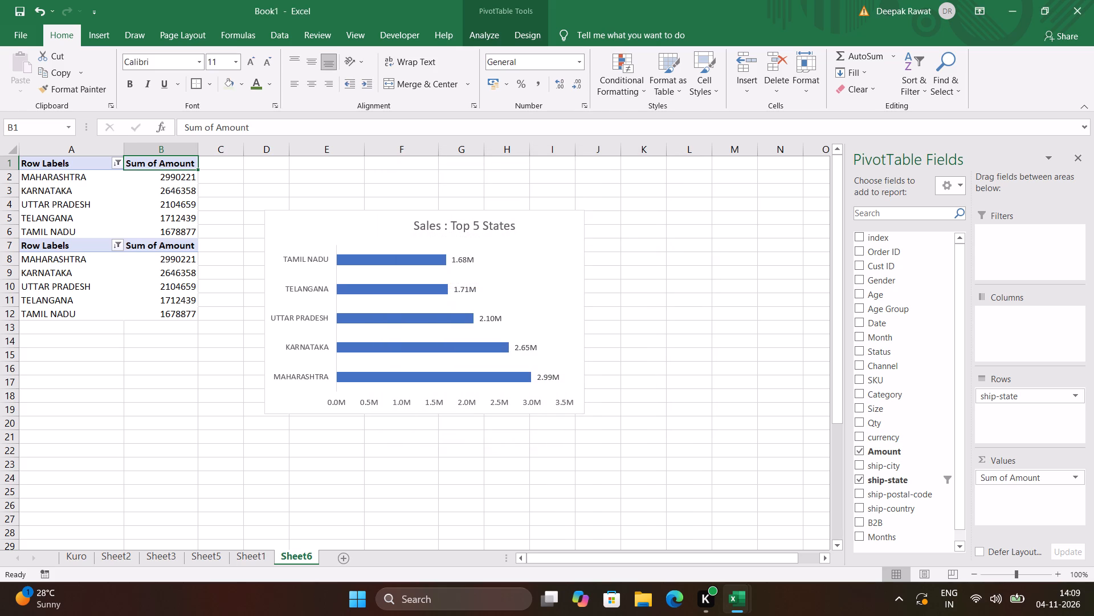
# Delete the original PivotTable in A1:B6, keeping the copy that starts at A7.
pyautogui.hotkey('ctrl', 'shift', 'Left')
pyautogui.hotkey('ctrl', 'shift', 'Down')
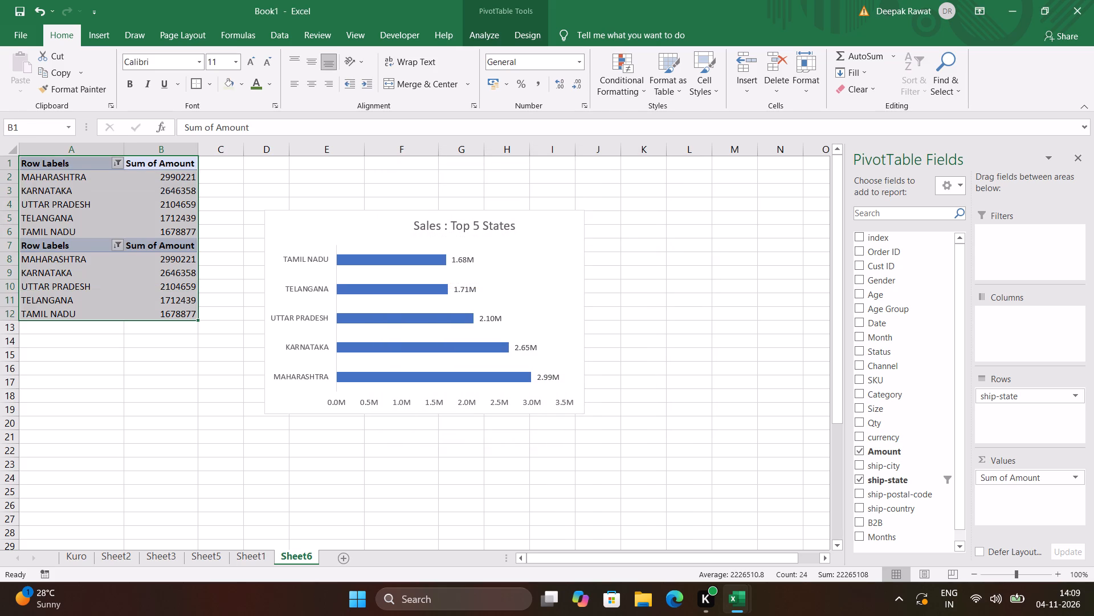
pyautogui.click(216, 232)
pyautogui.click(182, 234)
pyautogui.hotkey('ctrl', 'shift', 'Left')
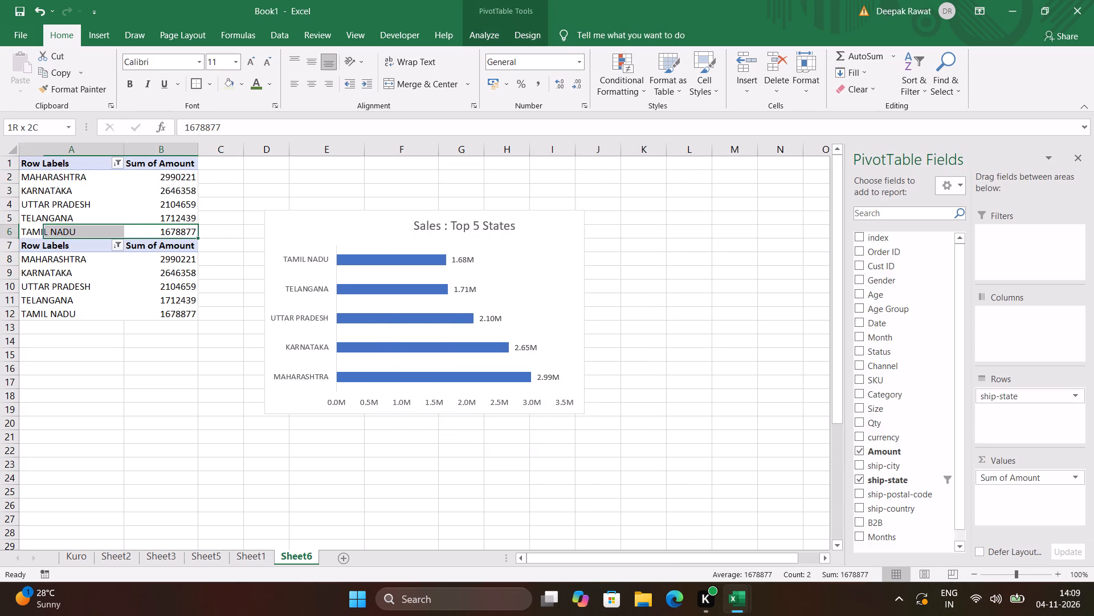
pyautogui.hotkey('ctrl', 'shift', 'Up')
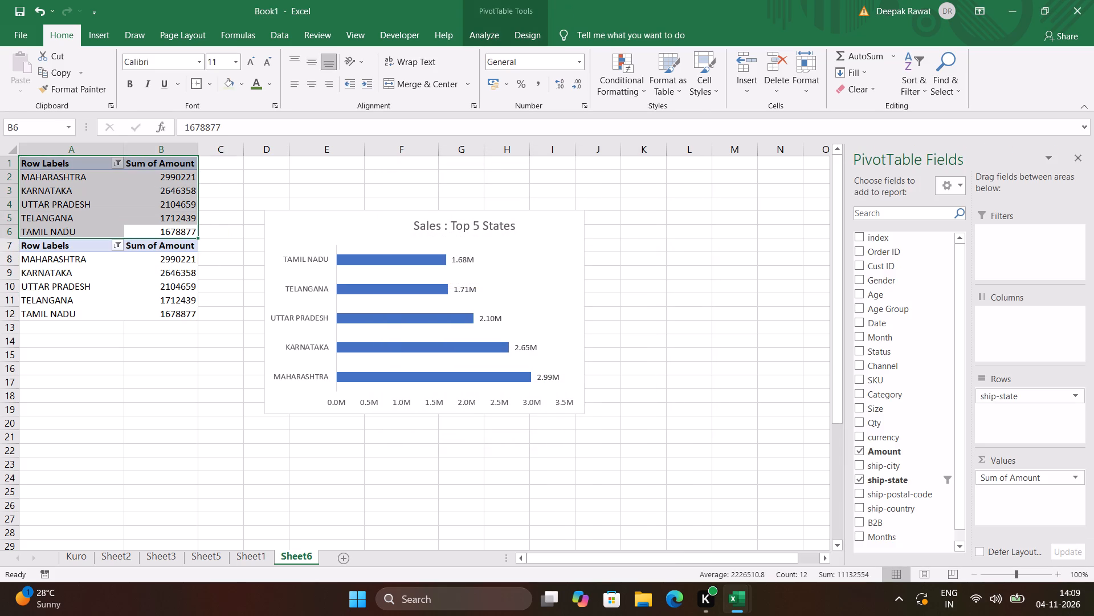
pyautogui.press('Delete')
pyautogui.click(250, 252)
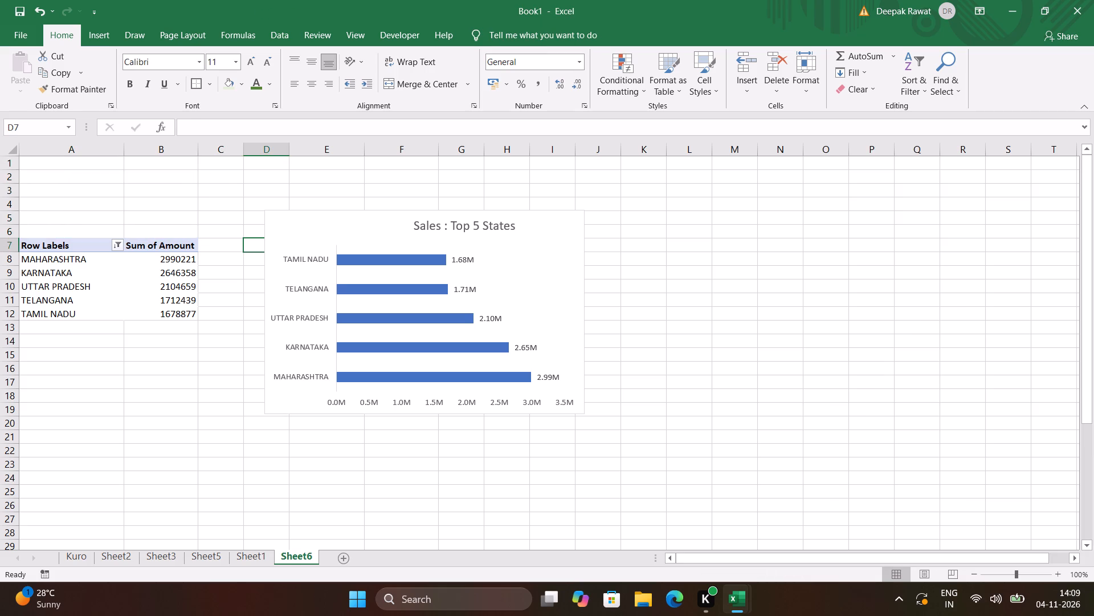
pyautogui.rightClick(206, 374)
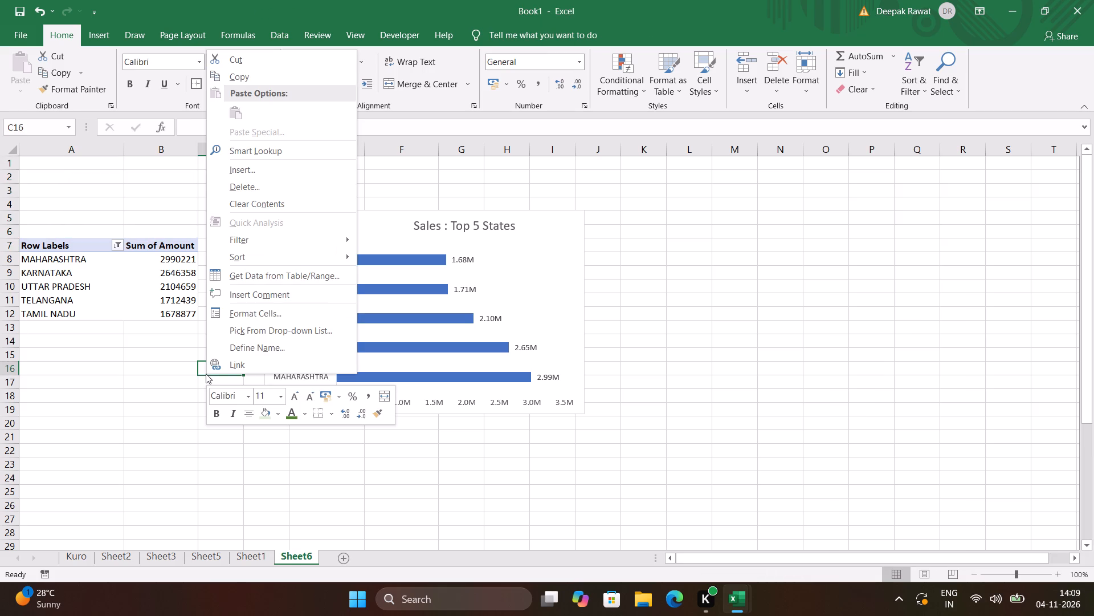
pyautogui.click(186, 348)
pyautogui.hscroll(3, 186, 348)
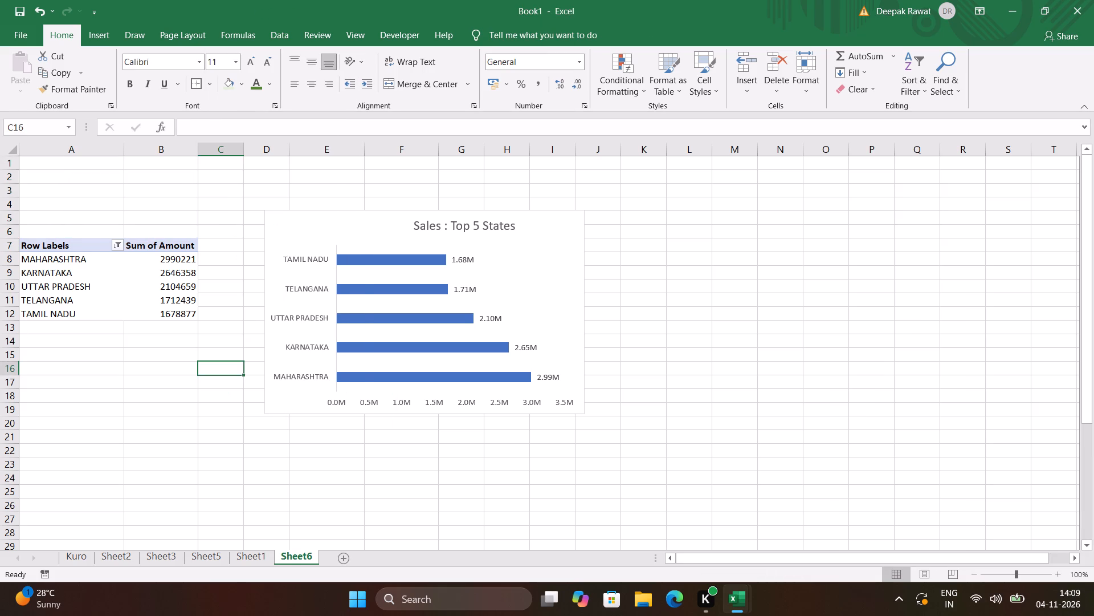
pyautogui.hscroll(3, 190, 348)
# Copy the Sales : Top 5 States chart from Sheet6 and paste it onto the Kuro sheet below the existing charts.
pyautogui.click(296, 394)
pyautogui.hotkey('ctrl', 'c')
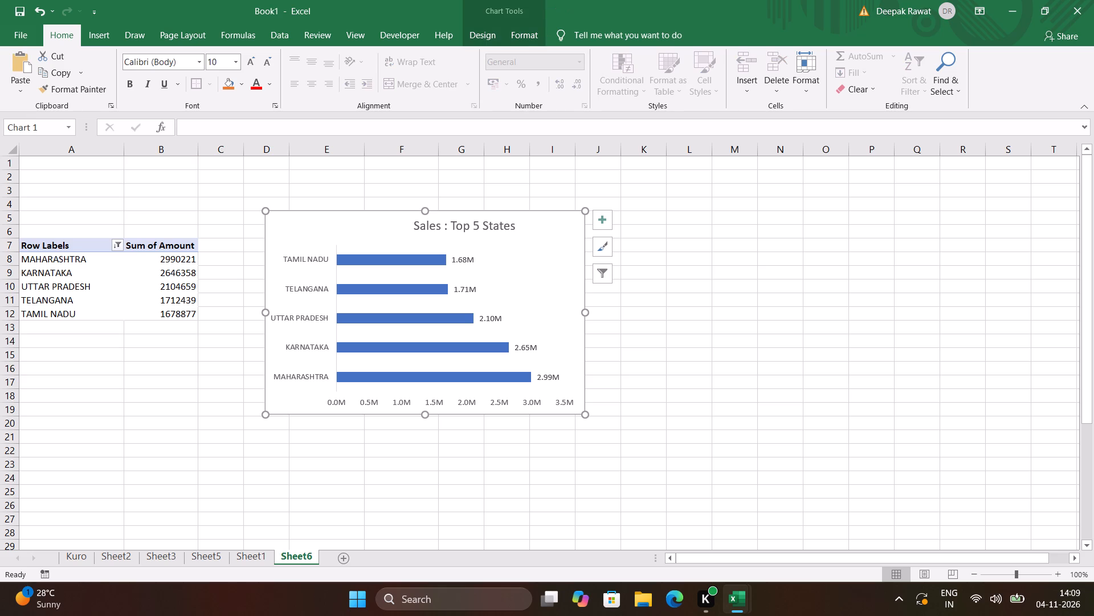
pyautogui.click(74, 562)
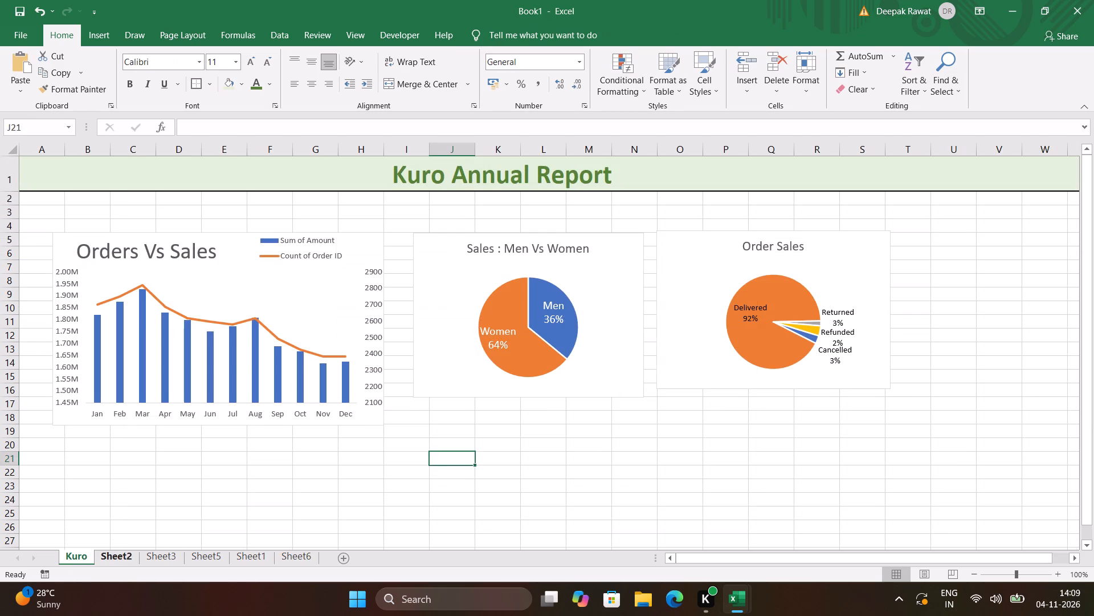
pyautogui.click(580, 451)
pyautogui.hotkey('ctrl', 'v')
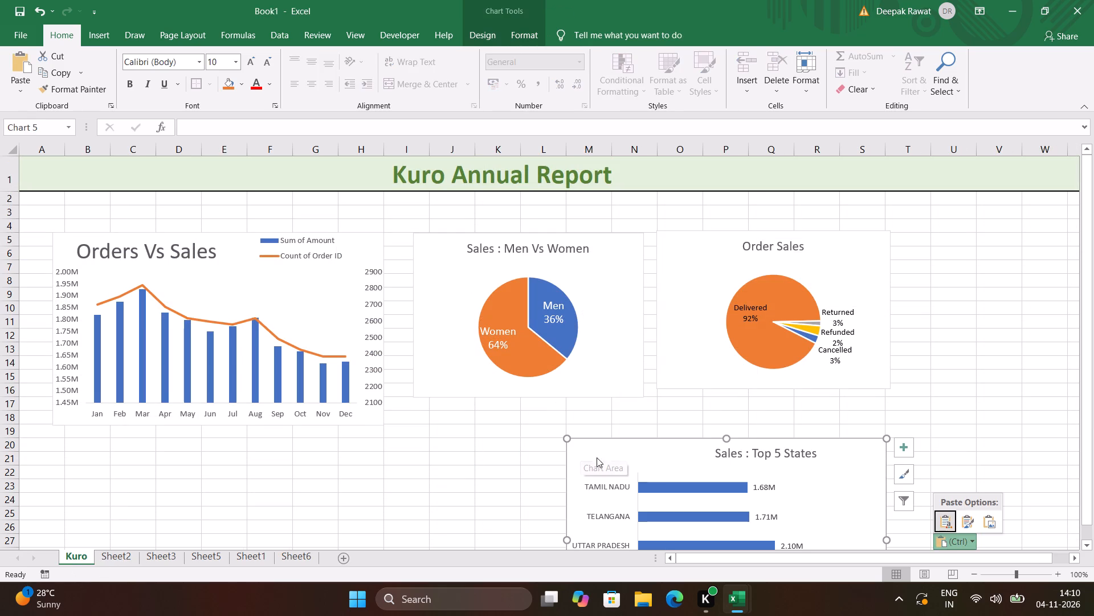
# Shrink the pasted Top 5 States chart slightly and place it directly below the Sales : Men Vs Women chart.
pyautogui.scroll(-1, 656, 452)
pyautogui.scroll(-1, 711, 423)
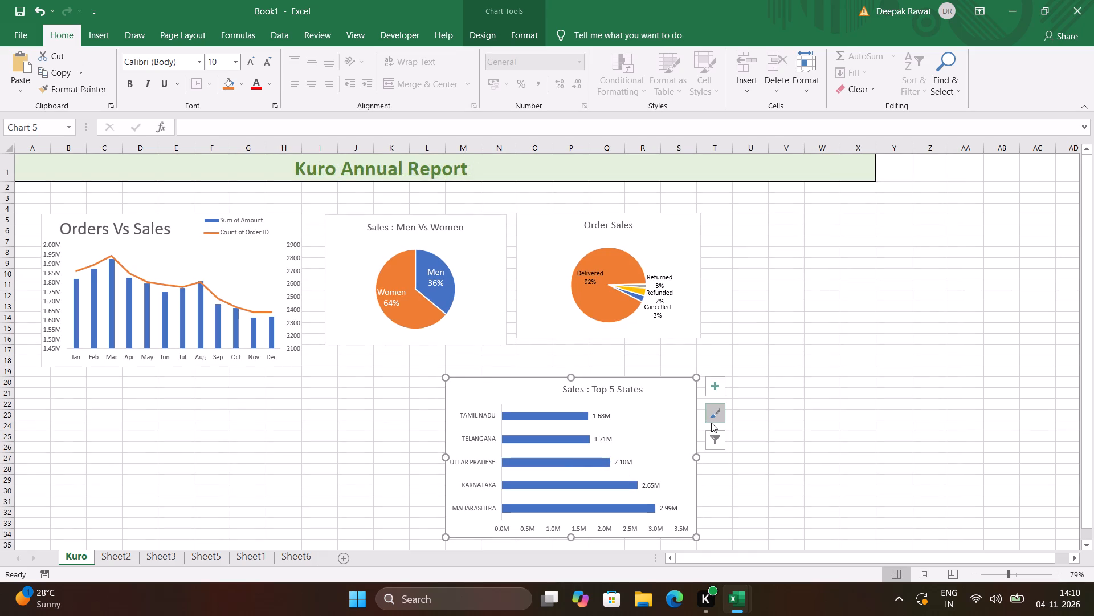
pyautogui.scroll(-2, 711, 423)
pyautogui.moveTo(695, 375); pyautogui.dragTo(672, 384)
pyautogui.moveTo(632, 406); pyautogui.dragTo(503, 374)
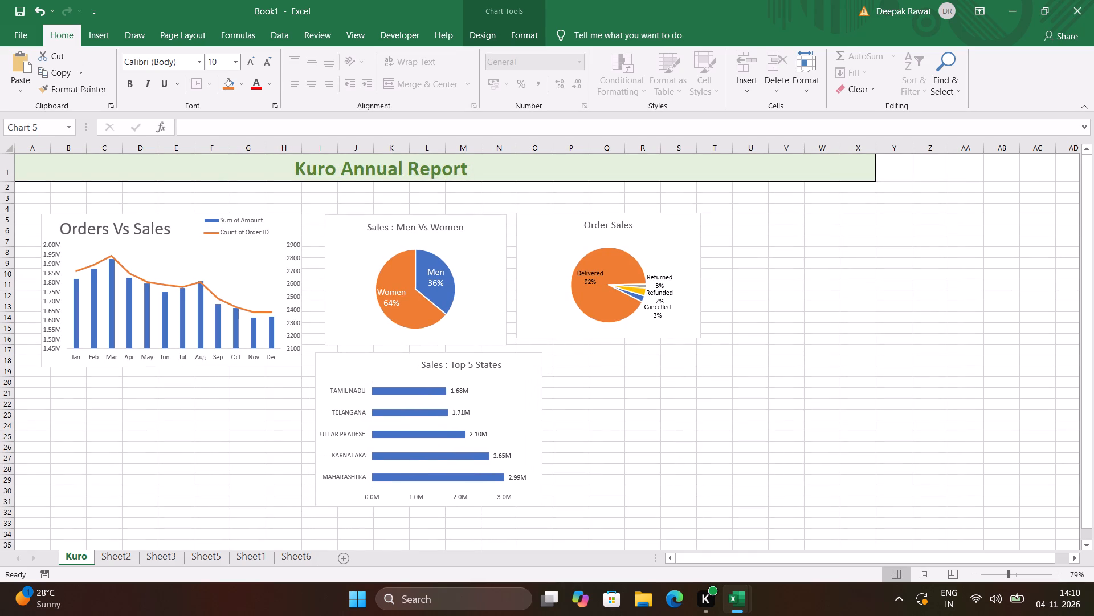
pyautogui.click(585, 394)
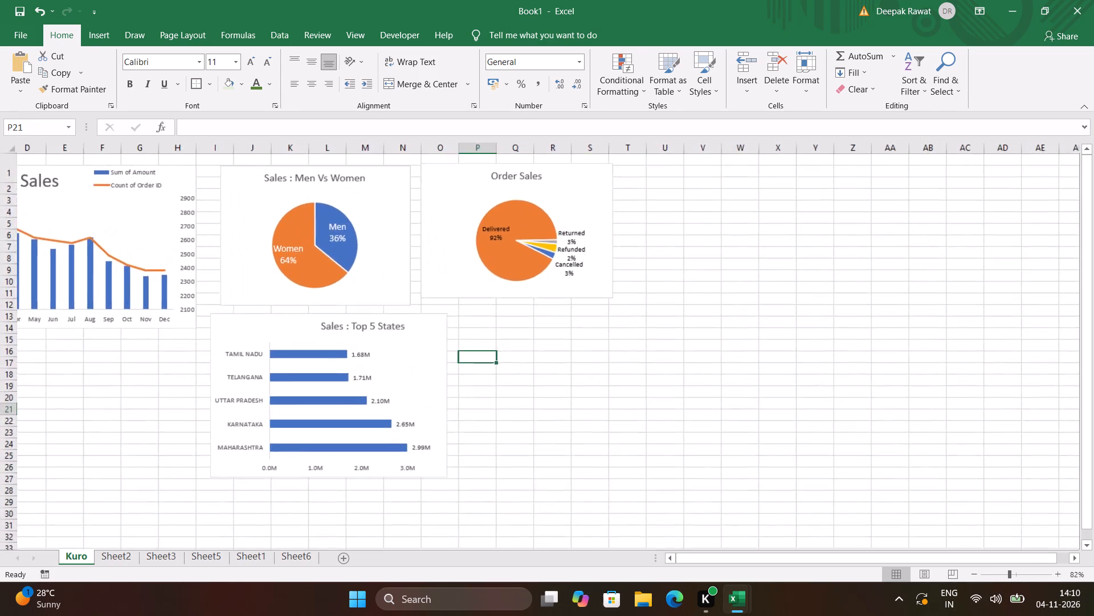
pyautogui.hscroll(5, 628, 416)
pyautogui.scroll(1, 628, 416)
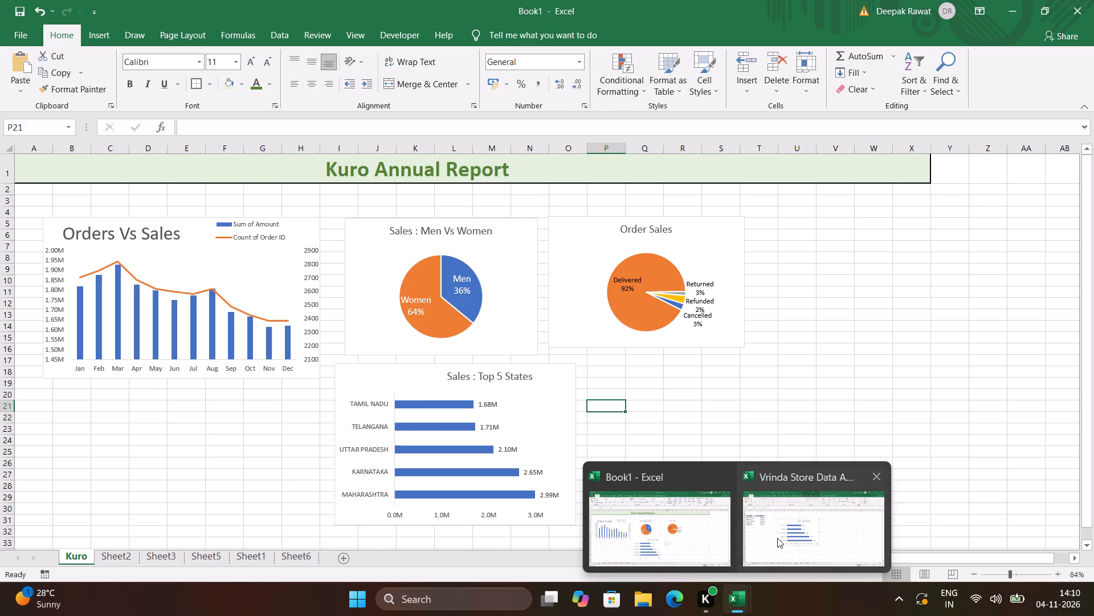
# In the Vrinda Store Data Analysis workbook, copy range A1:C7 on Sheet7, which contains the Age Vs Gender PivotTable.
pyautogui.click(778, 537)
pyautogui.click(447, 556)
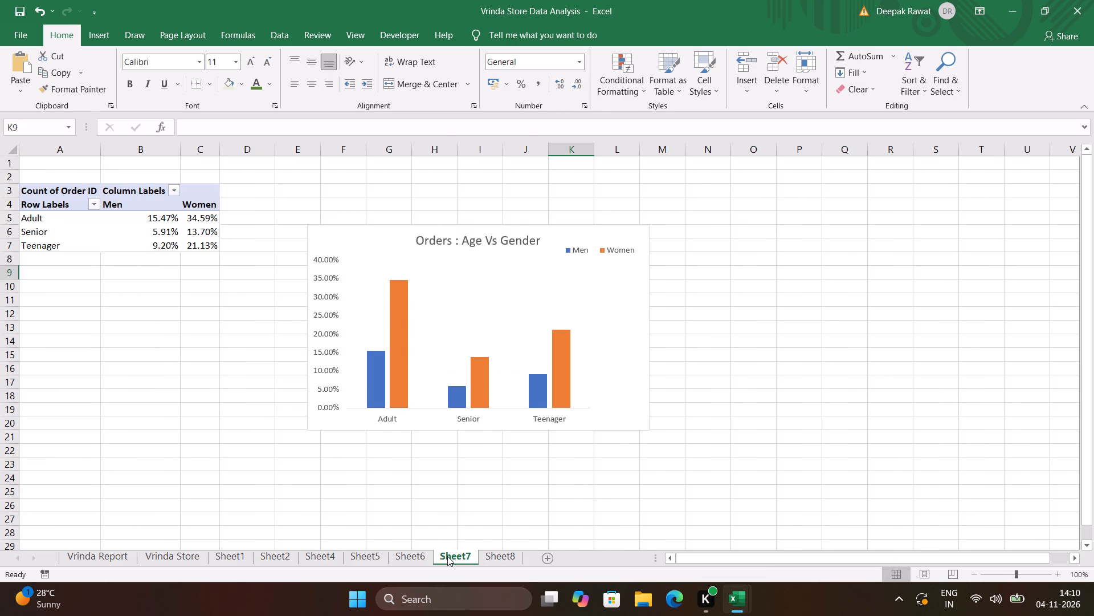
pyautogui.moveTo(358, 553); pyautogui.dragTo(423, 555)
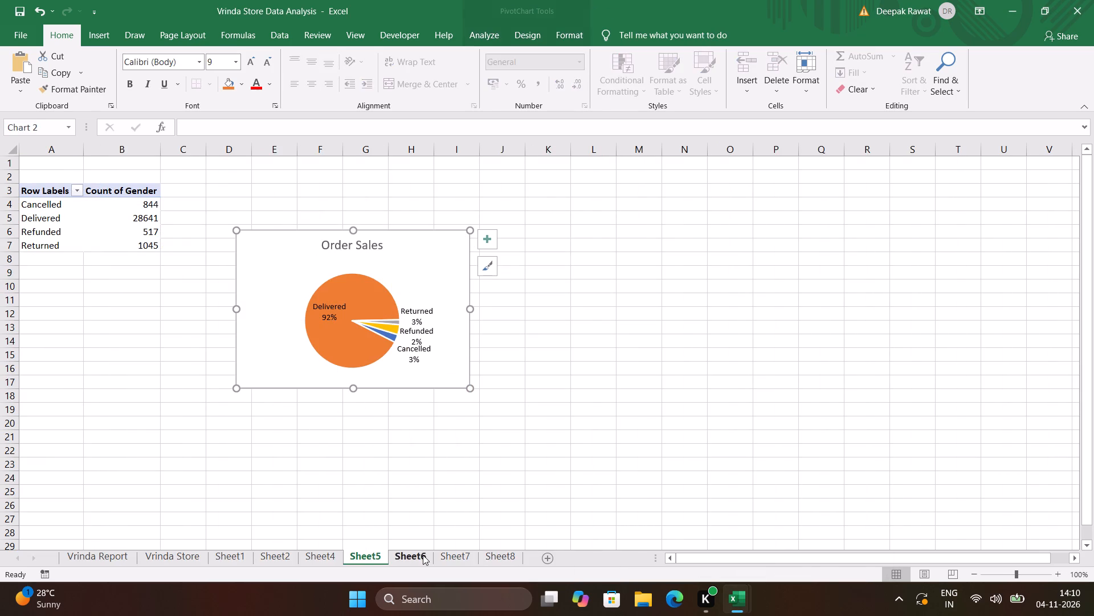
pyautogui.click(423, 555)
pyautogui.click(462, 557)
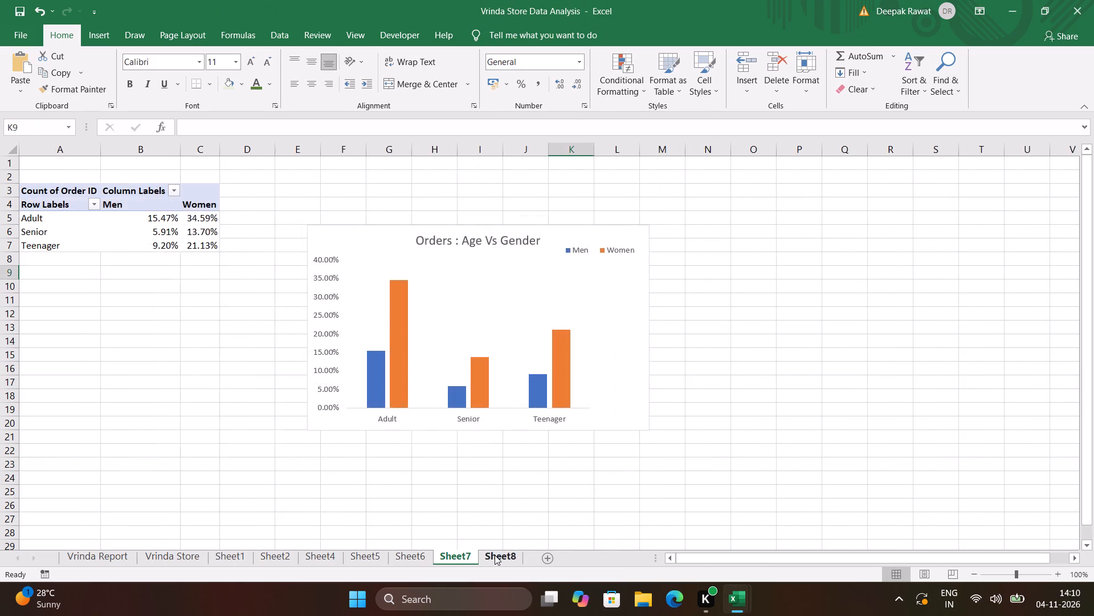
pyautogui.click(495, 555)
pyautogui.click(461, 553)
pyautogui.keyDown('ctrl'); pyautogui.click(197, 202); pyautogui.keyUp('ctrl')
pyautogui.click(199, 189)
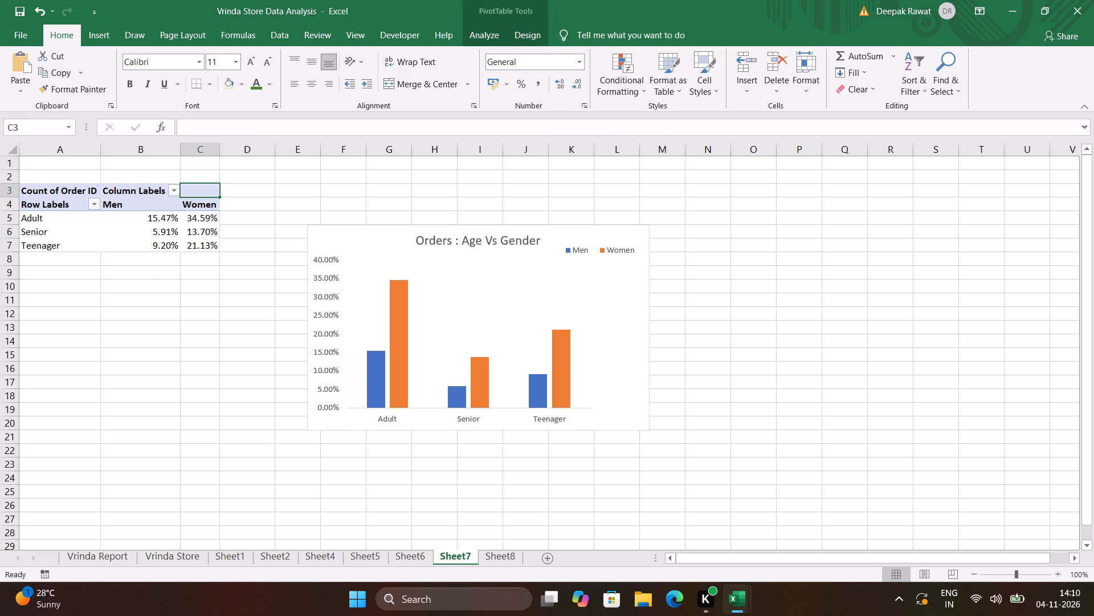
pyautogui.hotkey('ctrl', 'shift', 'Left')
pyautogui.hotkey('ctrl', 'shift', 'Down')
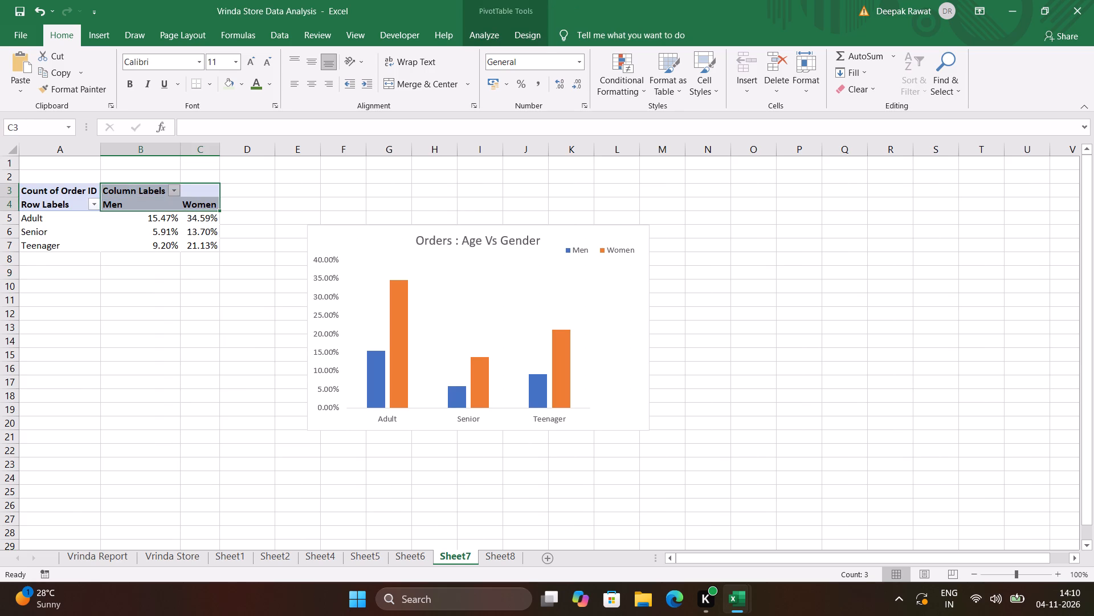
pyautogui.hotkey('ctrl', 'Left')
pyautogui.hotkey('ctrl', 'Left')
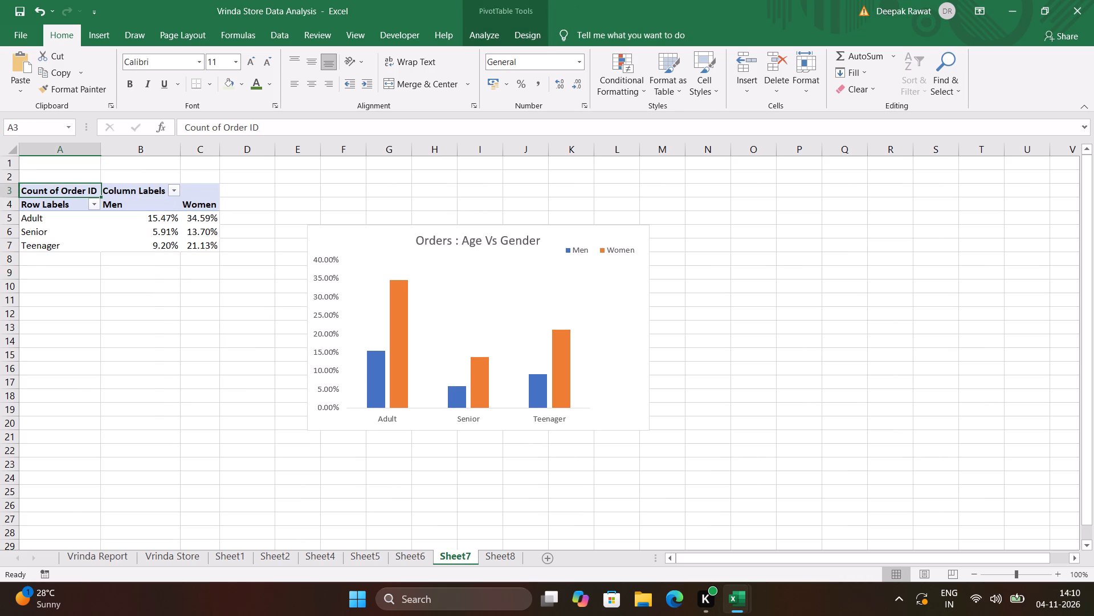
pyautogui.click(214, 245)
pyautogui.hotkey('ctrl', 'shift', 'Left')
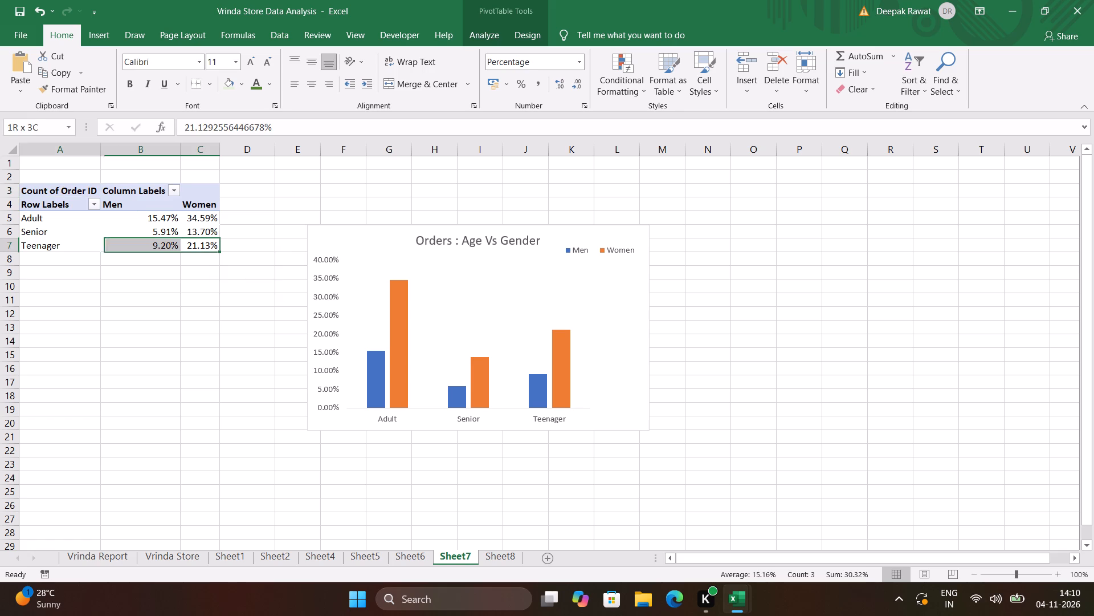
pyautogui.hotkey('ctrl', 'shift', 'Up')
pyautogui.hotkey('ctrl', 'shift', 'Up')
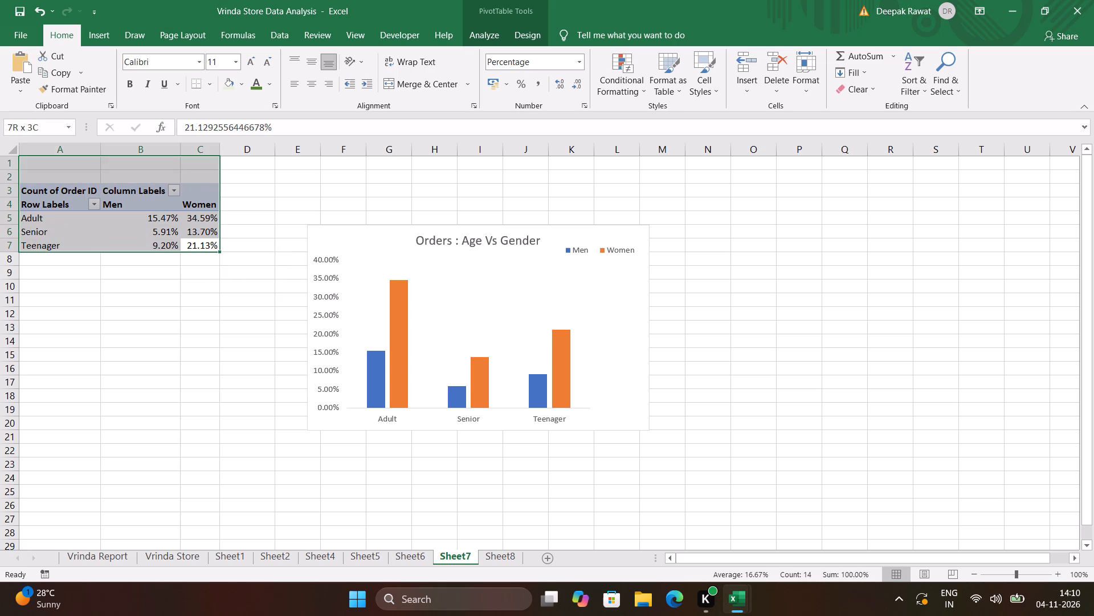
pyautogui.hotkey('ctrl', 'shift', 'Down')
pyautogui.hotkey('ctrl', 'shift', 'Up')
pyautogui.hotkey('ctrl', 'c')
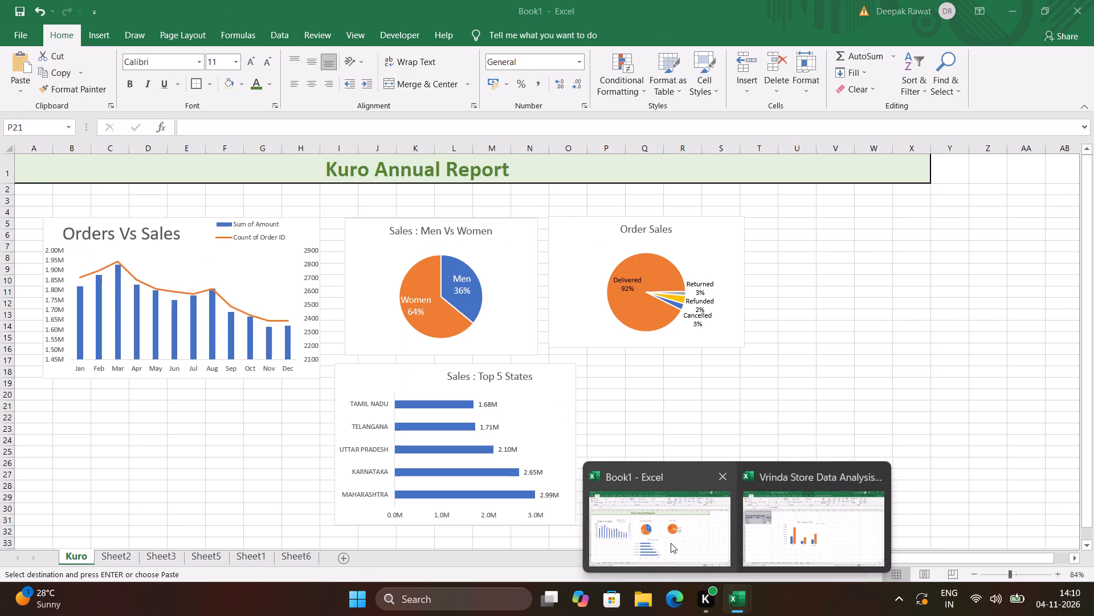
# Add a new worksheet to Book1 and paste the copied PivotTable range at A3.
pyautogui.click(671, 543)
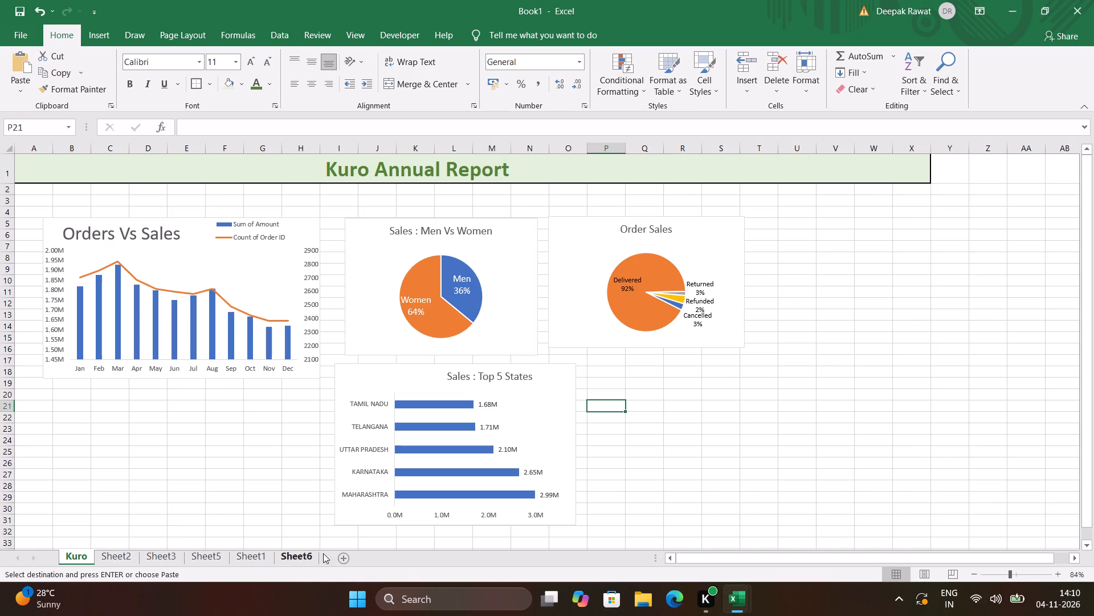
pyautogui.click(345, 557)
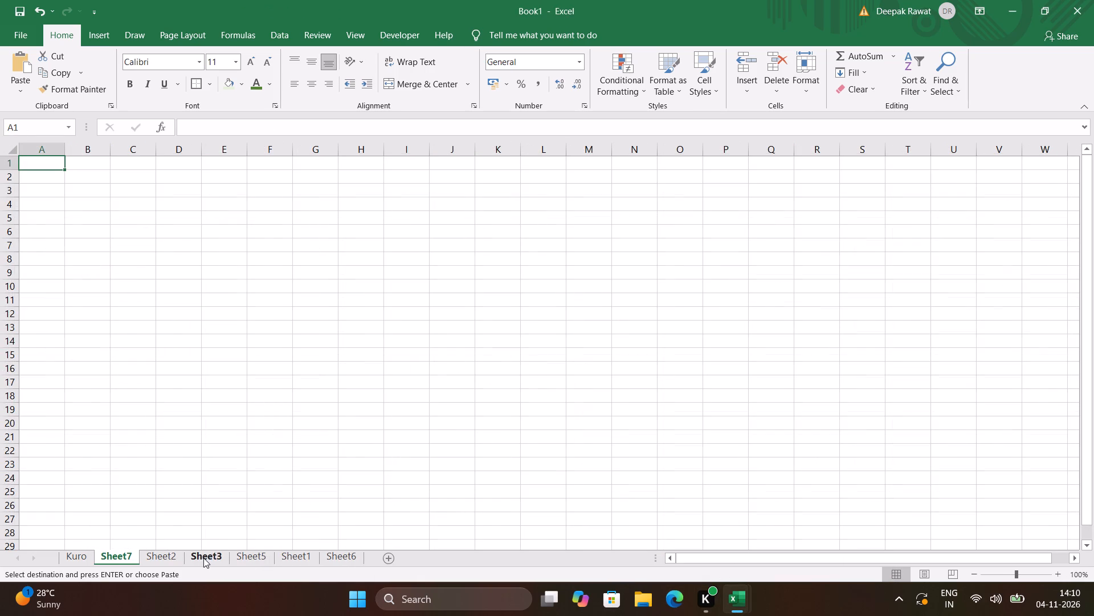
pyautogui.click(39, 194)
pyautogui.hotkey('ctrl', 'v')
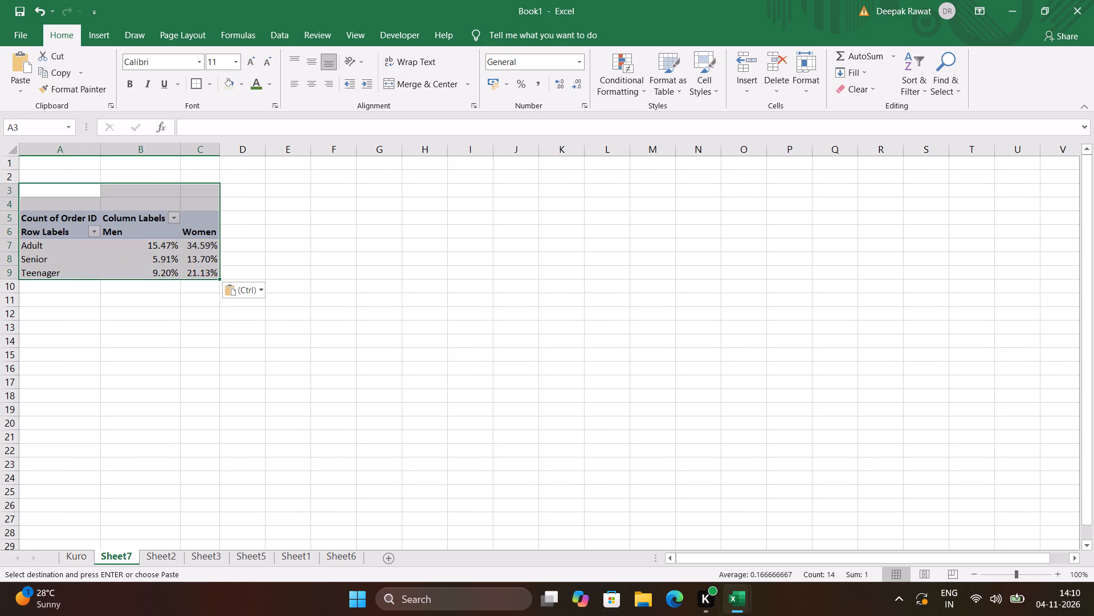
pyautogui.click(273, 310)
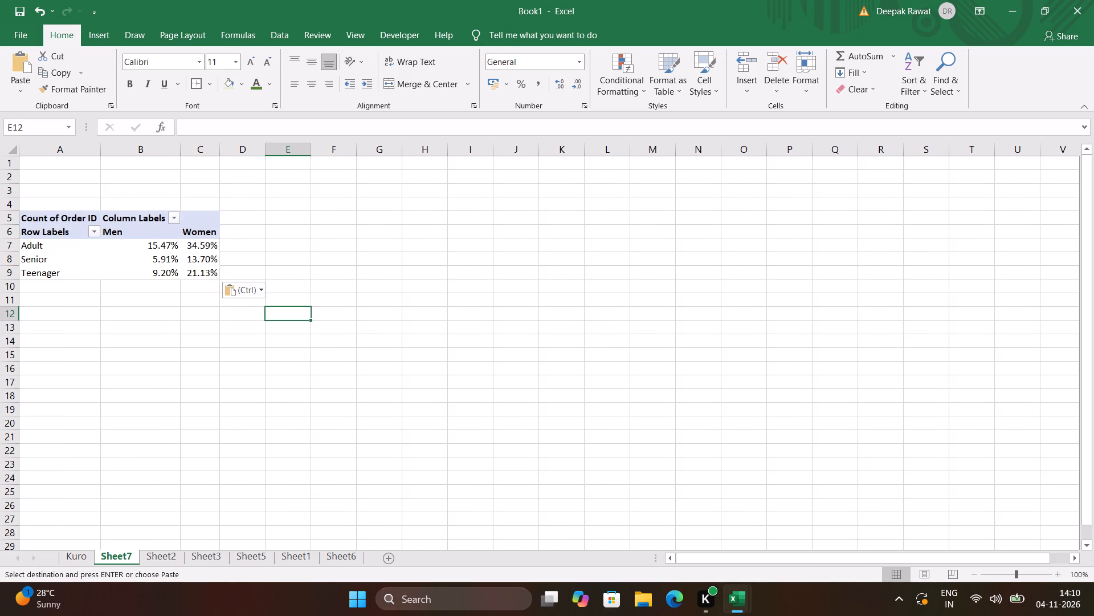
# Move Sheet1, which holds the raw order data, to the end of the workbook after Sheet6, and return to Sheet7.
pyautogui.click(299, 554)
pyautogui.moveTo(299, 554); pyautogui.dragTo(353, 550)
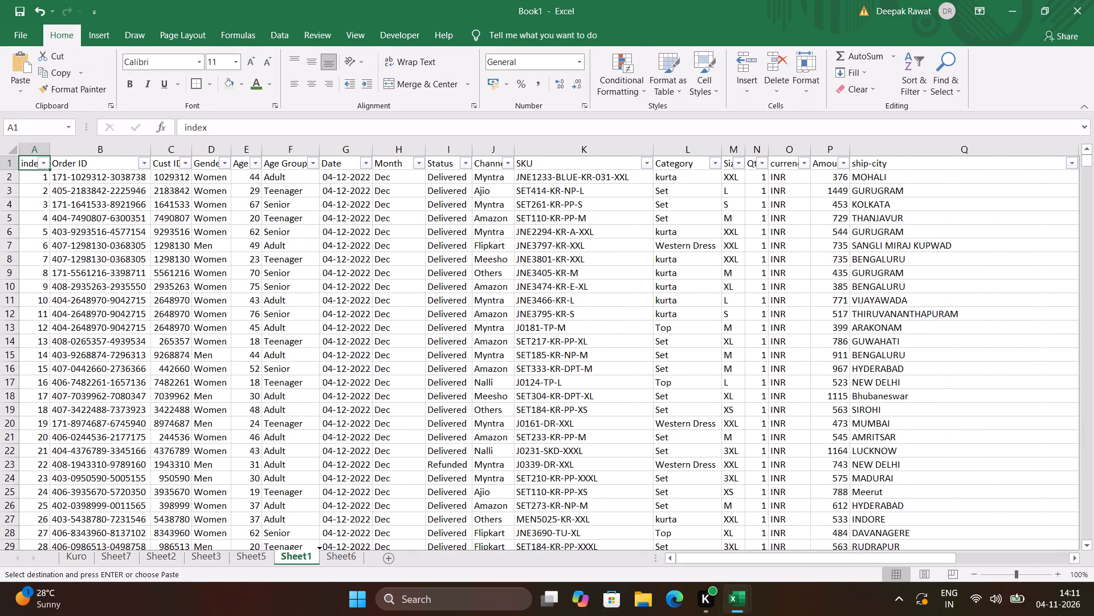
pyautogui.moveTo(353, 550); pyautogui.dragTo(354, 559)
pyautogui.moveTo(354, 559); pyautogui.dragTo(299, 560)
pyautogui.click(334, 556)
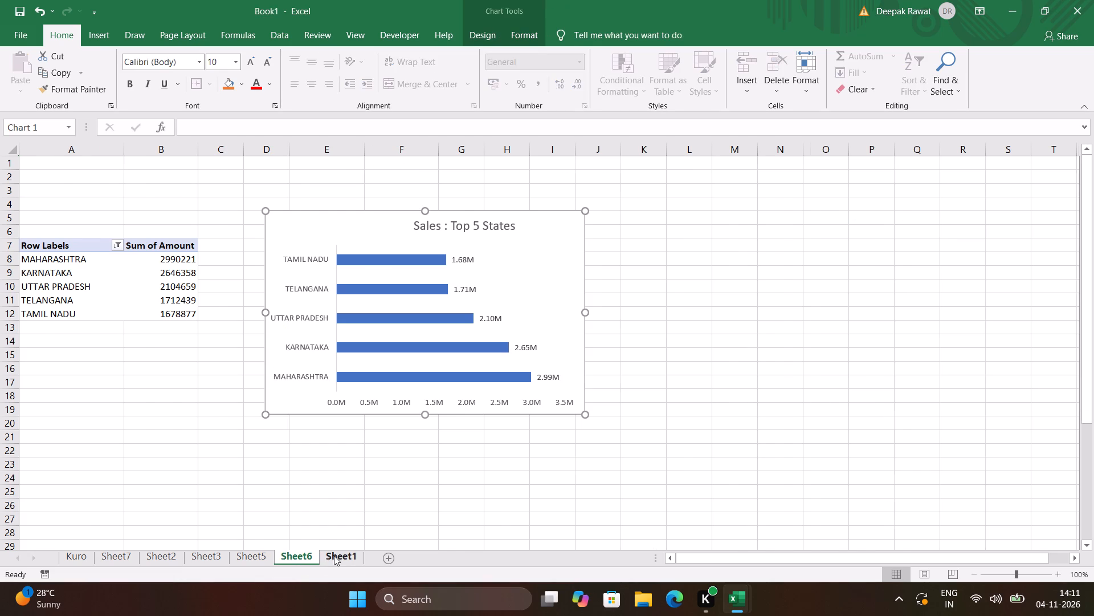
pyautogui.click(297, 552)
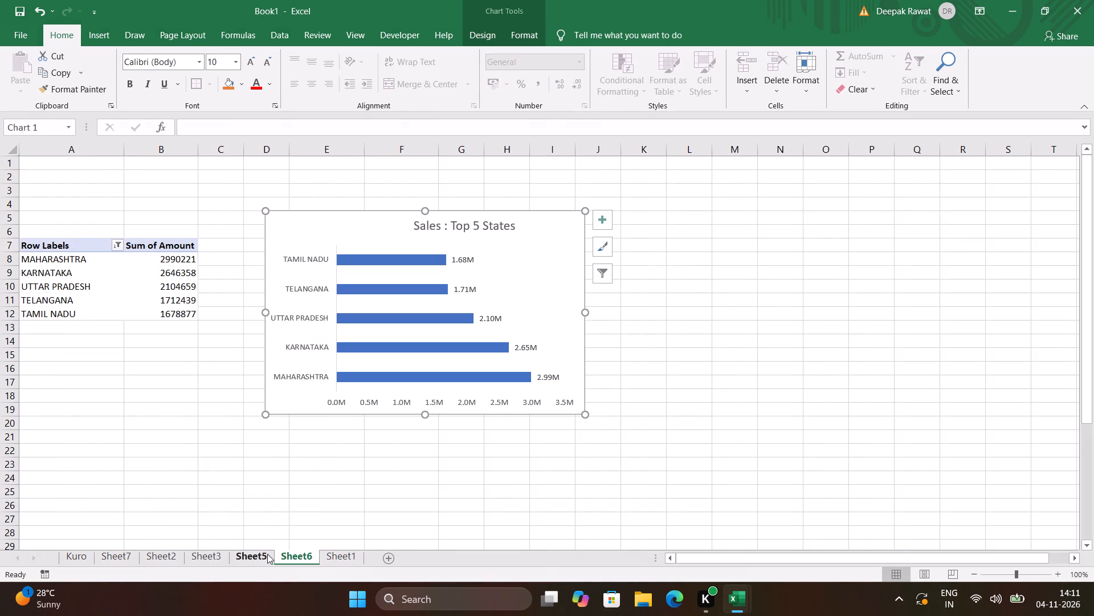
pyautogui.click(262, 554)
pyautogui.click(196, 552)
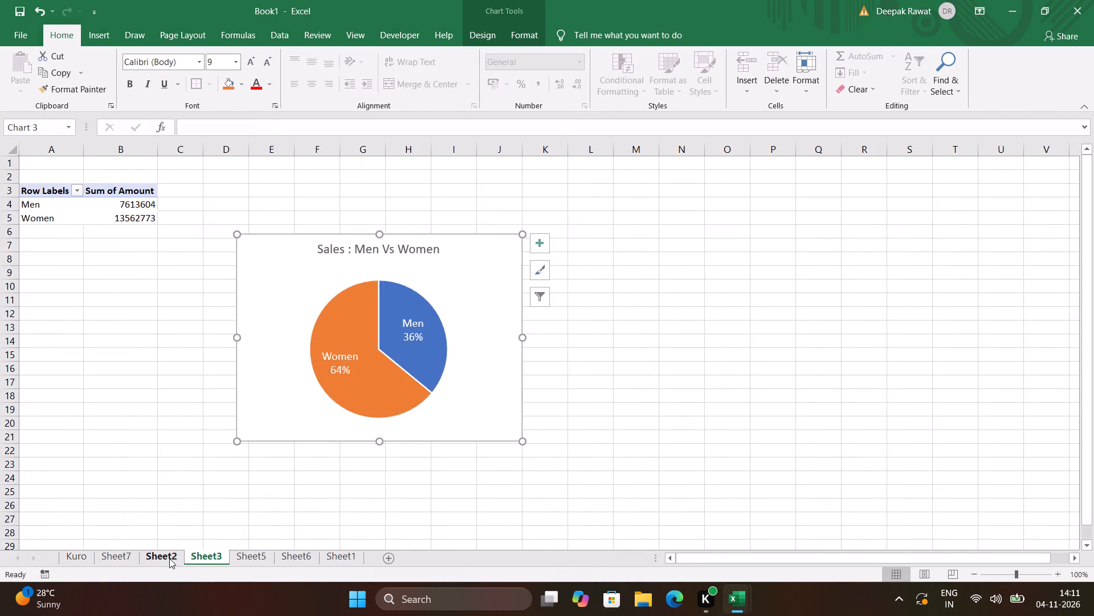
pyautogui.click(169, 558)
pyautogui.click(125, 556)
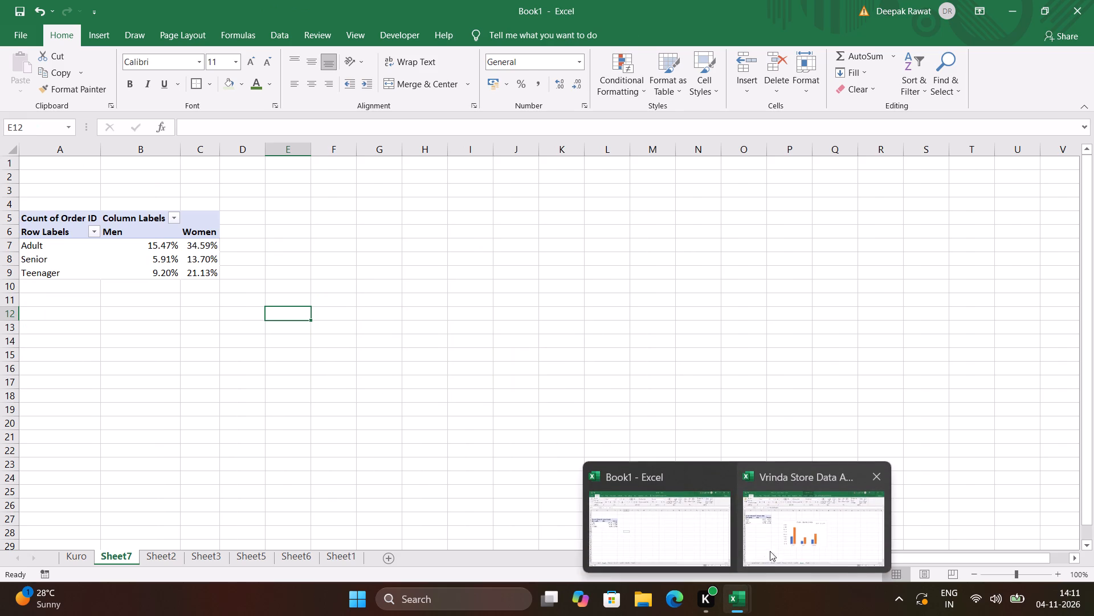
# Copy the Orders : Age Vs Gender chart from Sheet7 of the Vrinda Store workbook and paste it onto Sheet7 of Book1.
pyautogui.click(773, 548)
pyautogui.click(617, 375)
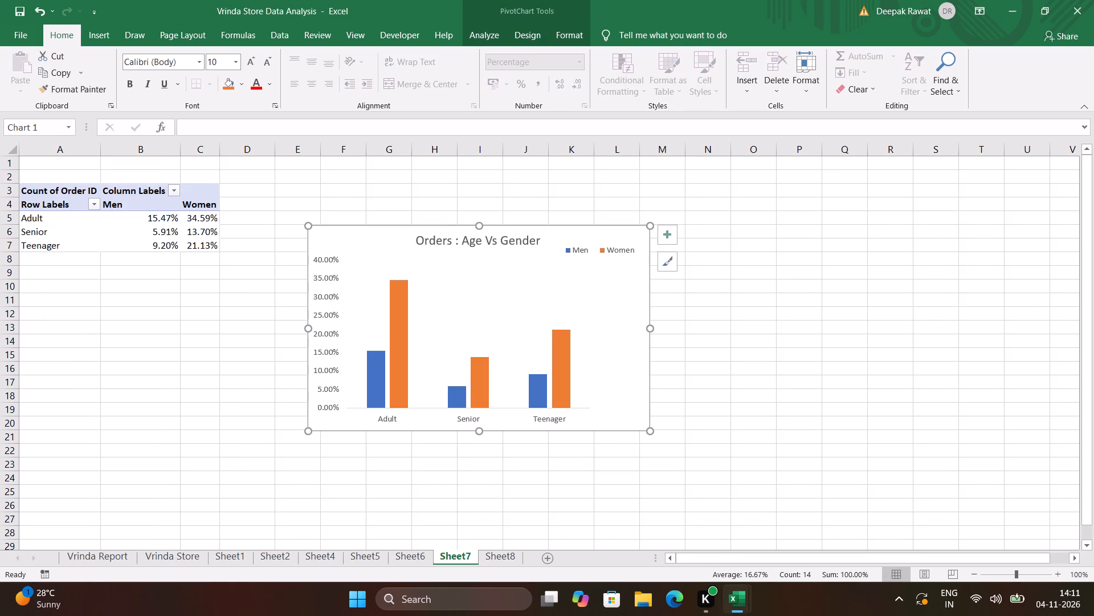
pyautogui.hotkey('ctrl', 'c')
pyautogui.click(681, 540)
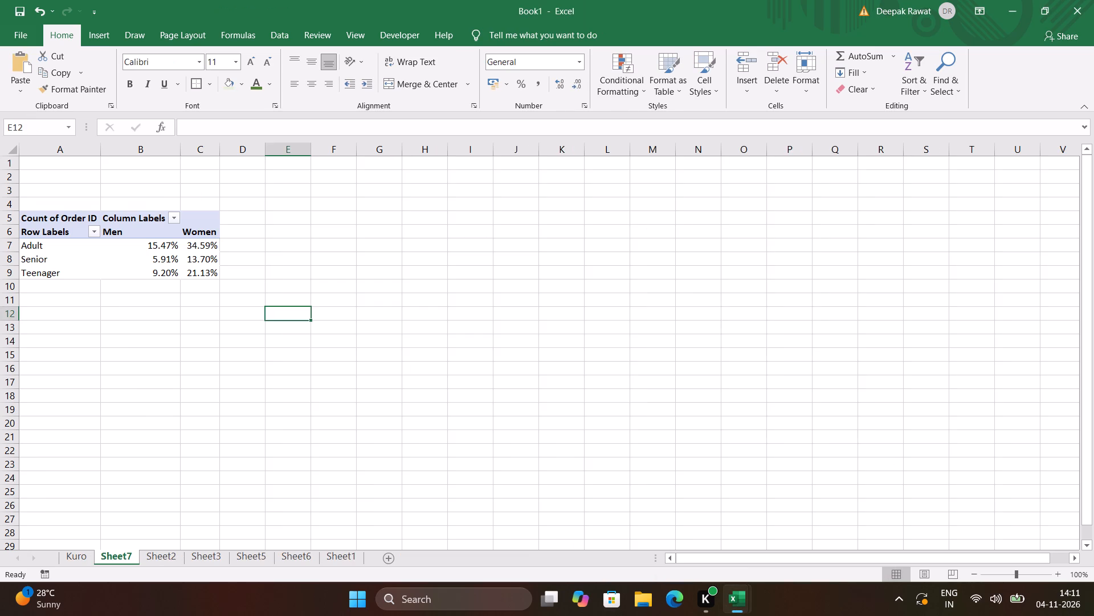
pyautogui.hotkey('ctrl', 'v')
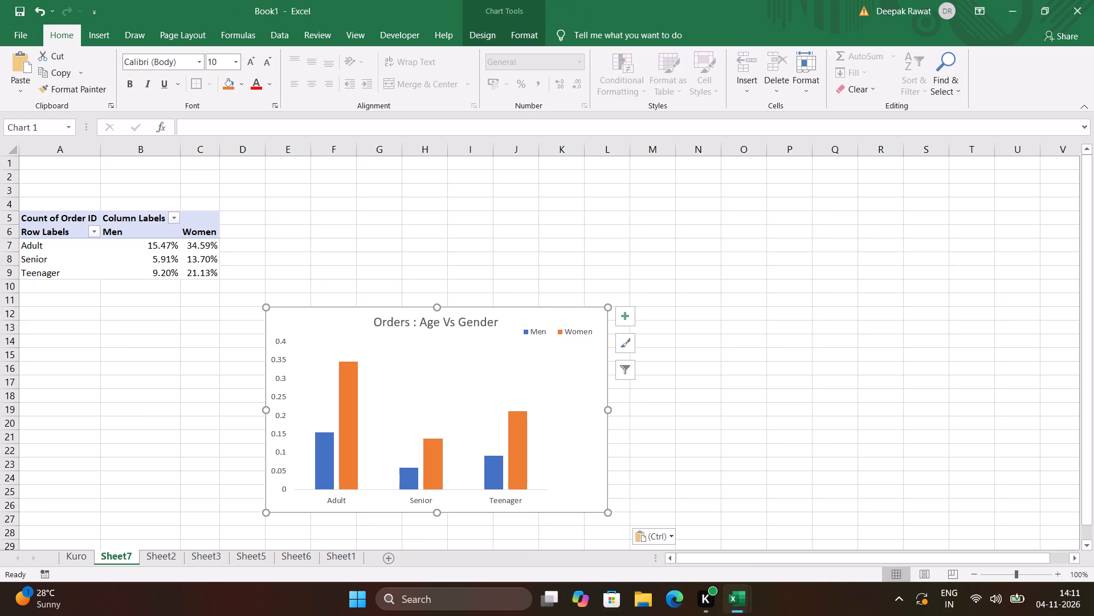
# Move the whole Age Vs Gender chart up beside the PivotTable, keeping its plot area in place.
pyautogui.moveTo(491, 419); pyautogui.dragTo(525, 302)
pyautogui.hotkey('ctrl', 'z')
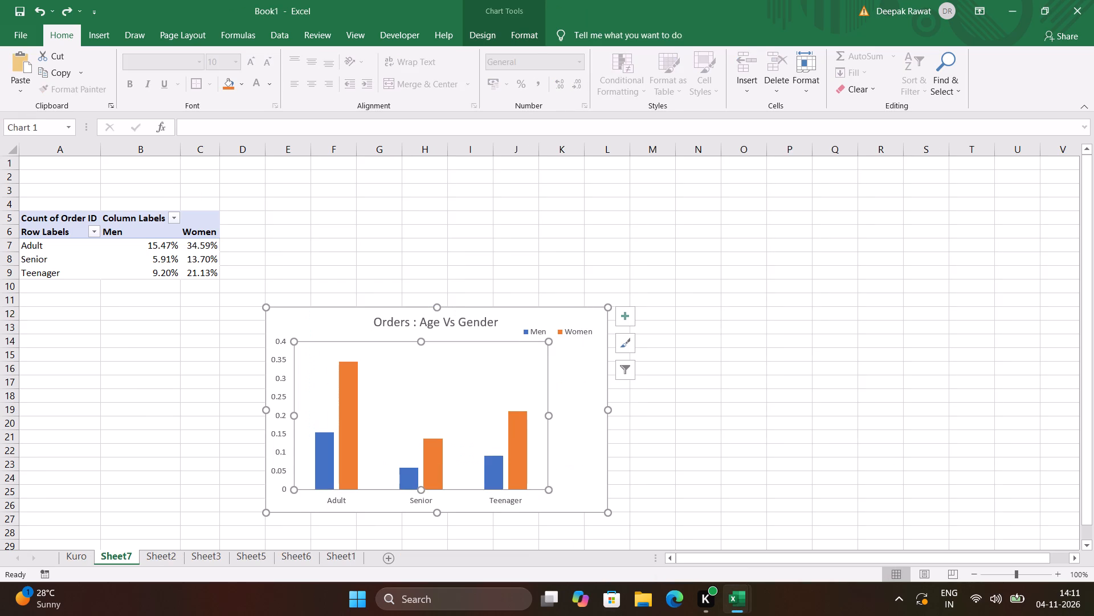
pyautogui.moveTo(565, 372); pyautogui.dragTo(601, 249)
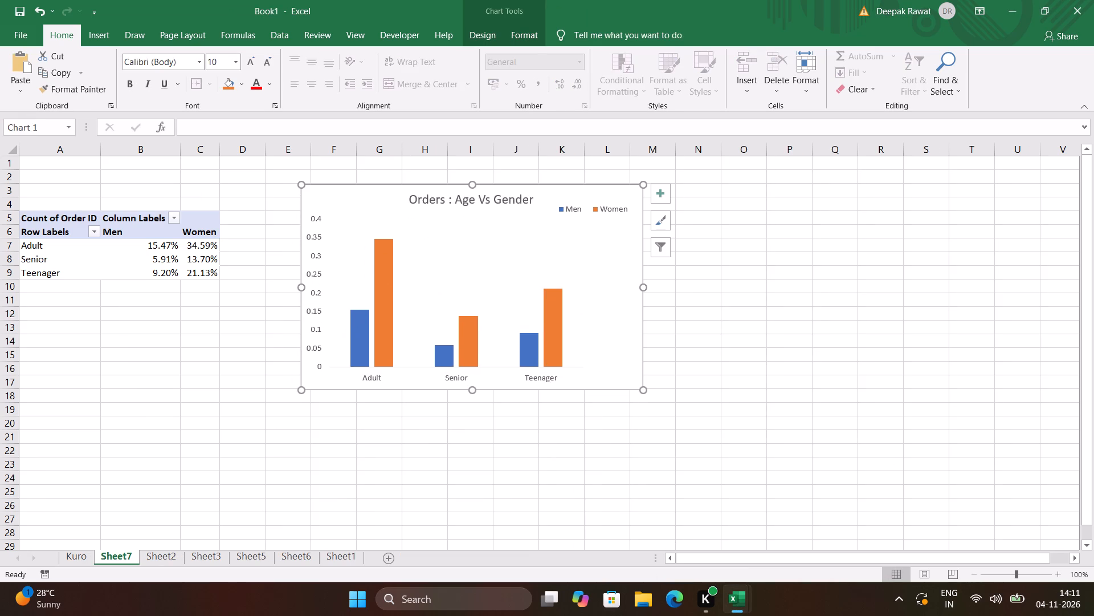
pyautogui.click(679, 326)
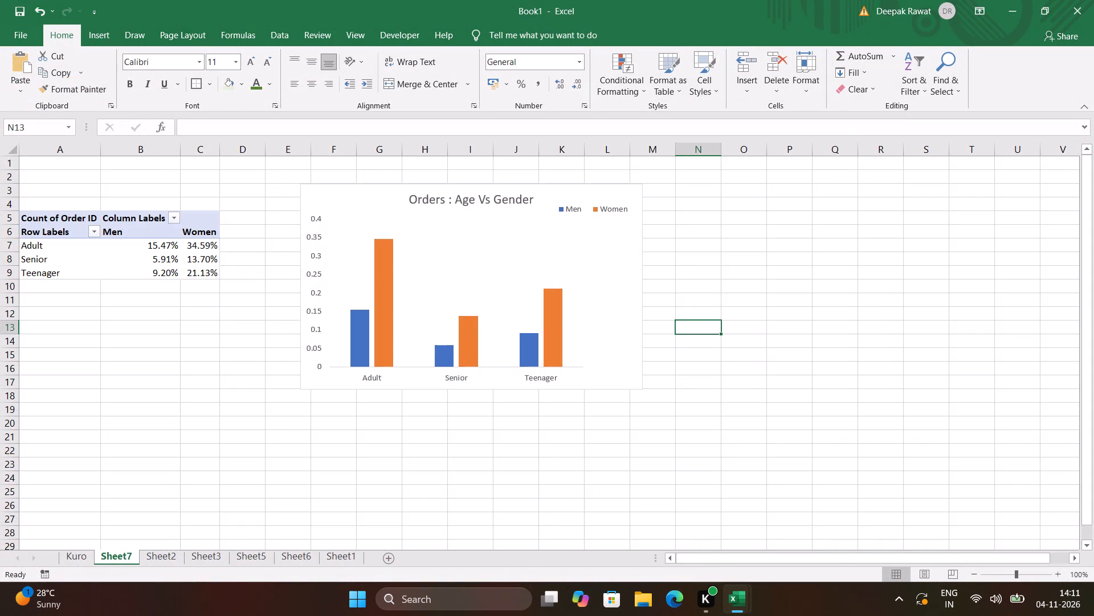
# Paste the Orders : Age Vs Gender chart onto the Kuro sheet below the Orders Vs Sales chart.
pyautogui.click(85, 559)
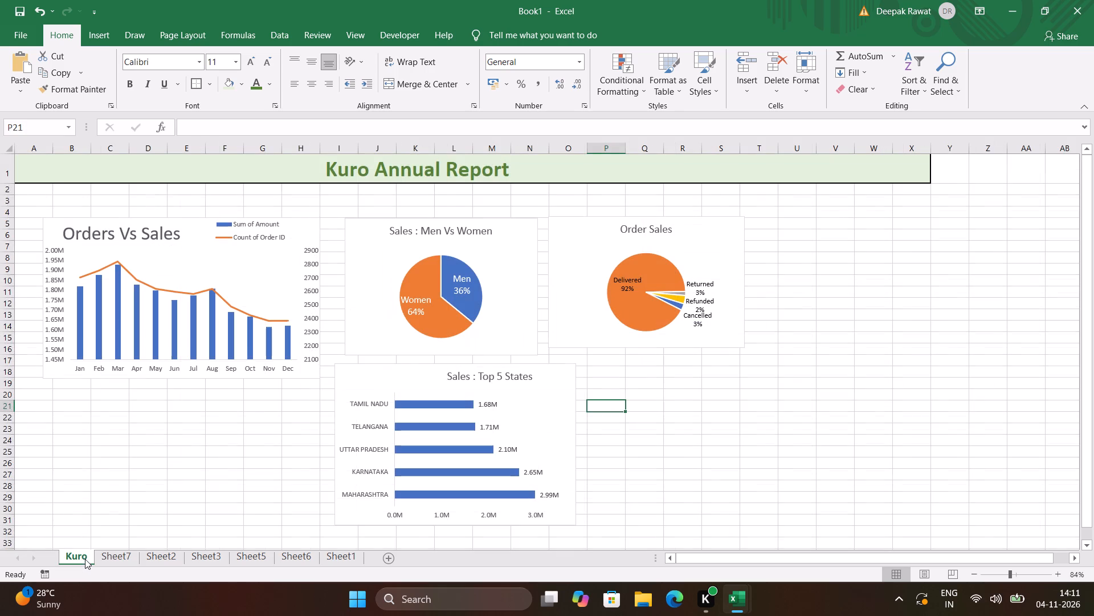
pyautogui.click(108, 480)
pyautogui.hotkey('ctrl', 'v')
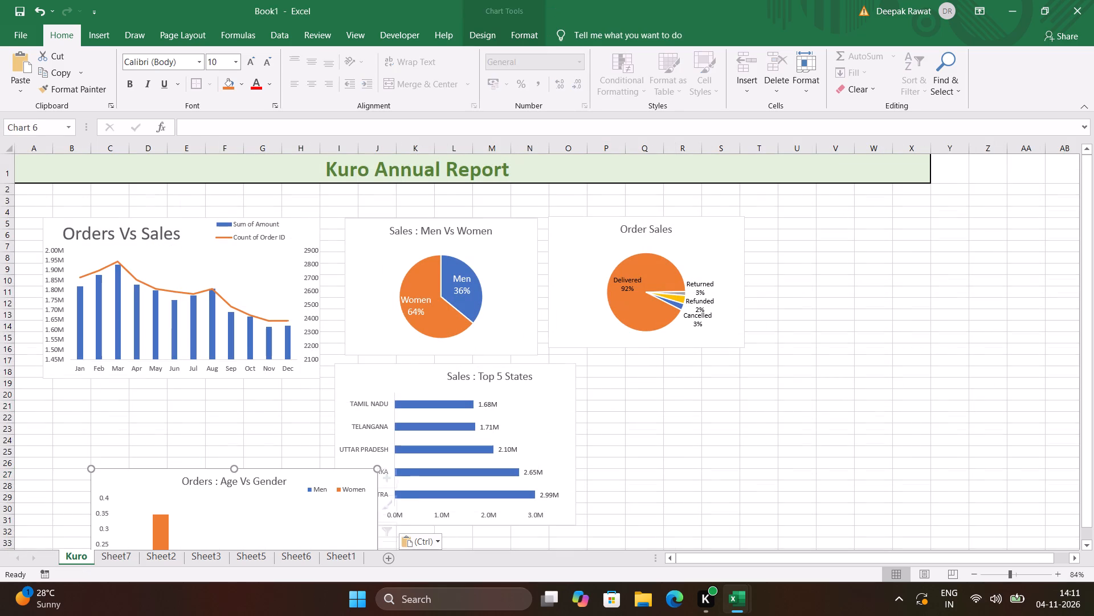
# Shrink the pasted Age Vs Gender chart and place it directly below the Orders Vs Sales chart, beside the Top 5 States chart.
pyautogui.moveTo(195, 506); pyautogui.dragTo(112, 399)
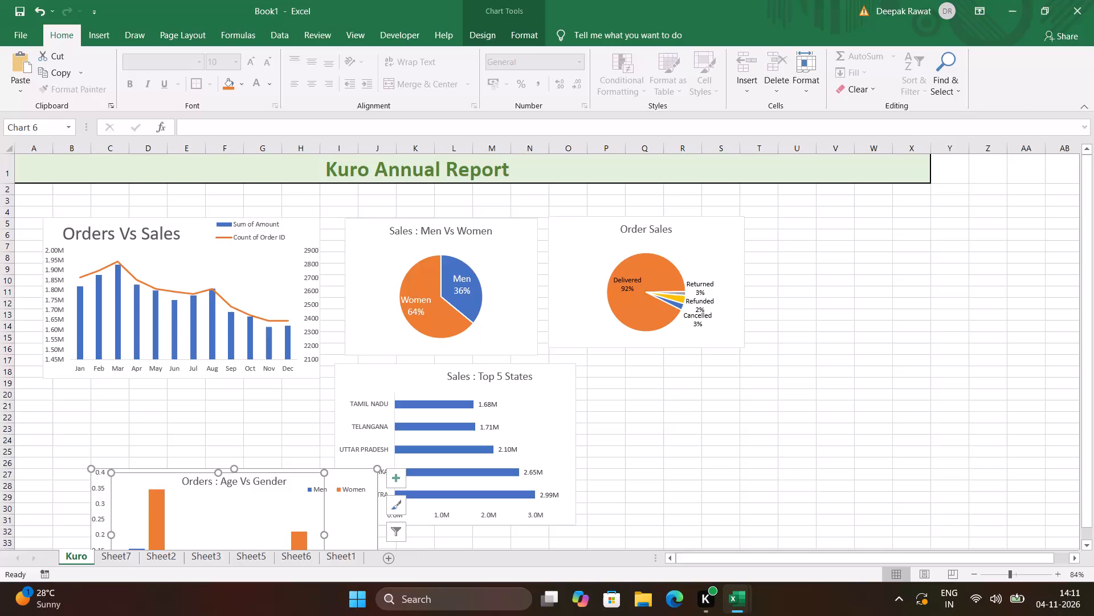
pyautogui.hotkey('ctrl', 'z')
pyautogui.moveTo(154, 479); pyautogui.dragTo(101, 402)
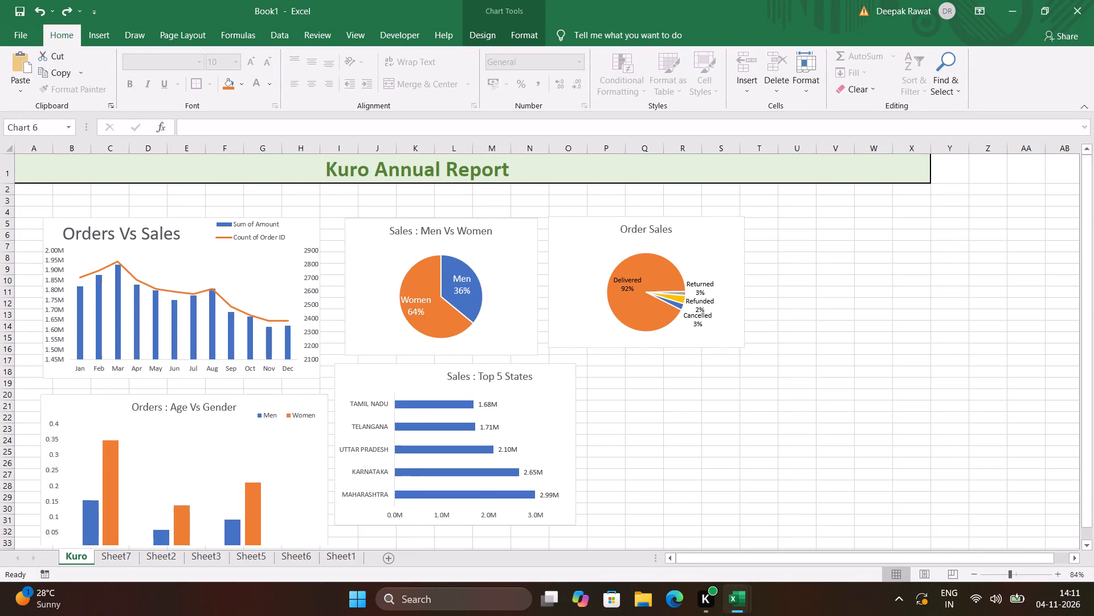
pyautogui.moveTo(101, 402); pyautogui.dragTo(94, 392)
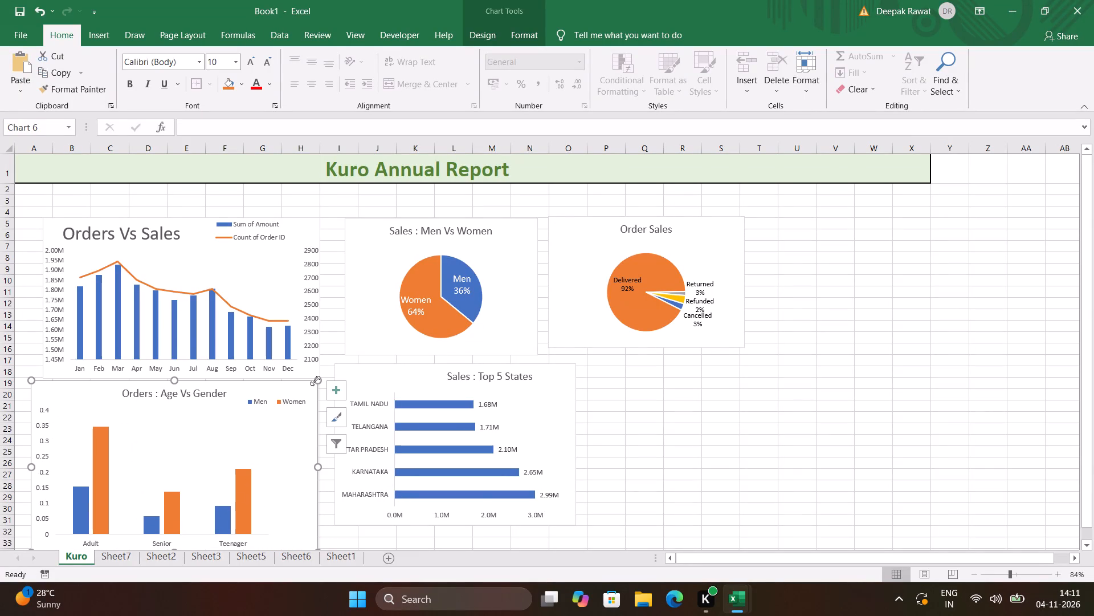
pyautogui.moveTo(315, 380); pyautogui.dragTo(276, 416)
pyautogui.moveTo(199, 459); pyautogui.dragTo(250, 407)
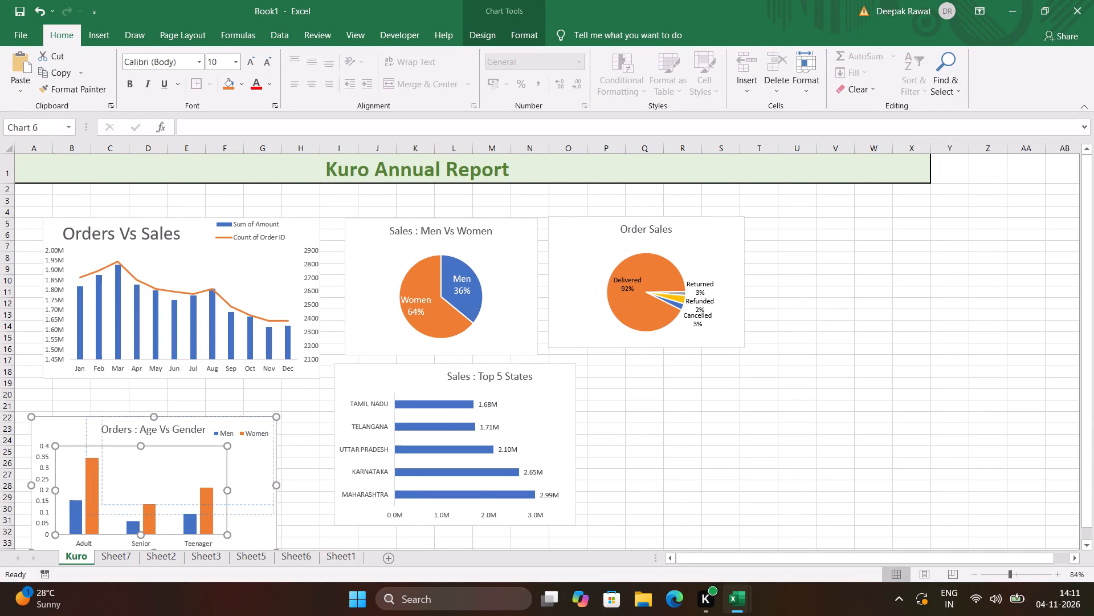
pyautogui.moveTo(250, 407); pyautogui.dragTo(271, 390)
pyautogui.hotkey('ctrl', 'z')
pyautogui.moveTo(255, 463); pyautogui.dragTo(282, 439)
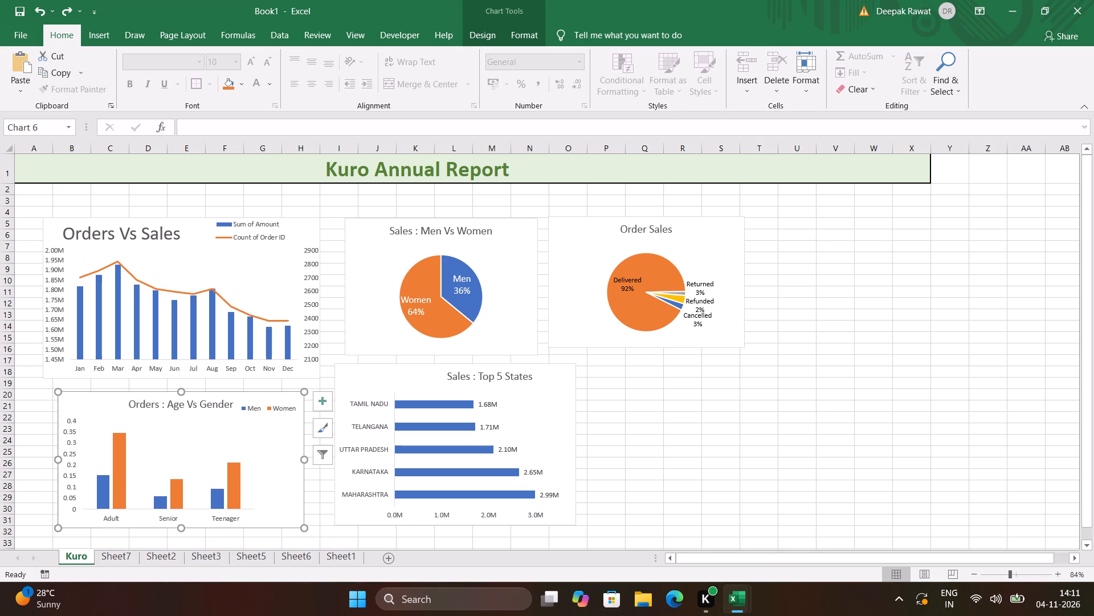
pyautogui.click(286, 435)
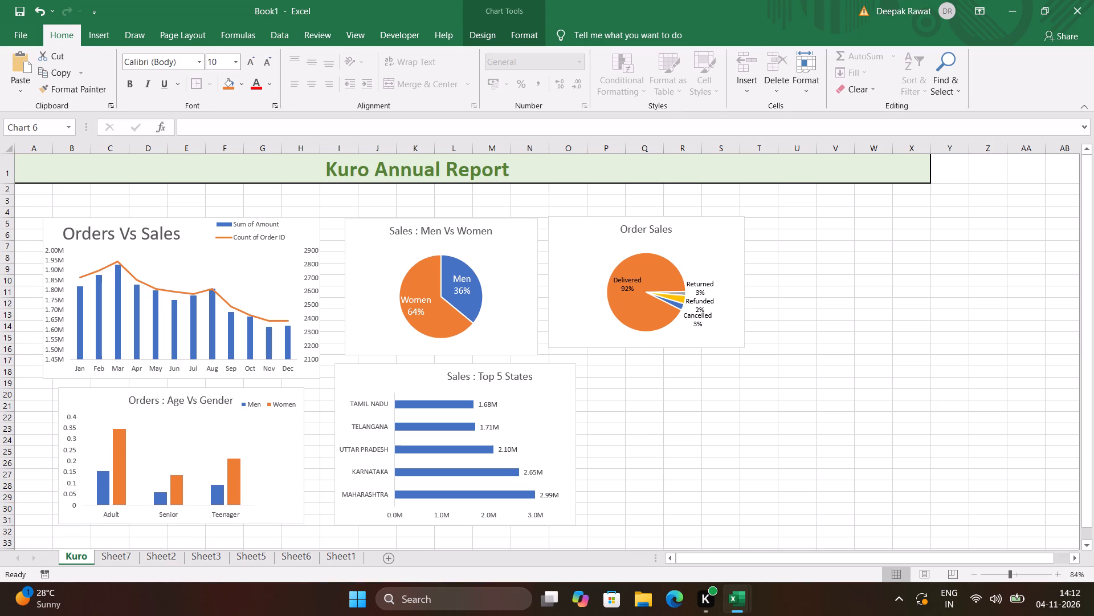
# Move the Orders : Channels chart clear of the PivotTable on Sheet8 of the Vrinda Store workbook.
pyautogui.click(651, 437)
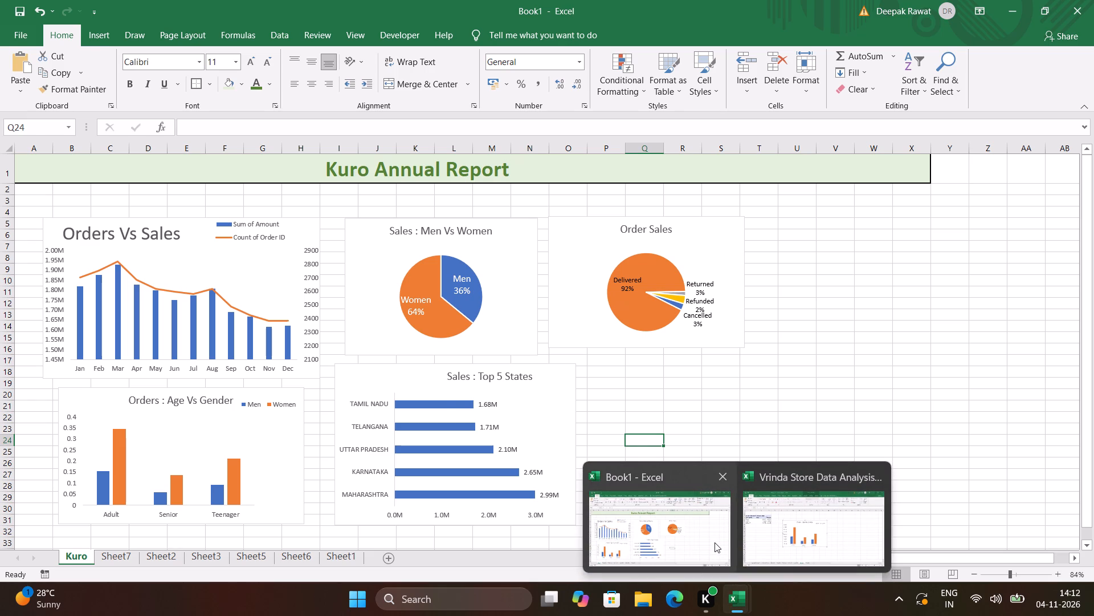
pyautogui.click(794, 533)
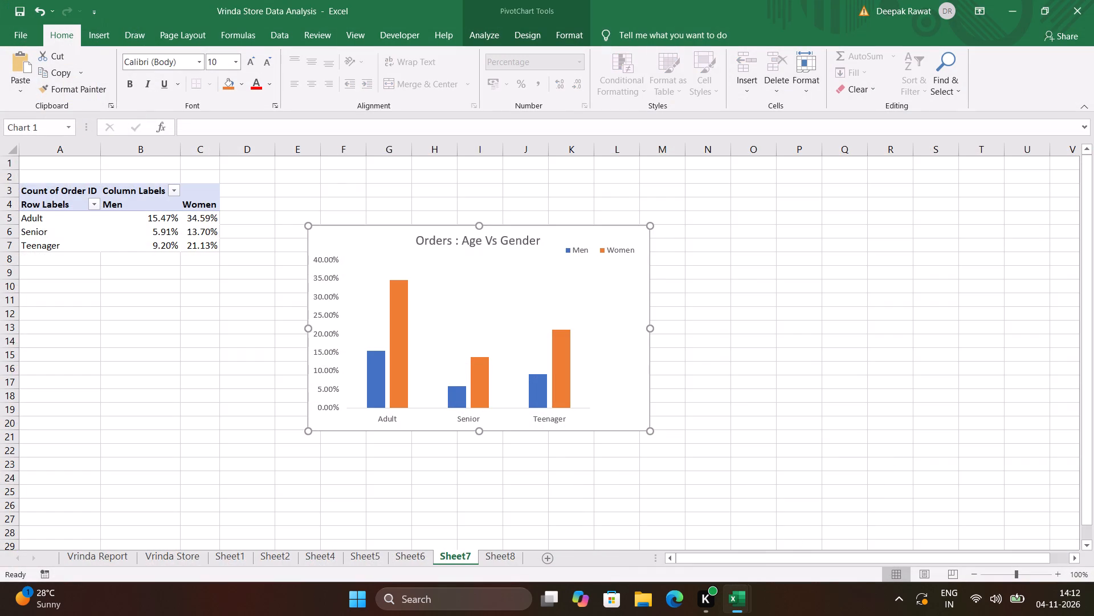
pyautogui.click(497, 554)
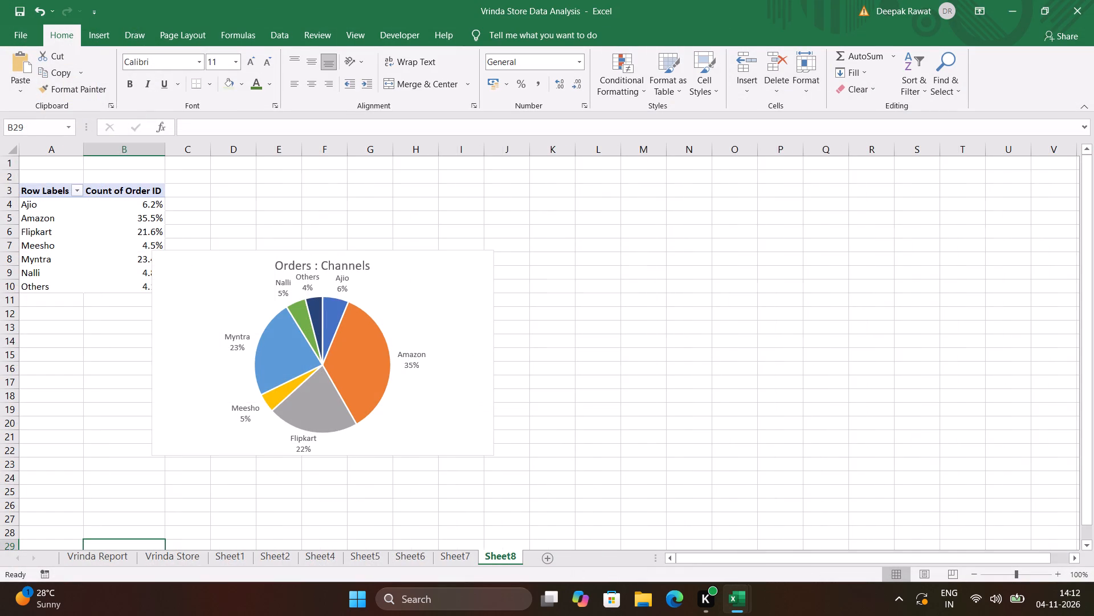
pyautogui.moveTo(432, 302); pyautogui.dragTo(480, 307)
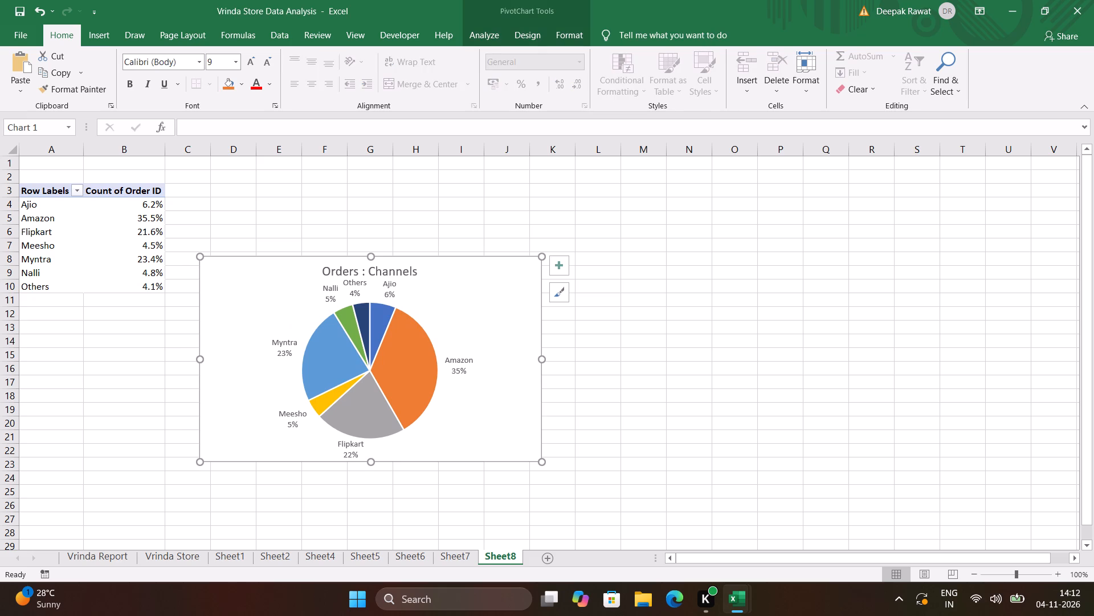
# Copy the channel PivotTable from Sheet8 of the Vrinda Store workbook and paste it at A3 of a new sheet in Book1.
pyautogui.click(130, 193)
pyautogui.hotkey('ctrl', 'shift', 'Left')
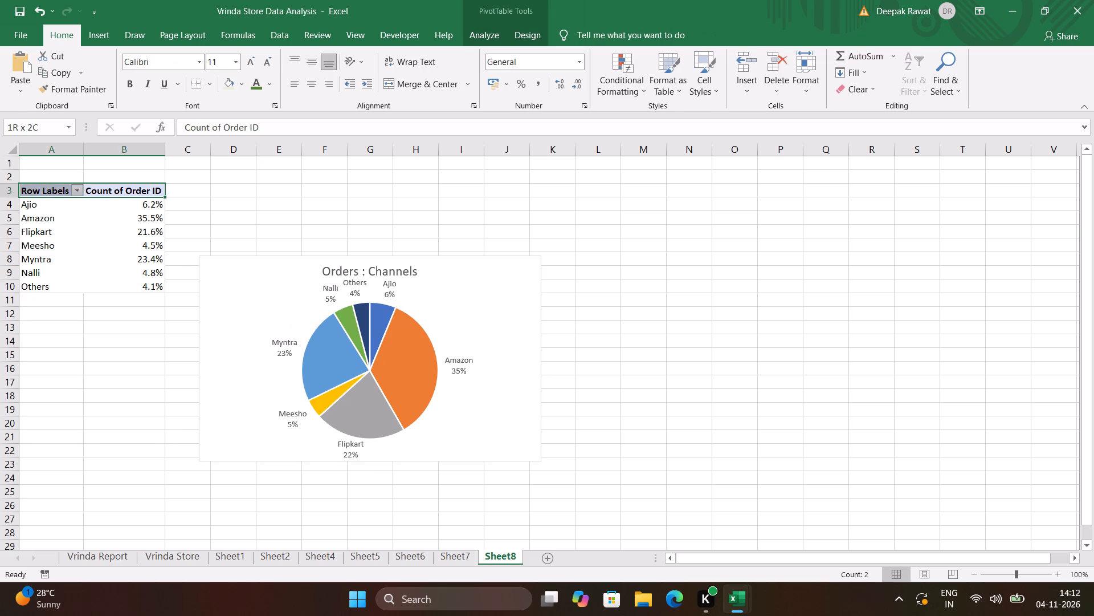
pyautogui.hotkey('ctrl', 'shift', 'Down')
pyautogui.hotkey('ctrl', 'c')
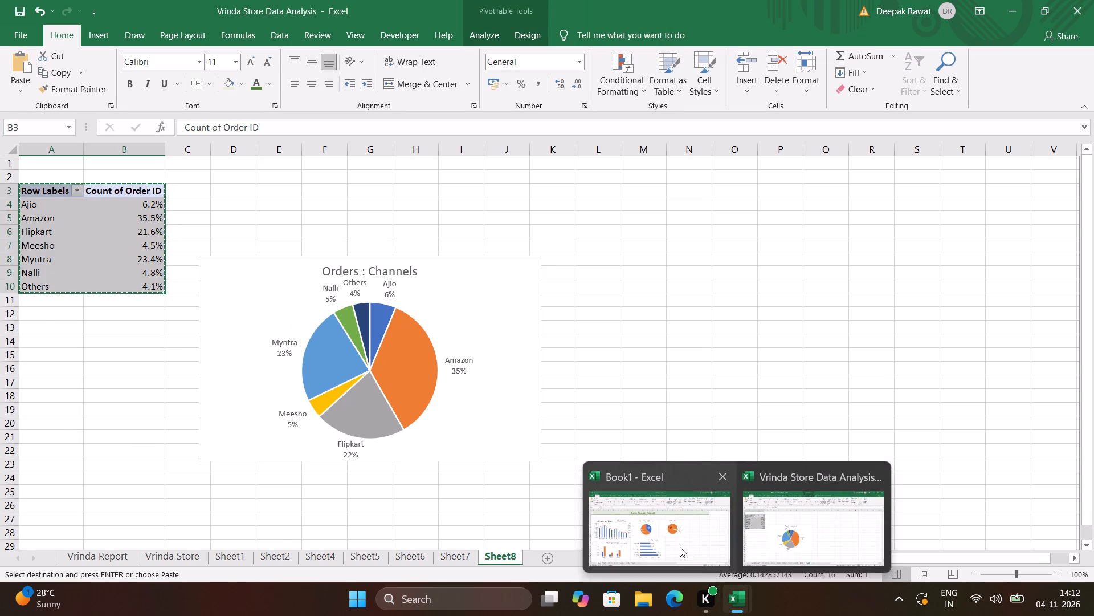
pyautogui.click(679, 546)
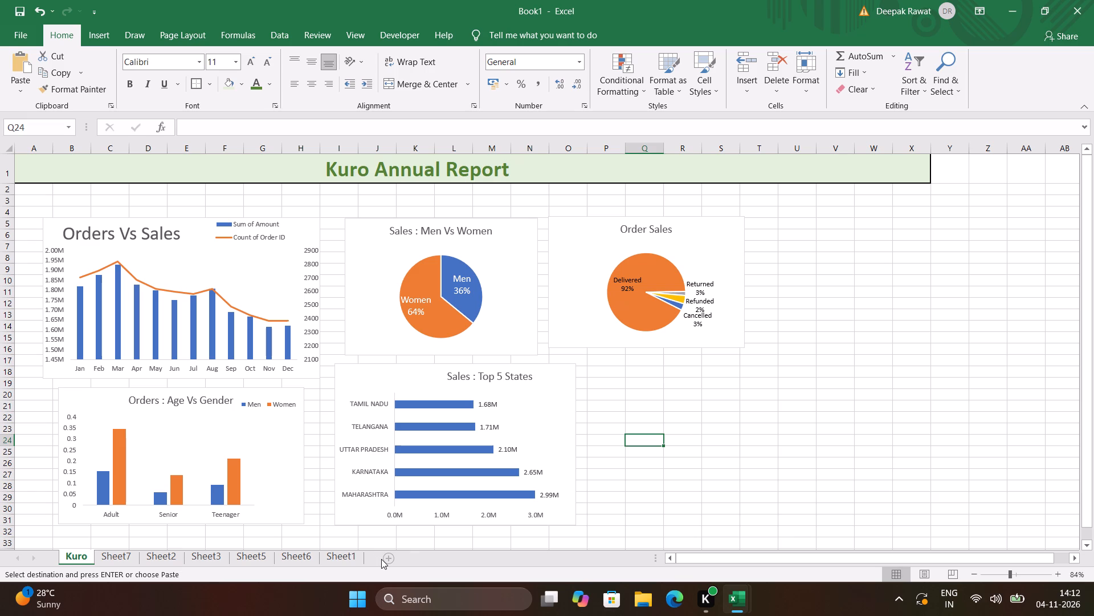
pyautogui.click(381, 559)
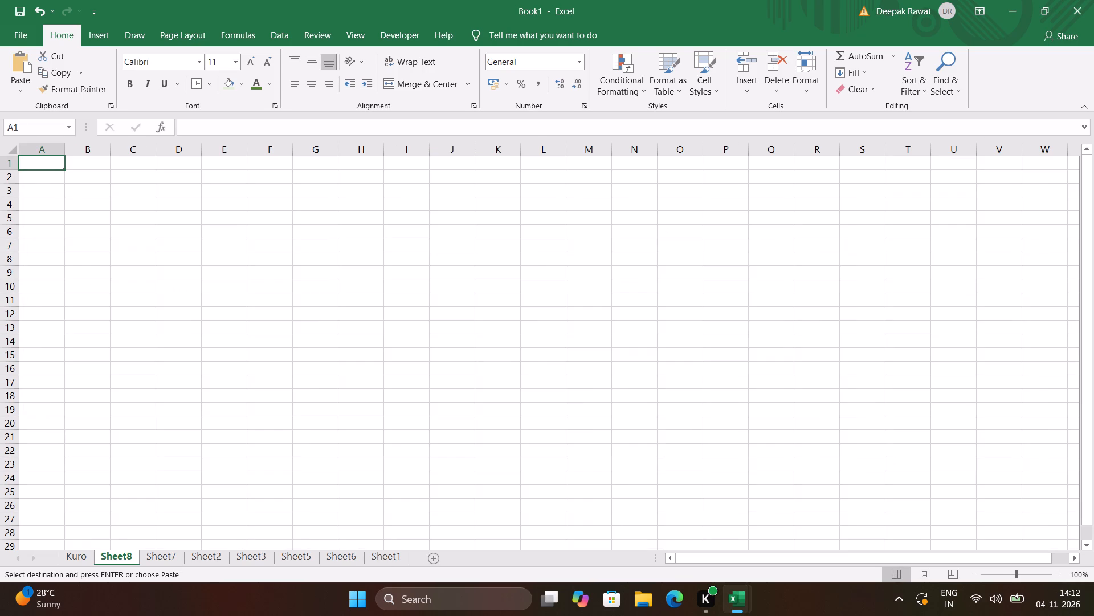
pyautogui.click(44, 193)
pyautogui.hotkey('ctrl', 'v')
# Copy the Orders : Channels chart from the Vrinda Store workbook and paste it at G12 on Sheet8 of Book1.
pyautogui.click(390, 310)
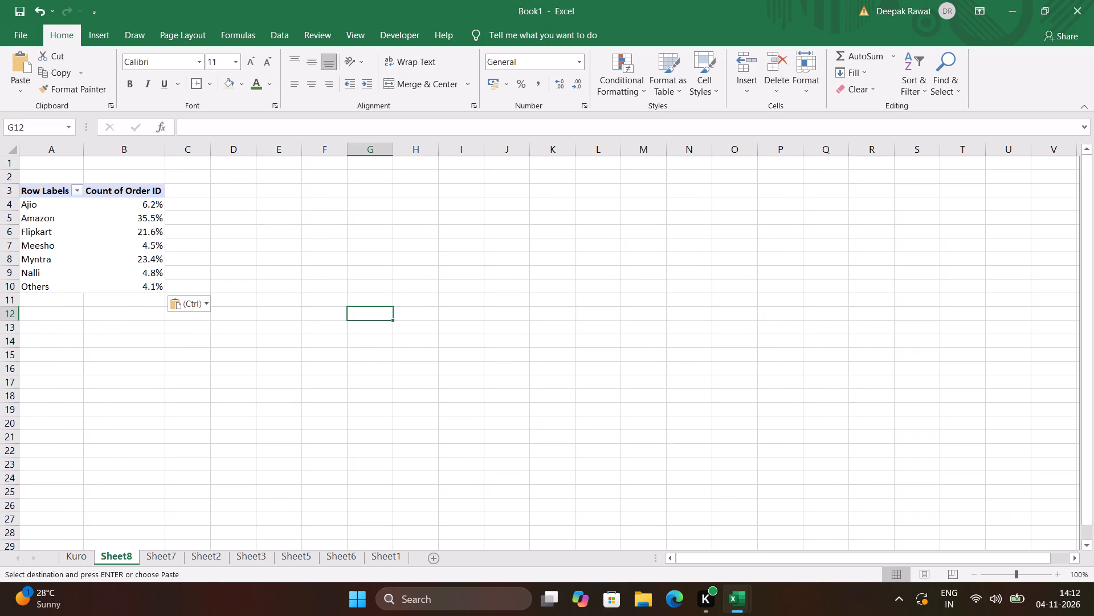
pyautogui.click(790, 545)
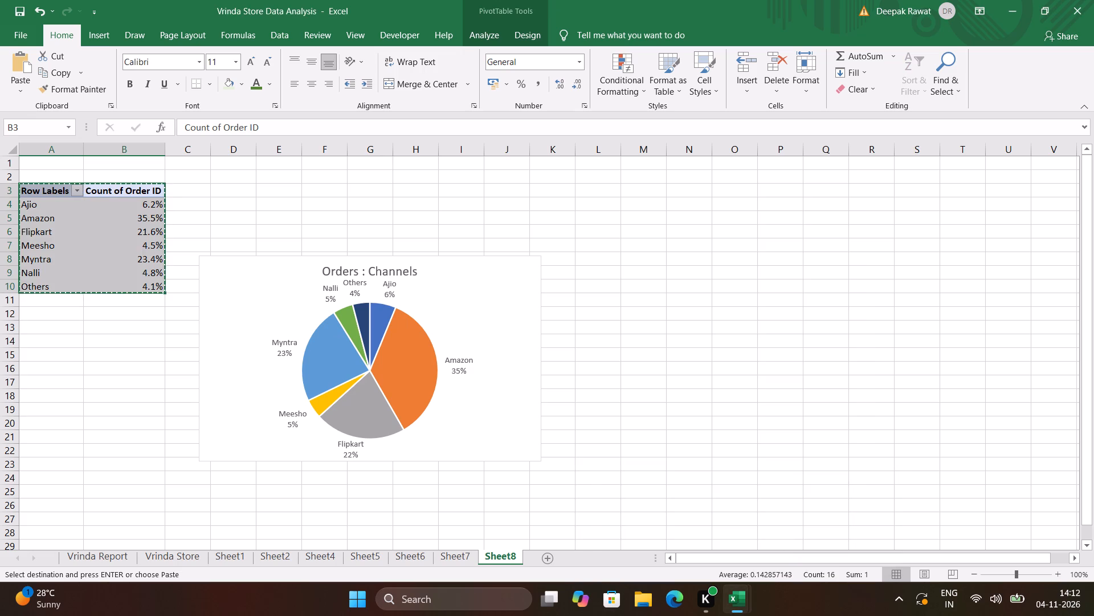
pyautogui.click(518, 411)
pyautogui.hotkey('ctrl', 'c')
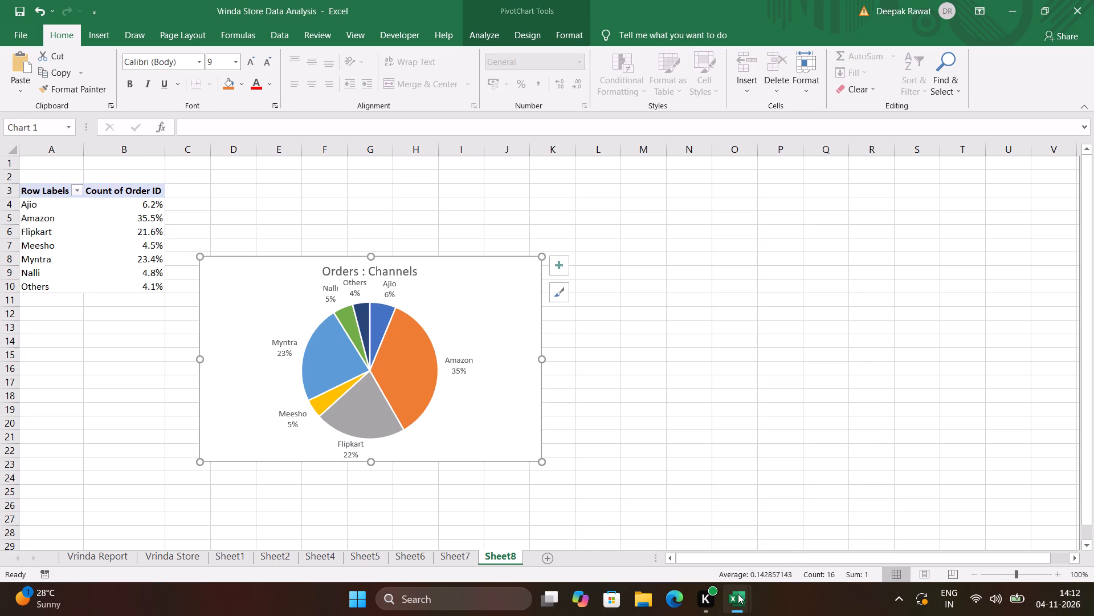
pyautogui.click(688, 541)
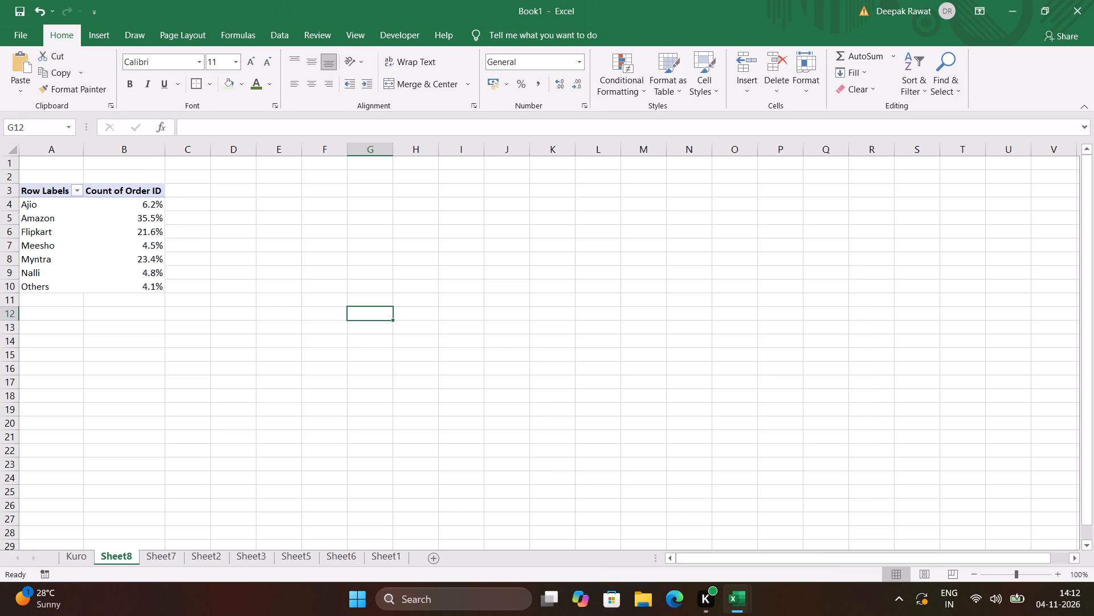
pyautogui.hotkey('ctrl', 'v')
# Move the pasted Orders : Channels chart up and closer to the PivotTable on Sheet8.
pyautogui.click(401, 320)
pyautogui.moveTo(401, 320); pyautogui.dragTo(384, 307)
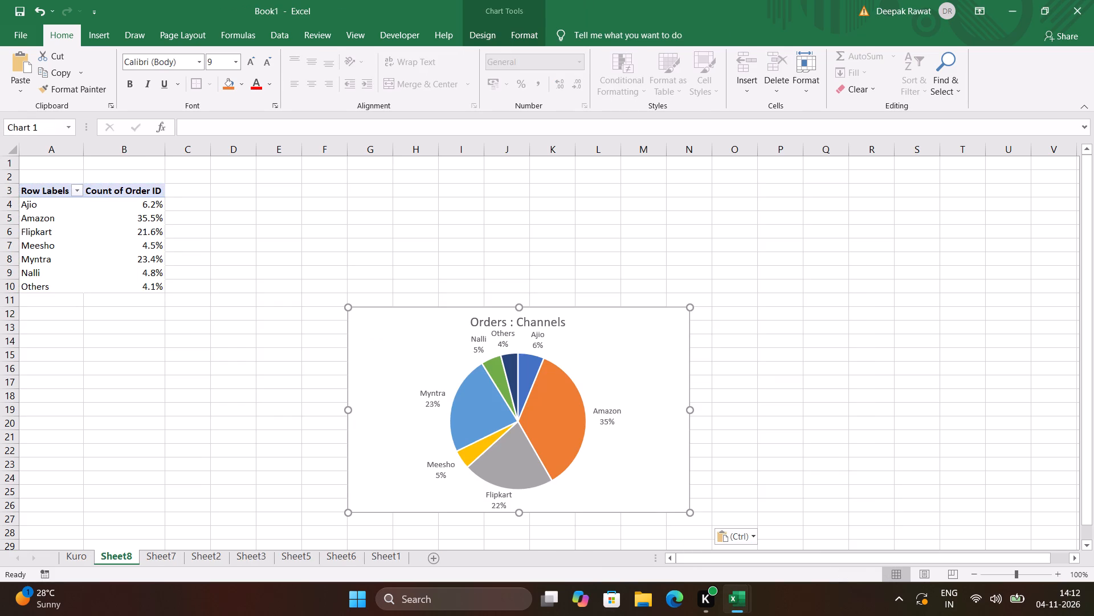
pyautogui.moveTo(384, 307); pyautogui.dragTo(347, 283)
pyautogui.moveTo(386, 327); pyautogui.dragTo(287, 254)
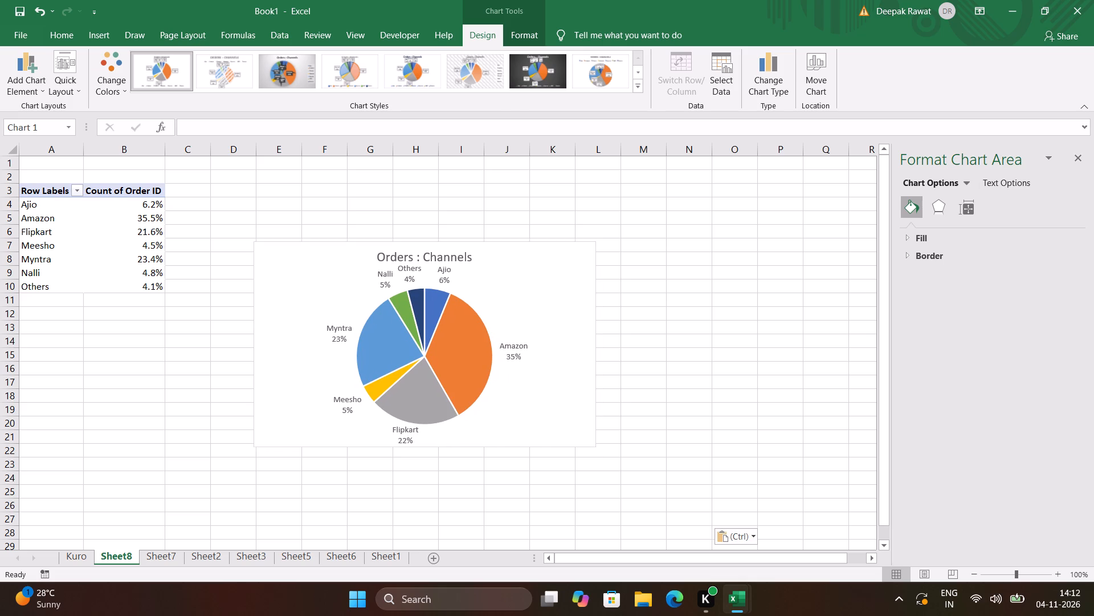
pyautogui.moveTo(287, 254); pyautogui.dragTo(276, 247)
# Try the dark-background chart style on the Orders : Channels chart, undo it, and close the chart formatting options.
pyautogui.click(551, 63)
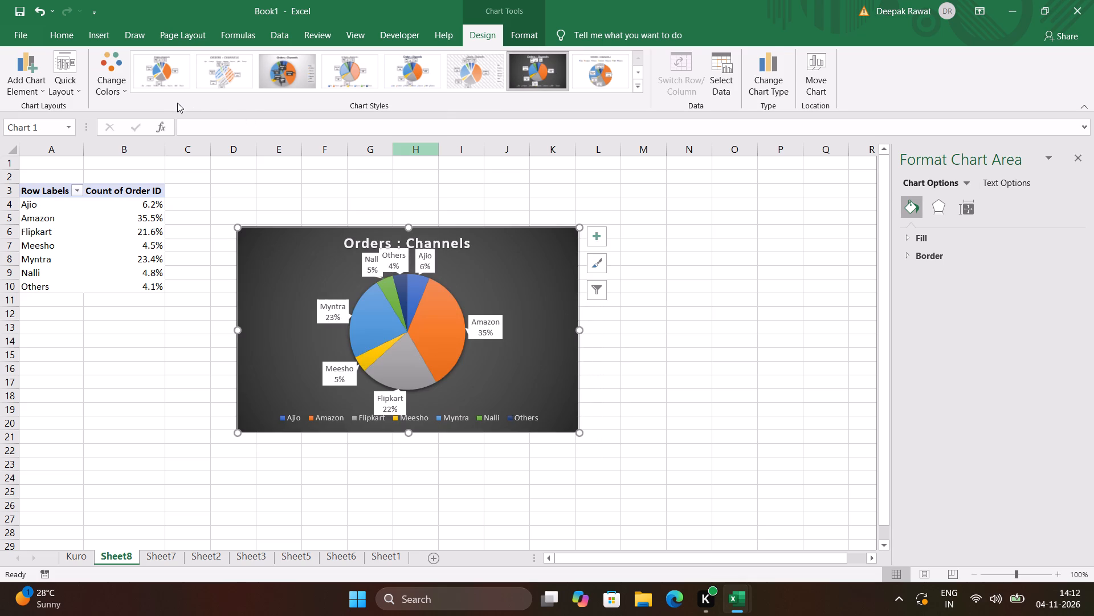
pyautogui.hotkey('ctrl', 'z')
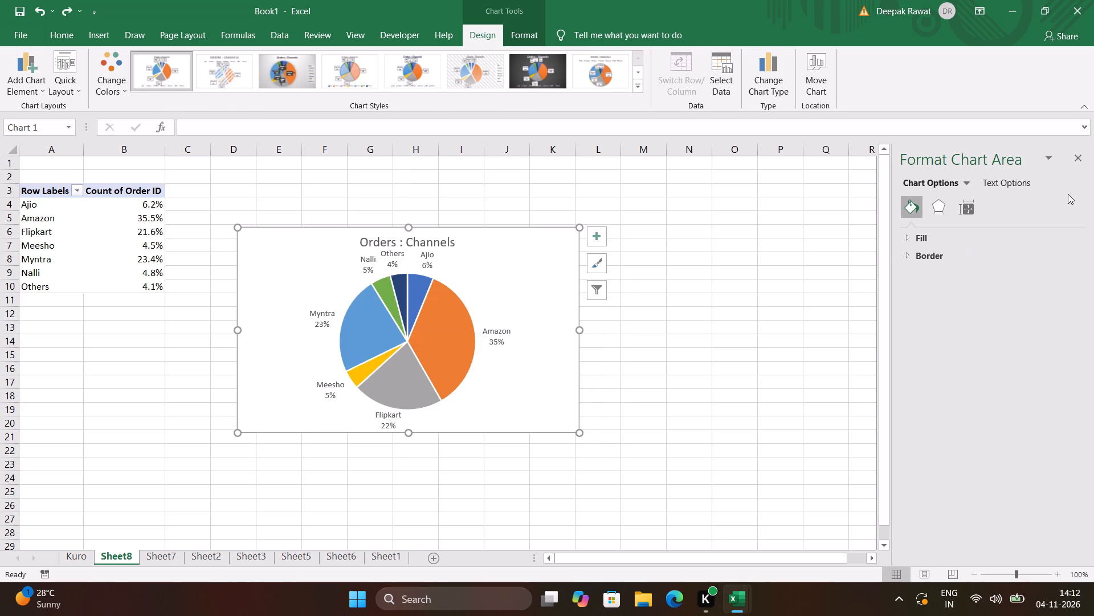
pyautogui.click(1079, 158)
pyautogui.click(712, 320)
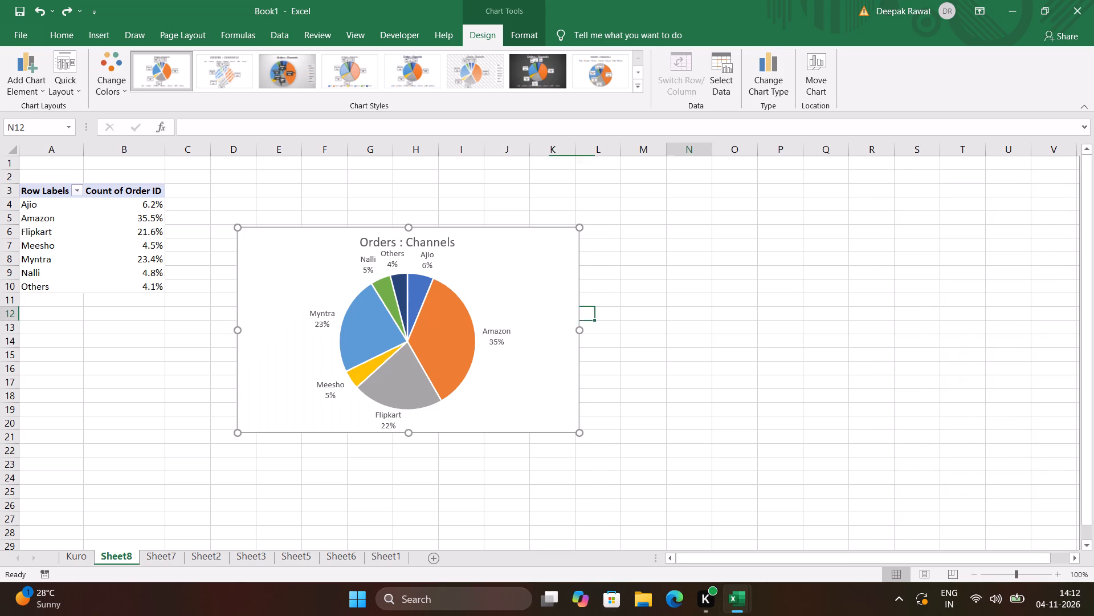
# Move the Orders : Channels chart directly beside the PivotTable, with its top edge near row 3, and deselect it.
pyautogui.moveTo(528, 401); pyautogui.dragTo(494, 377)
pyautogui.moveTo(494, 377); pyautogui.dragTo(501, 366)
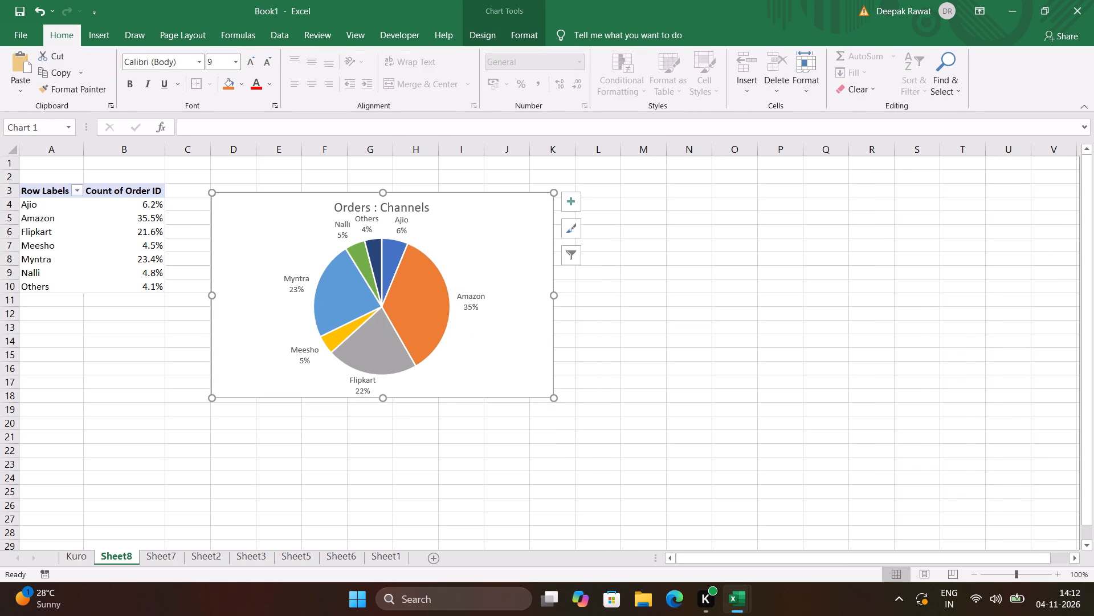
pyautogui.click(475, 509)
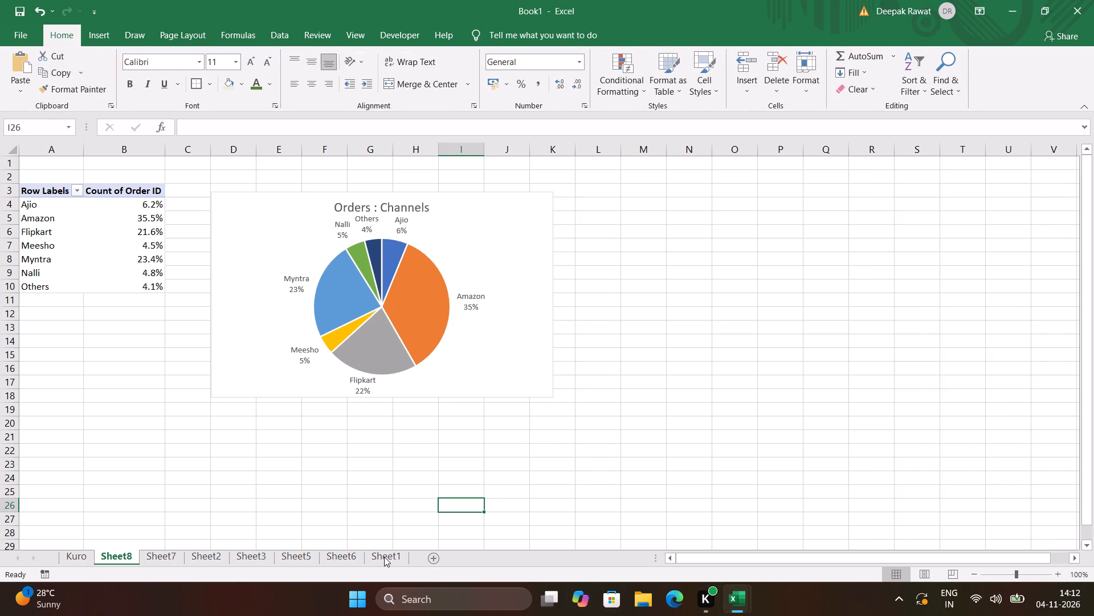
# Review the PivotTable and chart on each analysis sheet of Book1, from Sheet7 through to Sheet1 and back to Sheet8.
pyautogui.click(160, 560)
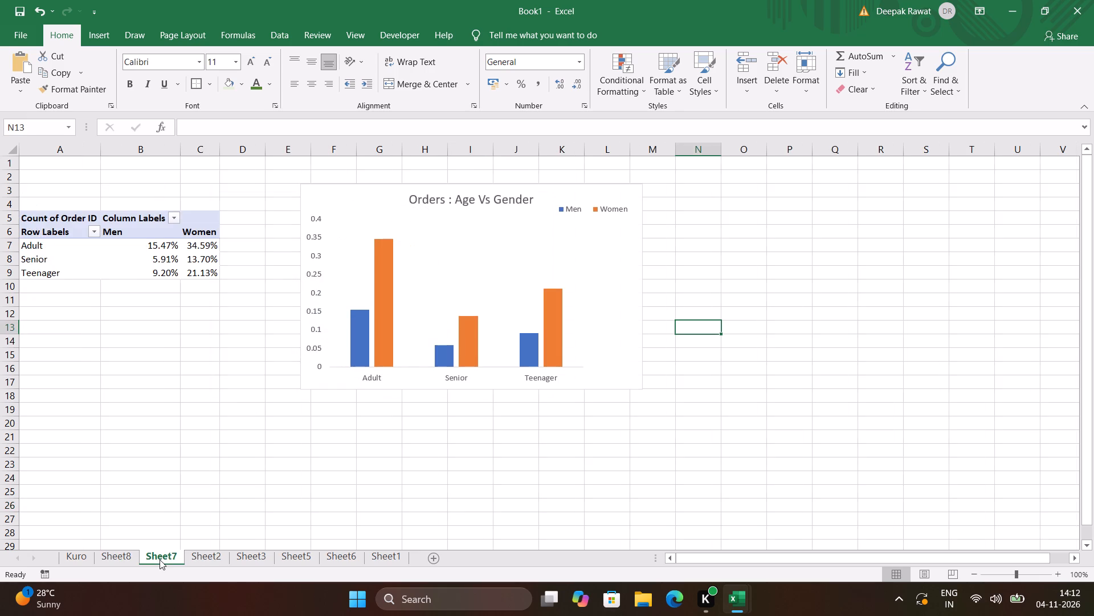
pyautogui.click(205, 557)
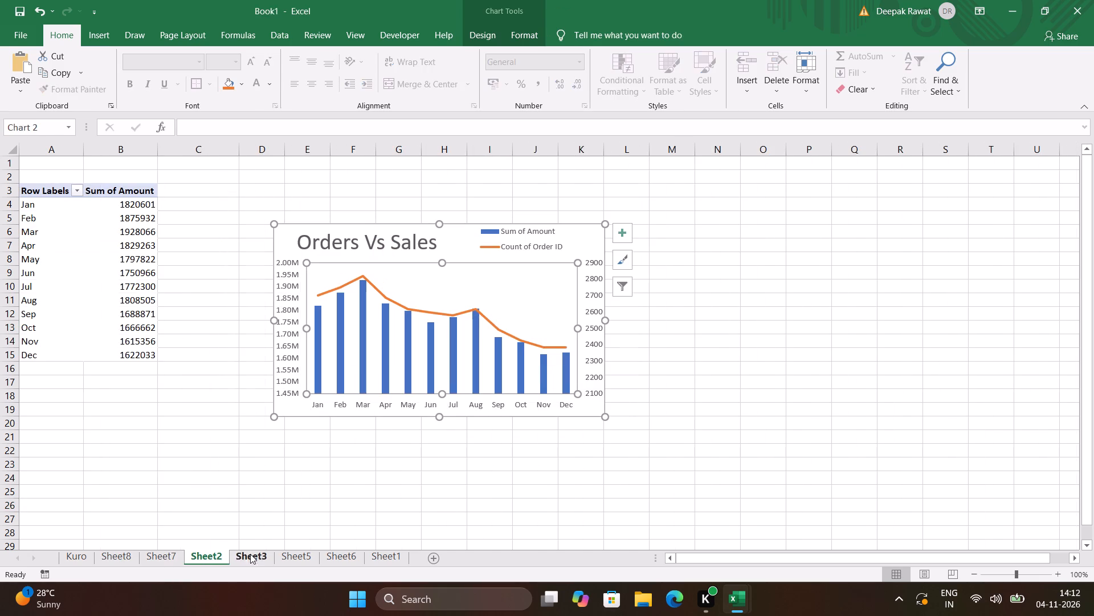
pyautogui.click(284, 485)
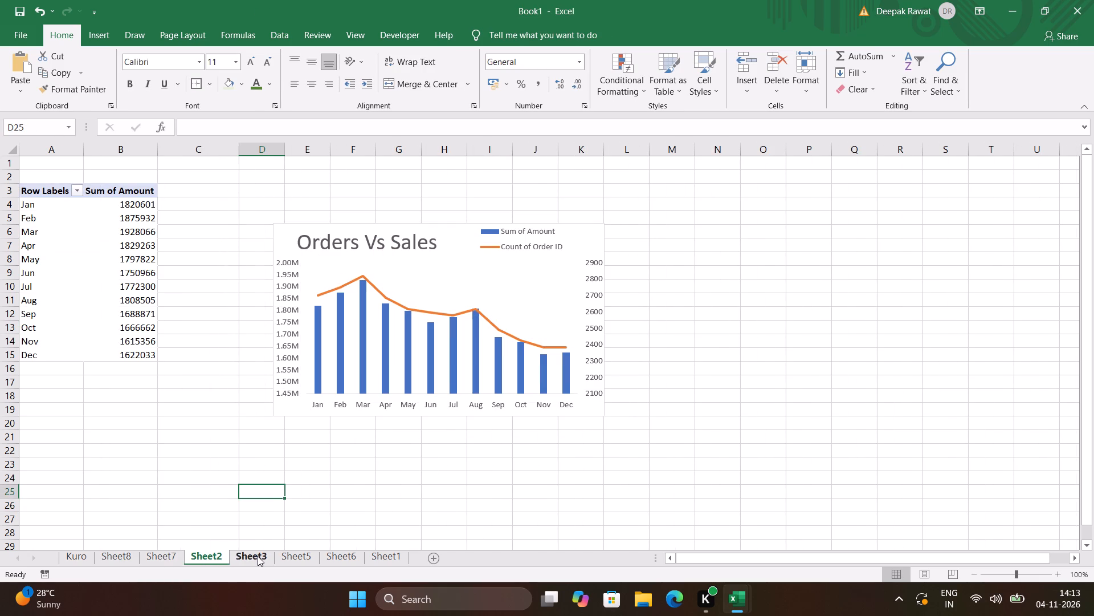
pyautogui.click(258, 556)
pyautogui.moveTo(314, 500); pyautogui.dragTo(300, 553)
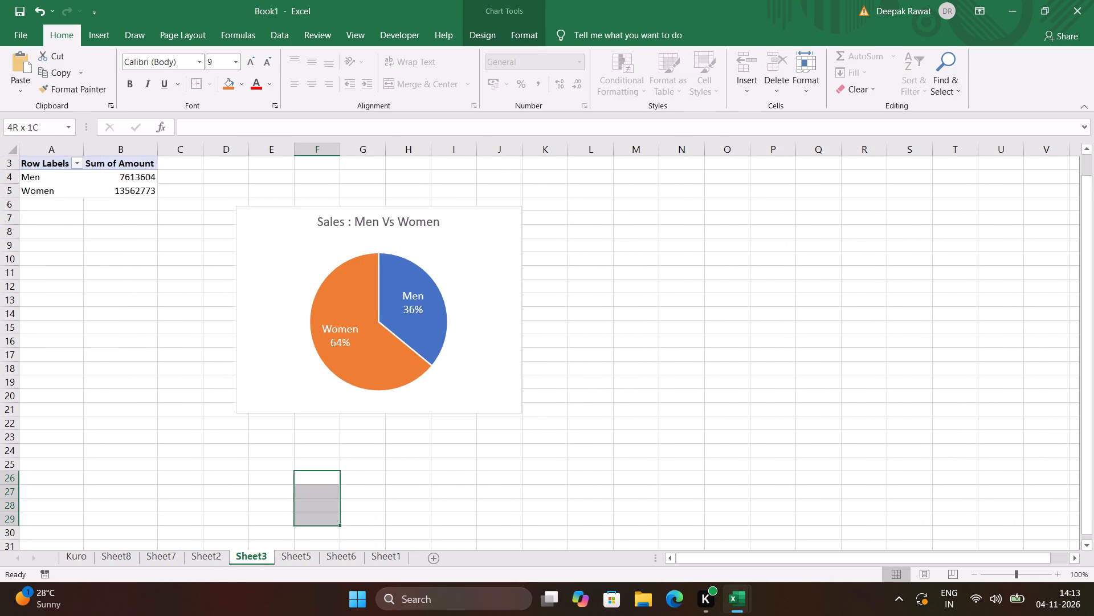
pyautogui.moveTo(300, 553); pyautogui.dragTo(303, 529)
pyautogui.scroll(4, 355, 421)
pyautogui.click(195, 408)
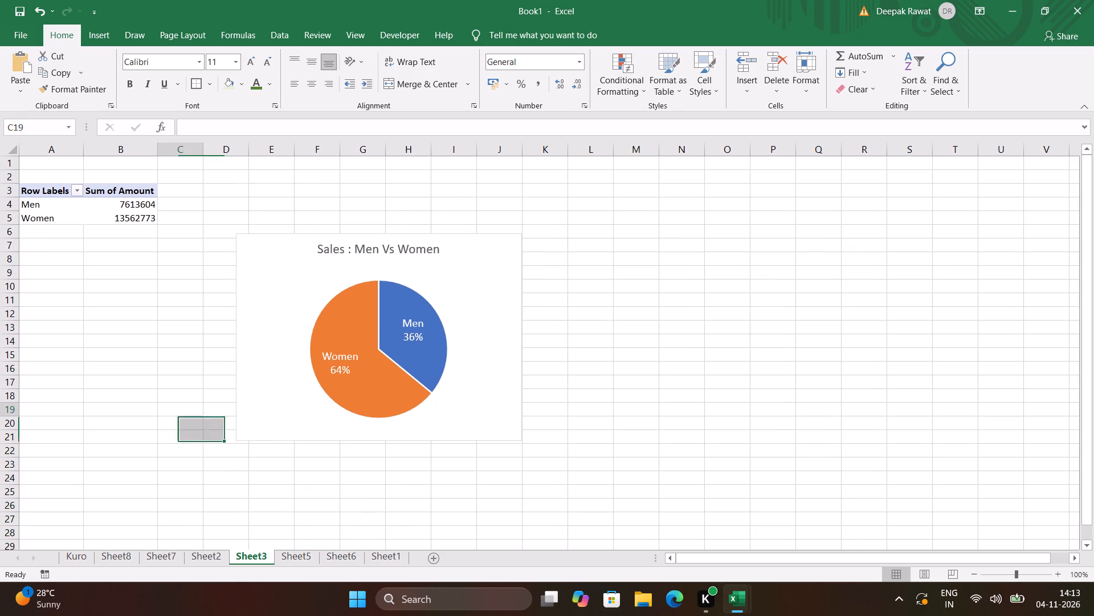
pyautogui.click(287, 554)
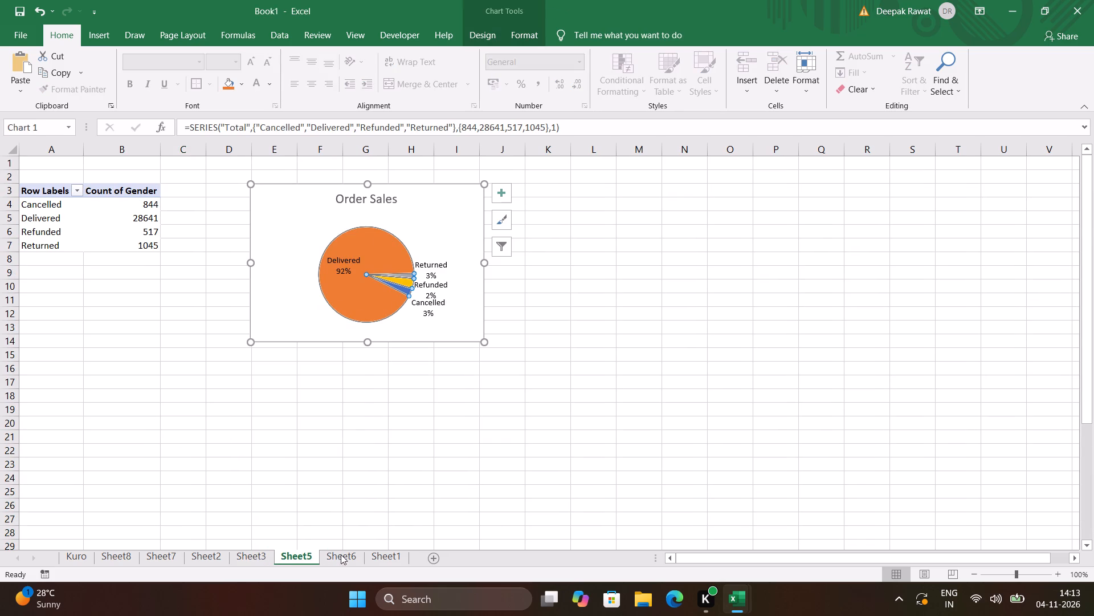
pyautogui.click(368, 499)
pyautogui.click(346, 560)
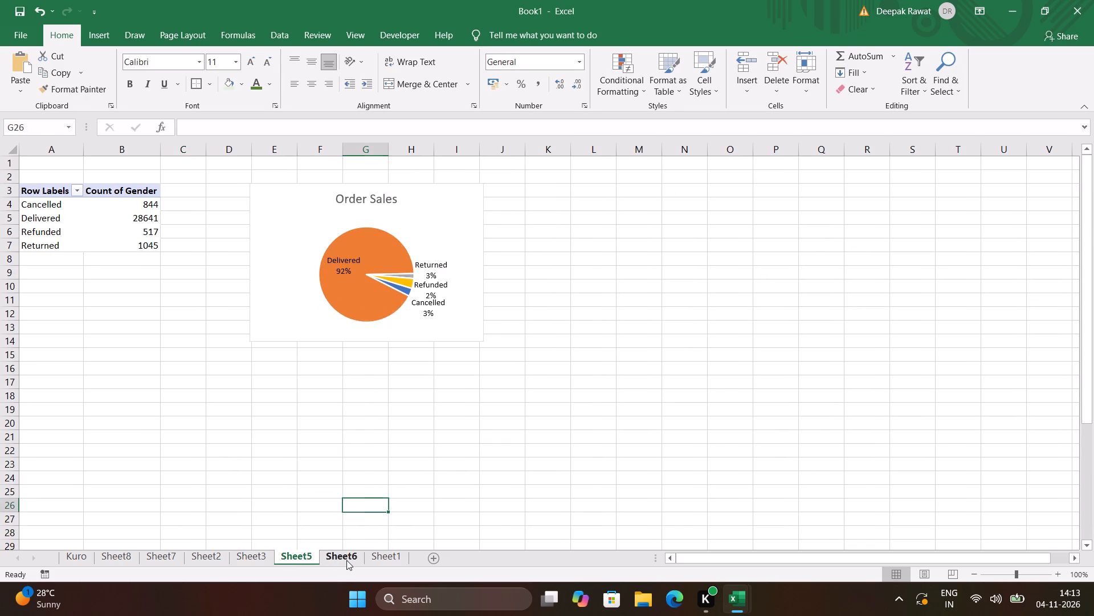
pyautogui.click(395, 511)
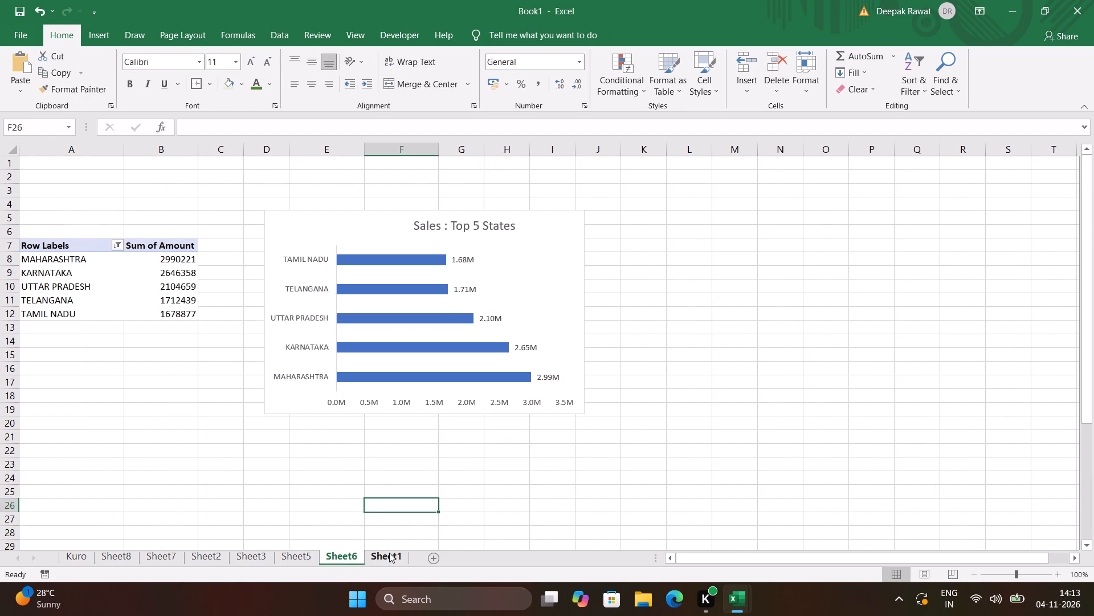
pyautogui.click(389, 553)
pyautogui.click(343, 556)
pyautogui.click(311, 553)
pyautogui.click(246, 554)
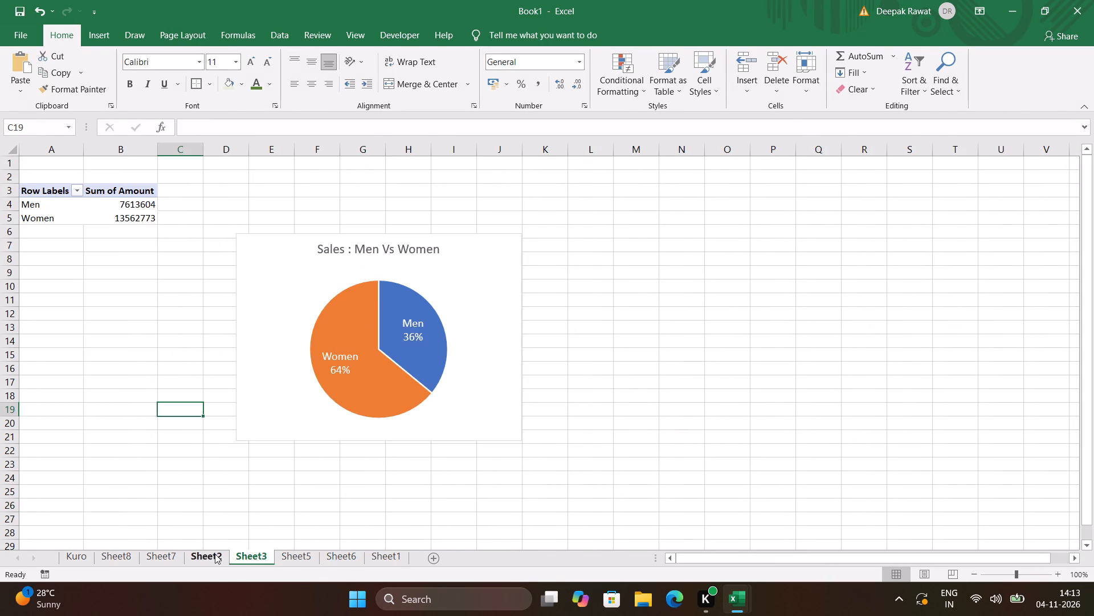
pyautogui.click(212, 554)
pyautogui.click(168, 554)
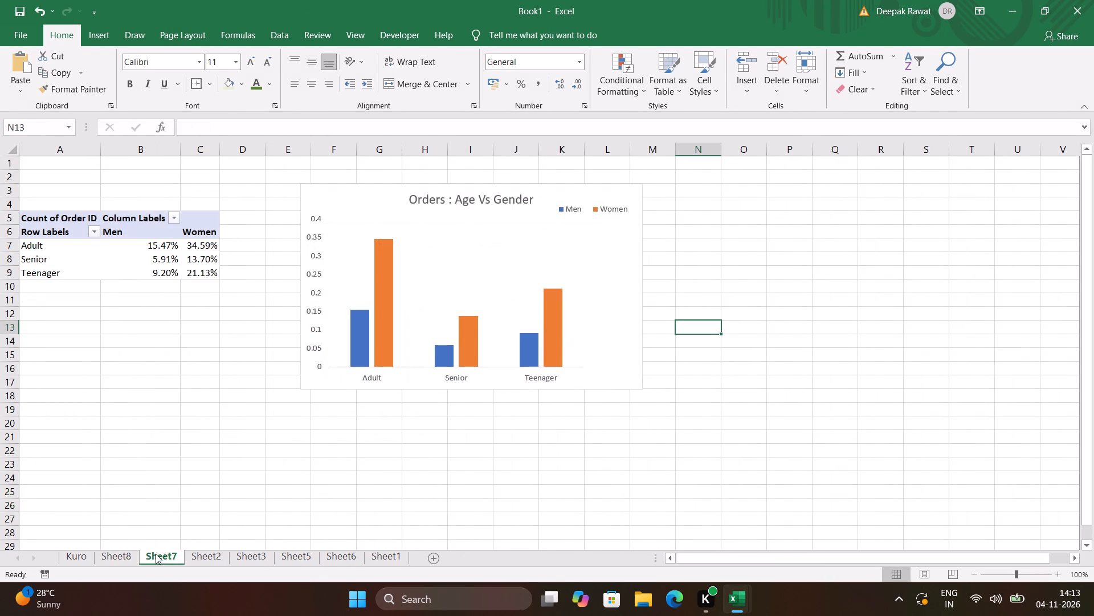
pyautogui.click(125, 554)
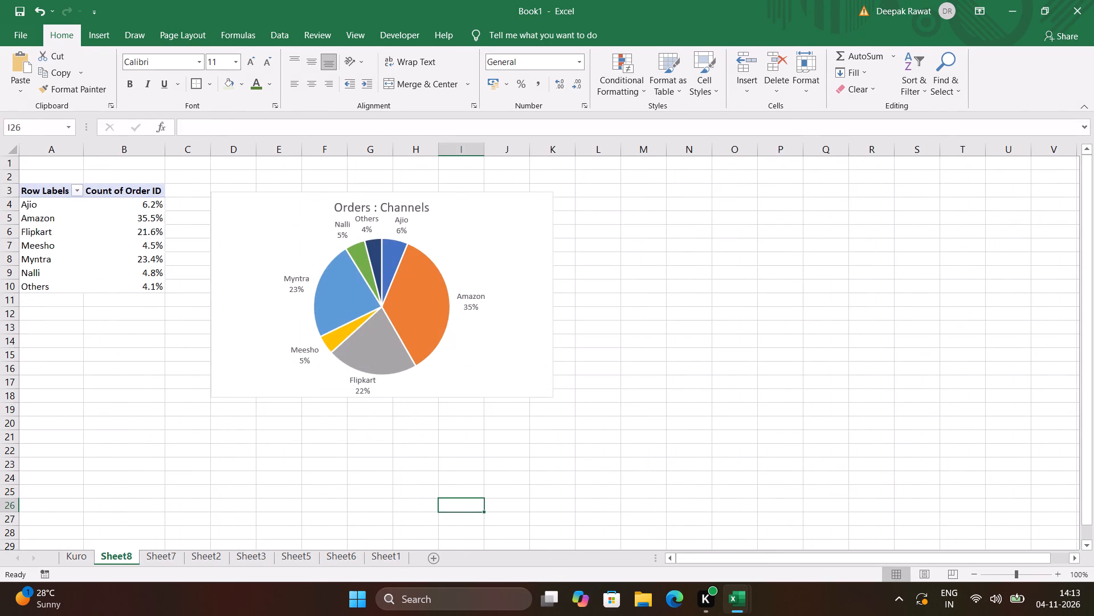
# Copy the Orders : Channels chart from Sheet8 and paste it at Q24 on the Kuro sheet, below the Order Sales chart.
pyautogui.click(511, 371)
pyautogui.hotkey('ctrl', 'c')
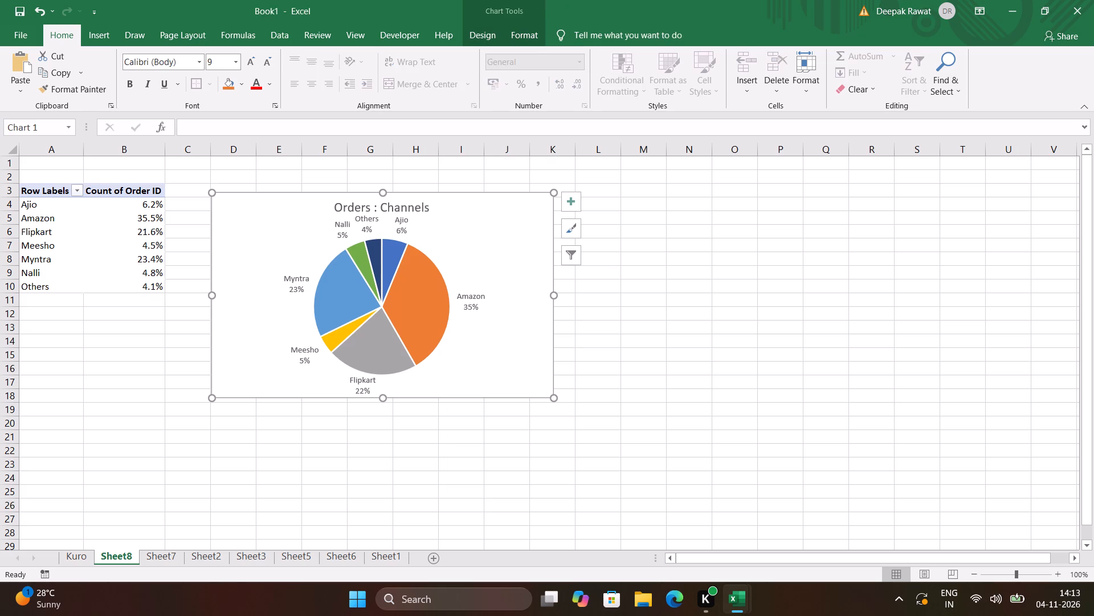
pyautogui.click(87, 562)
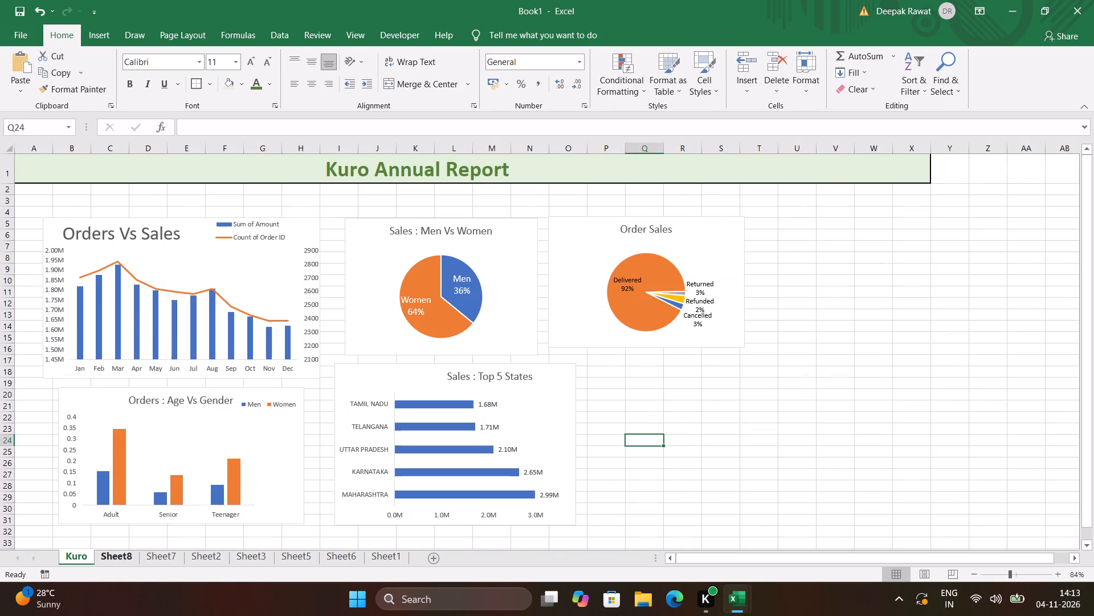
pyautogui.hotkey('ctrl', 'v')
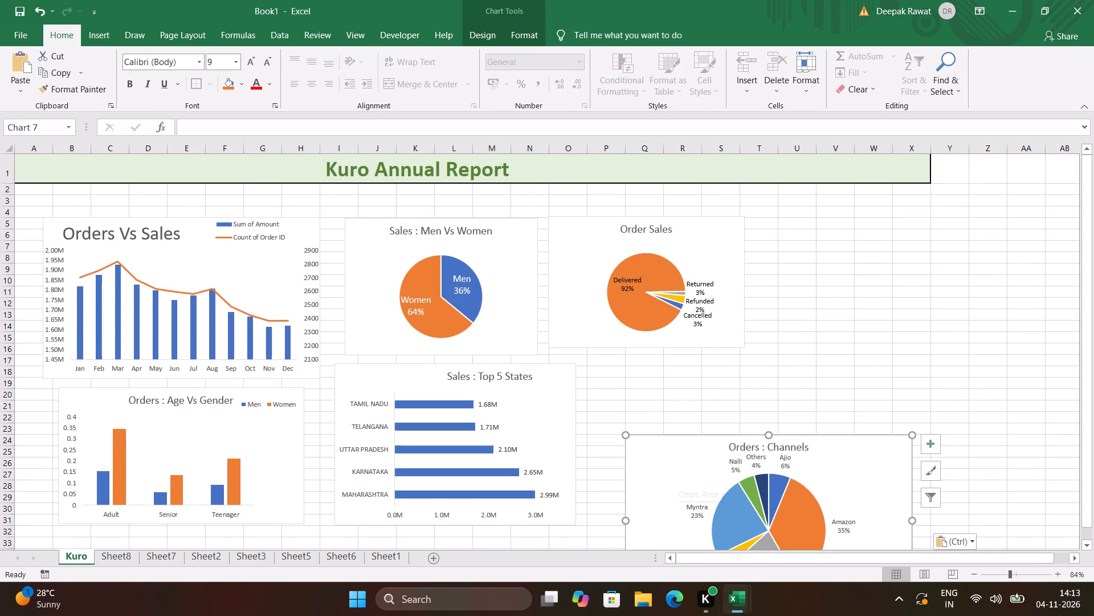
# Move the Orders : Channels chart up beneath the Order Sales chart, shrink it to end around row 30, and deselect it.
pyautogui.moveTo(675, 476); pyautogui.dragTo(639, 400)
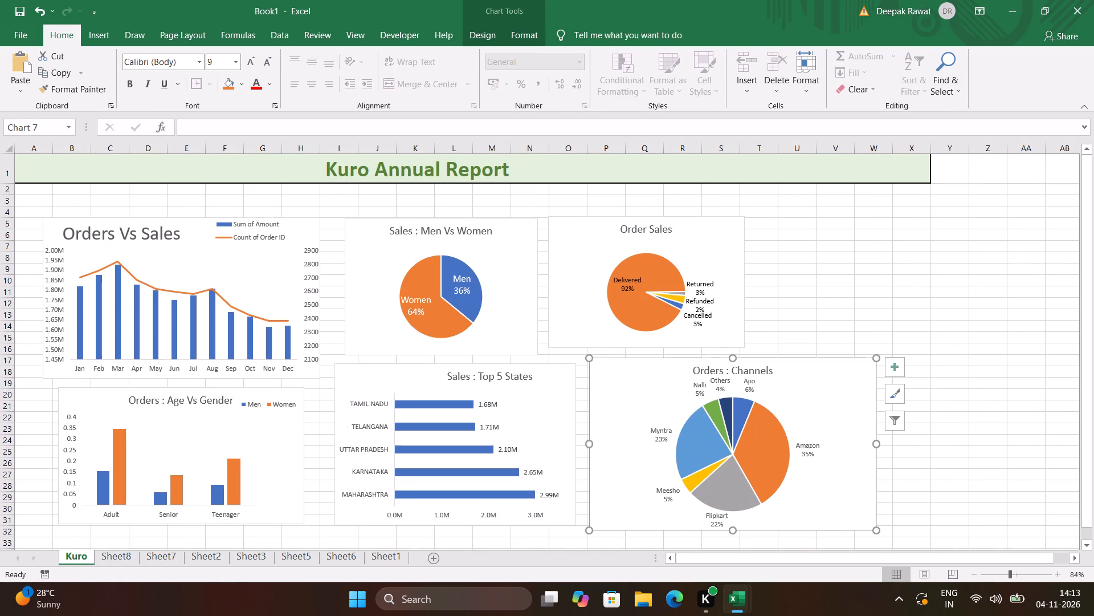
pyautogui.moveTo(872, 529); pyautogui.dragTo(838, 514)
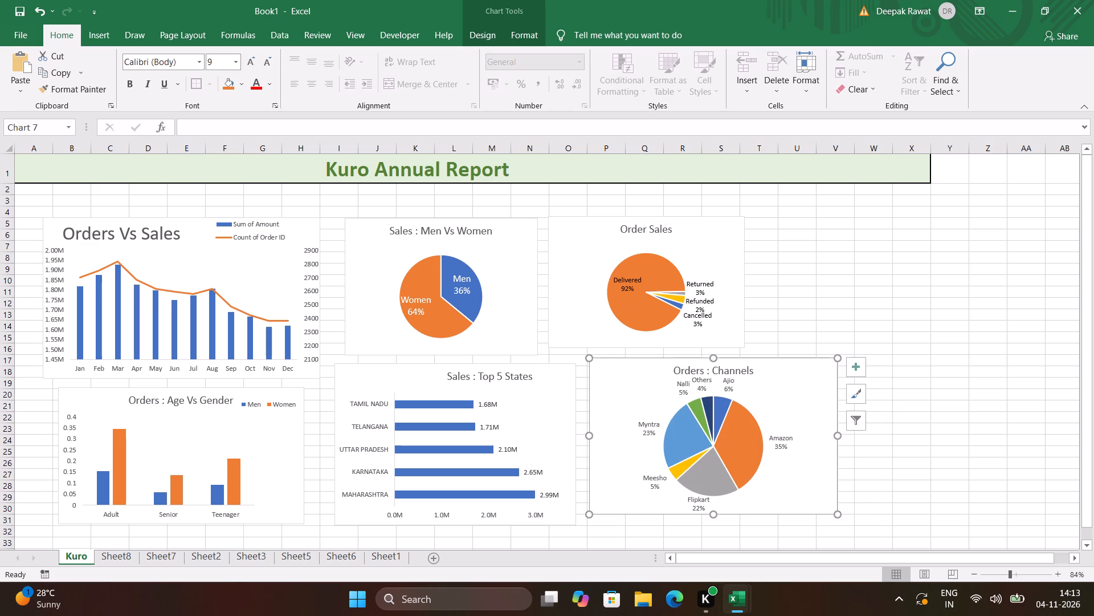
pyautogui.click(846, 329)
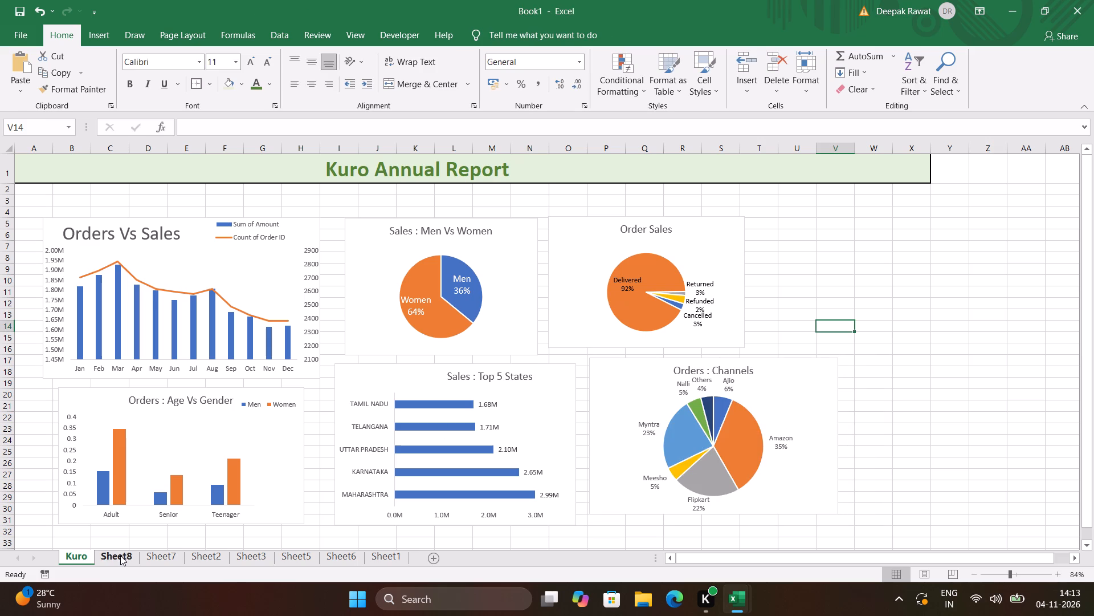
# Compare the Kuro dashboard with the Orders : Channels analysis on Sheet8 and the Vrinda Report dashboard in the Vrinda Store Data Analysis workbook.
pyautogui.click(120, 556)
pyautogui.click(221, 409)
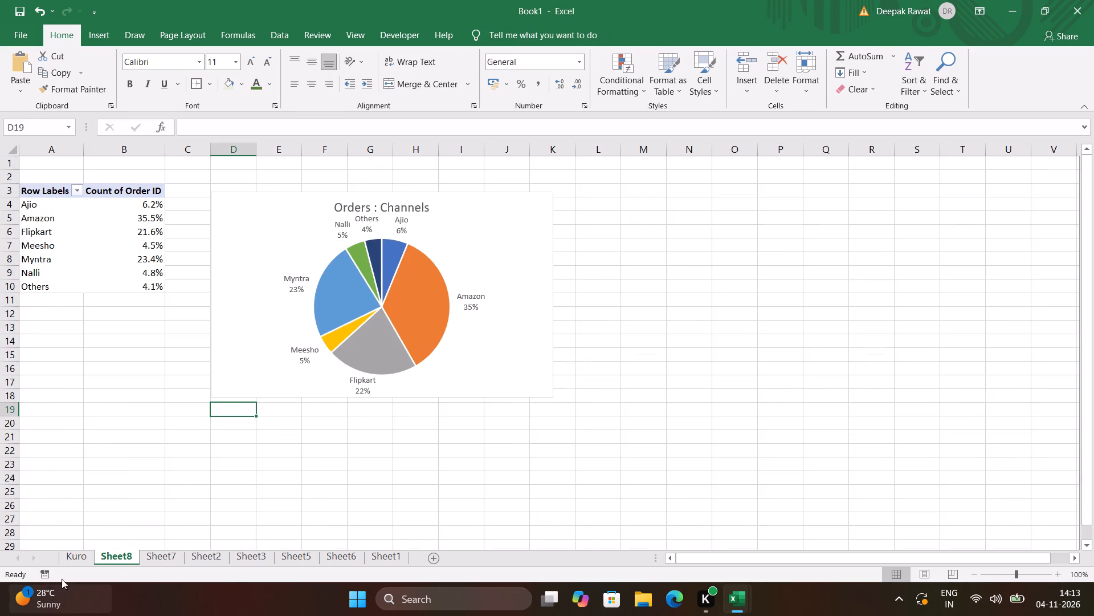
pyautogui.click(91, 558)
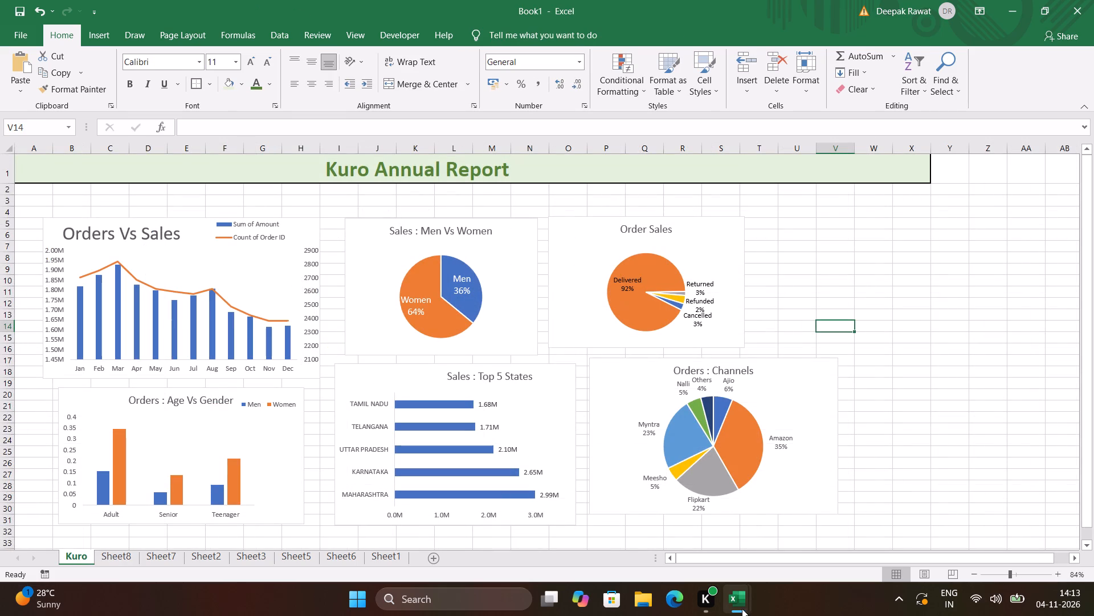
pyautogui.click(771, 542)
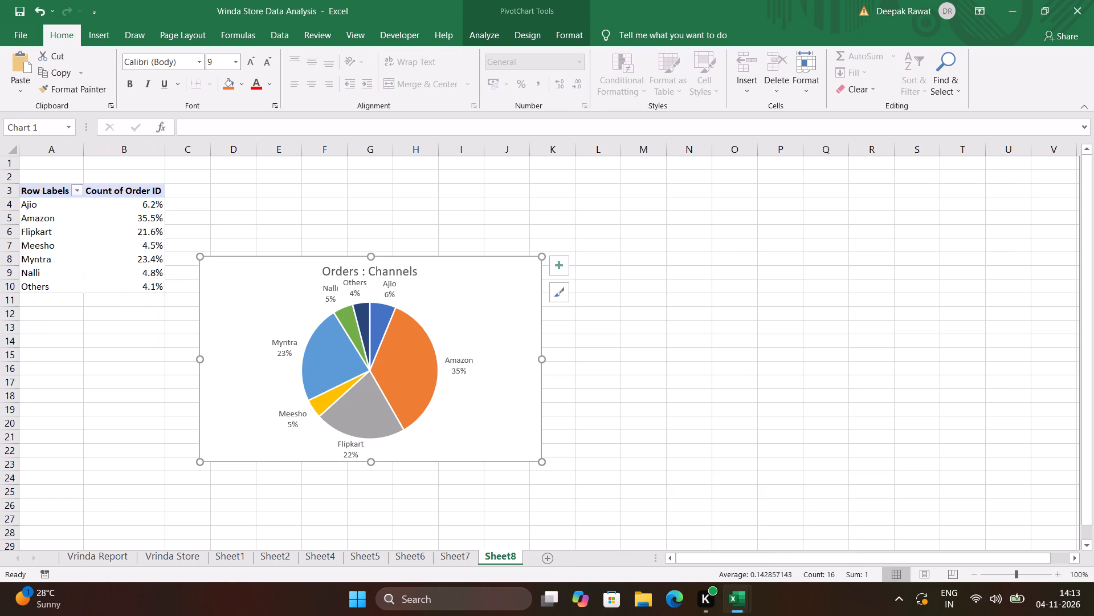
pyautogui.click(123, 556)
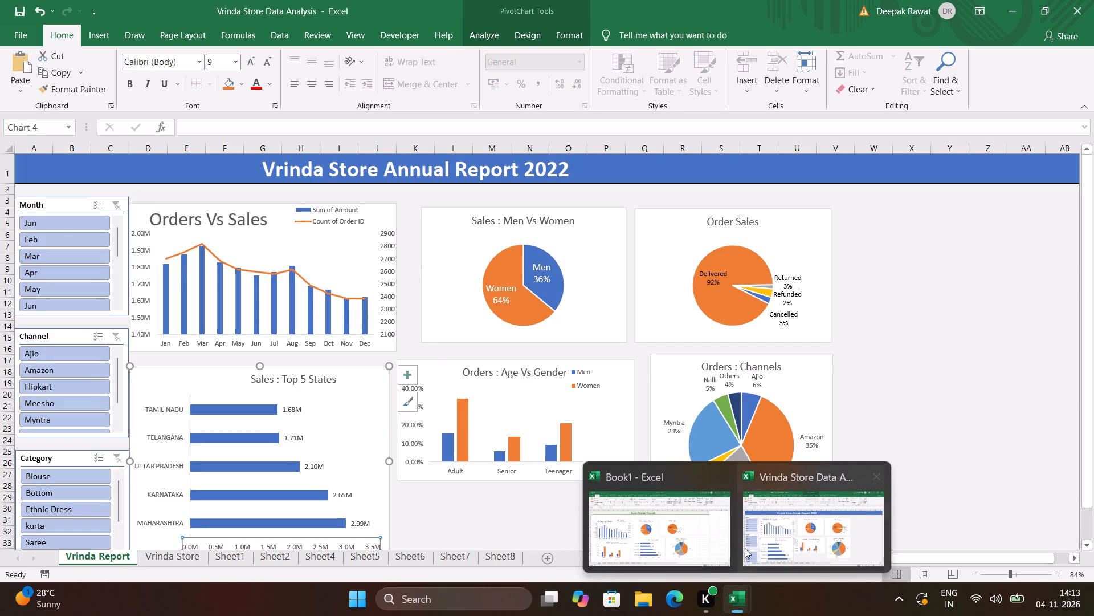
pyautogui.click(684, 519)
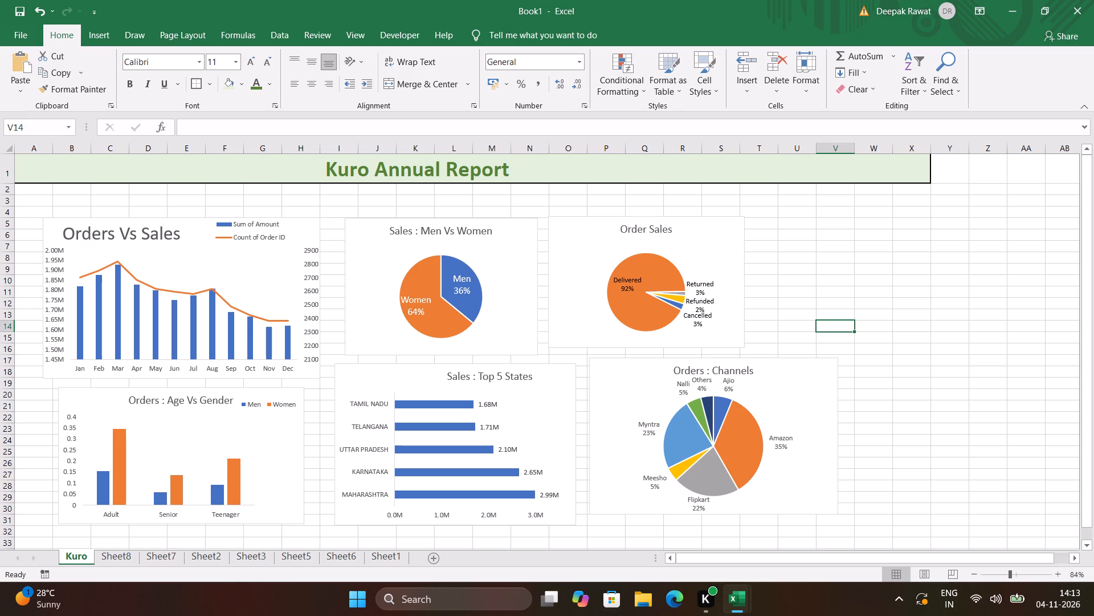
# Select the entire Kuro sheet and merge all its cells with Merge Cells.
pyautogui.click(13, 149)
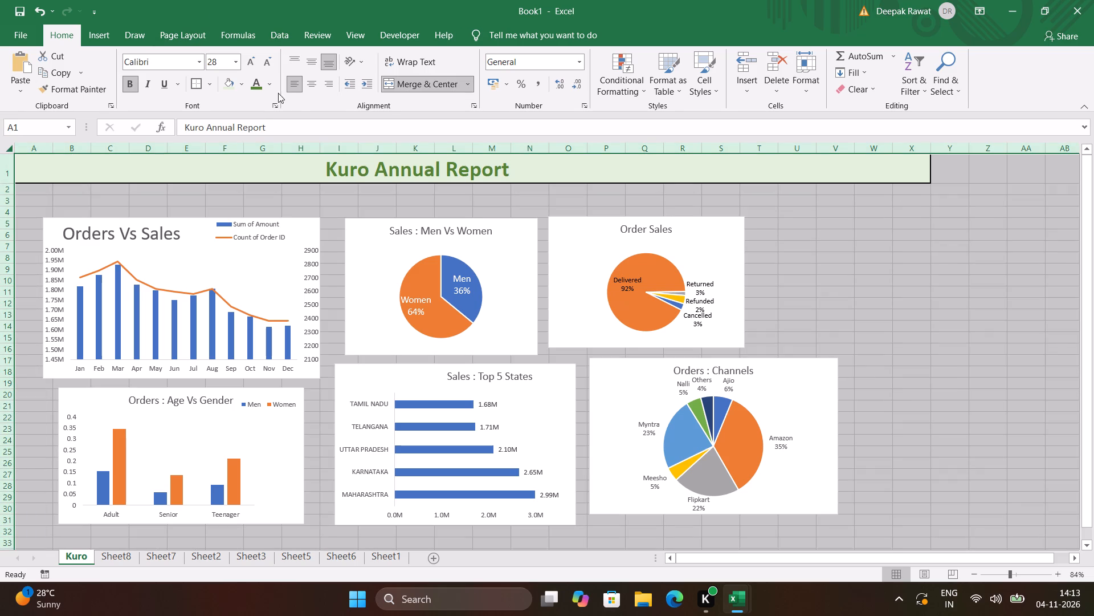
pyautogui.click(467, 84)
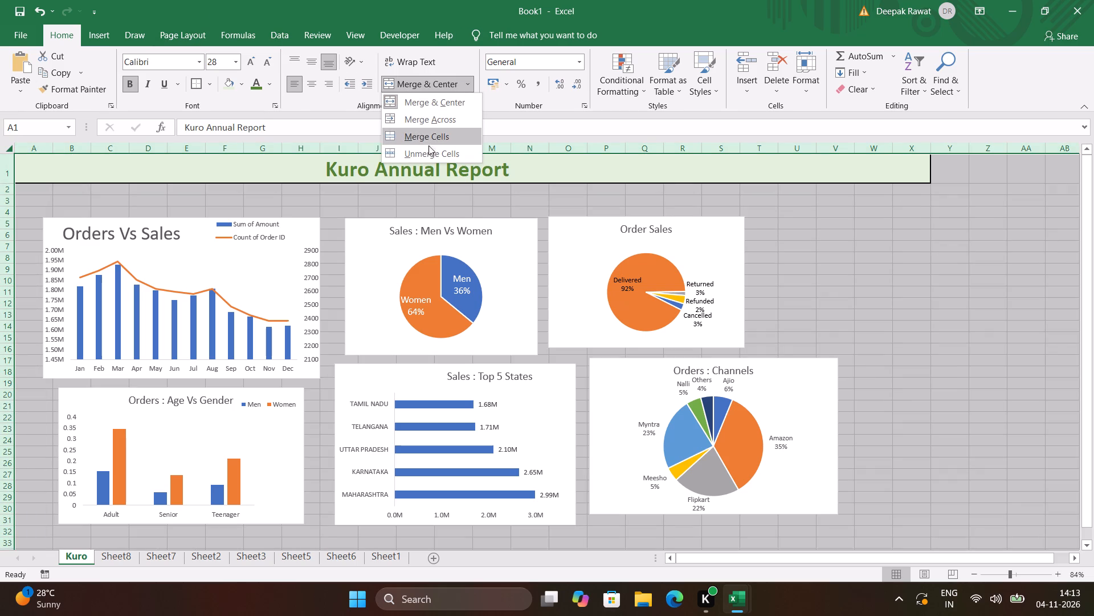
pyautogui.click(423, 133)
# Examine how far the merged, green-filled area extends across the Kuro sheet and around the dashboard charts.
pyautogui.scroll(5, 486, 309)
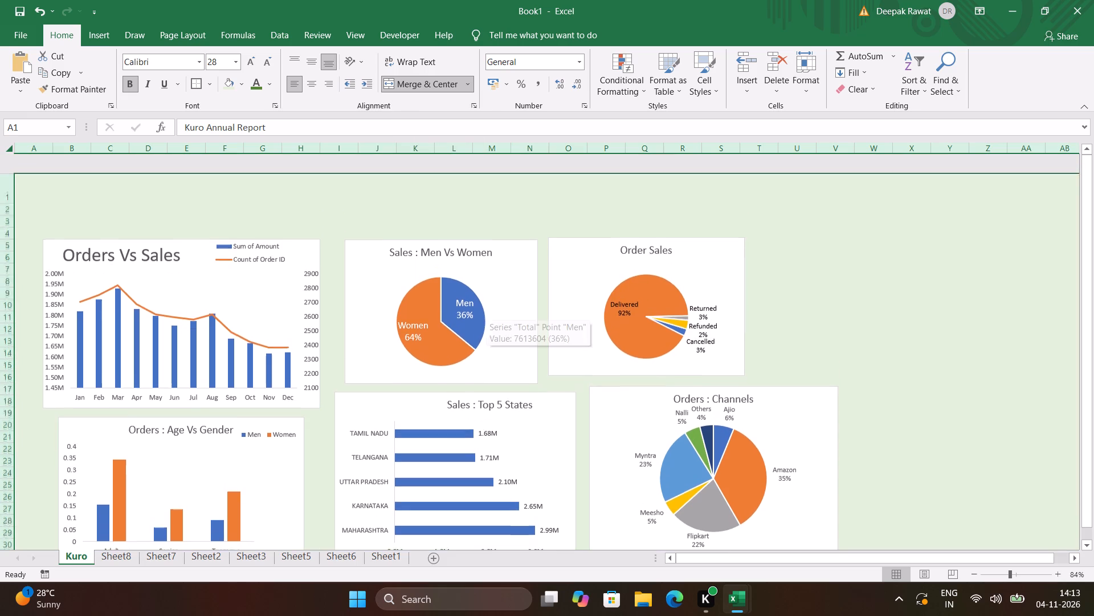
pyautogui.scroll(-10, 486, 309)
pyautogui.scroll(14, 486, 309)
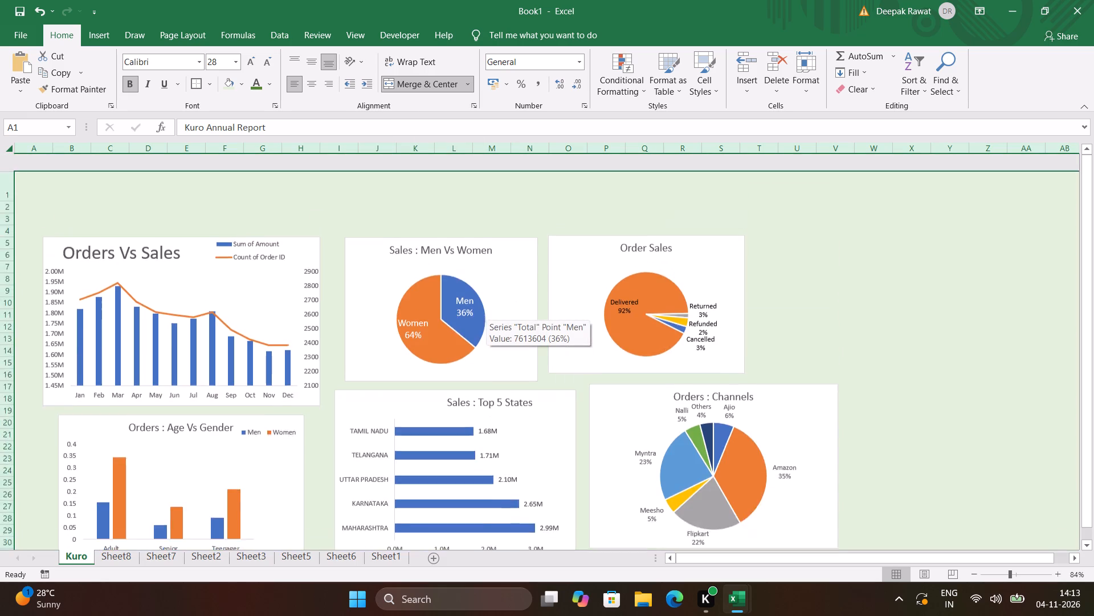
pyautogui.scroll(5, 486, 309)
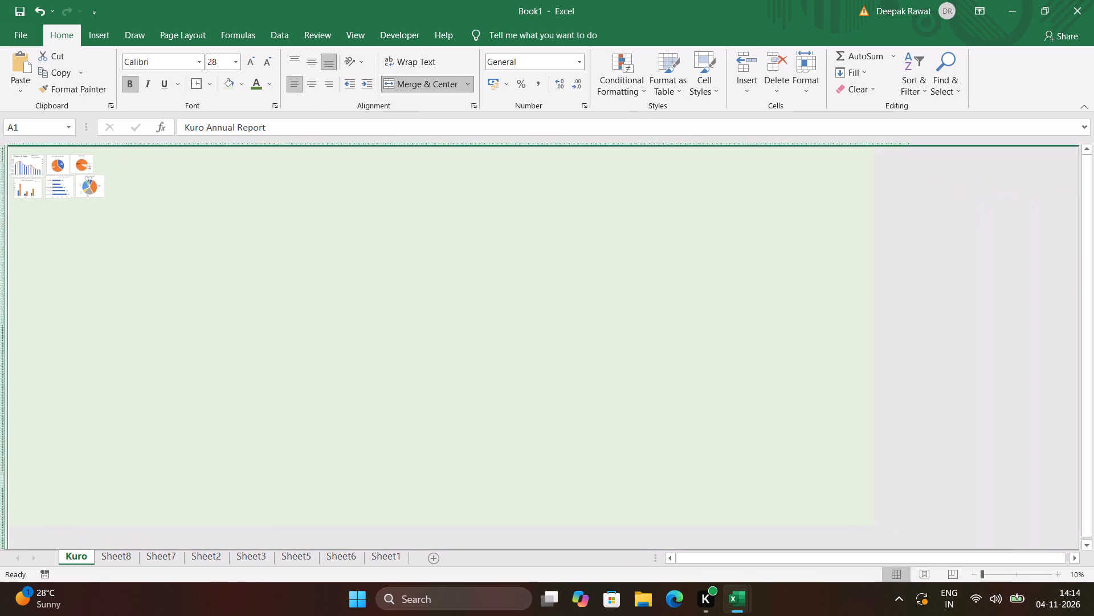
pyautogui.scroll(8, 486, 309)
pyautogui.scroll(-4, 486, 309)
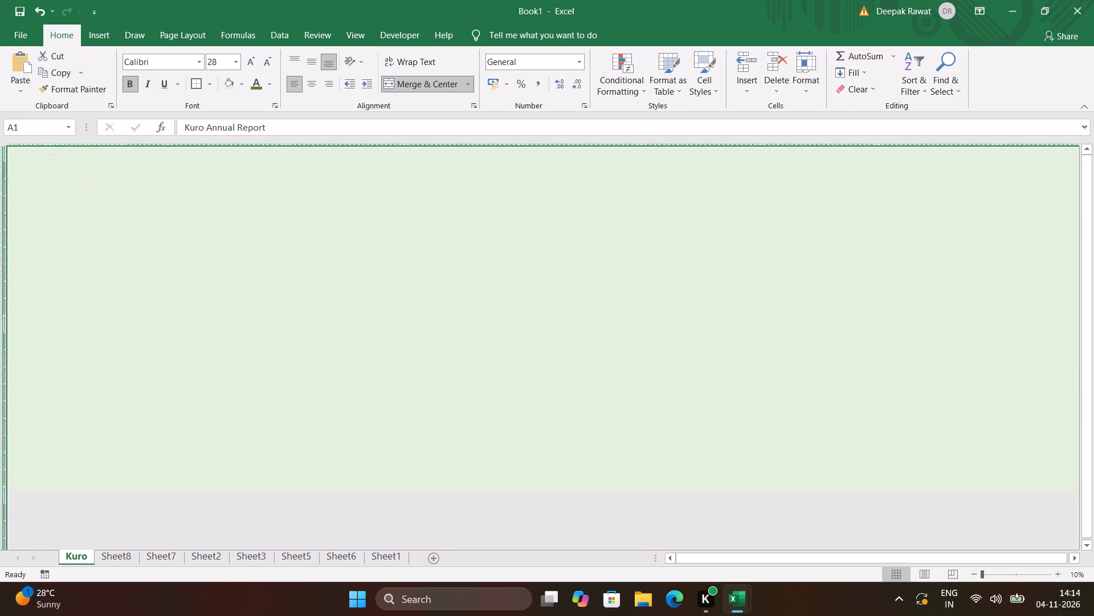
pyautogui.scroll(-2, 486, 309)
pyautogui.scroll(11, 486, 309)
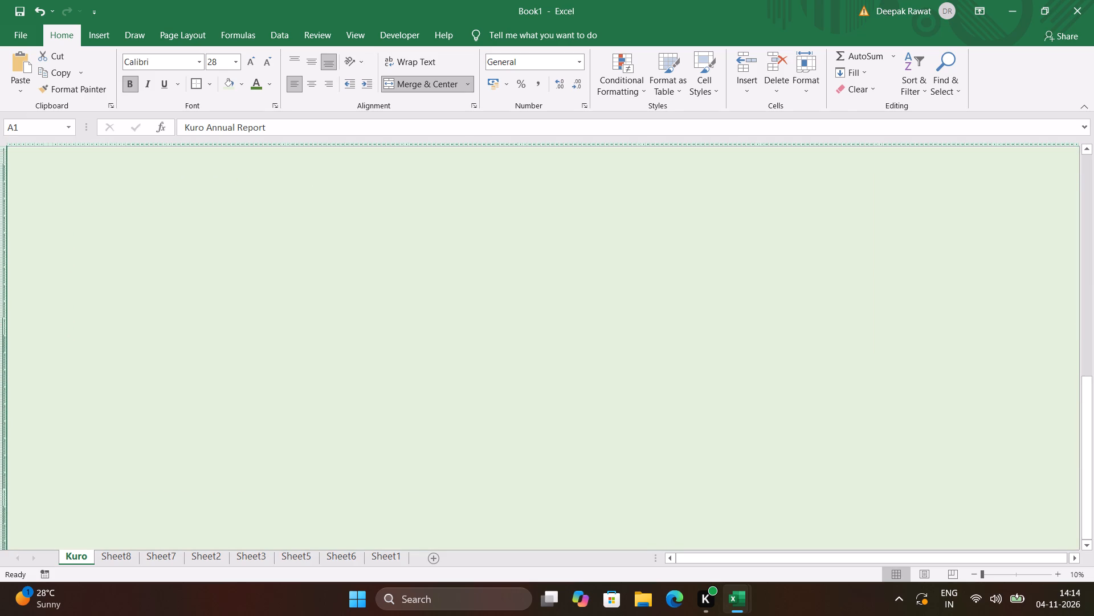
pyautogui.hscroll(5, 486, 309)
pyautogui.scroll(13, 486, 309)
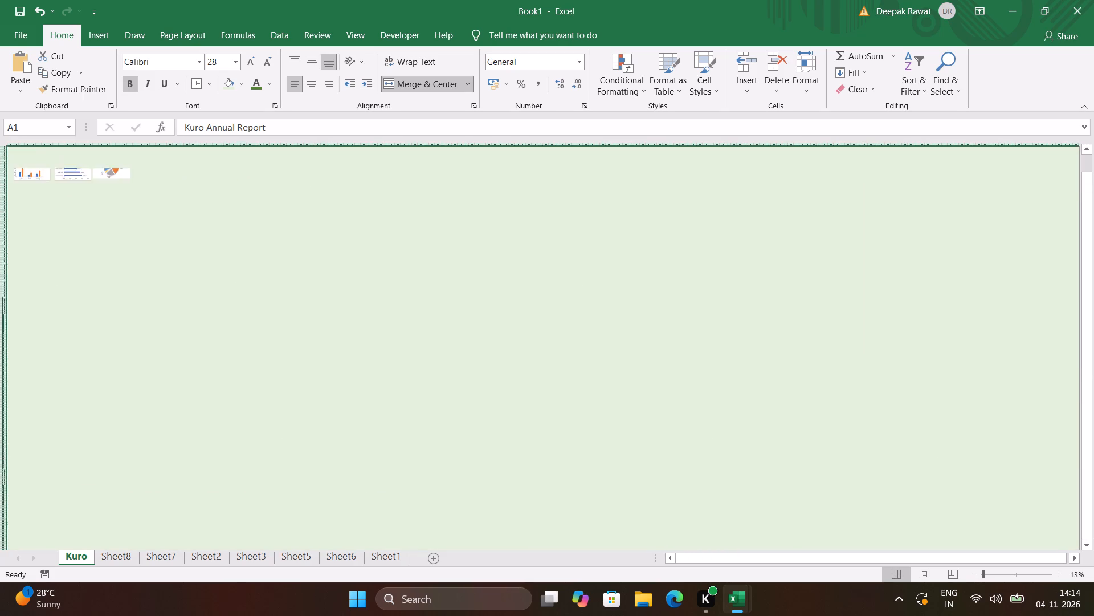
pyautogui.scroll(5, 486, 309)
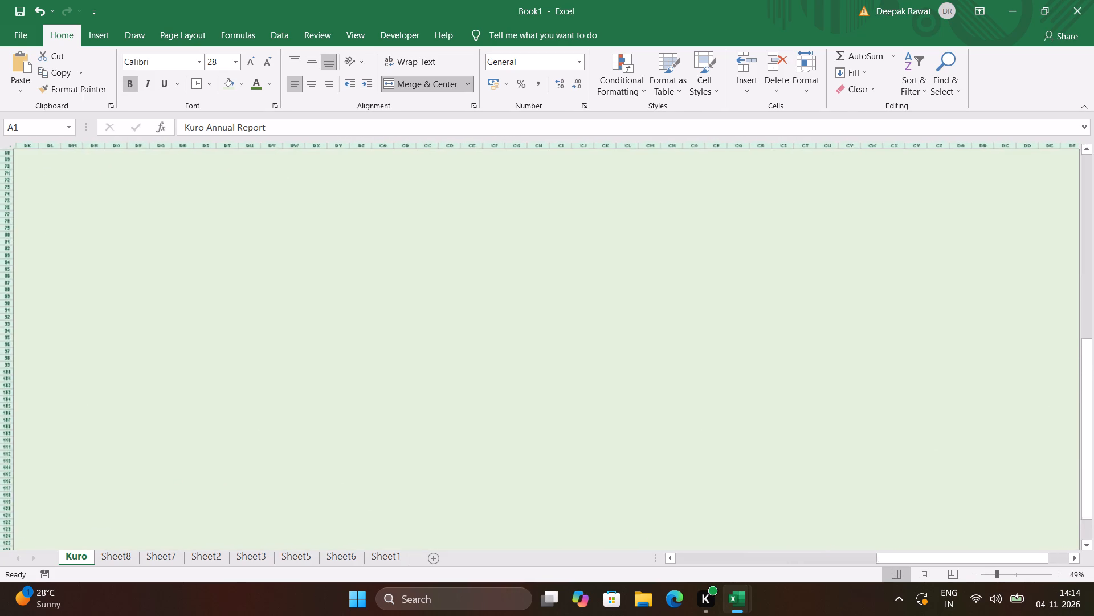
pyautogui.hscroll(7, 486, 309)
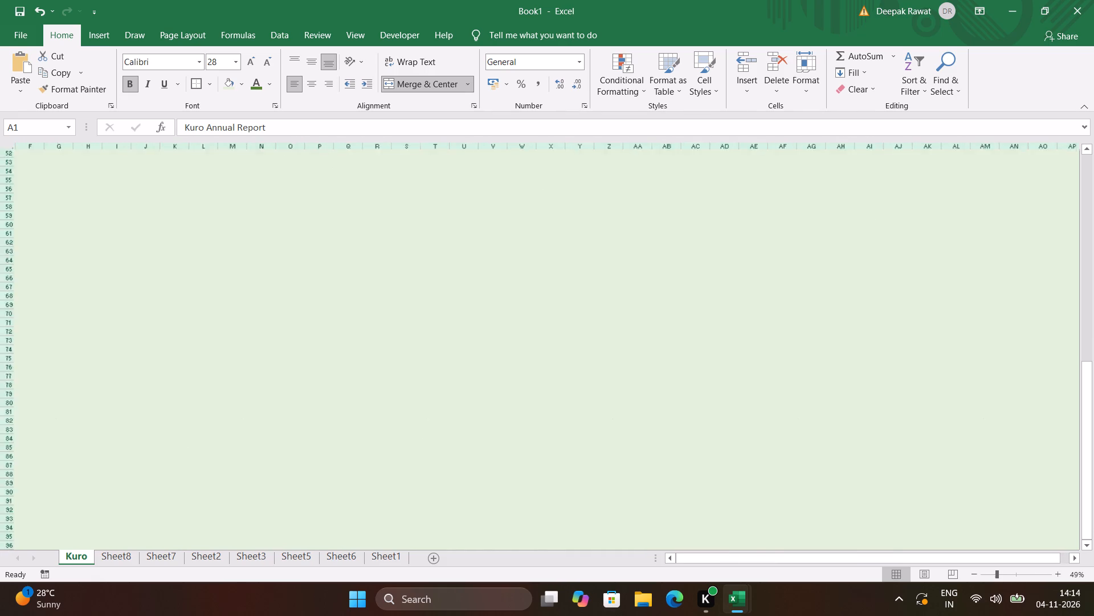
pyautogui.hscroll(5, 486, 309)
pyautogui.scroll(8, 486, 309)
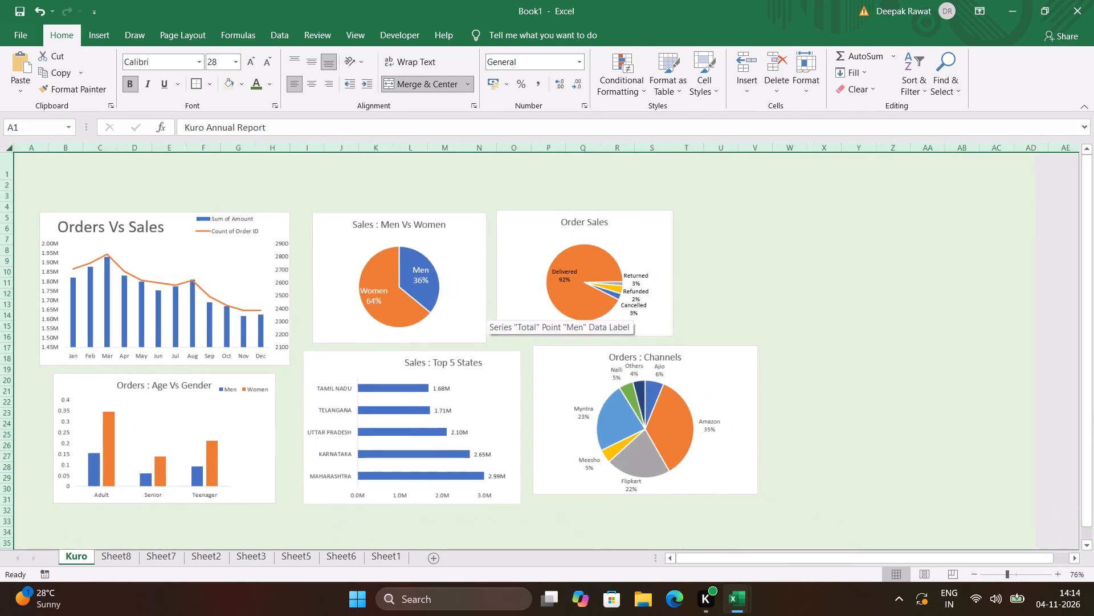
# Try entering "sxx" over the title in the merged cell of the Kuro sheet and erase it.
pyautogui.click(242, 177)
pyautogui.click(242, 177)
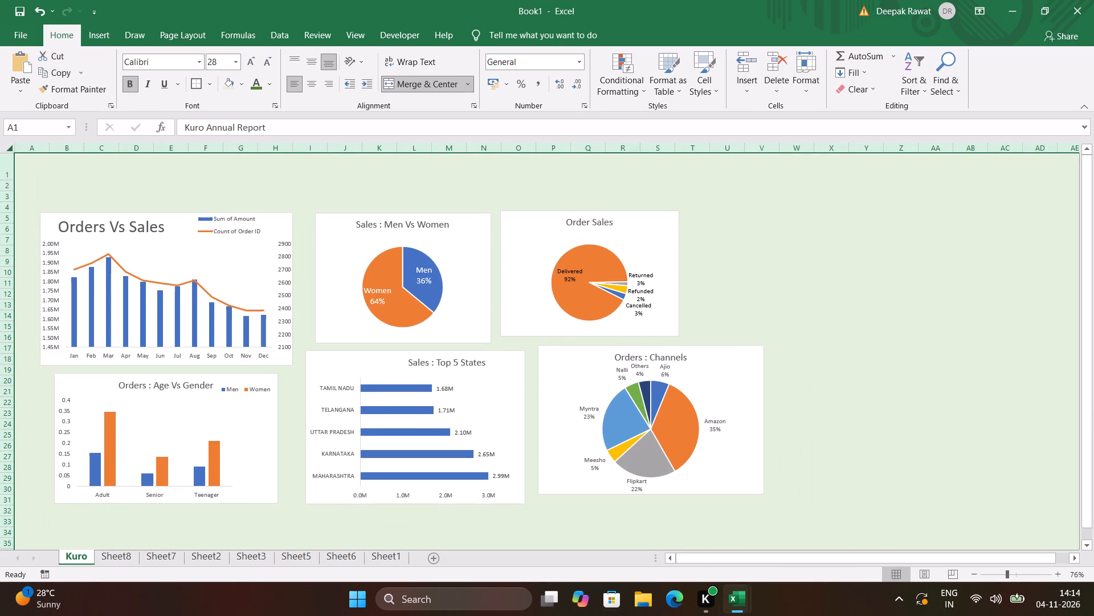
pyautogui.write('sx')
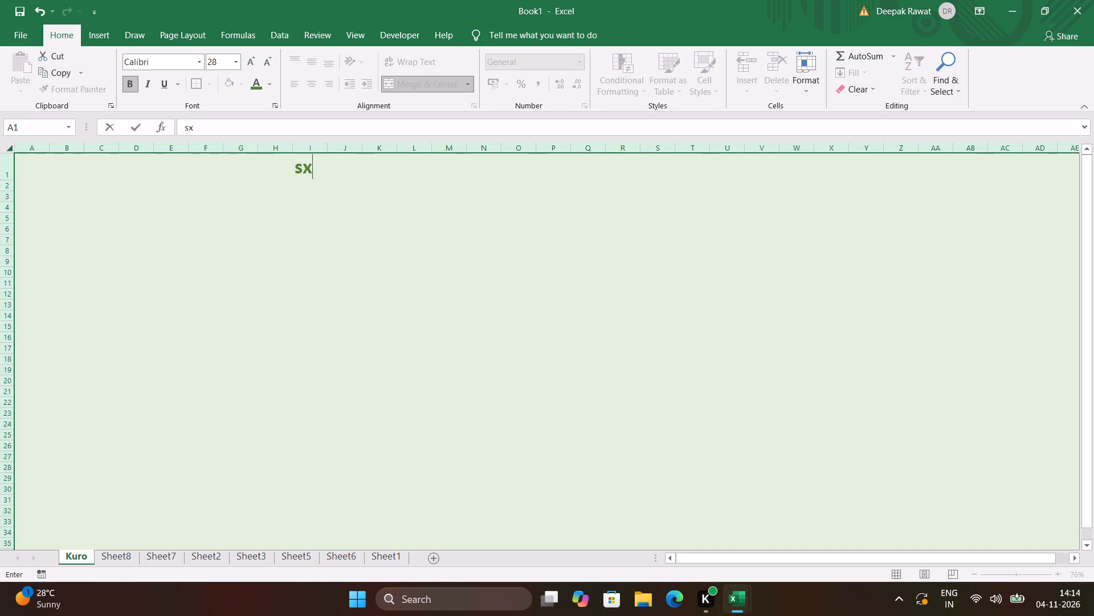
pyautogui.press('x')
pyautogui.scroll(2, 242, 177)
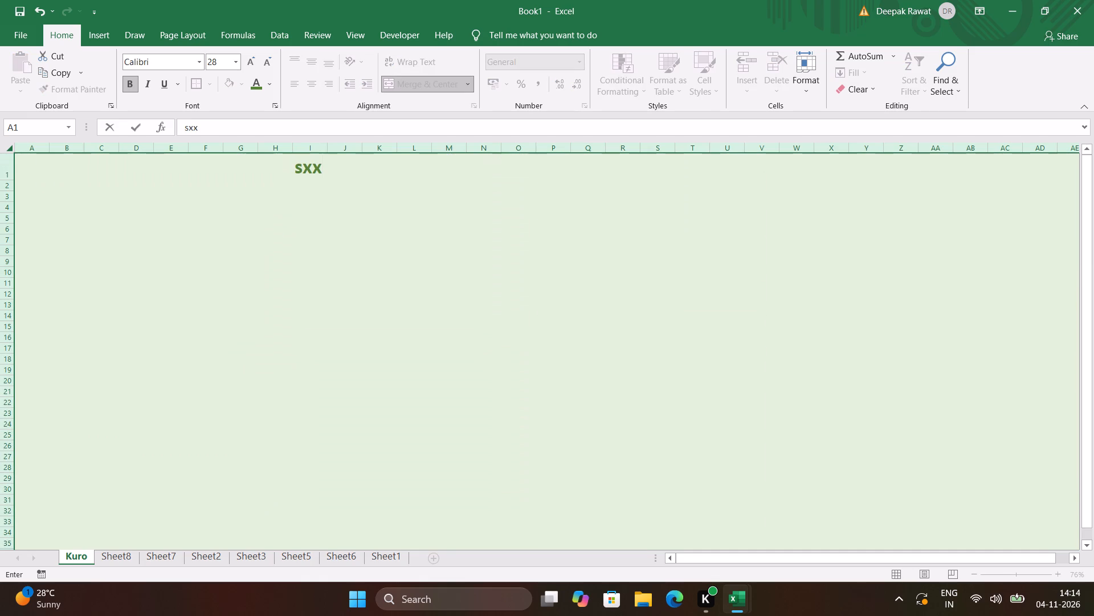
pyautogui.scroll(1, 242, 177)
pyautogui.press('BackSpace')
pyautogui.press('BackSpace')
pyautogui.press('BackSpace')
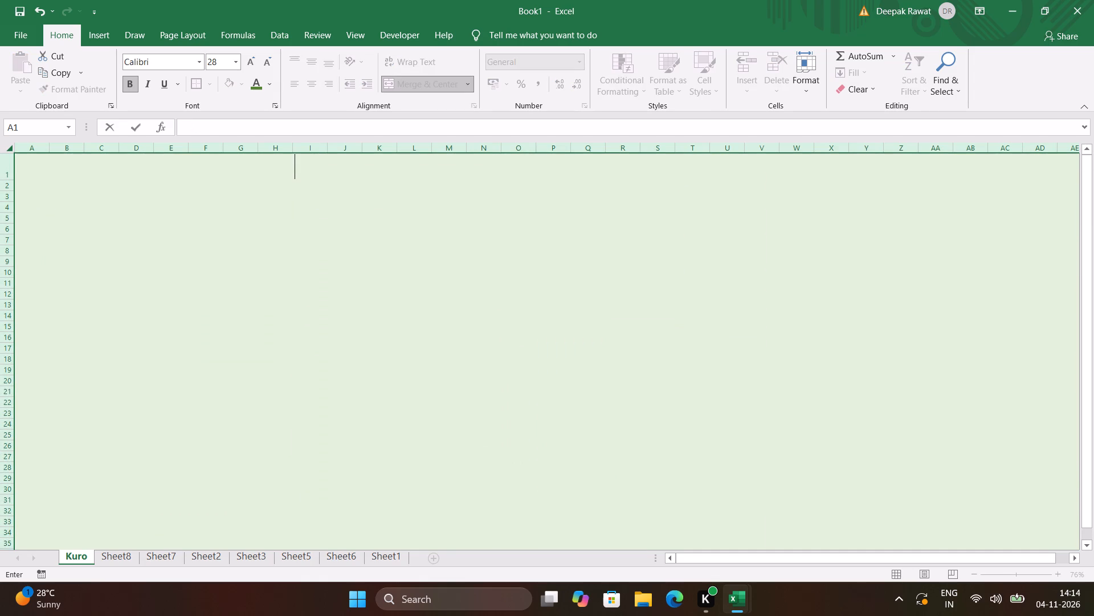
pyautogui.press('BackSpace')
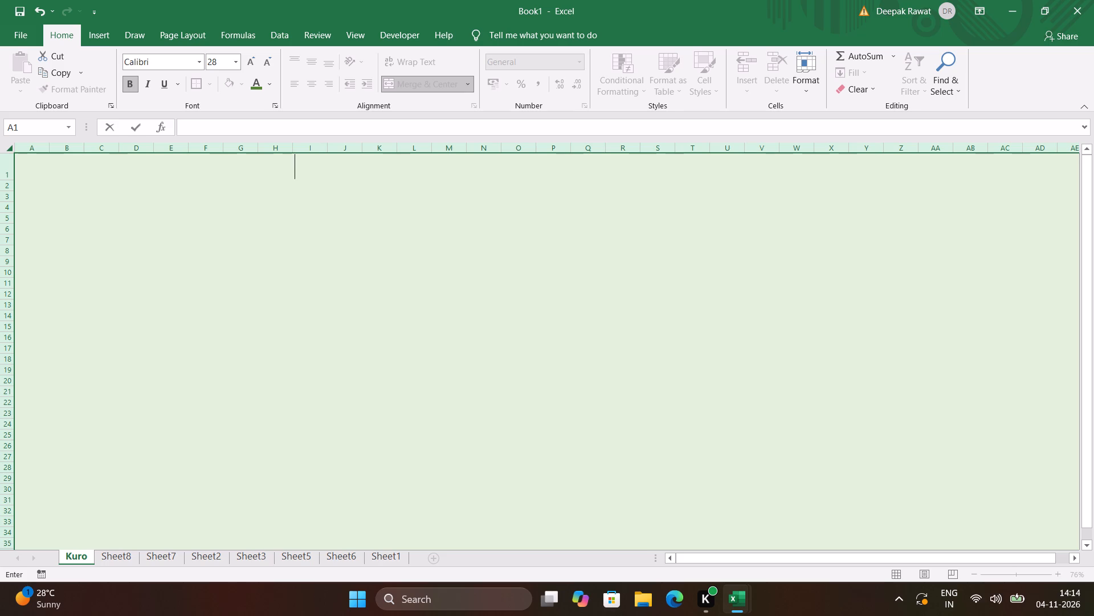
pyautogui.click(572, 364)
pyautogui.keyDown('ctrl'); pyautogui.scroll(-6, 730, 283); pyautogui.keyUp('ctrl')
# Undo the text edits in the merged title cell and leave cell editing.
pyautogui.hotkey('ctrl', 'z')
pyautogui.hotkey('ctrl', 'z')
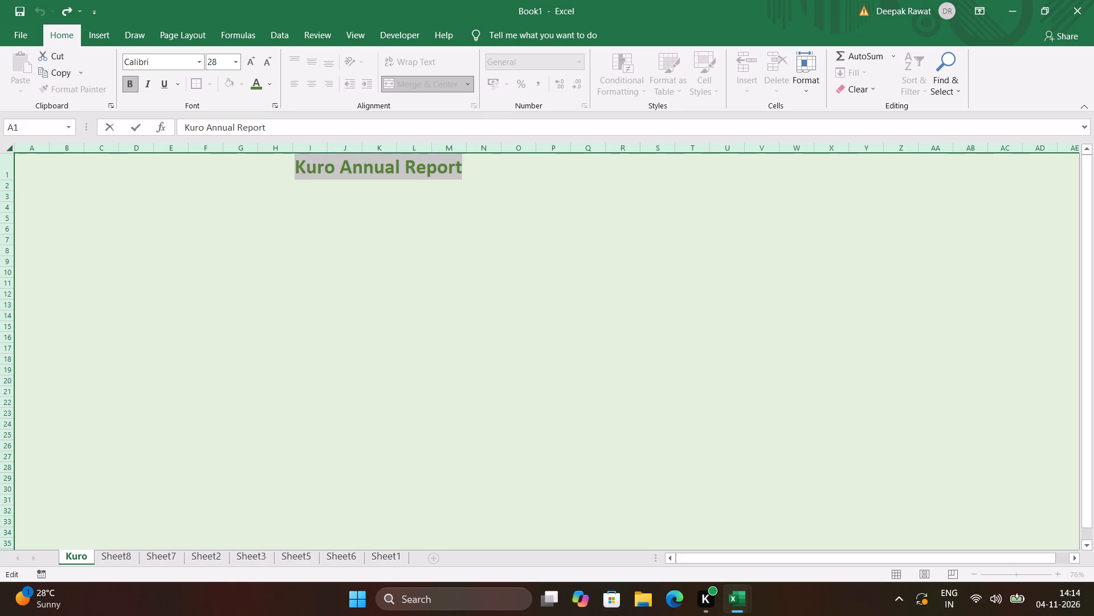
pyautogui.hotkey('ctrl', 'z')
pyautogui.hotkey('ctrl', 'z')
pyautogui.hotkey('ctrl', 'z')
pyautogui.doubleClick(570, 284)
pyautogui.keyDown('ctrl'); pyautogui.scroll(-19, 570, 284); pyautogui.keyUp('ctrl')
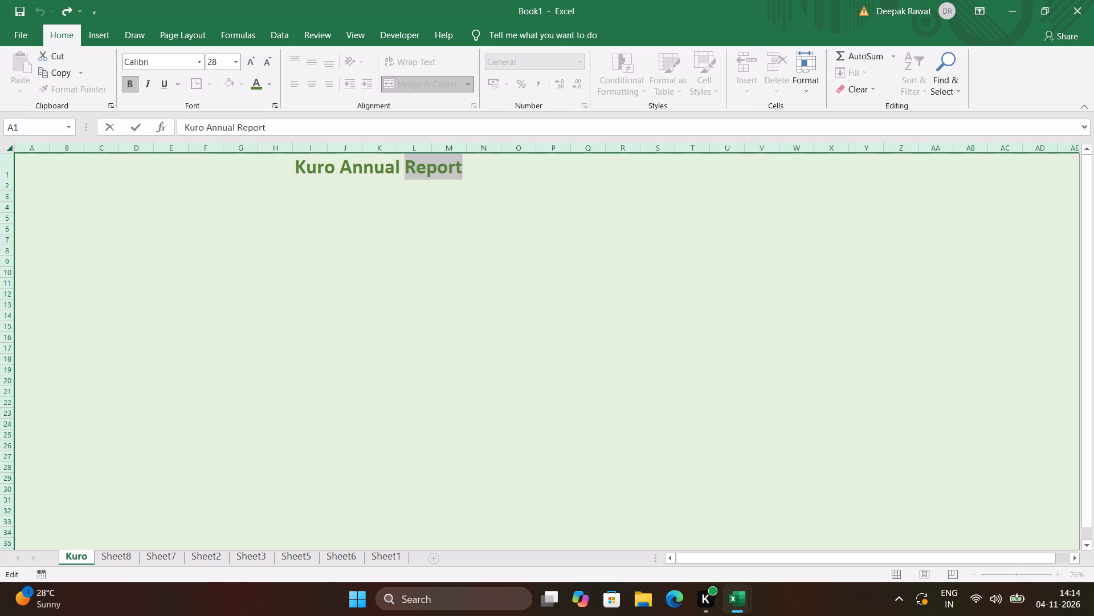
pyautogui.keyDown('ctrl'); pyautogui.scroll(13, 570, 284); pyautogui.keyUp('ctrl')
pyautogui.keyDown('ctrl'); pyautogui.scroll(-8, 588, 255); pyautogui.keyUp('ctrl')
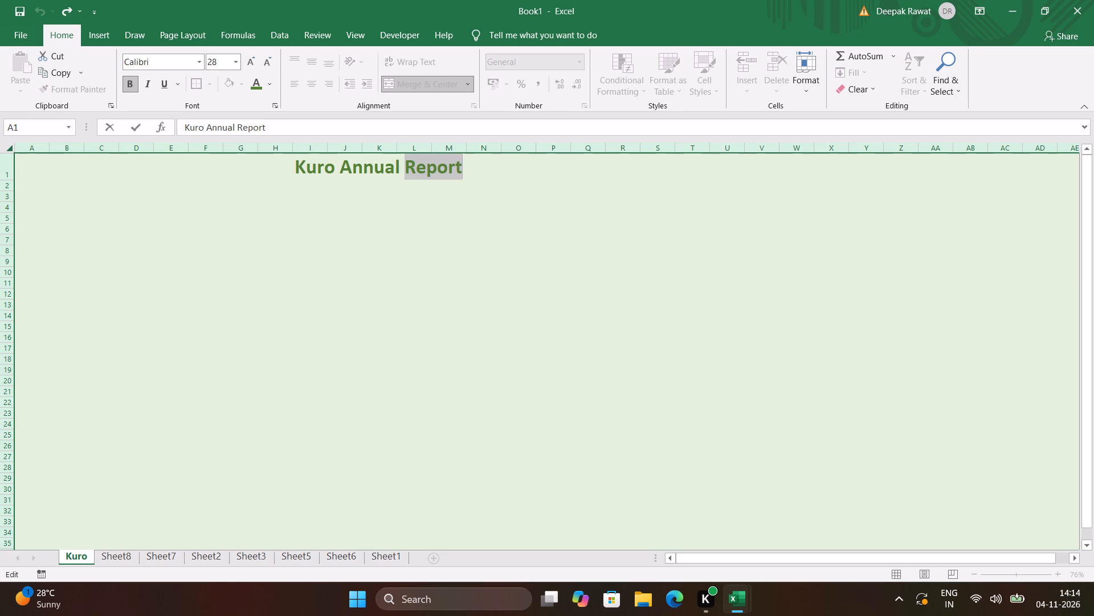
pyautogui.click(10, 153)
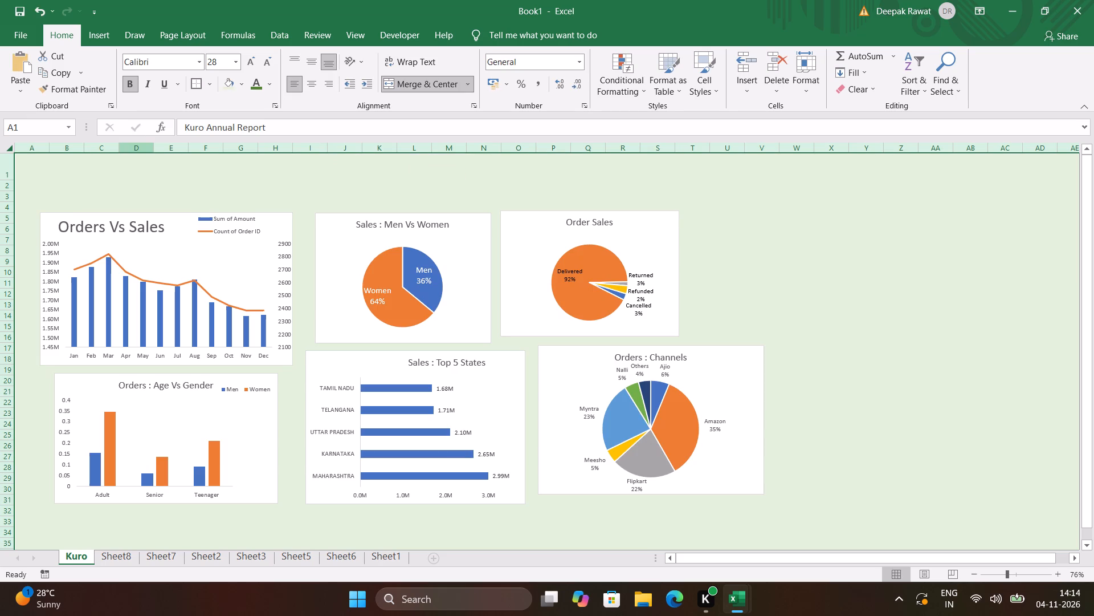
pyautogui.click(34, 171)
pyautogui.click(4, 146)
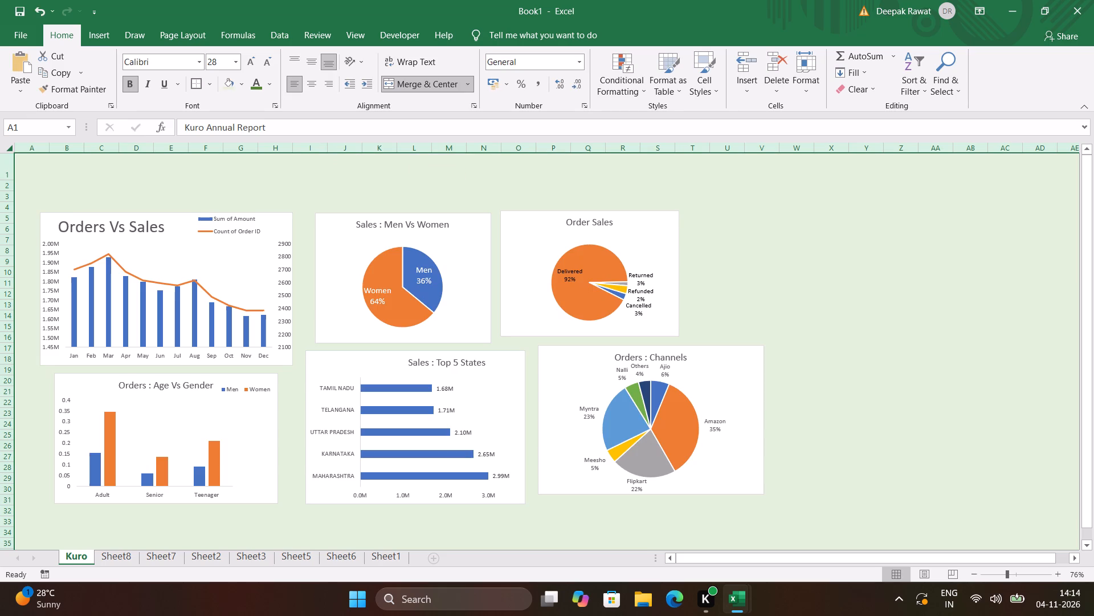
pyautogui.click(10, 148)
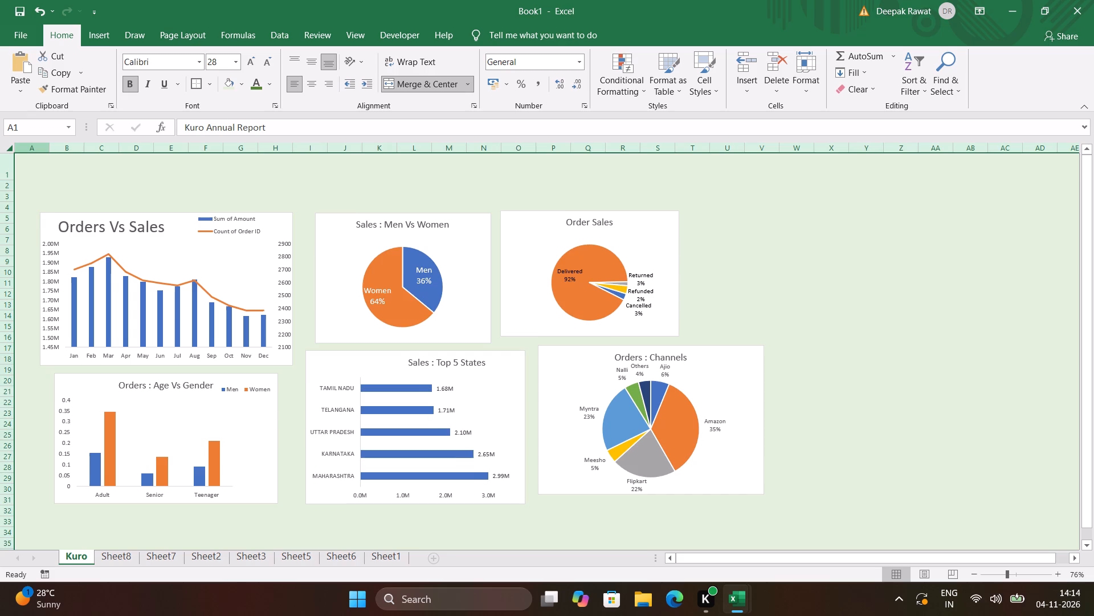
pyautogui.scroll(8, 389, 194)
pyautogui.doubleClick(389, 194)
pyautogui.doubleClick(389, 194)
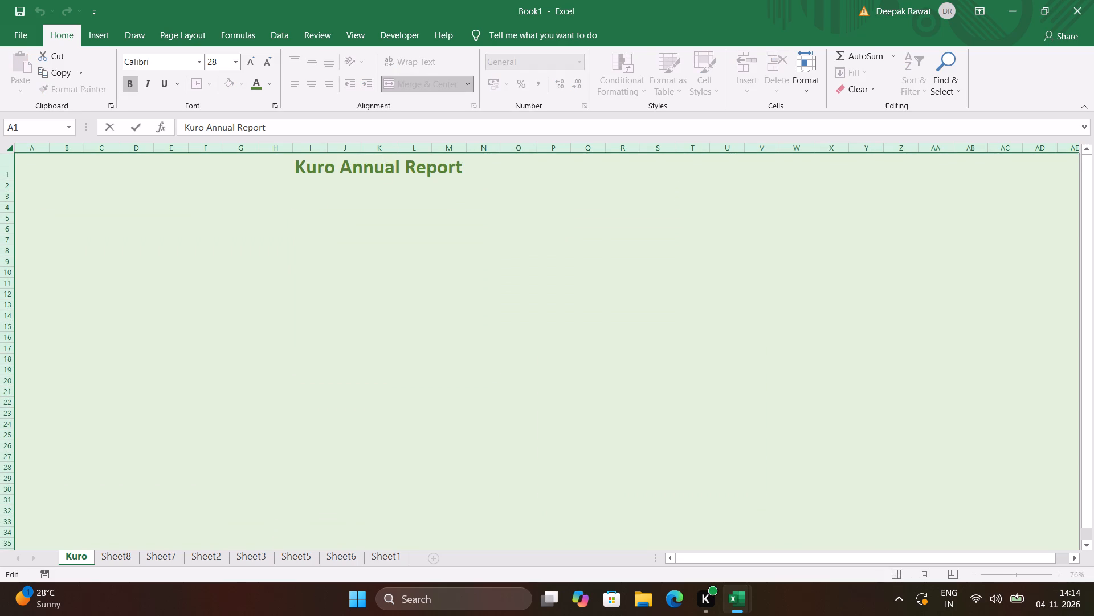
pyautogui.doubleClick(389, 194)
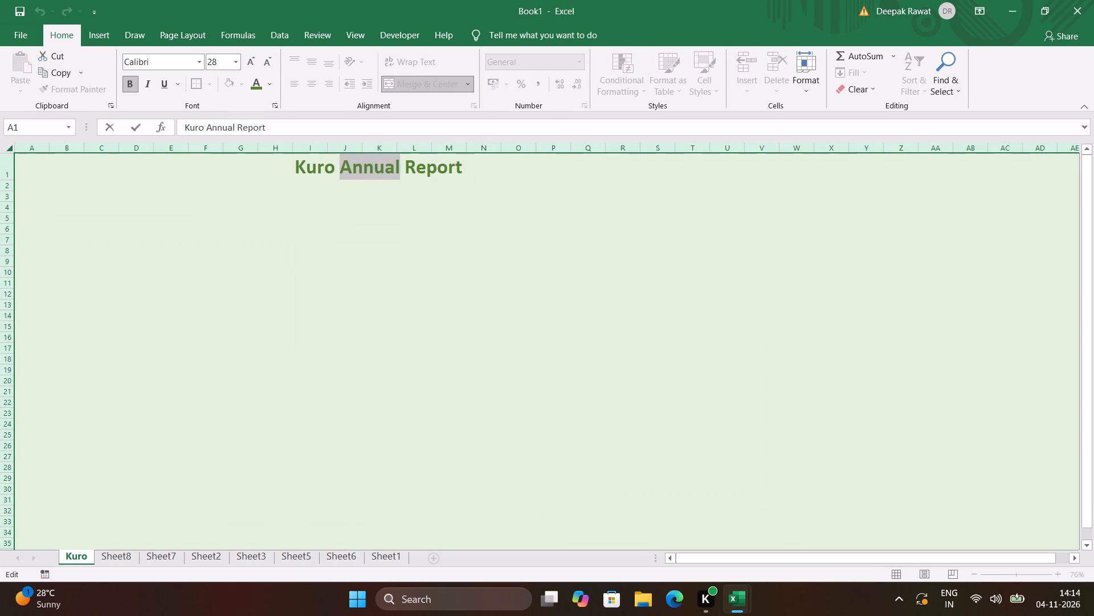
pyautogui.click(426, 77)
# Select the entire Kuro sheet and rework its merge so only the title stays merged across the top rows.
pyautogui.click(8, 148)
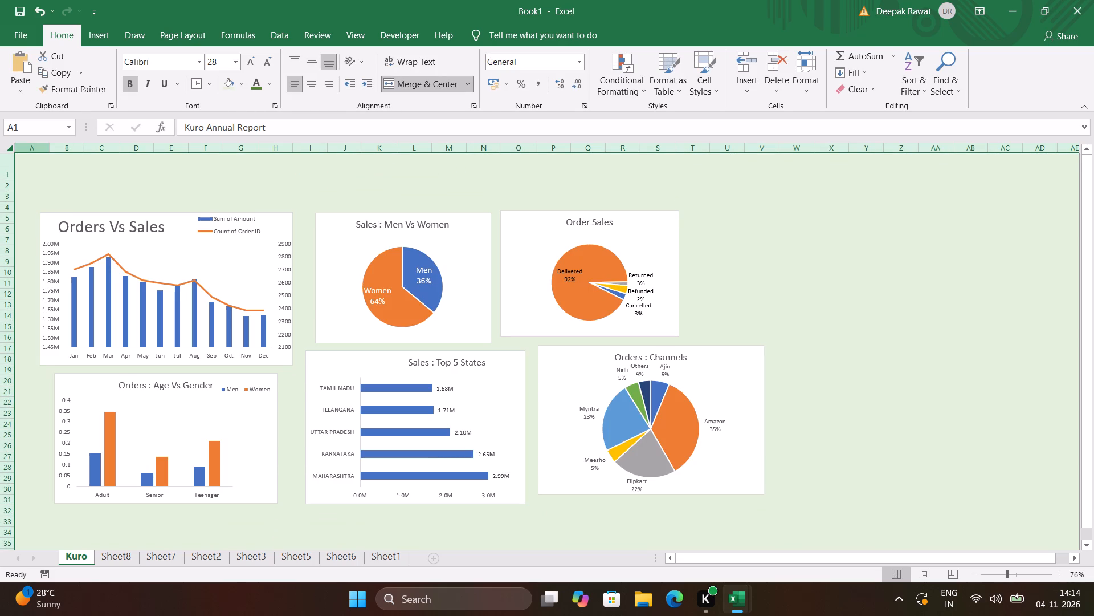
pyautogui.click(470, 83)
pyautogui.click(415, 135)
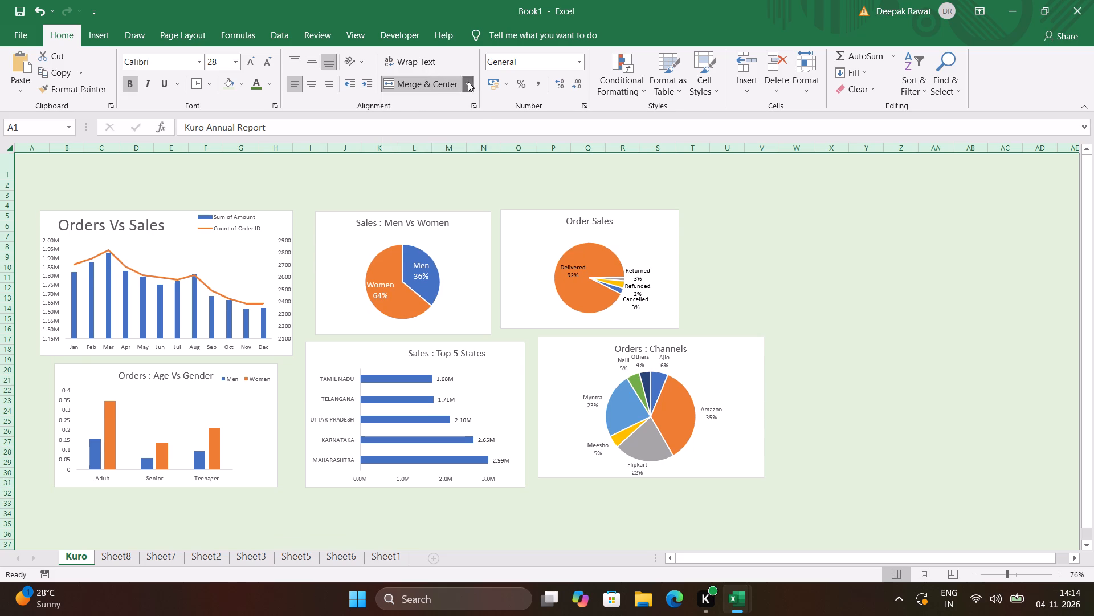
pyautogui.moveTo(468, 82); pyautogui.dragTo(396, 117)
pyautogui.click(396, 117)
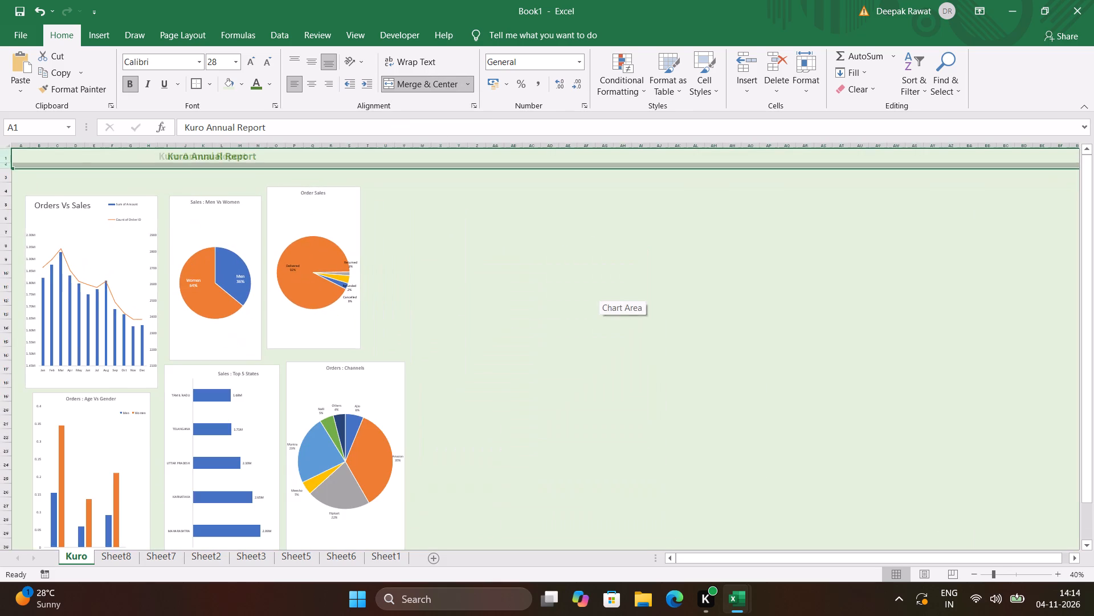
# Resize the Order Sales chart by its corner, making it shorter and slightly wider.
pyautogui.scroll(-1, 599, 290)
pyautogui.scroll(1, 370, 285)
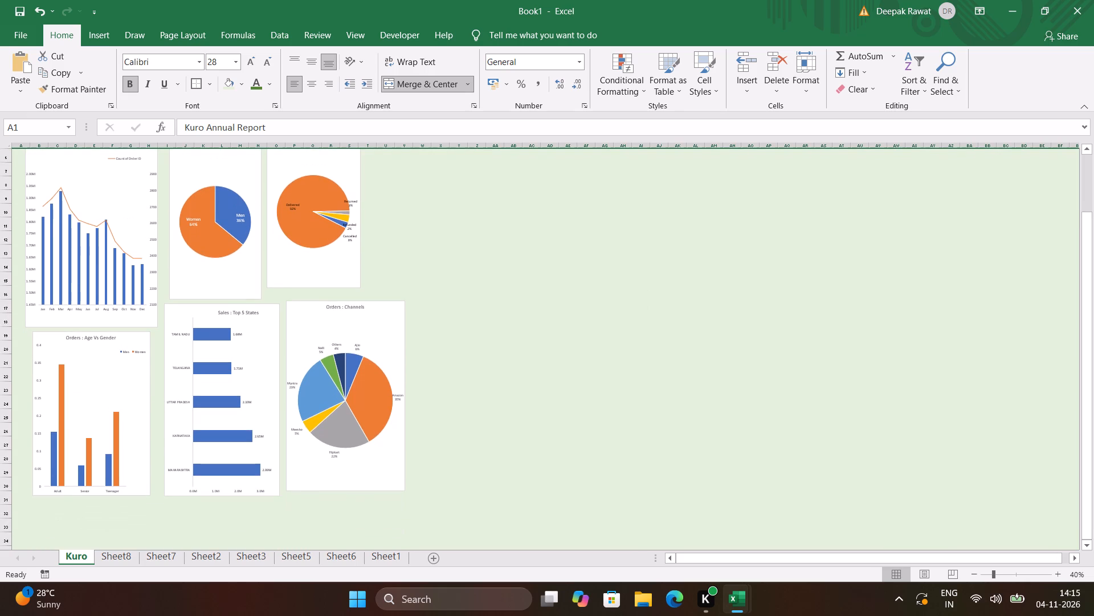
pyautogui.scroll(2, 370, 285)
pyautogui.click(348, 241)
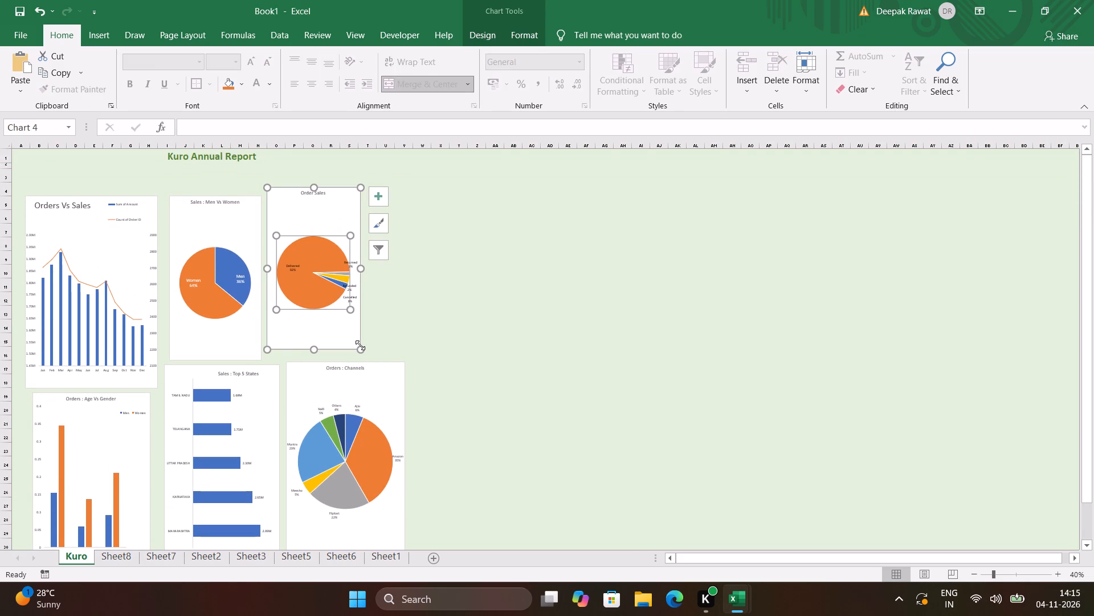
pyautogui.moveTo(360, 345); pyautogui.dragTo(384, 264)
# Shrink the Orders Vs Sales chart to a compact height ending near row 9, keeping its width nearly the same.
pyautogui.hscroll(5, 376, 291)
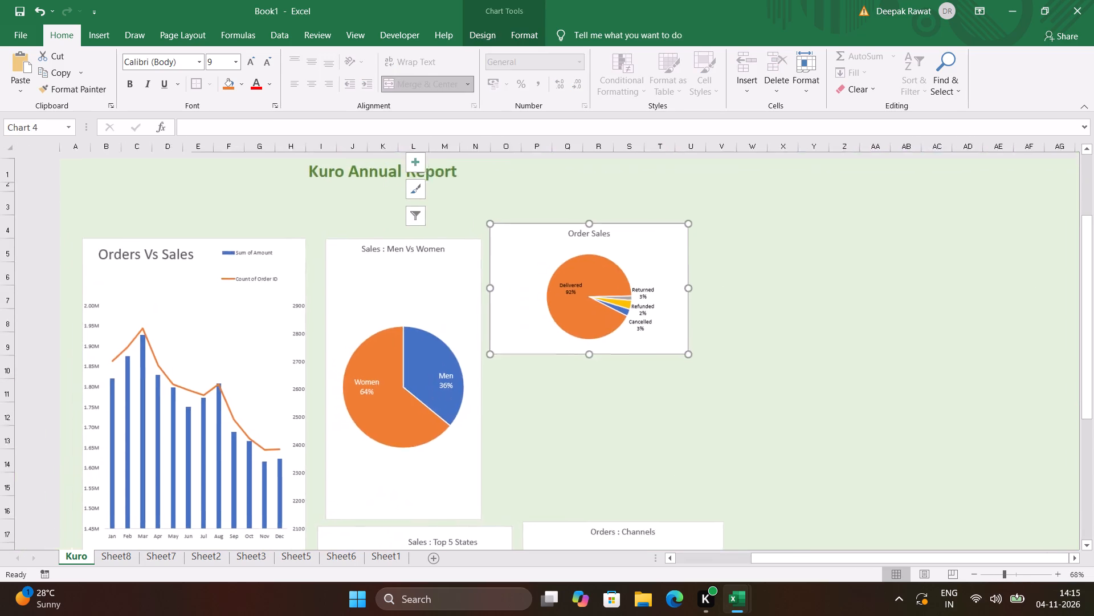
pyautogui.scroll(1, 376, 291)
pyautogui.hscroll(3, 376, 291)
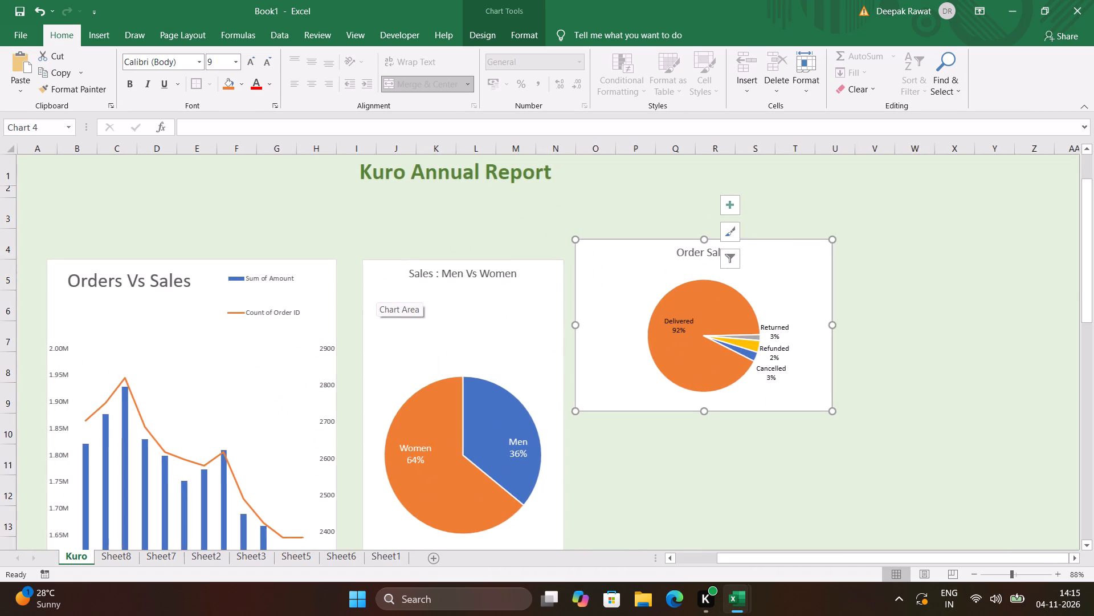
pyautogui.click(247, 340)
pyautogui.scroll(-4, 247, 340)
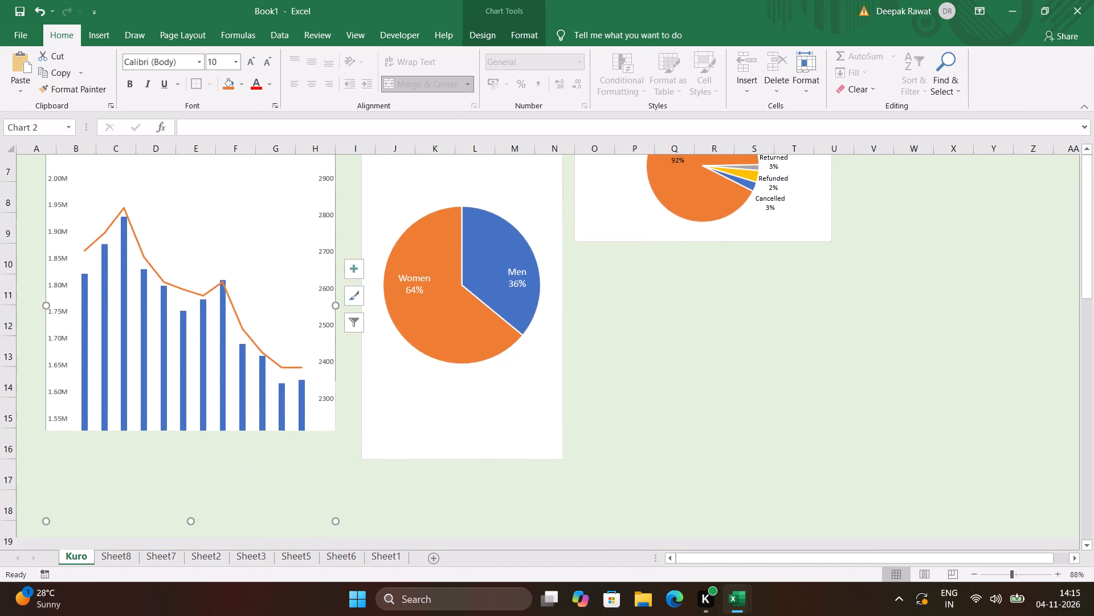
pyautogui.moveTo(334, 527); pyautogui.dragTo(325, 440)
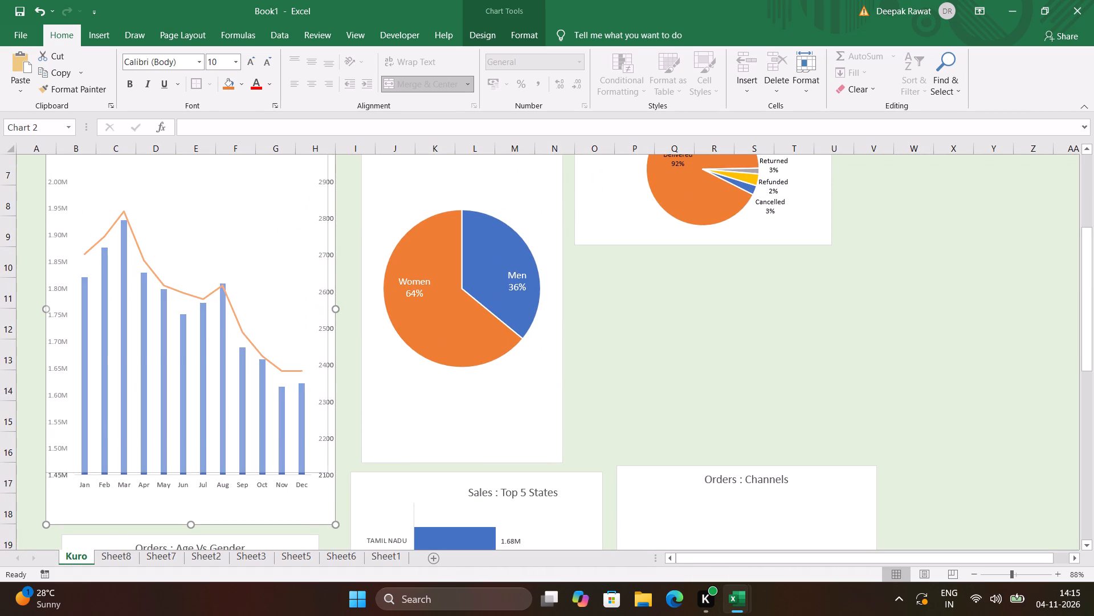
pyautogui.moveTo(325, 440); pyautogui.dragTo(330, 335)
pyautogui.scroll(4, 330, 335)
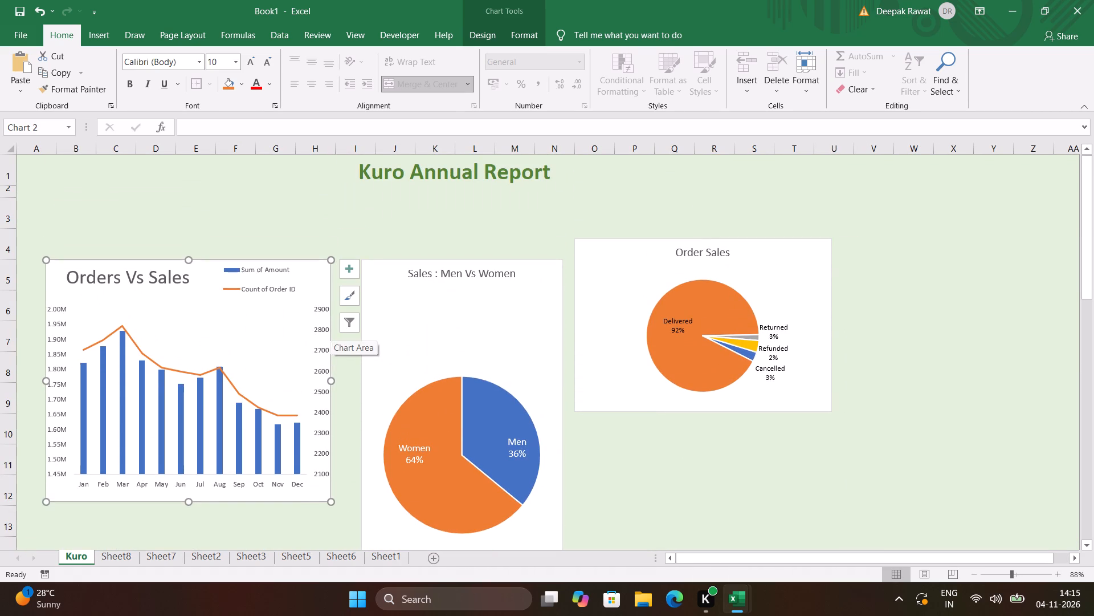
pyautogui.moveTo(330, 500); pyautogui.dragTo(314, 428)
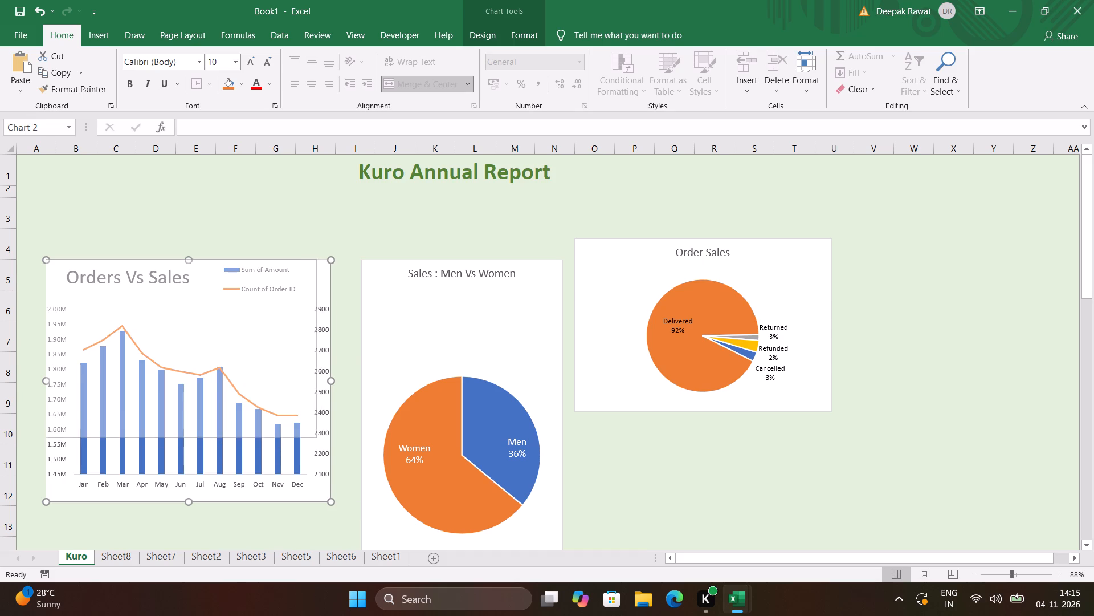
pyautogui.moveTo(314, 428); pyautogui.dragTo(327, 414)
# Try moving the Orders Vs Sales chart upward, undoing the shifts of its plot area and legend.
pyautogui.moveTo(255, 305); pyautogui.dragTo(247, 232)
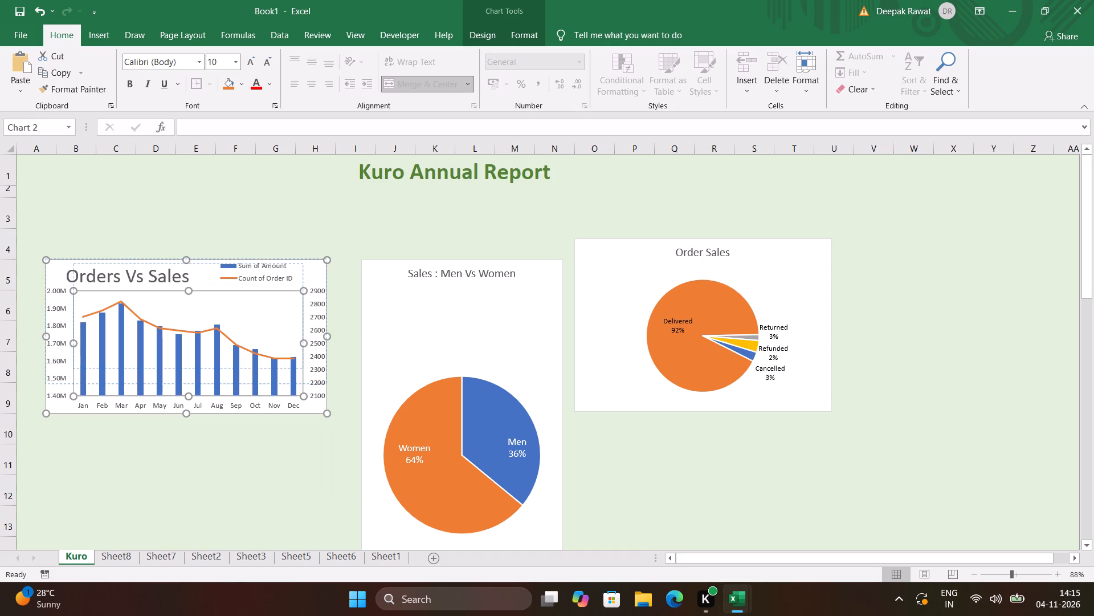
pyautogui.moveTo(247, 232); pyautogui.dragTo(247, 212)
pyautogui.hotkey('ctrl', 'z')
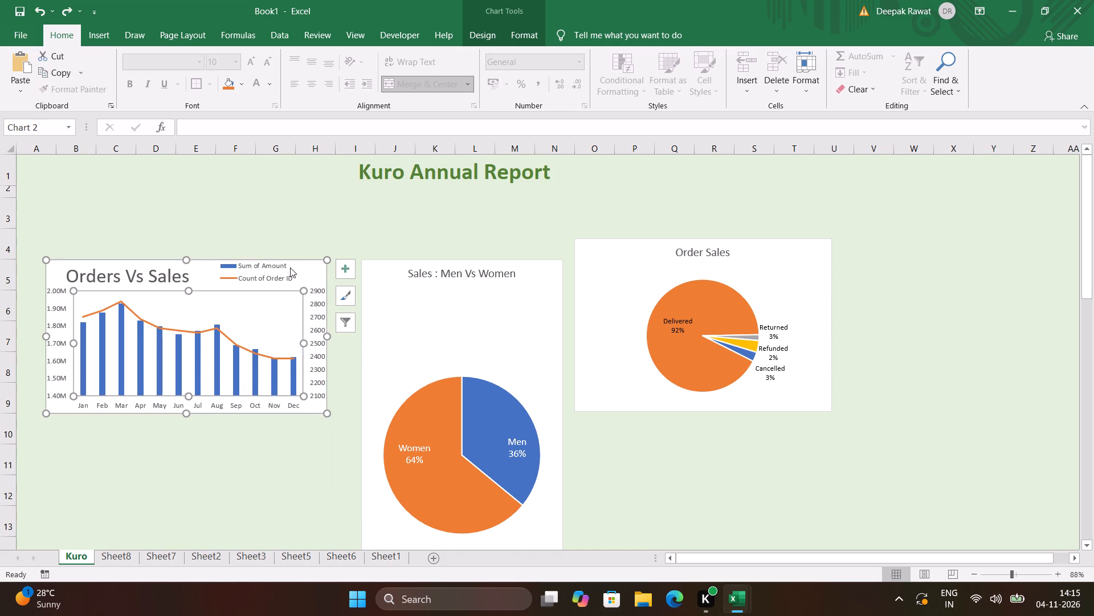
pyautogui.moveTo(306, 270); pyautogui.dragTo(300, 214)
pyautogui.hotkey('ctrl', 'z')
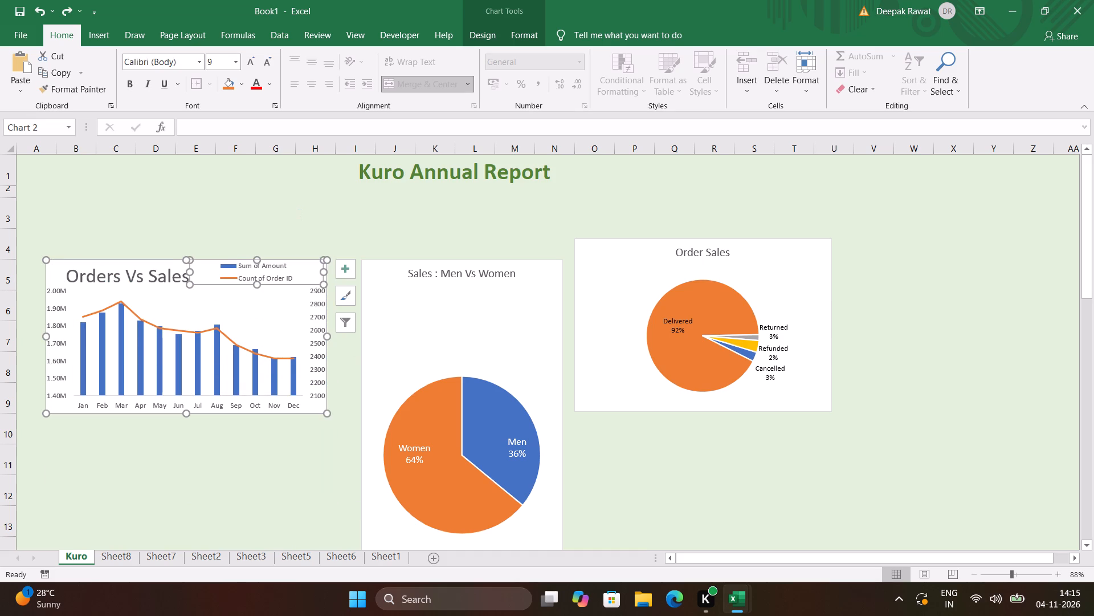
# Move the Orders Vs Sales chart up to row 3, near column A, just below the title.
pyautogui.click(153, 528)
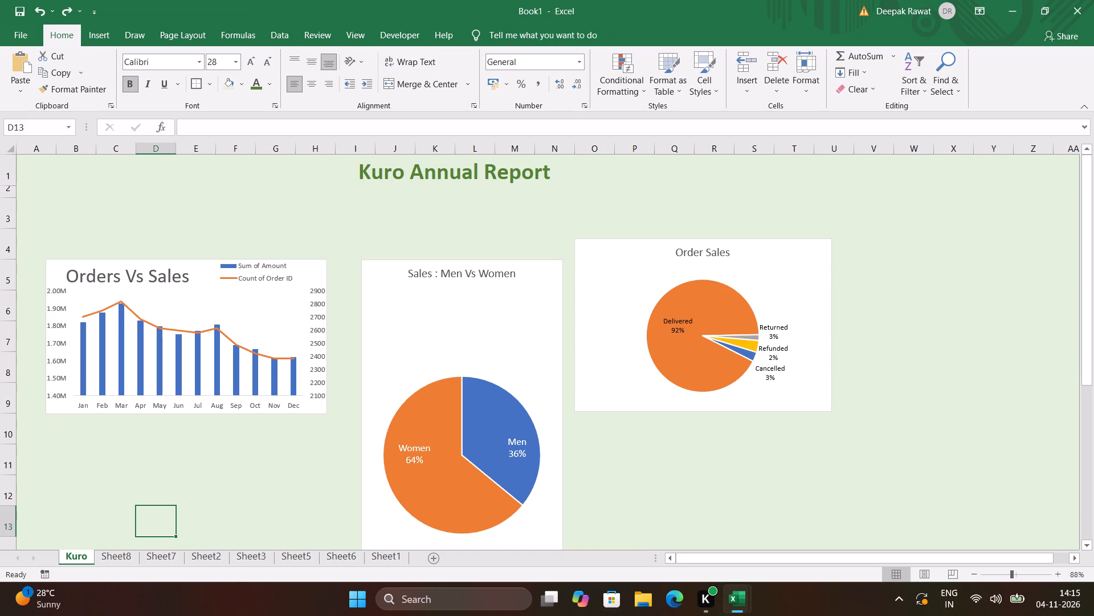
pyautogui.moveTo(62, 407); pyautogui.dragTo(56, 348)
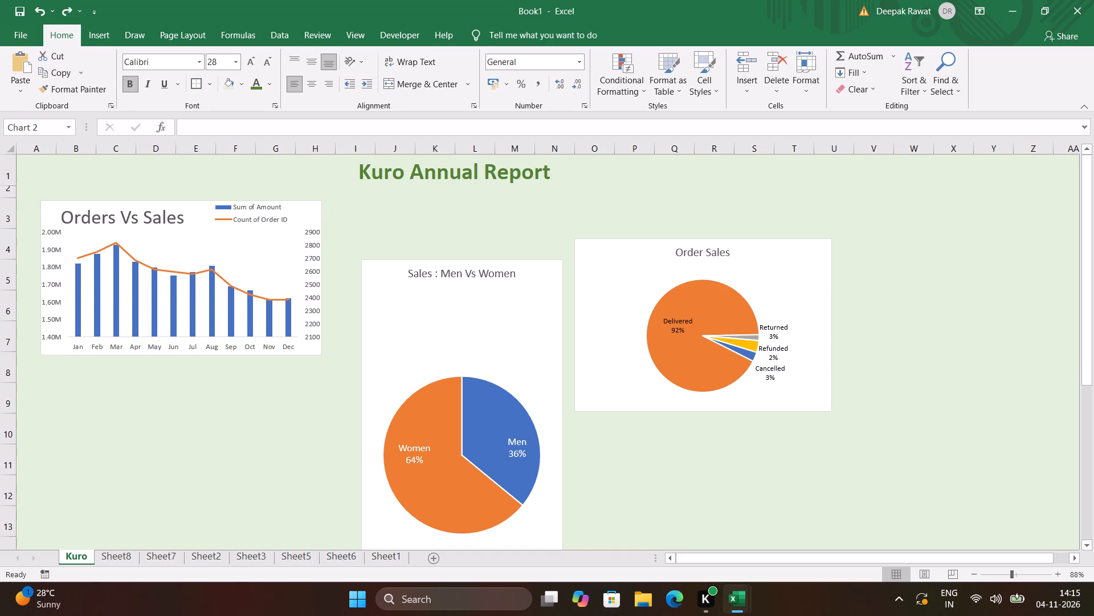
pyautogui.moveTo(56, 348); pyautogui.dragTo(54, 345)
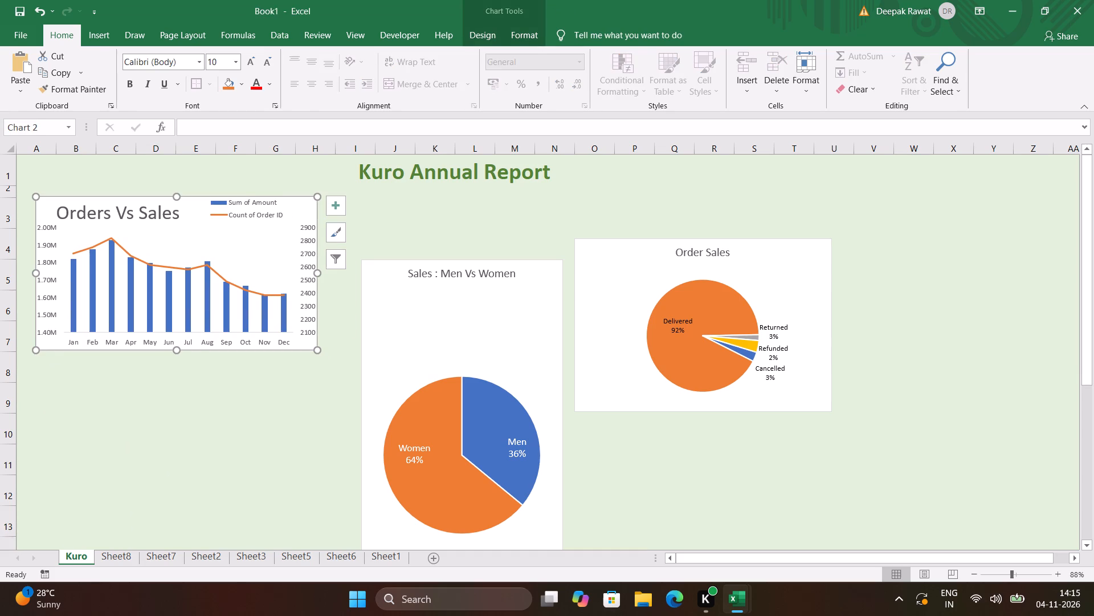
# Shrink the Sales : Men Vs Women chart and move it up beside the Orders Vs Sales chart under the title.
pyautogui.scroll(-3, 393, 351)
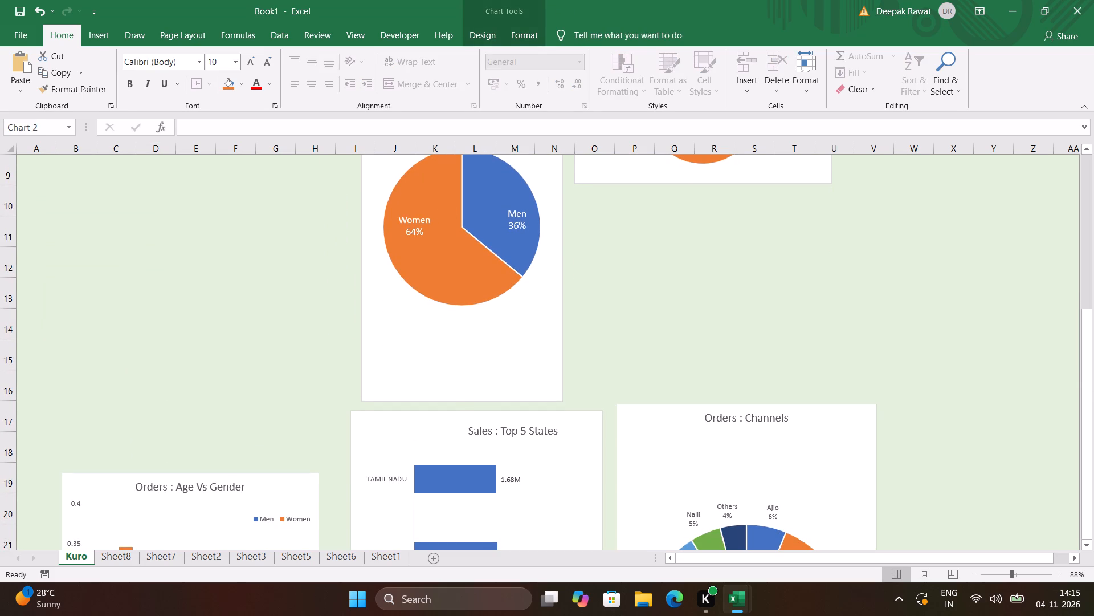
pyautogui.click(369, 399)
pyautogui.moveTo(361, 399); pyautogui.dragTo(362, 207)
pyautogui.scroll(7, 290, 228)
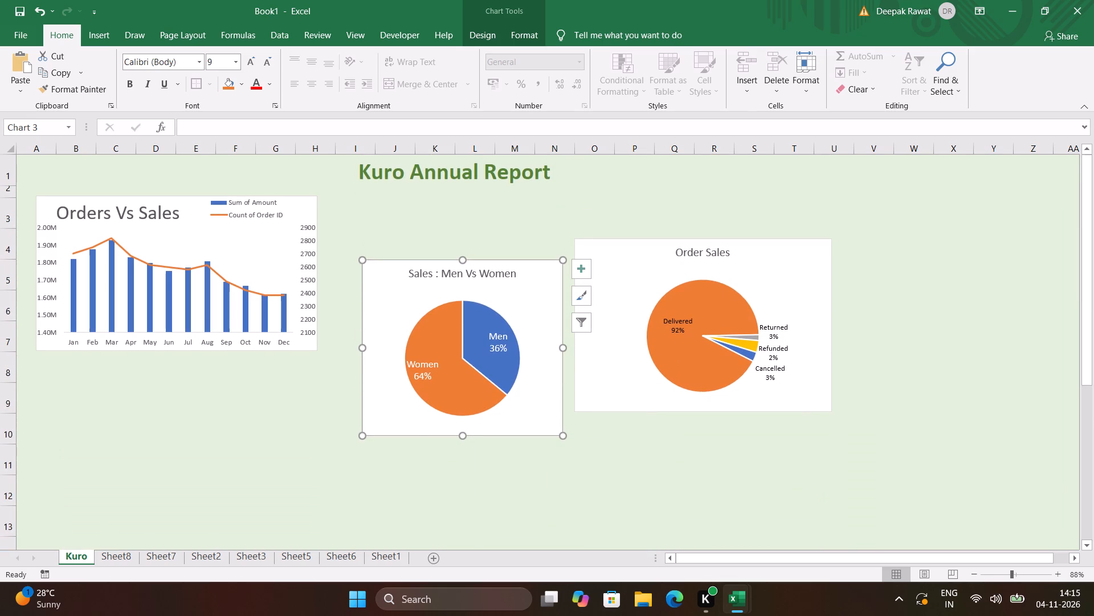
pyautogui.moveTo(363, 436); pyautogui.dragTo(358, 398)
pyautogui.moveTo(403, 316); pyautogui.dragTo(377, 250)
# Shrink the Order Sales chart, place it beside Sales : Men Vs Women, and match its height to that chart.
pyautogui.click(632, 371)
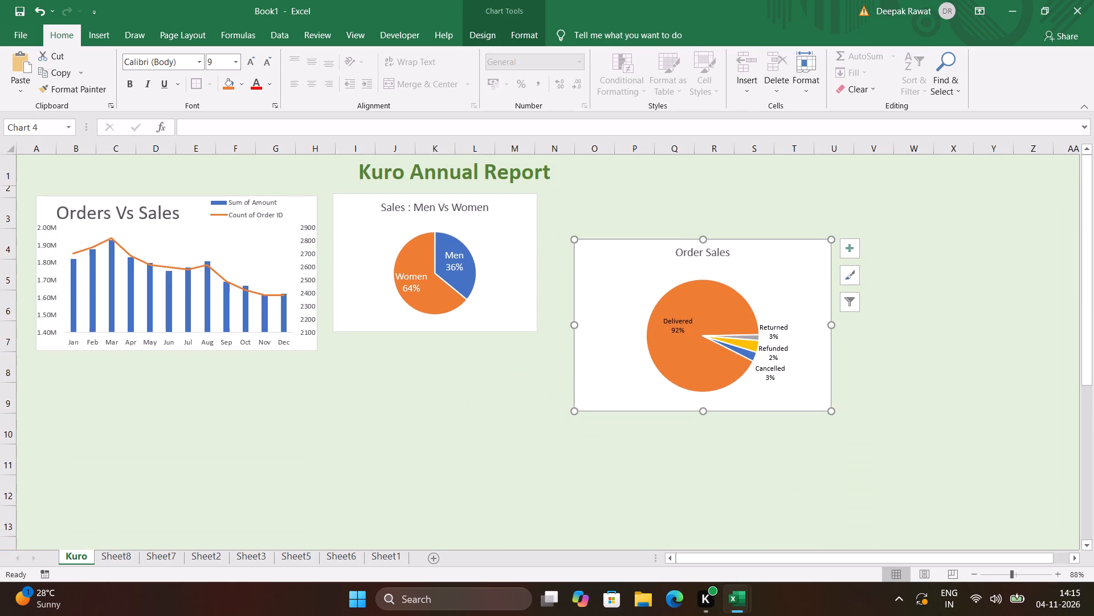
pyautogui.moveTo(575, 412); pyautogui.dragTo(614, 356)
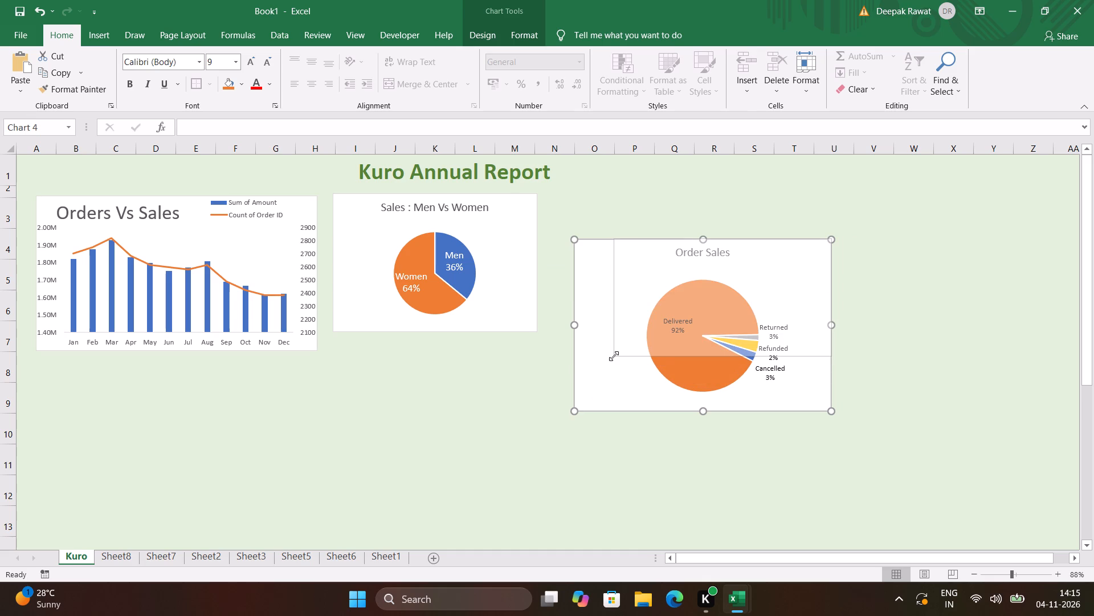
pyautogui.moveTo(642, 327); pyautogui.dragTo(577, 276)
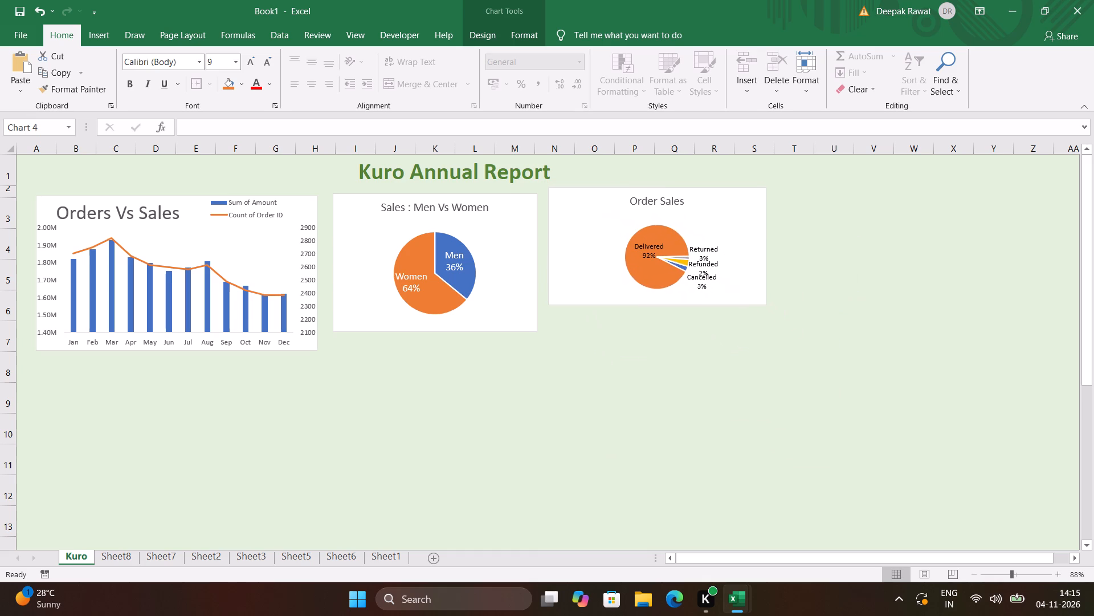
pyautogui.moveTo(577, 276); pyautogui.dragTo(581, 285)
pyautogui.moveTo(770, 312); pyautogui.dragTo(775, 329)
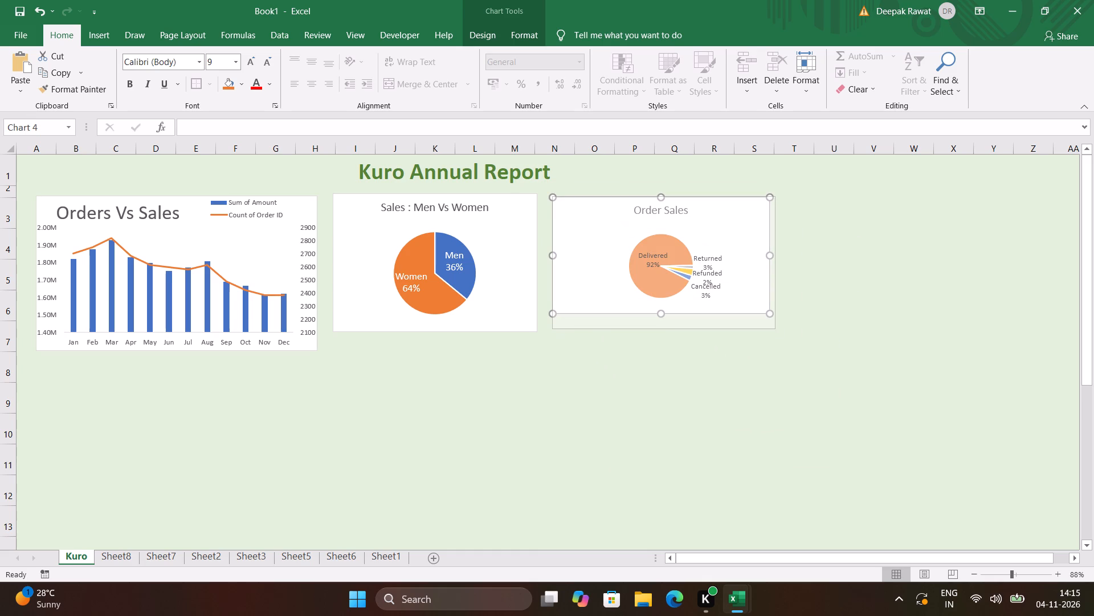
pyautogui.moveTo(777, 327); pyautogui.dragTo(734, 334)
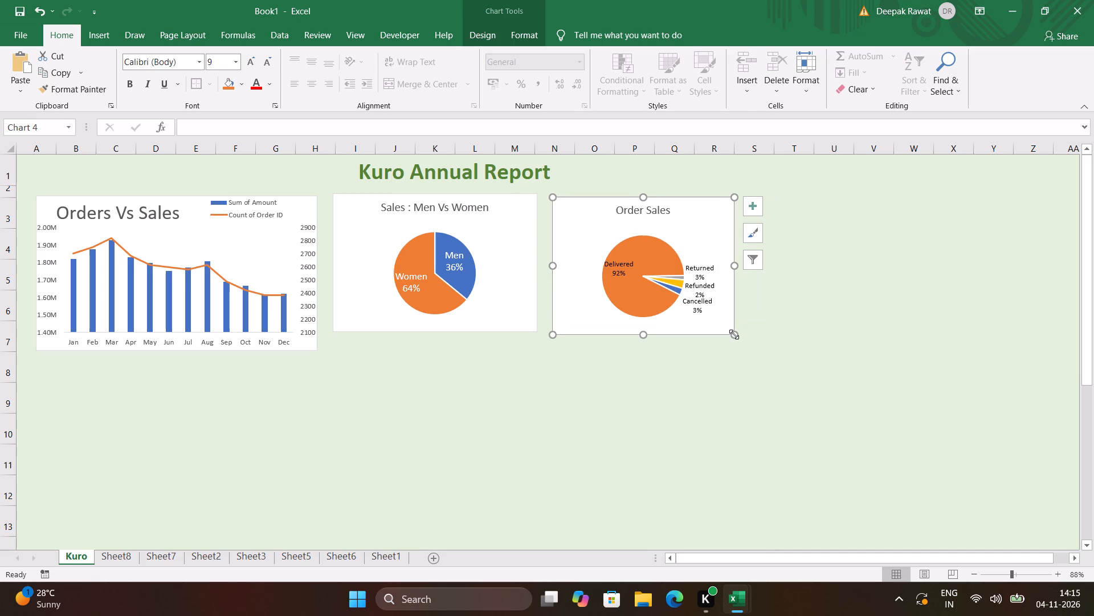
pyautogui.click(539, 360)
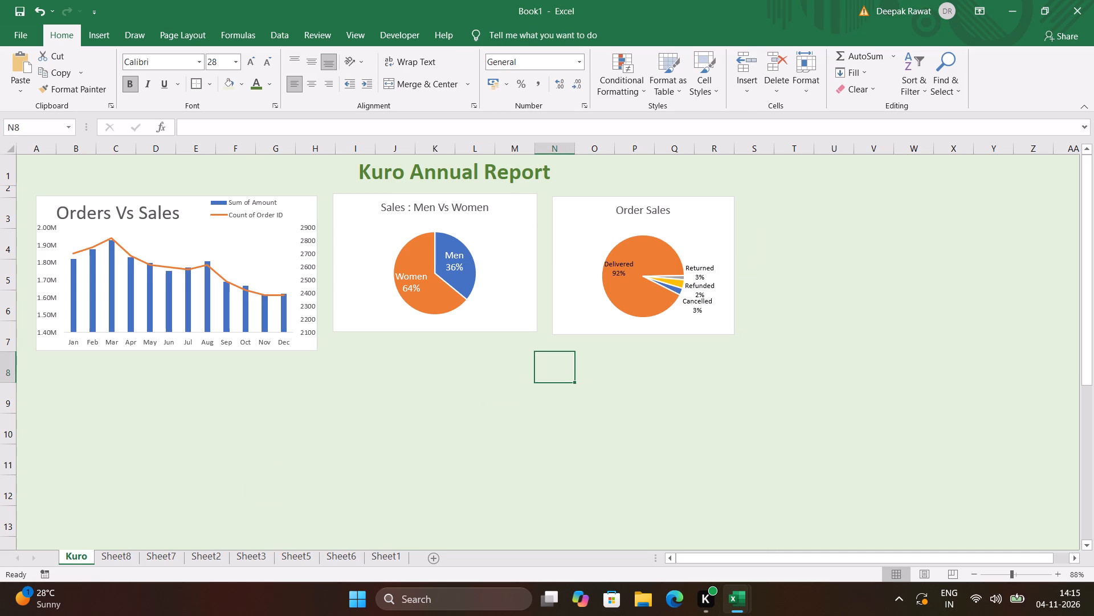
# Shrink the Orders : Age Vs Gender chart and move it up directly beneath the Orders Vs Sales chart.
pyautogui.scroll(-7, 447, 368)
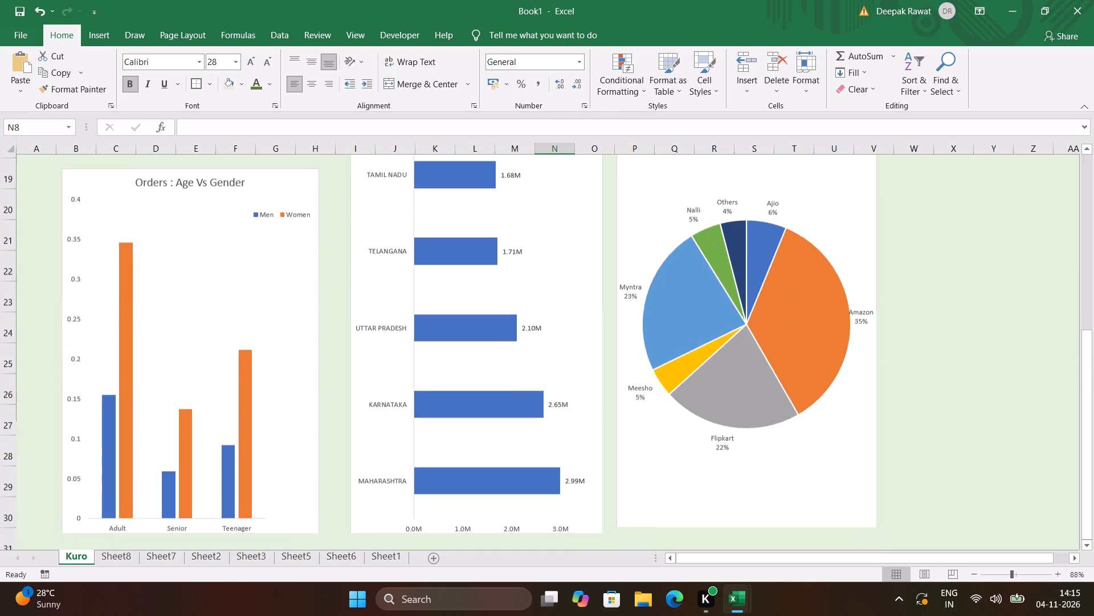
pyautogui.rightClick(276, 356)
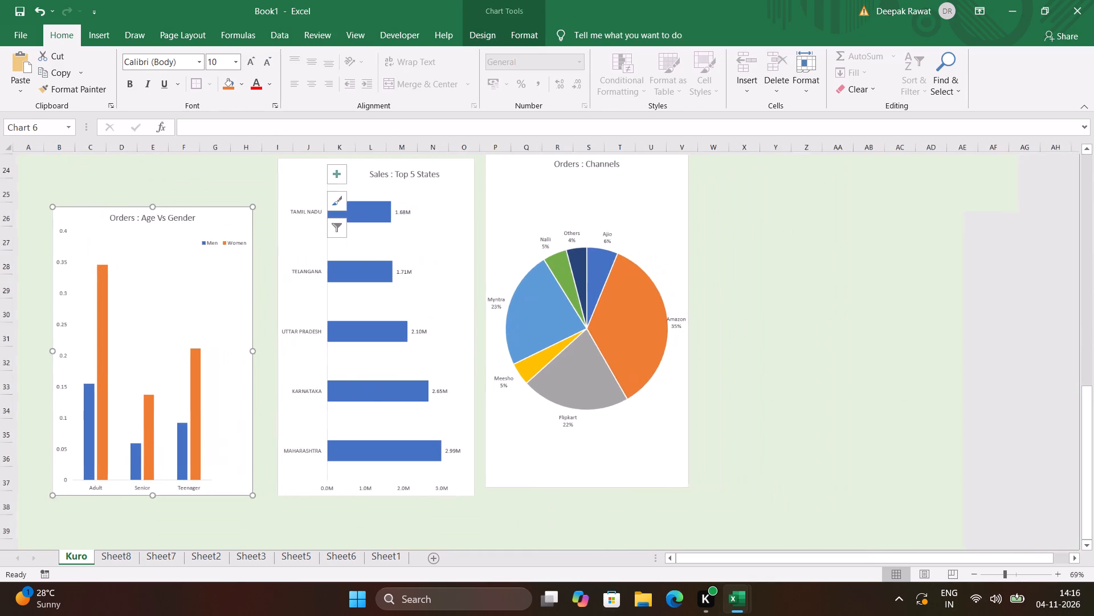
pyautogui.moveTo(252, 495); pyautogui.dragTo(240, 353)
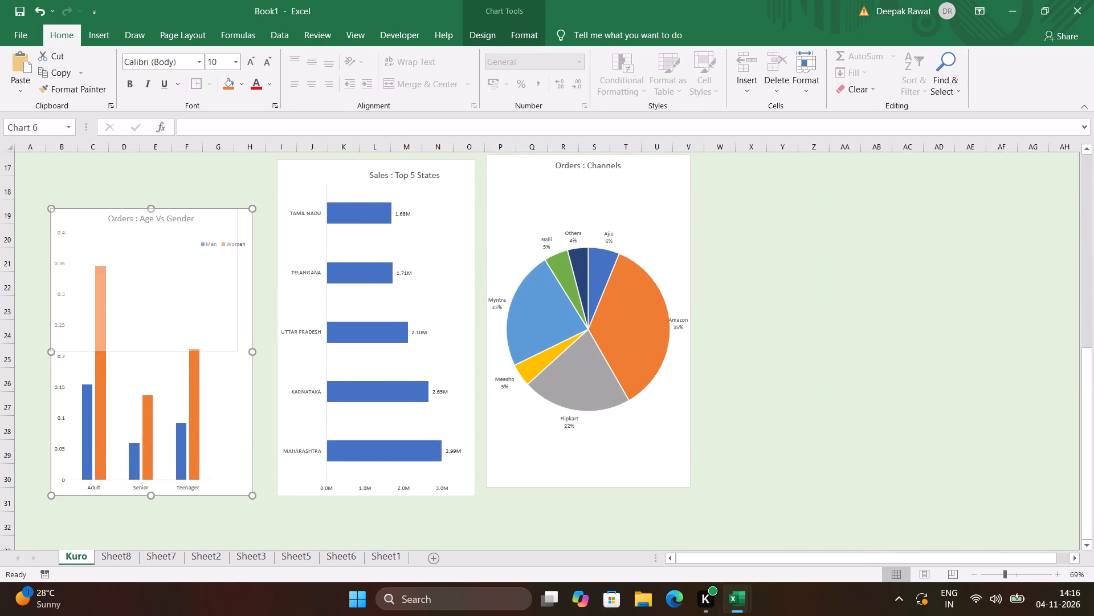
pyautogui.moveTo(240, 353); pyautogui.dragTo(246, 360)
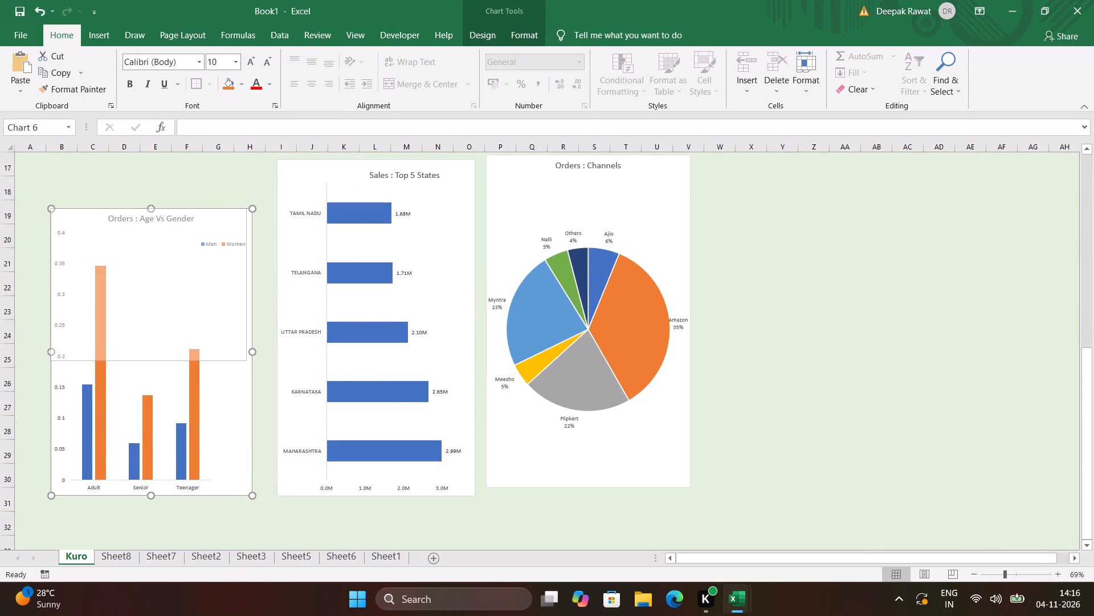
pyautogui.scroll(3, 197, 296)
pyautogui.moveTo(151, 470); pyautogui.dragTo(141, 216)
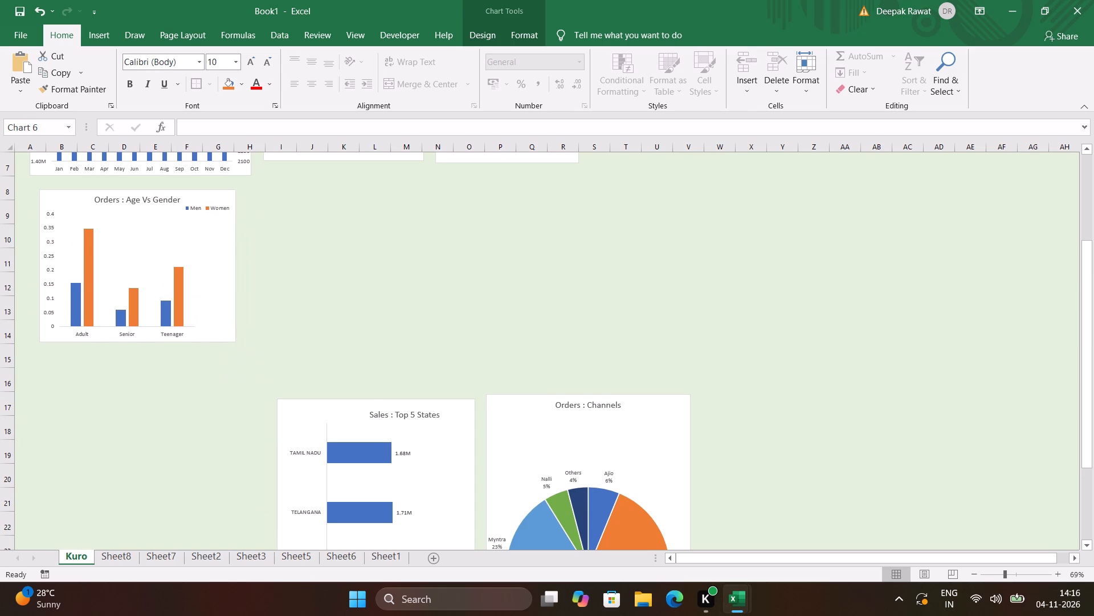
# Shrink the Sales : Top 5 States chart and move it up beside the Orders : Age Vs Gender chart.
pyautogui.scroll(-6, 350, 368)
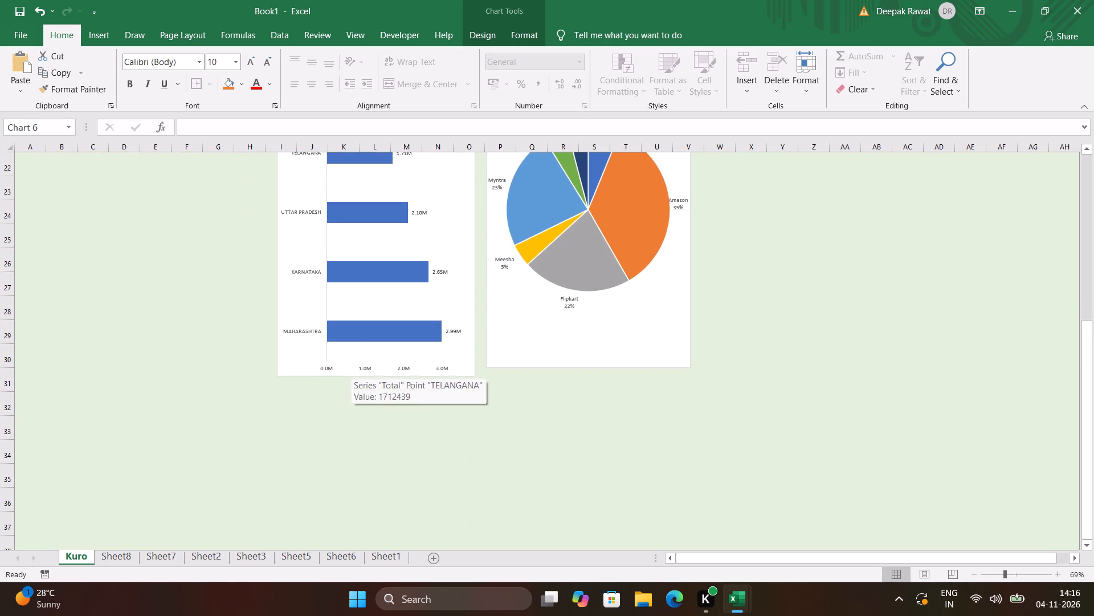
pyautogui.click(292, 368)
pyautogui.moveTo(275, 376); pyautogui.dragTo(293, 222)
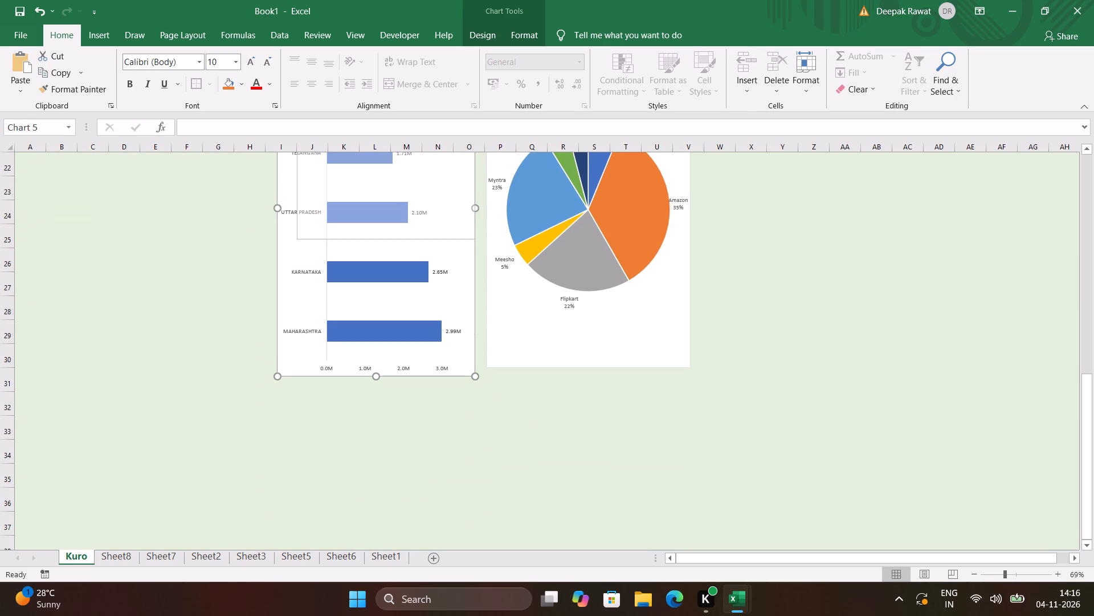
pyautogui.moveTo(293, 222); pyautogui.dragTo(276, 188)
pyautogui.scroll(6, 276, 188)
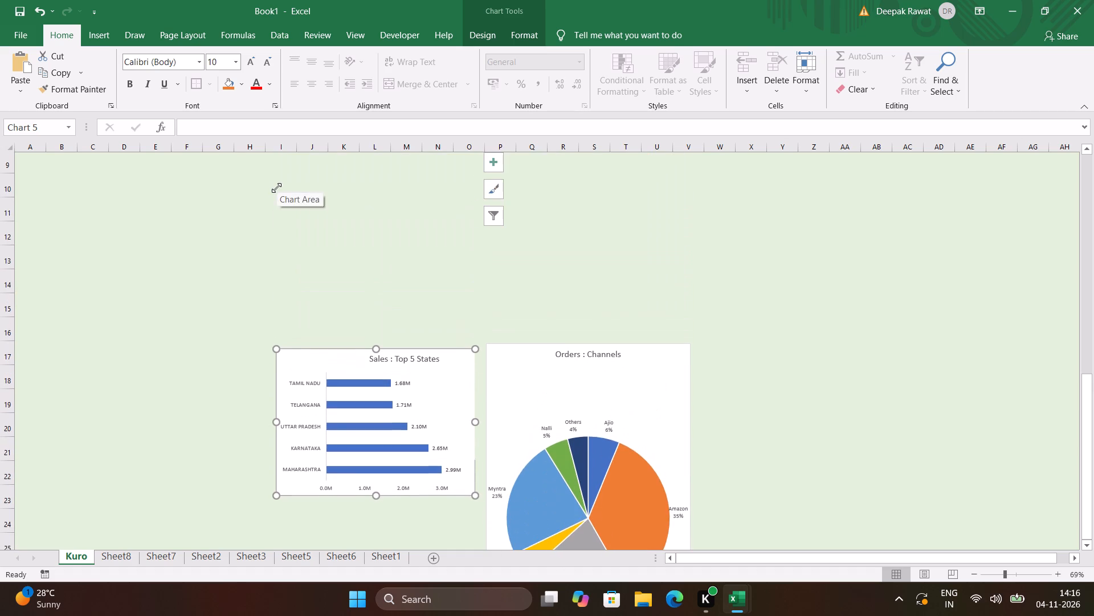
pyautogui.moveTo(345, 357); pyautogui.dragTo(325, 224)
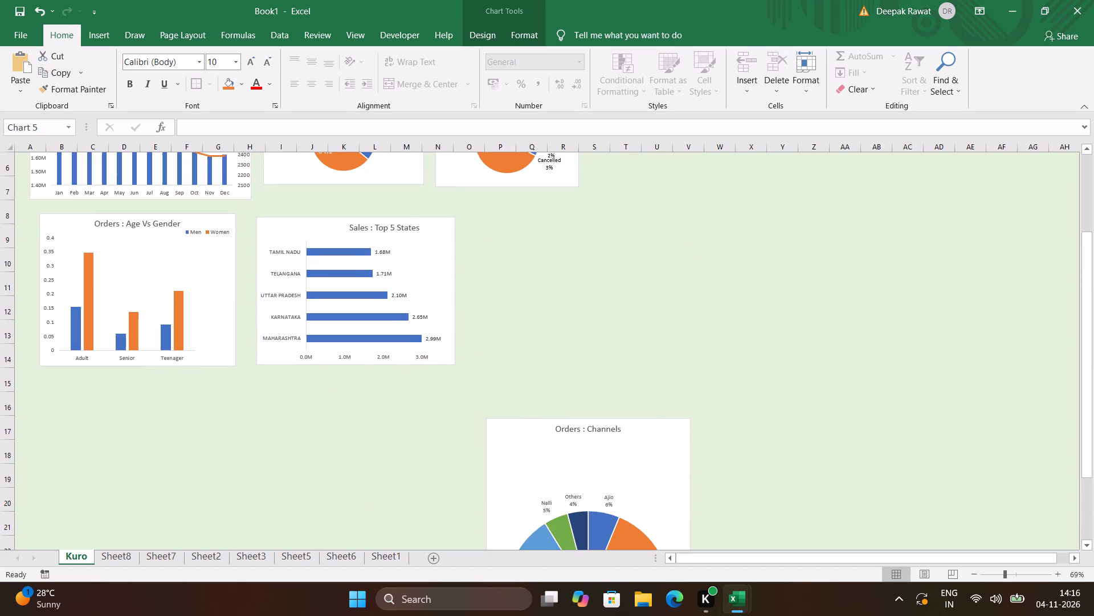
pyautogui.moveTo(325, 224); pyautogui.dragTo(326, 205)
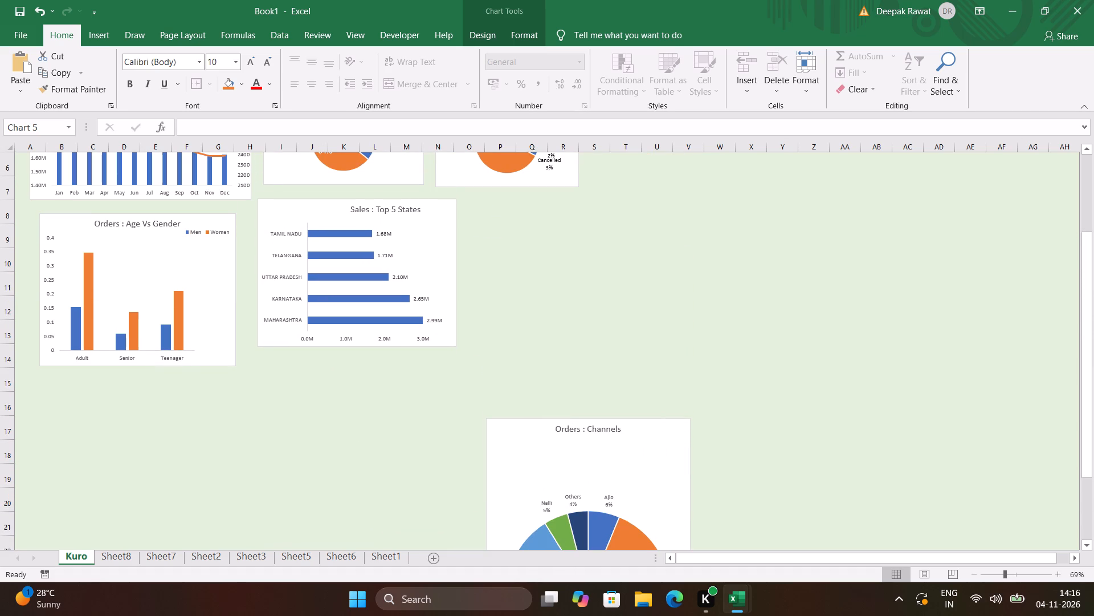
# Move the Orders : Channels chart up beside Sales : Top 5 States and shrink it to a similar size.
pyautogui.moveTo(505, 433); pyautogui.dragTo(493, 212)
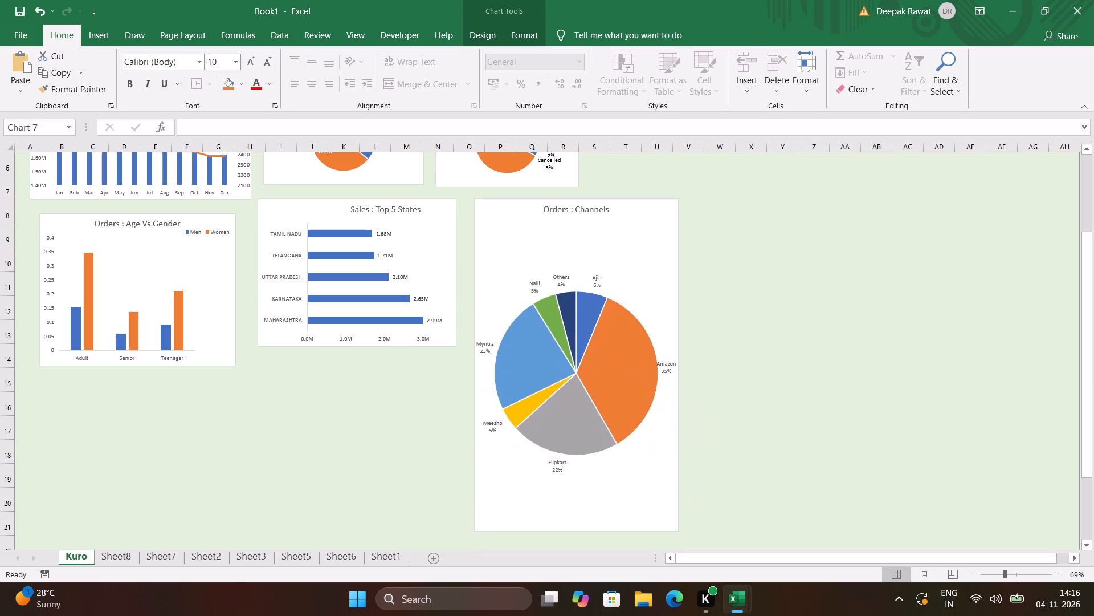
pyautogui.moveTo(493, 212); pyautogui.dragTo(493, 209)
pyautogui.moveTo(476, 522); pyautogui.dragTo(472, 323)
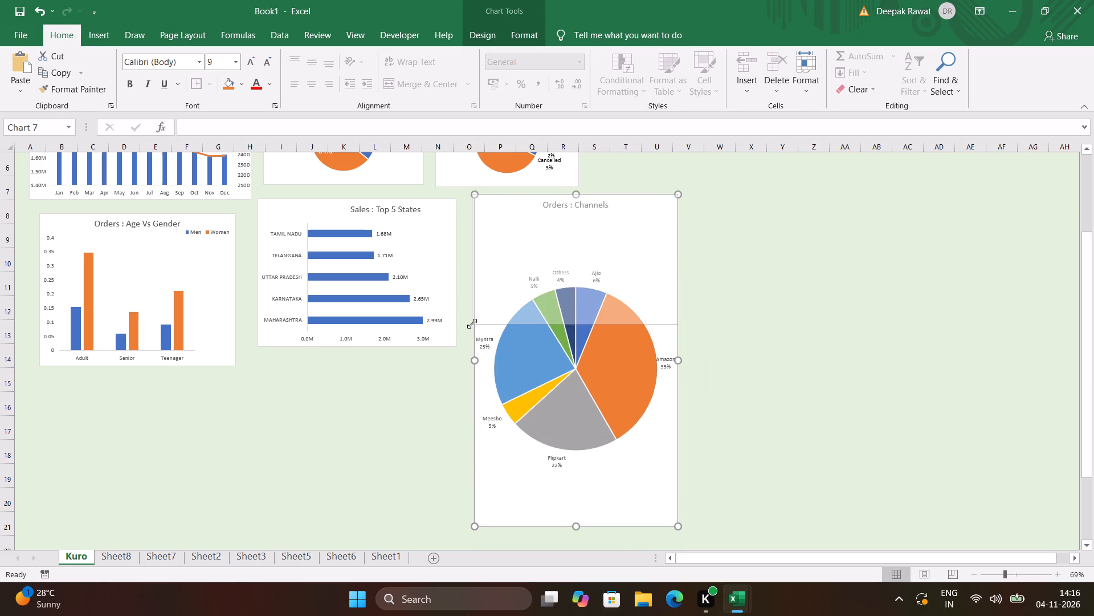
pyautogui.moveTo(577, 325); pyautogui.dragTo(576, 357)
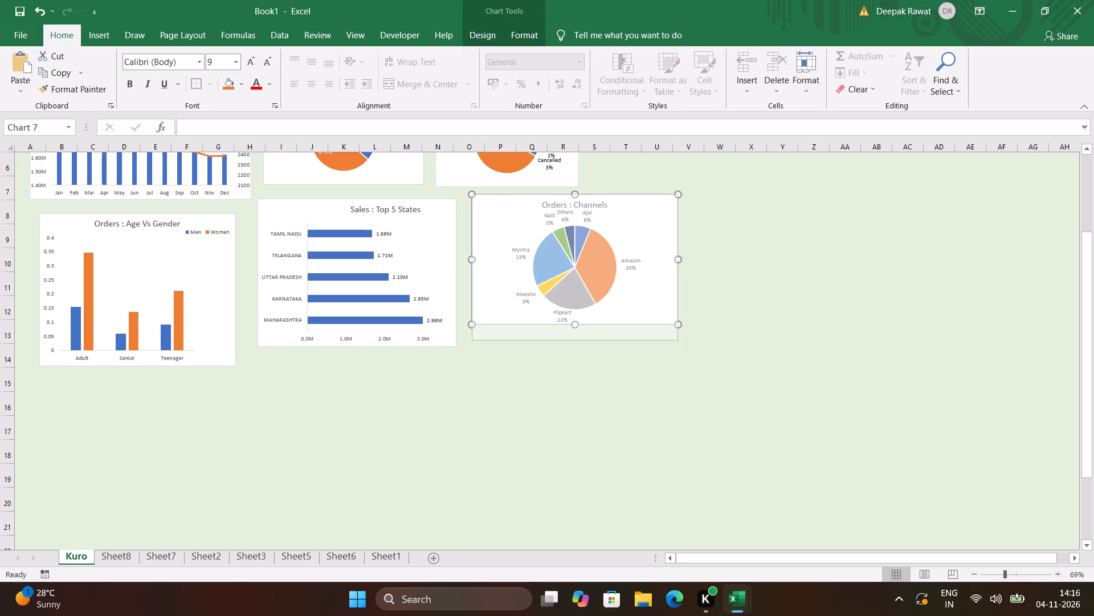
pyautogui.moveTo(576, 357); pyautogui.dragTo(576, 340)
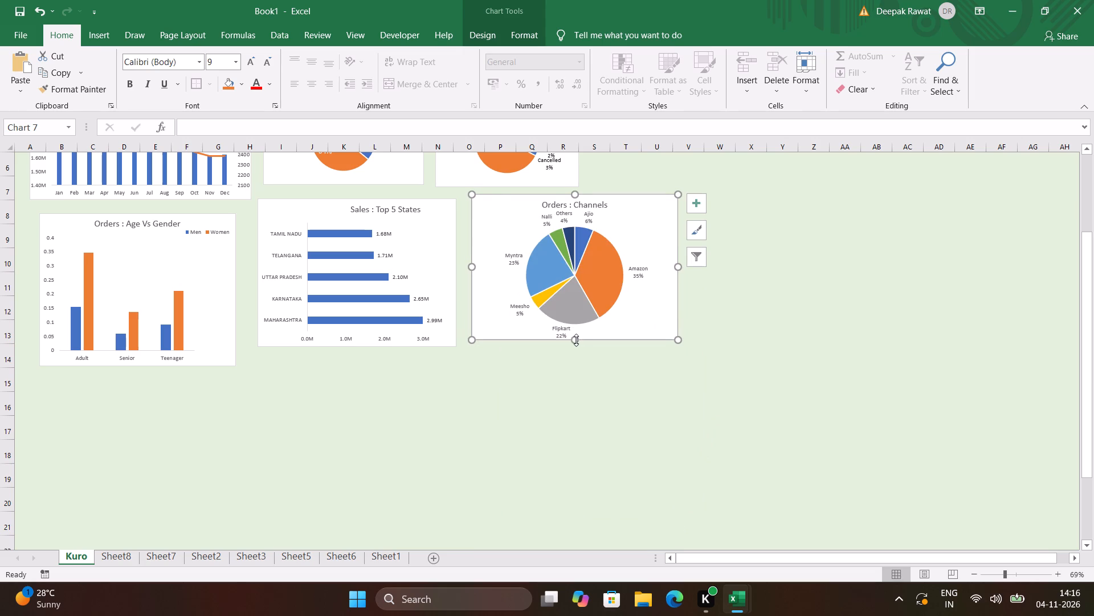
pyautogui.moveTo(677, 339); pyautogui.dragTo(667, 337)
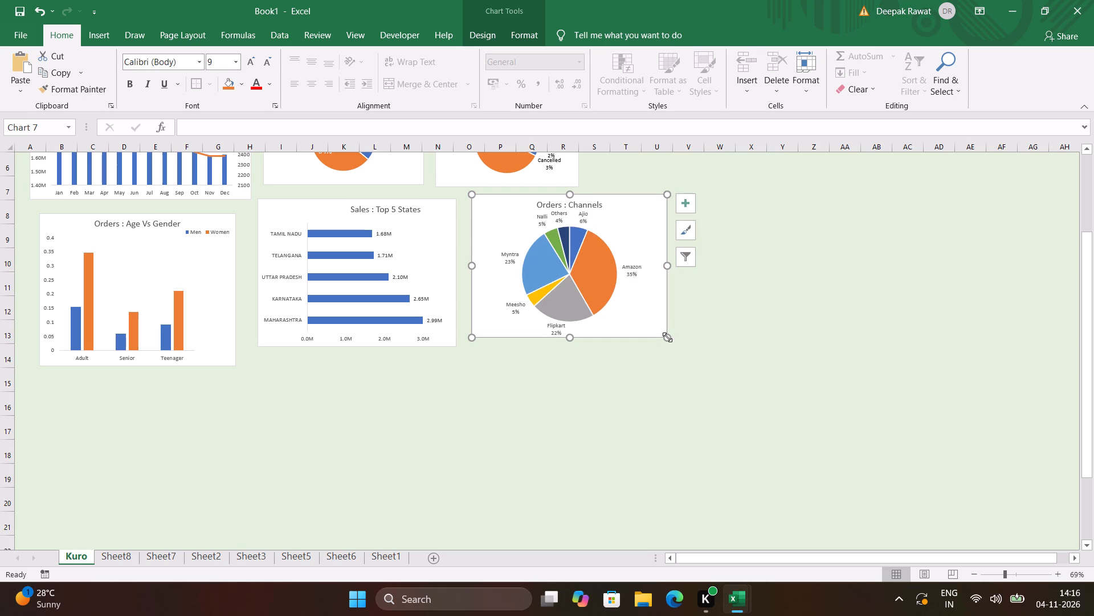
pyautogui.click(452, 414)
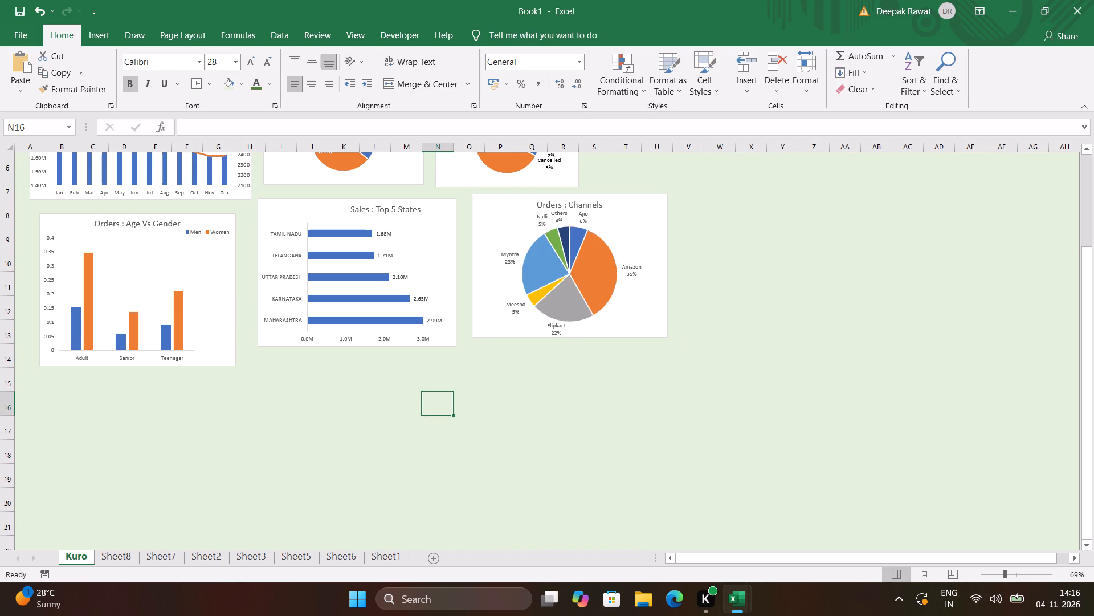
# Copy the Month slicer from the Vrinda Store Data Analysis workbook into Book1's Kuro sheet and place it beside the Order Sales chart.
pyautogui.scroll(7, 452, 414)
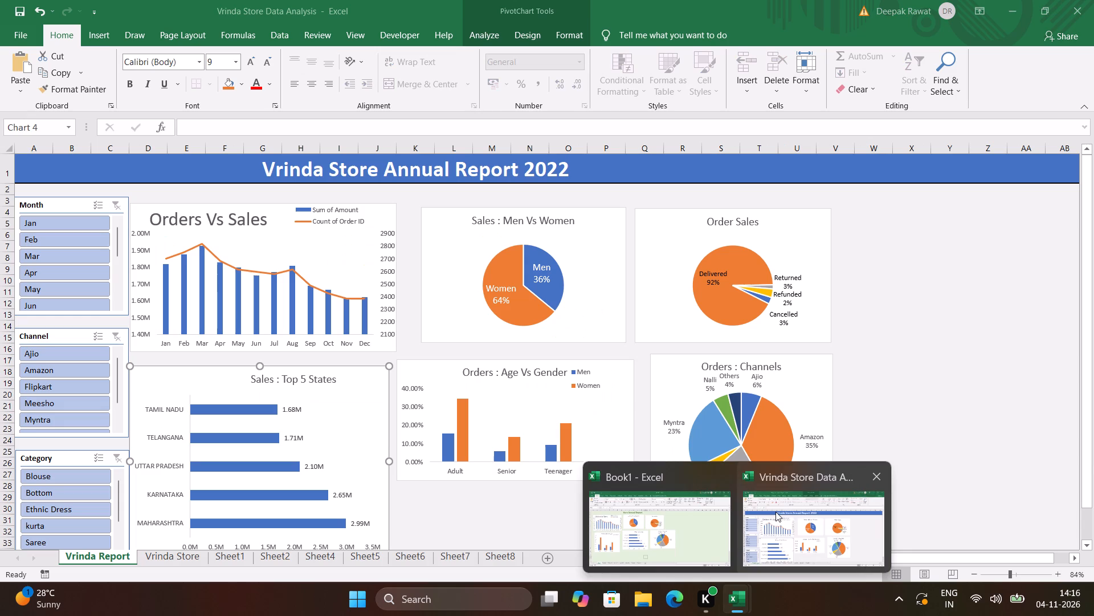
pyautogui.click(775, 512)
pyautogui.click(70, 202)
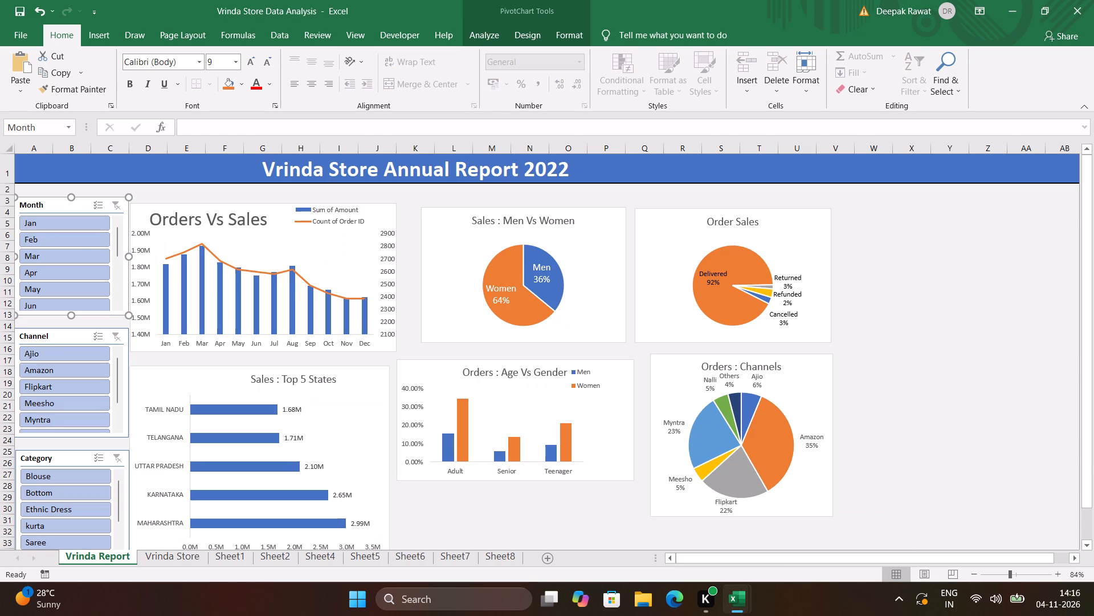
pyautogui.hotkey('ctrl', 'c')
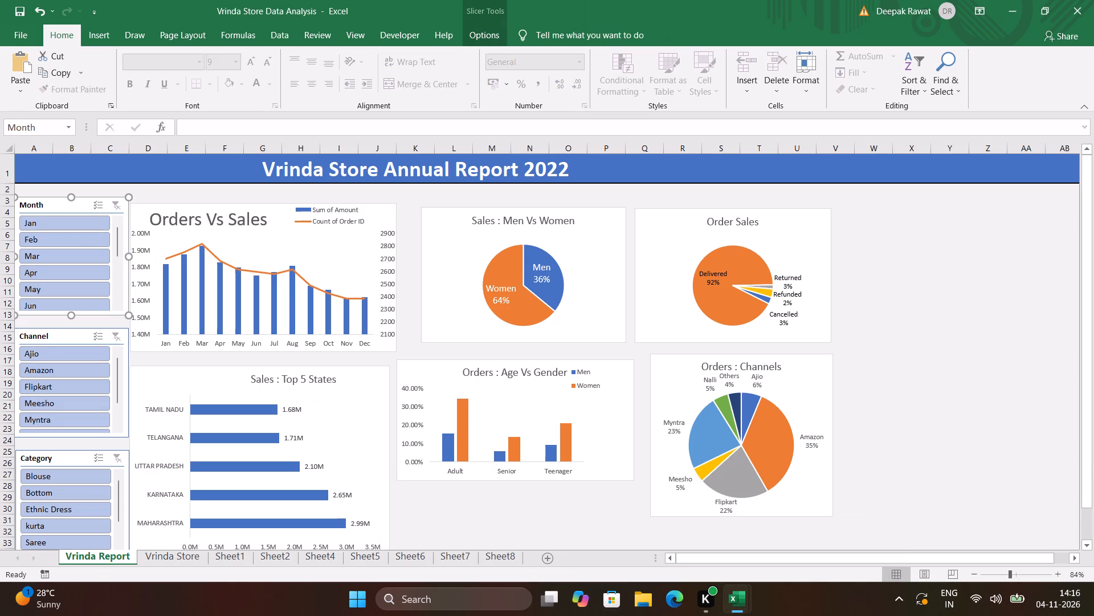
pyautogui.click(683, 550)
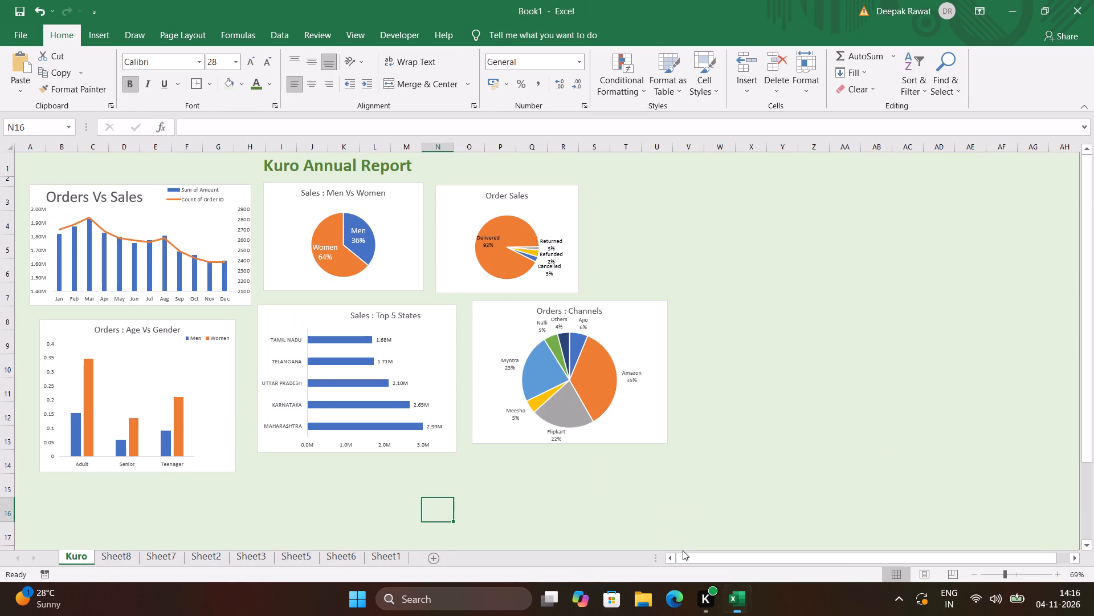
pyautogui.hotkey('ctrl', 'v')
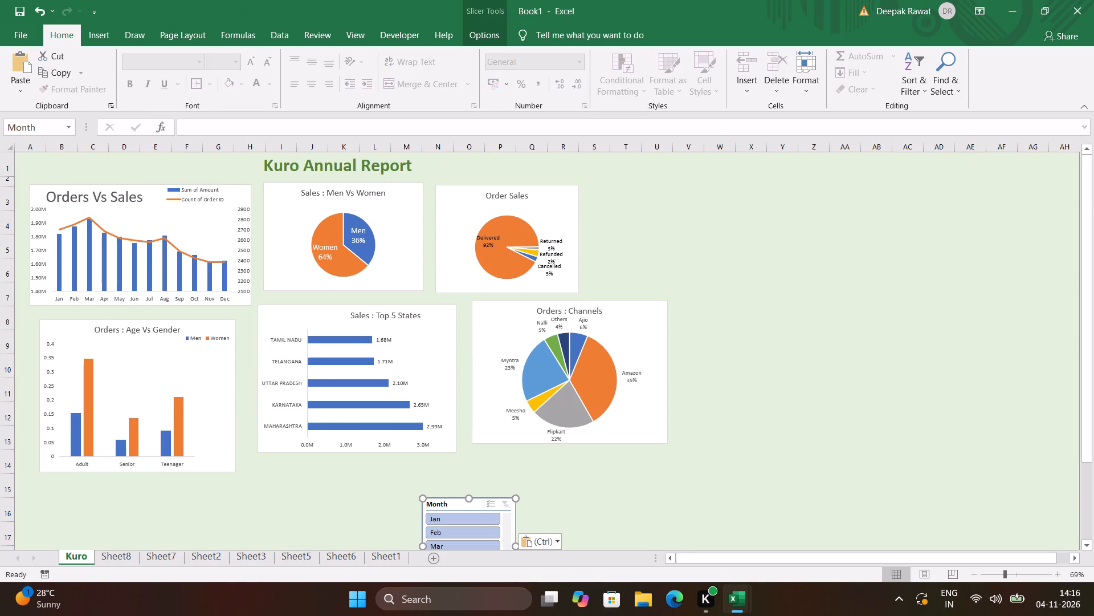
pyautogui.moveTo(481, 516); pyautogui.dragTo(641, 343)
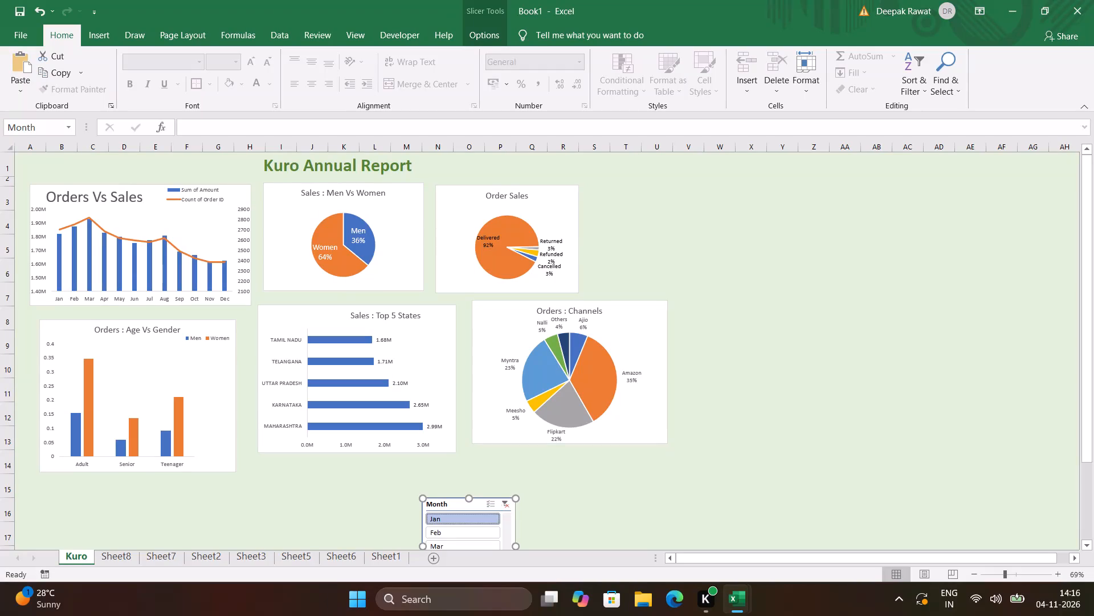
pyautogui.moveTo(472, 507); pyautogui.dragTo(651, 194)
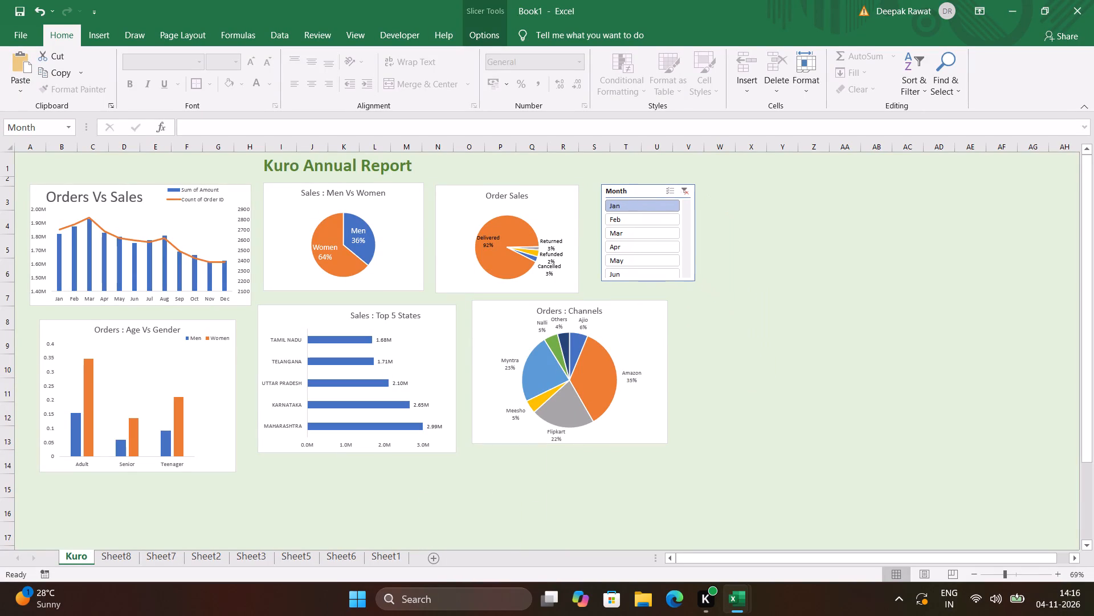
pyautogui.moveTo(651, 194); pyautogui.dragTo(643, 197)
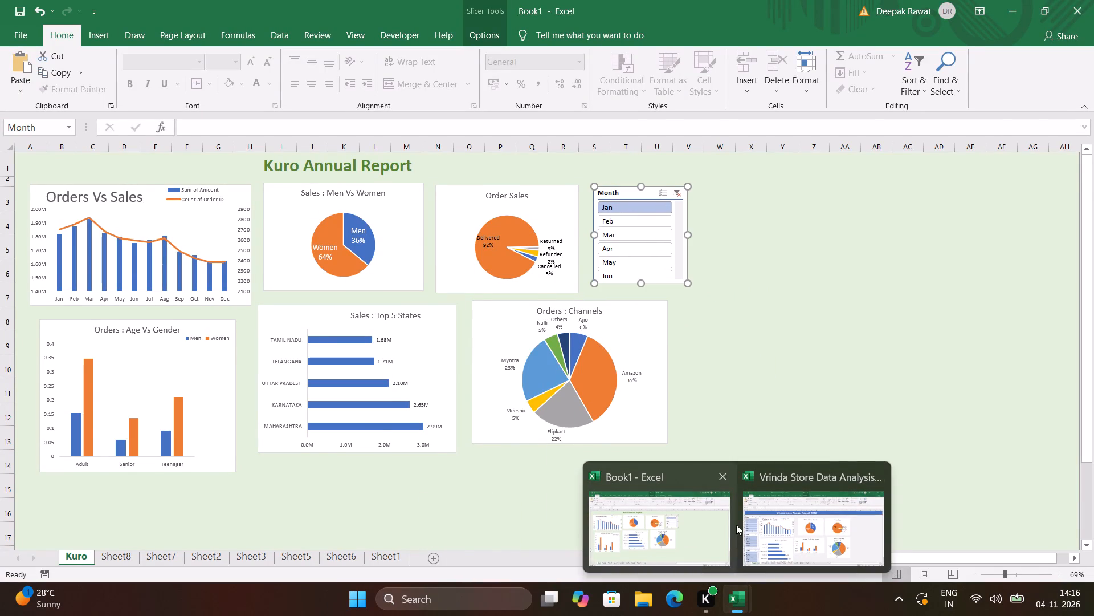
# Copy the Channel slicer from the Vrinda Store Data Analysis workbook into the Kuro sheet and place it beside the Orders : Channels chart.
pyautogui.click(759, 522)
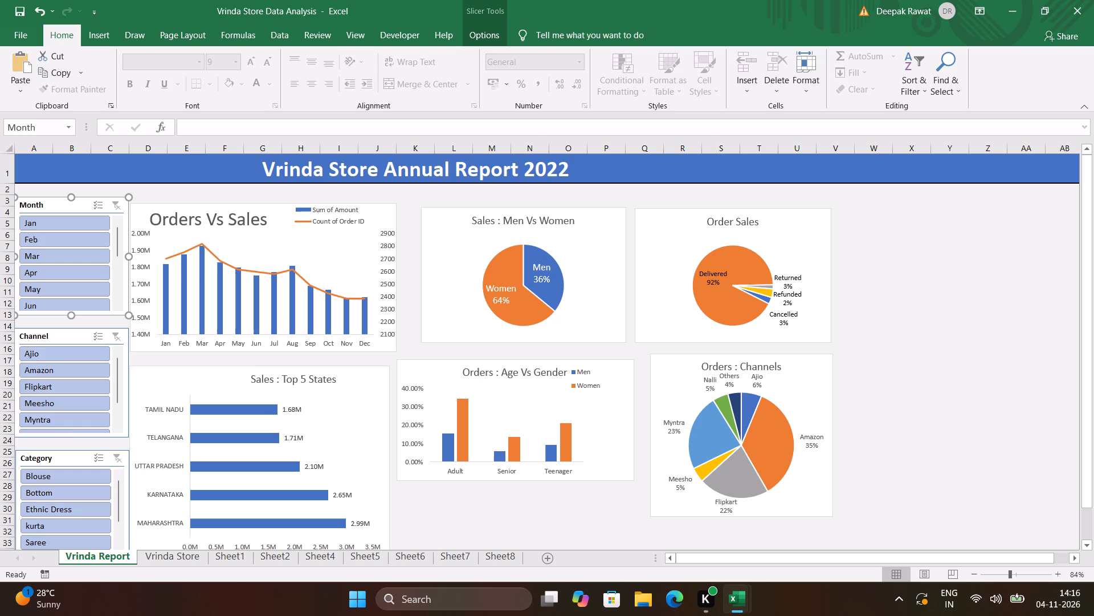
pyautogui.click(68, 341)
pyautogui.hotkey('ctrl', 'c')
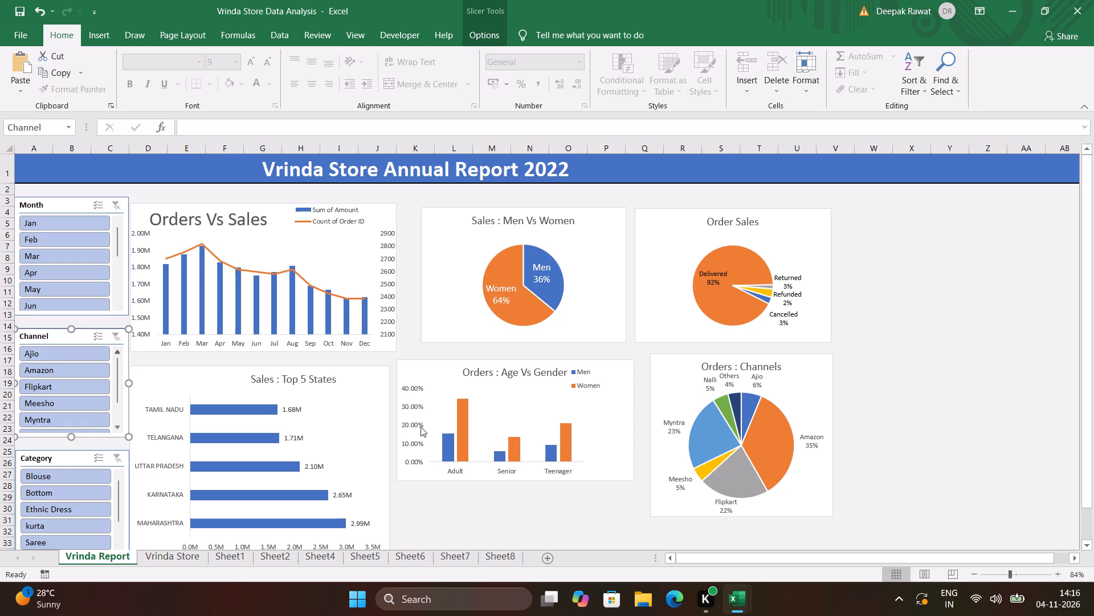
pyautogui.click(673, 550)
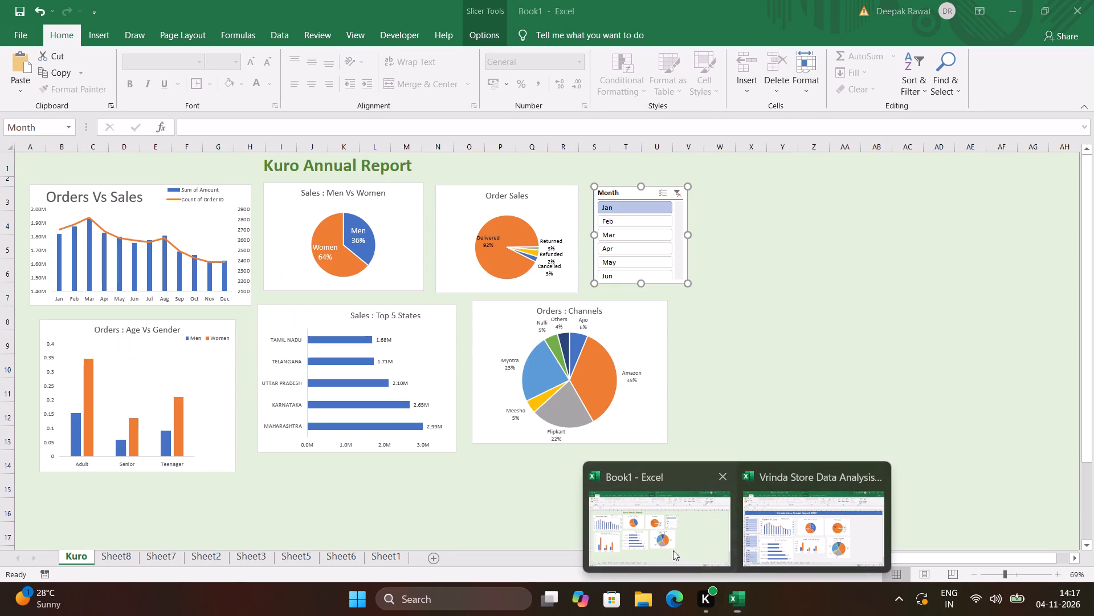
pyautogui.hotkey('ctrl', 'v')
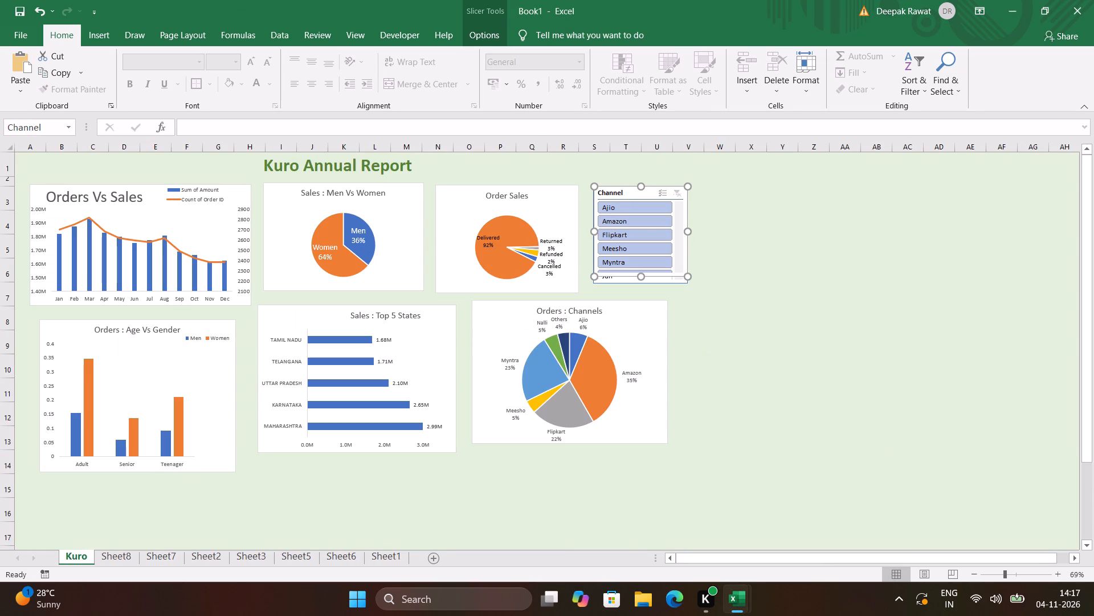
pyautogui.moveTo(655, 227); pyautogui.dragTo(725, 279)
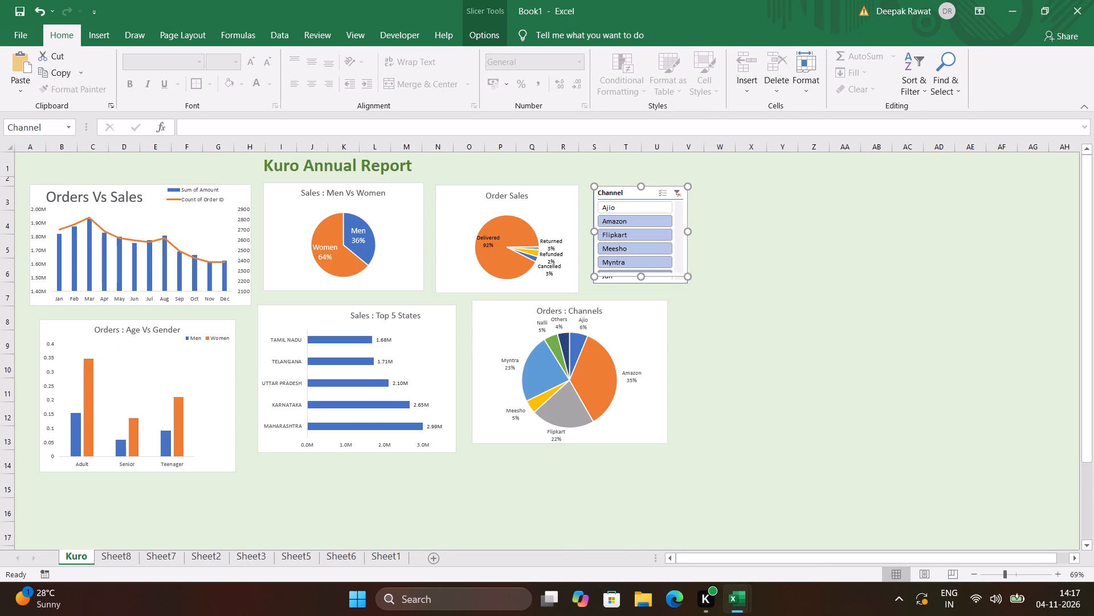
pyautogui.moveTo(644, 193); pyautogui.dragTo(729, 314)
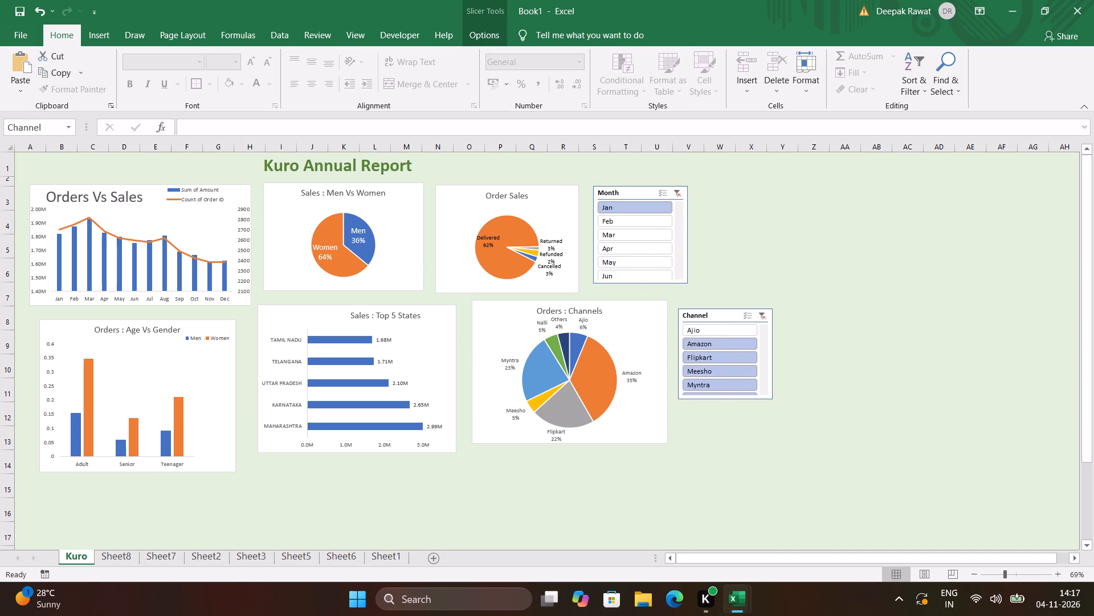
pyautogui.moveTo(729, 314); pyautogui.dragTo(726, 309)
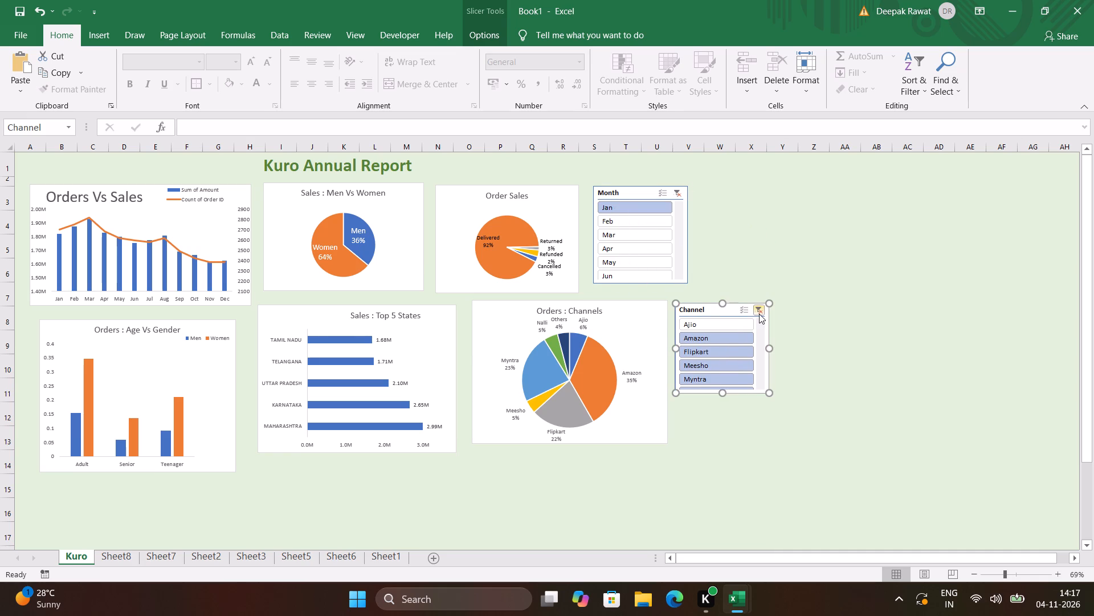
# Clear the filters on the Channel and Month slicers.
pyautogui.click(759, 314)
pyautogui.click(680, 193)
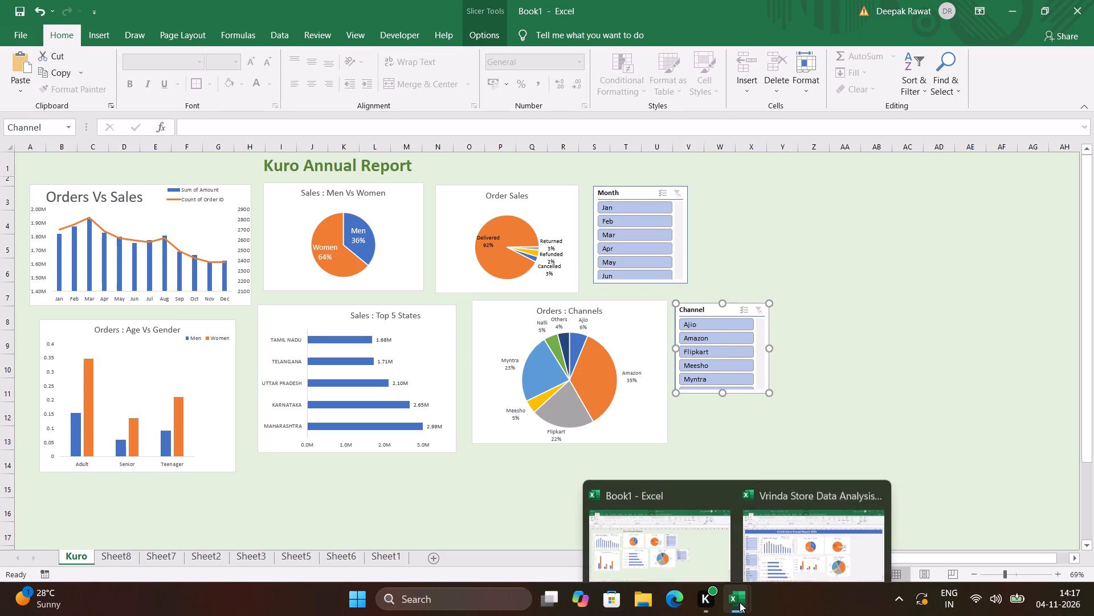
# Copy the Category slicer from the Vrinda Store Data Analysis workbook into the Kuro sheet and place it below the Orders : Channels chart.
pyautogui.click(774, 521)
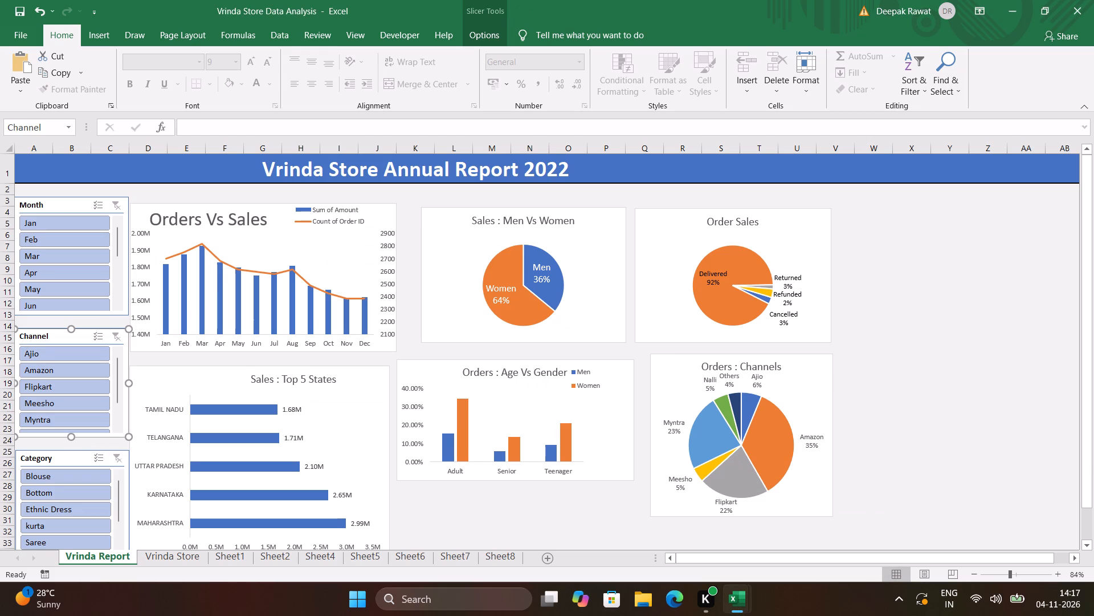
pyautogui.click(82, 457)
pyautogui.hotkey('ctrl', 'c')
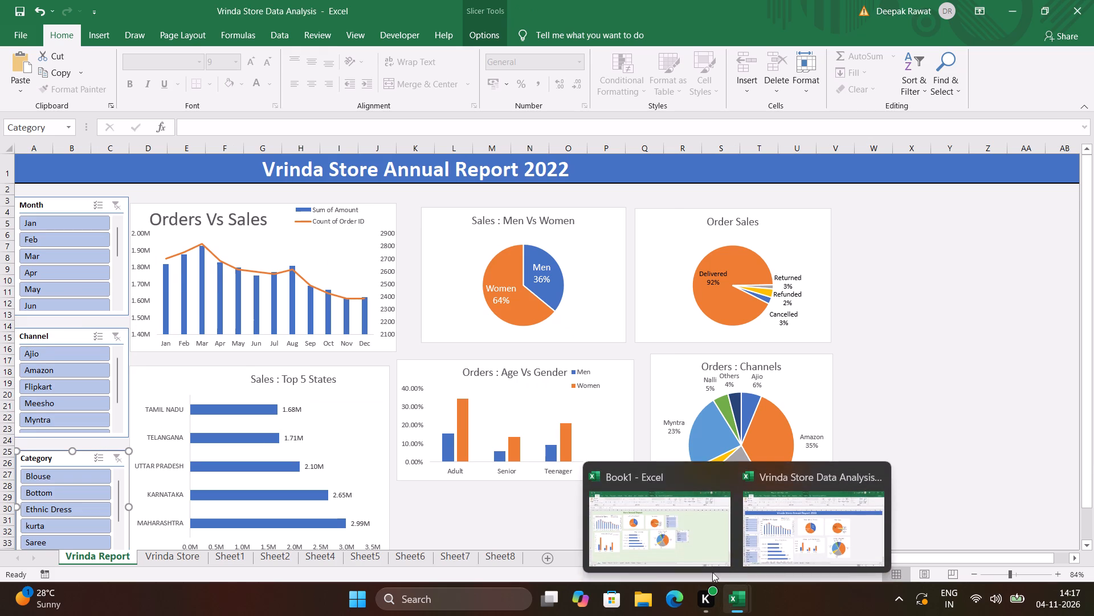
pyautogui.click(705, 560)
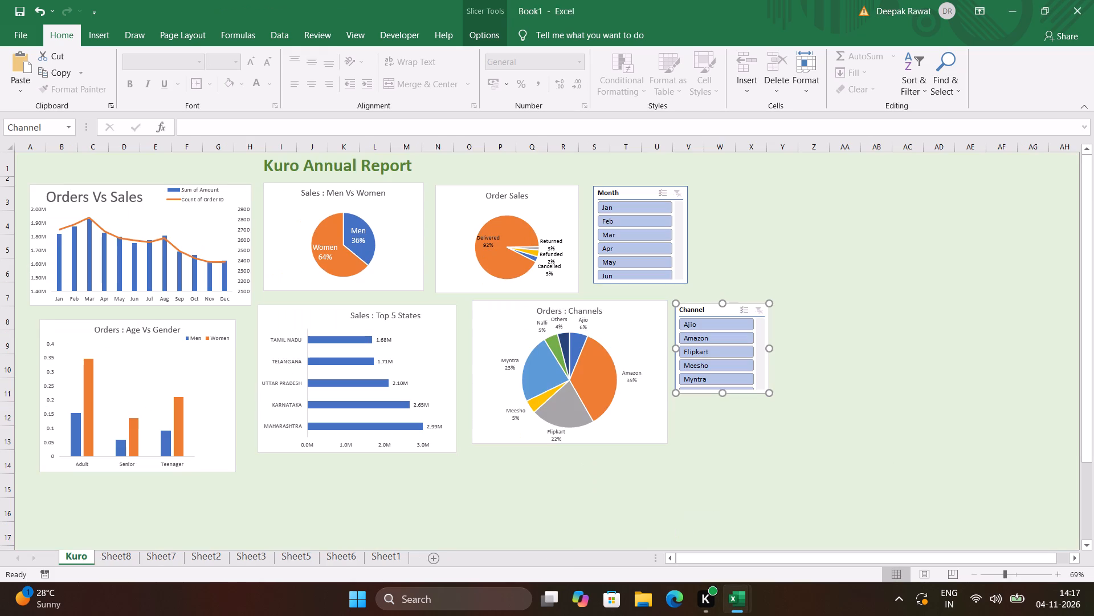
pyautogui.hotkey('ctrl', 'v')
pyautogui.moveTo(728, 309); pyautogui.dragTo(621, 458)
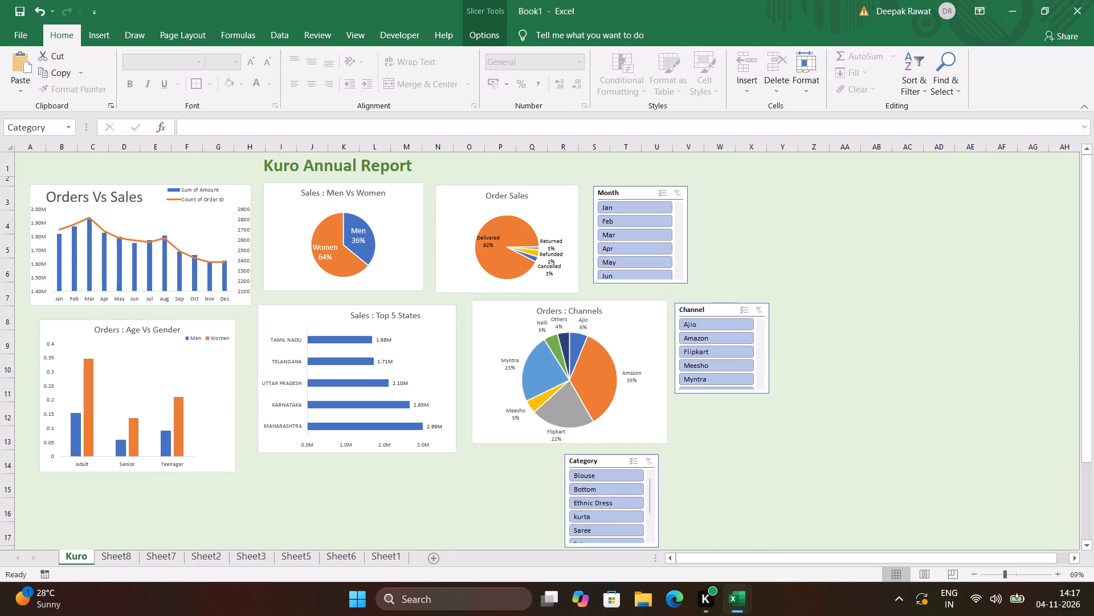
pyautogui.moveTo(621, 458); pyautogui.dragTo(620, 460)
# Move the Channel slicer slightly lower beside the Orders : Channels chart.
pyautogui.moveTo(719, 312); pyautogui.dragTo(719, 335)
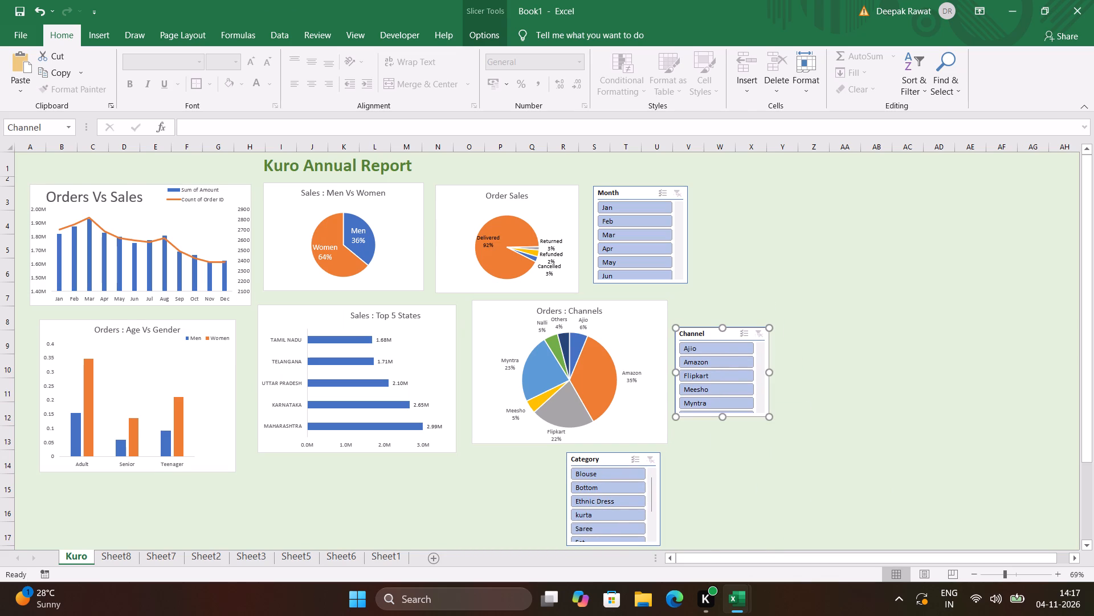
pyautogui.click(493, 489)
# Try the slicers by filtering Category to Blouse and then Bottom, Channel to Flipkart, and Month to May.
pyautogui.click(586, 477)
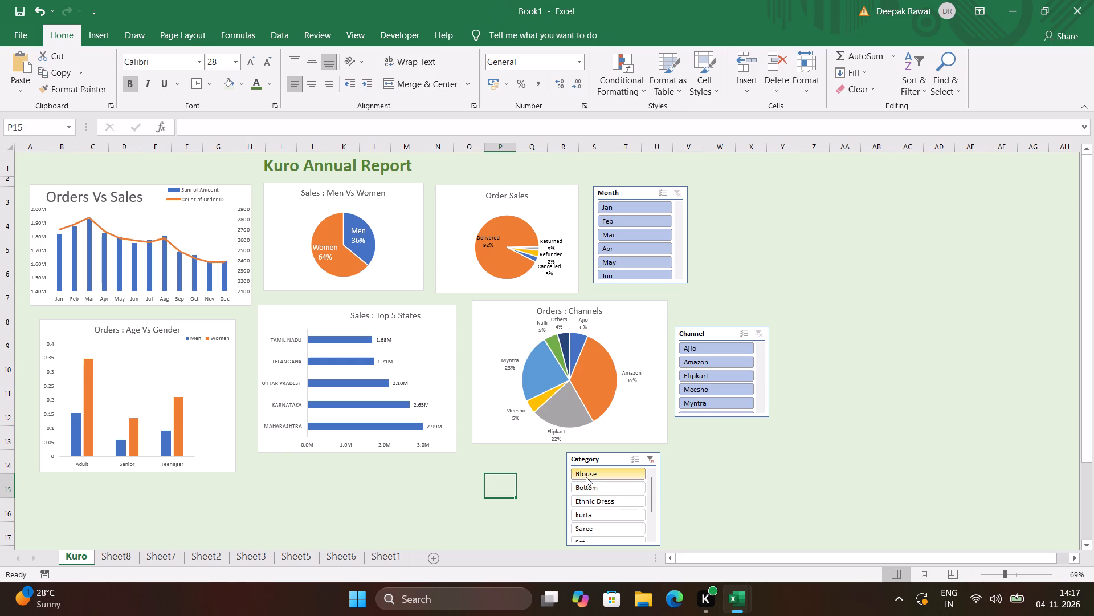
pyautogui.click(597, 490)
pyautogui.click(705, 379)
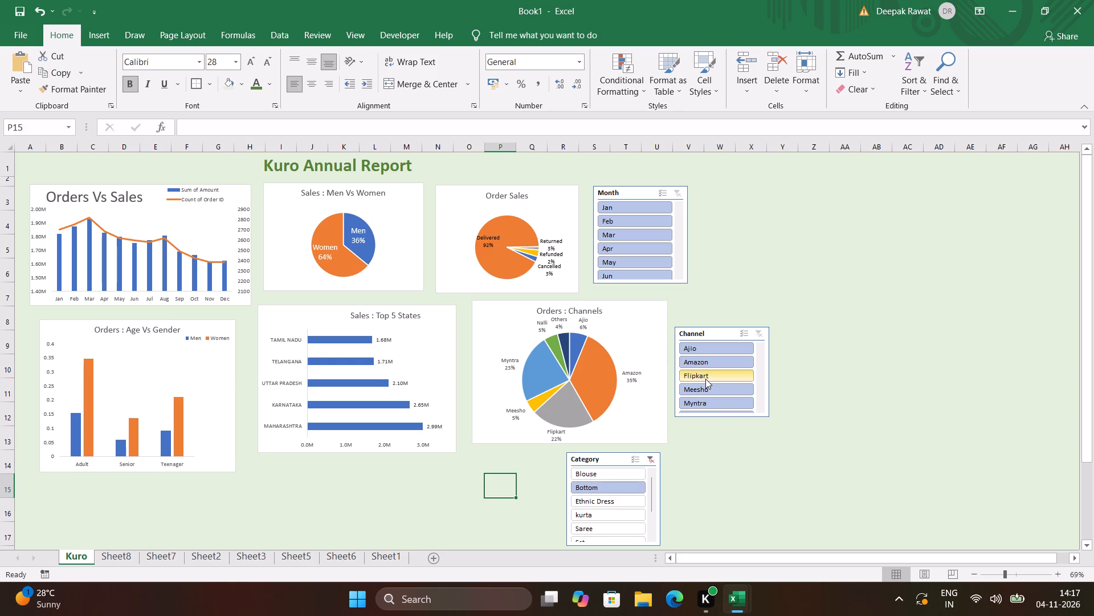
pyautogui.click(645, 256)
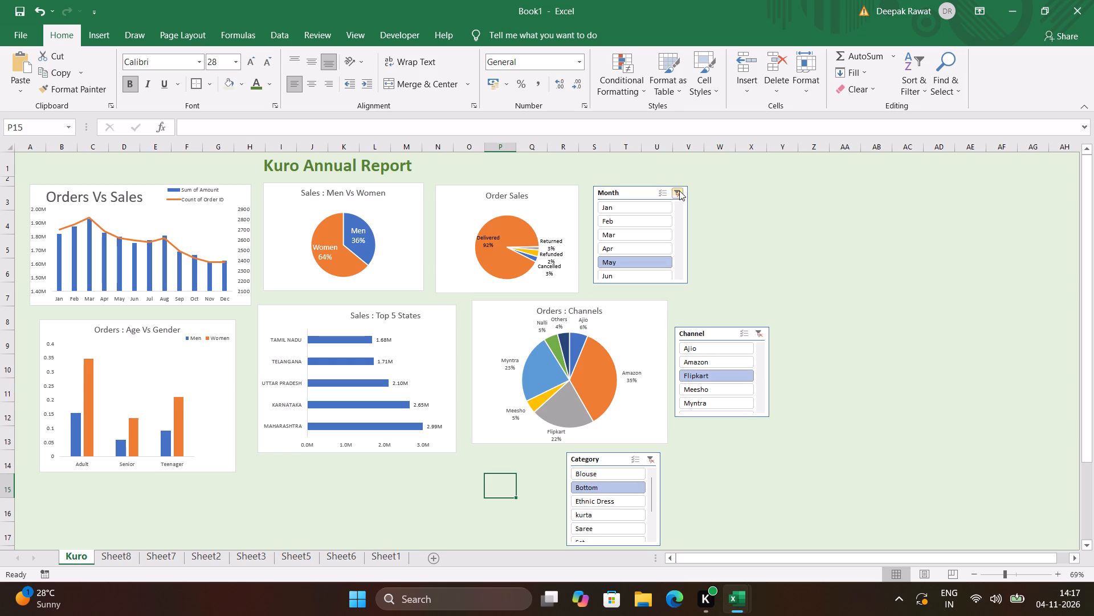
# Clear the filters on the Month, Channel and Category slicers.
pyautogui.click(679, 191)
pyautogui.click(762, 335)
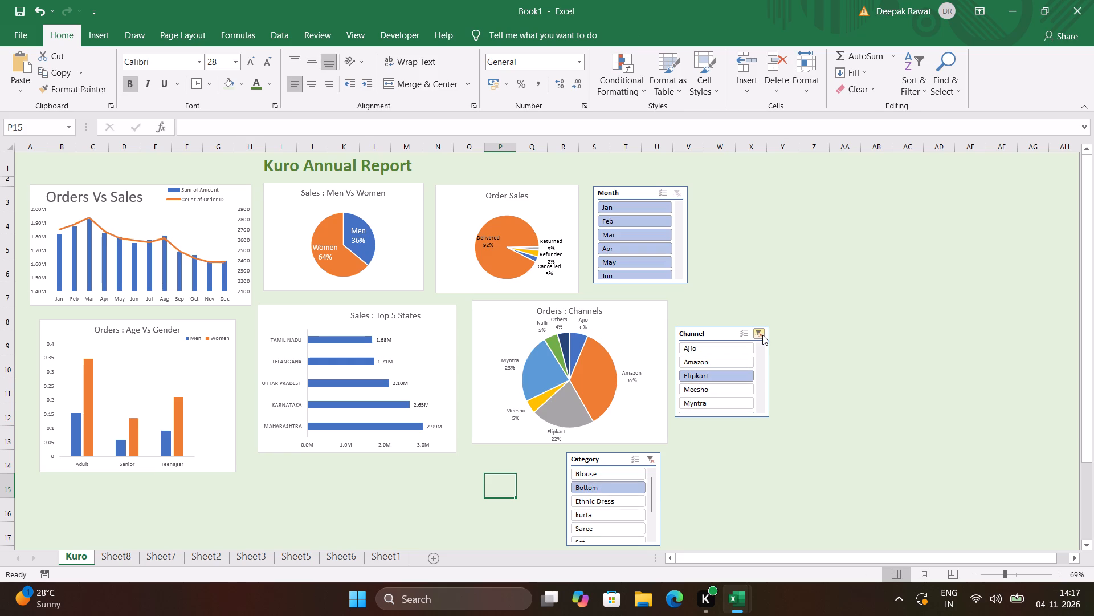
pyautogui.click(651, 460)
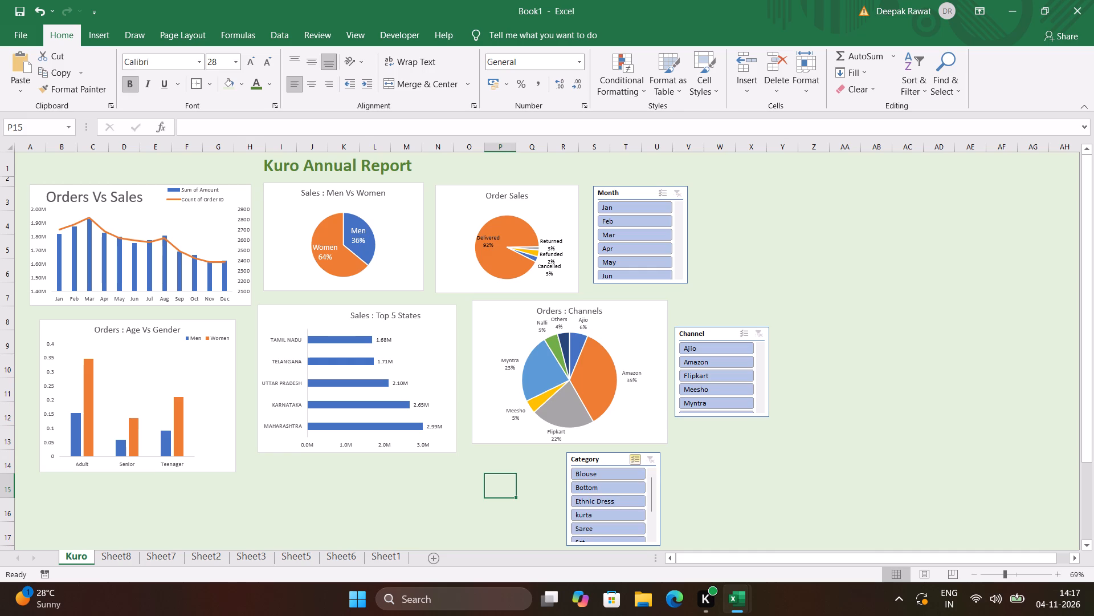
pyautogui.click(390, 484)
pyautogui.hscroll(1, 390, 484)
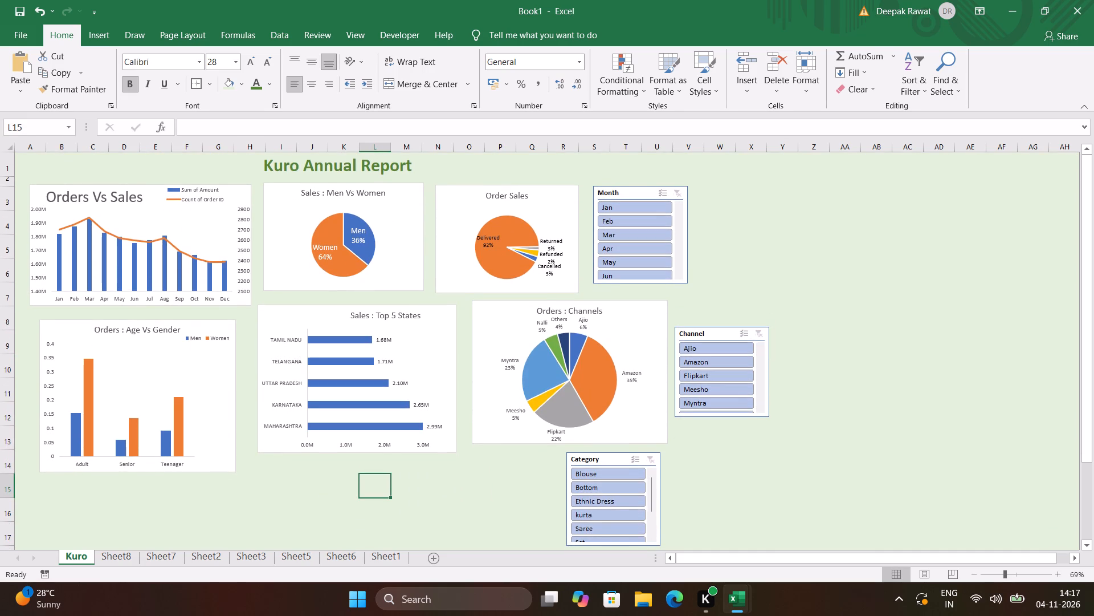
# Enlarge the dashboard title "Kuro Annual Report" to font size 48.
pyautogui.moveTo(266, 166); pyautogui.dragTo(404, 168)
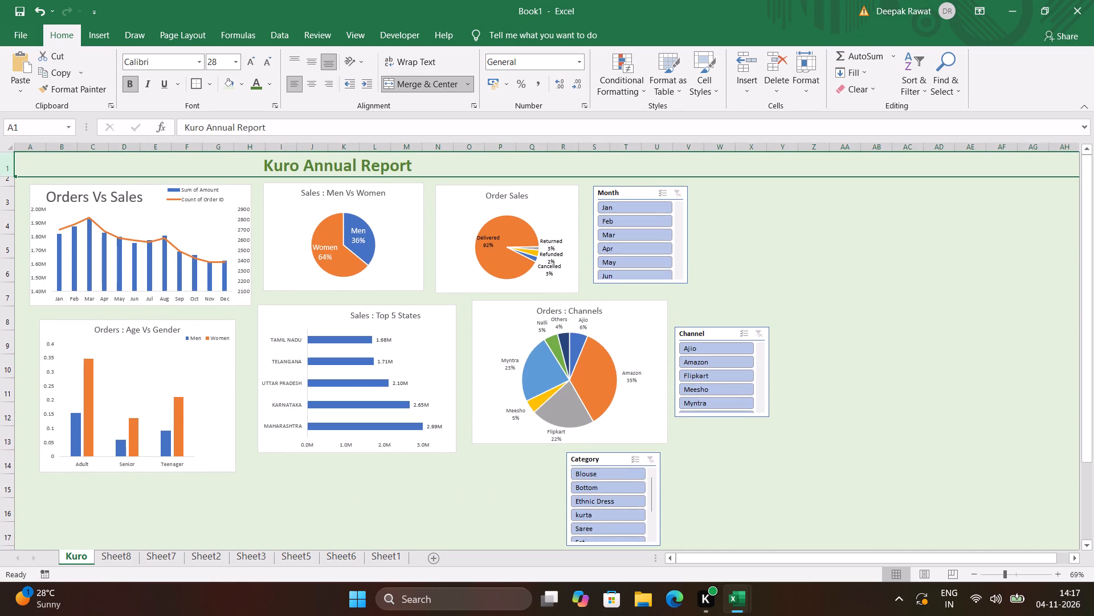
pyautogui.click(404, 168)
pyautogui.moveTo(404, 168); pyautogui.dragTo(262, 164)
pyautogui.moveTo(262, 164); pyautogui.dragTo(319, 170)
pyautogui.moveTo(319, 170); pyautogui.dragTo(428, 164)
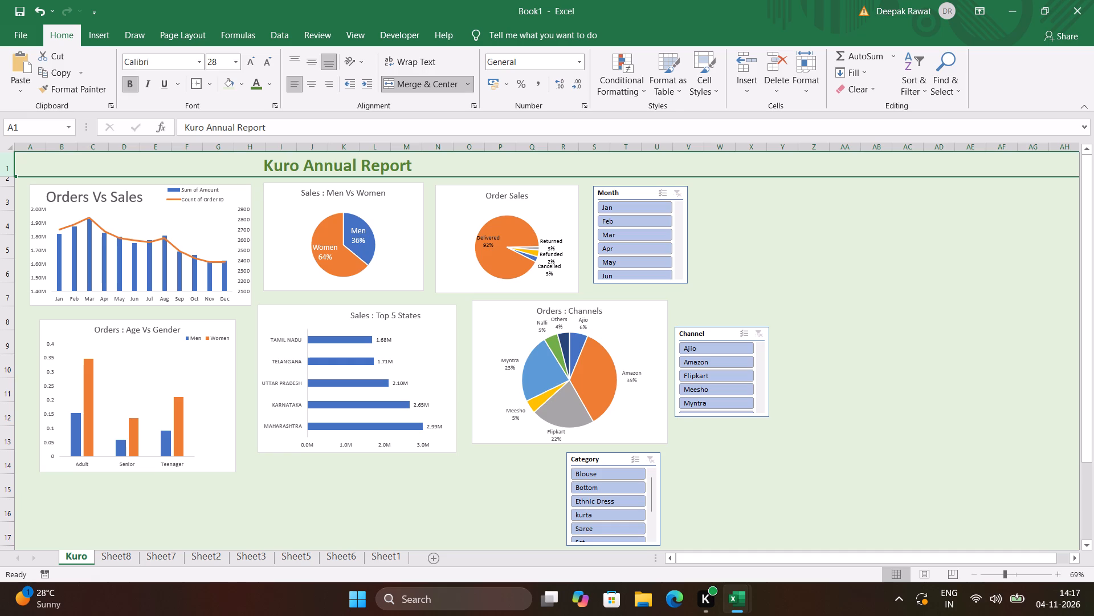
pyautogui.hotkey('ctrl', 'shift', 'Down')
pyautogui.click(729, 264)
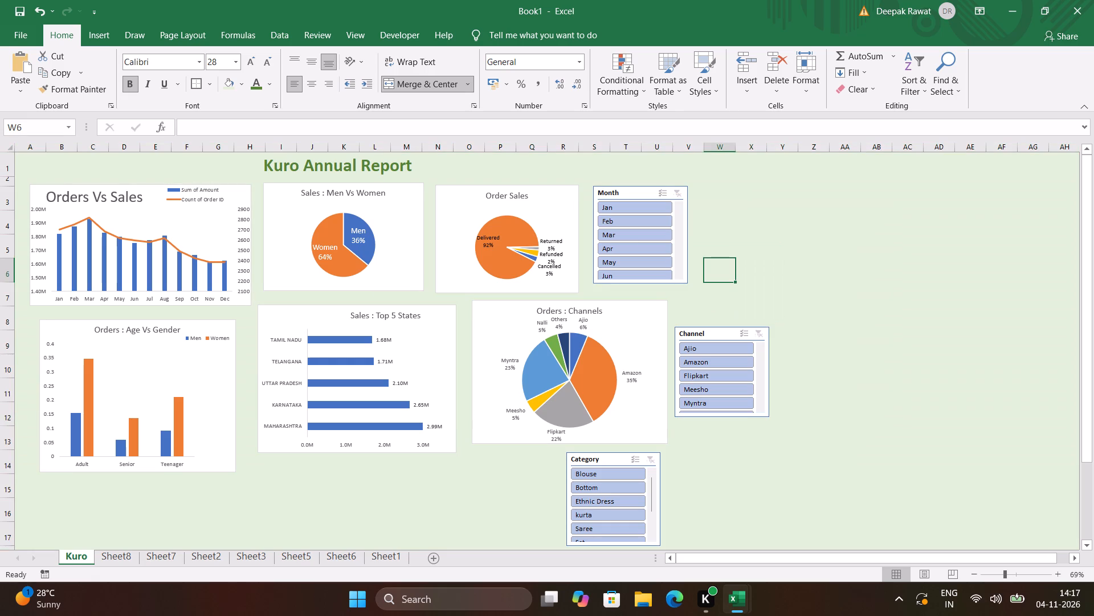
pyautogui.click(708, 161)
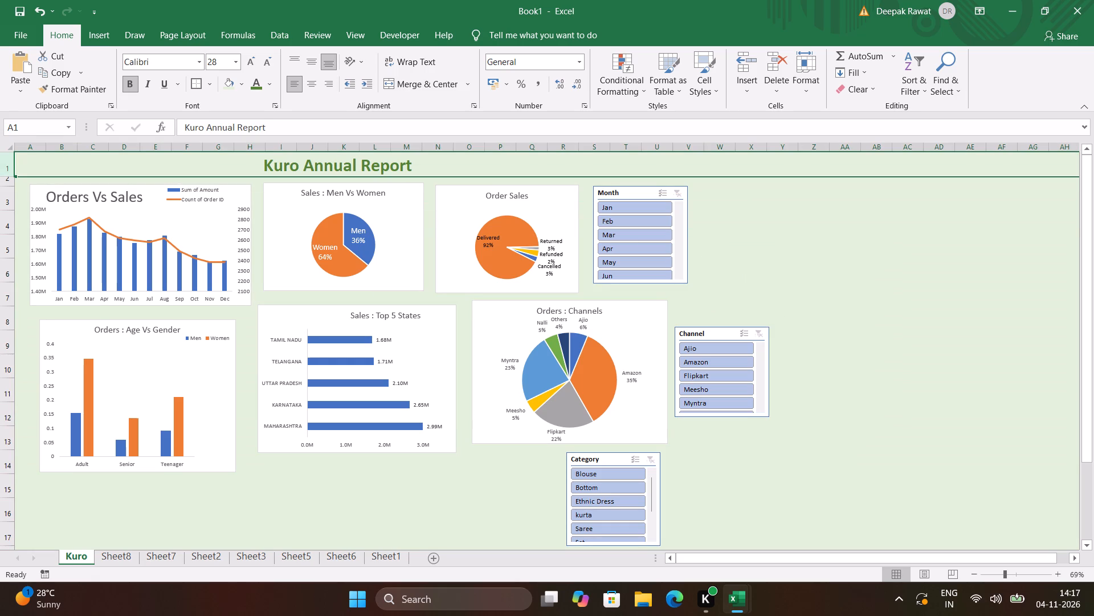
pyautogui.hotkey('ctrl', 'shift', 'Left')
pyautogui.press('Left')
pyautogui.hotkey('ctrl', 'shift', 'Left')
pyautogui.hotkey('ctrl', 'shift', 'Left')
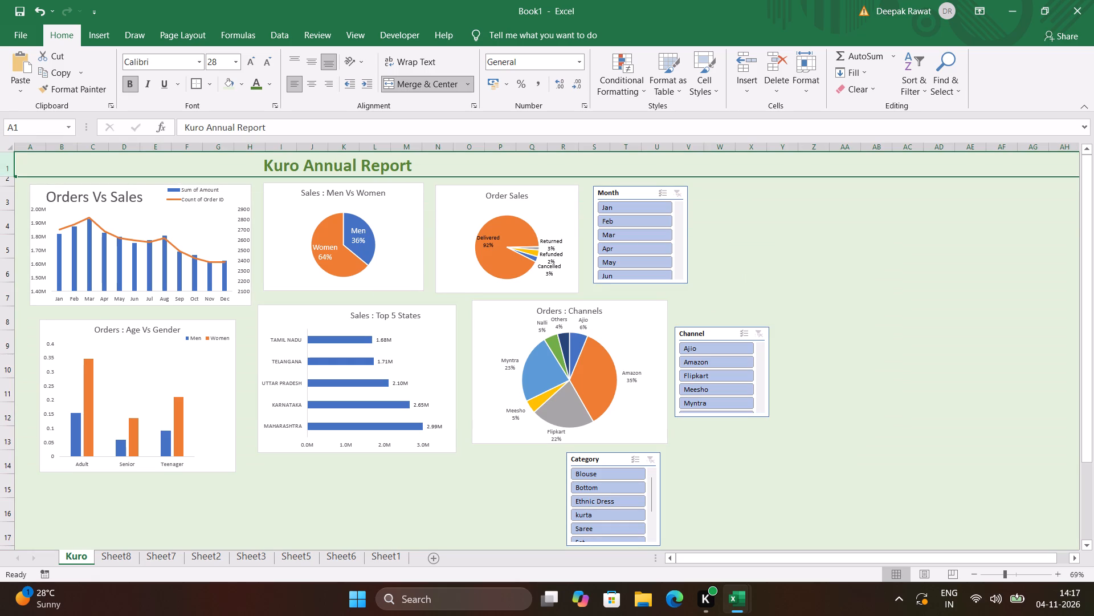
pyautogui.hotkey('ctrl', 'shift', 'Up')
pyautogui.hotkey('ctrl', 'shift', 'Up')
pyautogui.click(407, 171)
pyautogui.moveTo(407, 171); pyautogui.dragTo(260, 169)
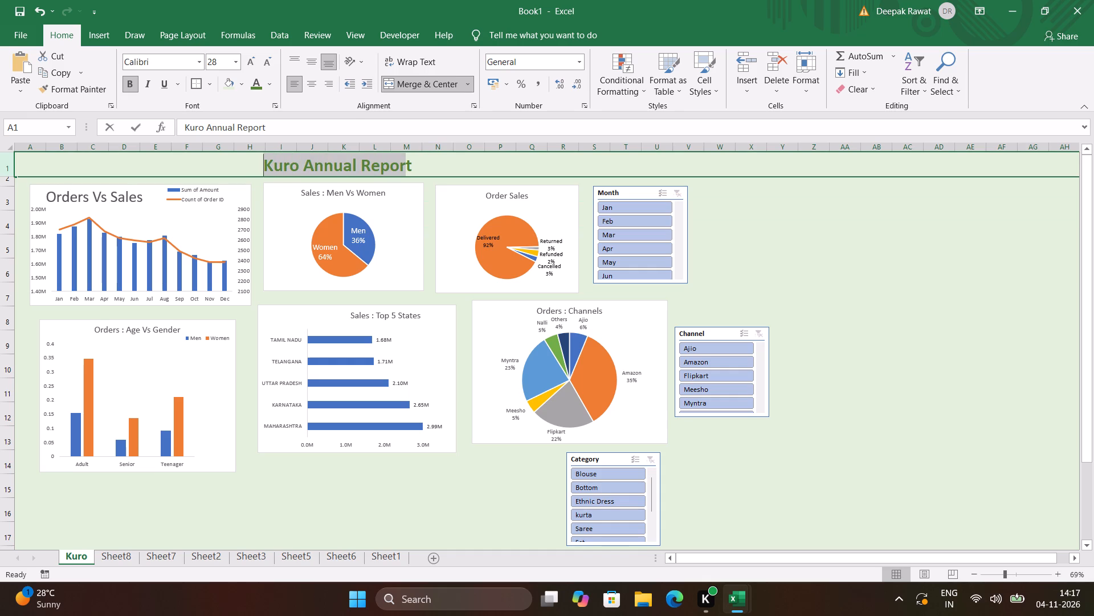
pyautogui.moveTo(260, 169); pyautogui.dragTo(260, 169)
pyautogui.moveTo(411, 167); pyautogui.dragTo(351, 165)
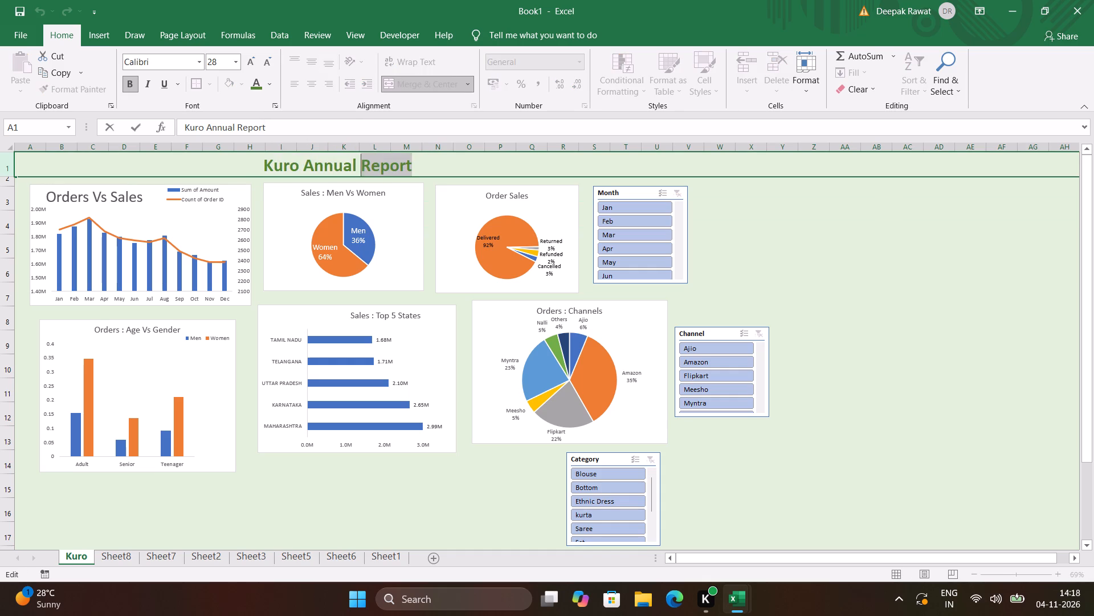
pyautogui.moveTo(351, 165); pyautogui.dragTo(254, 161)
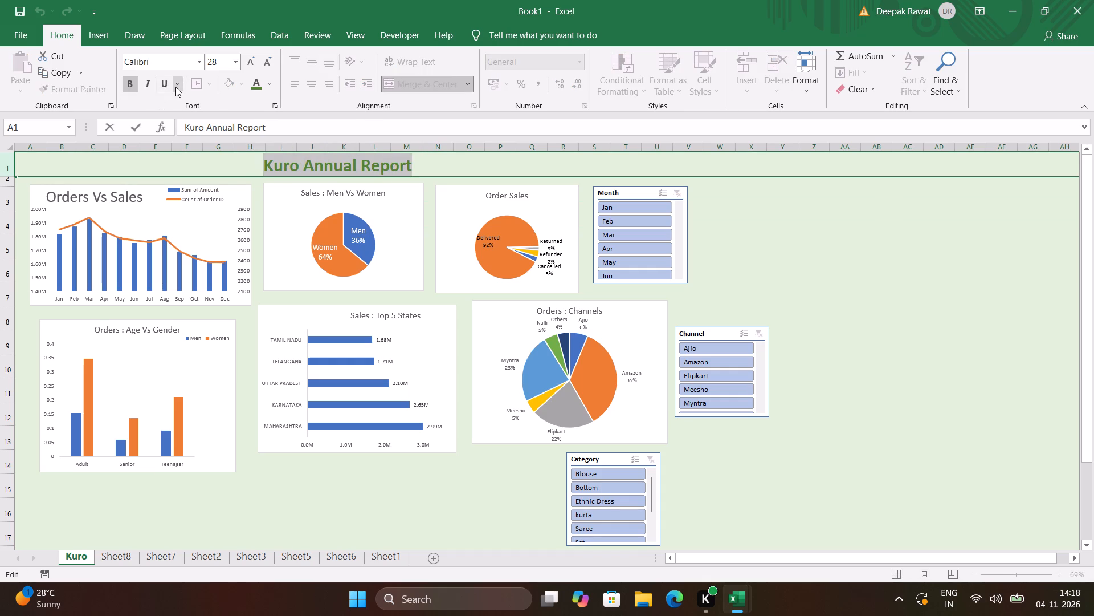
pyautogui.click(233, 62)
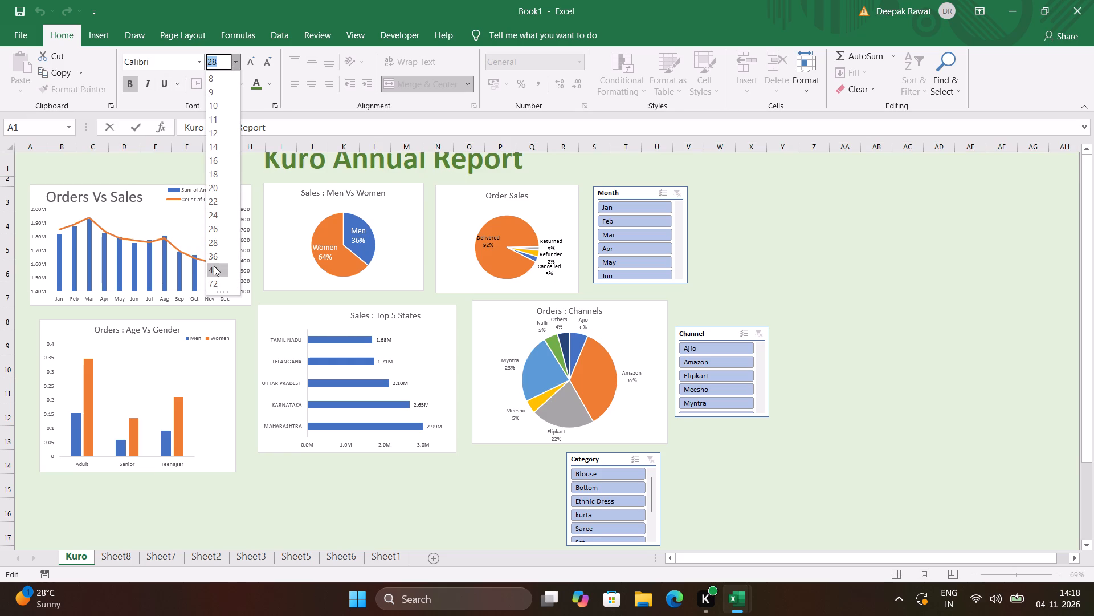
pyautogui.click(214, 266)
pyautogui.scroll(2, 214, 266)
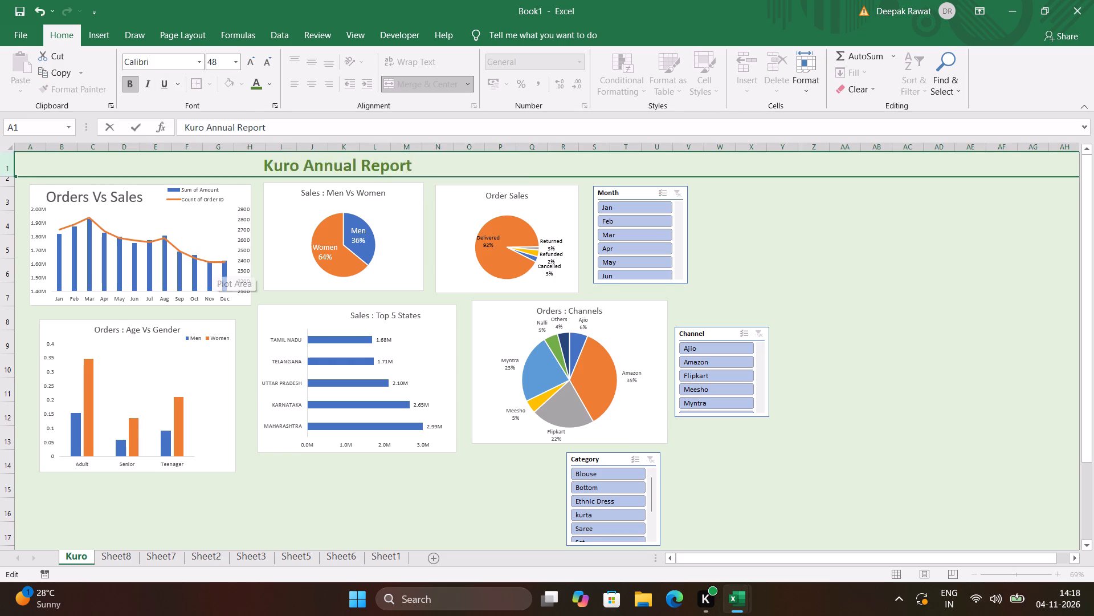
pyautogui.scroll(3, 214, 266)
pyautogui.click(793, 219)
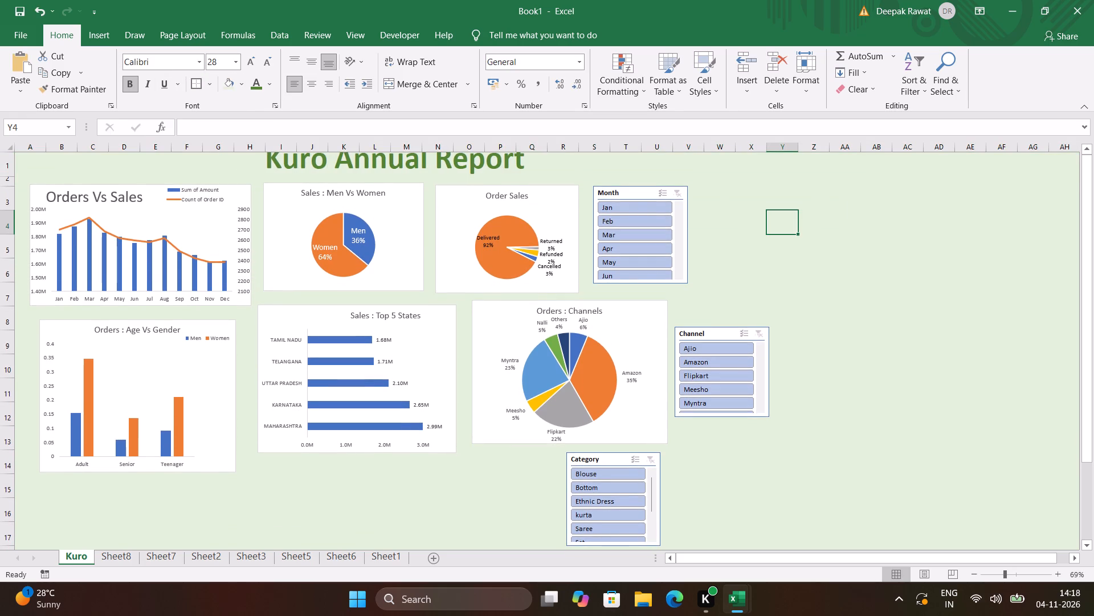
pyautogui.scroll(6, 610, 189)
# Middle-align the dashboard title vertically within its merged cell.
pyautogui.click(426, 169)
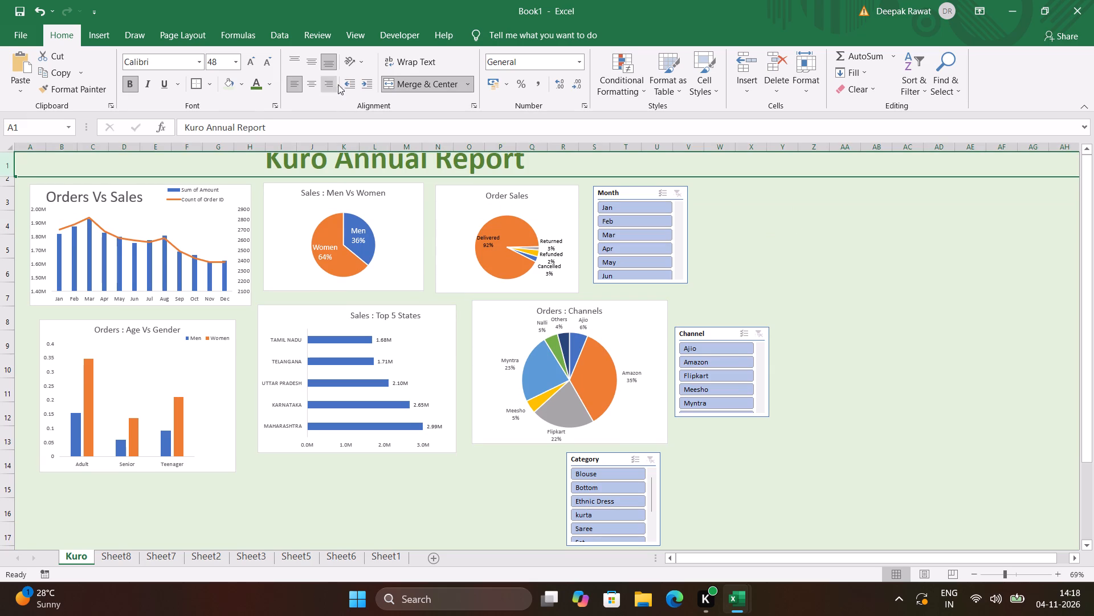
pyautogui.click(315, 64)
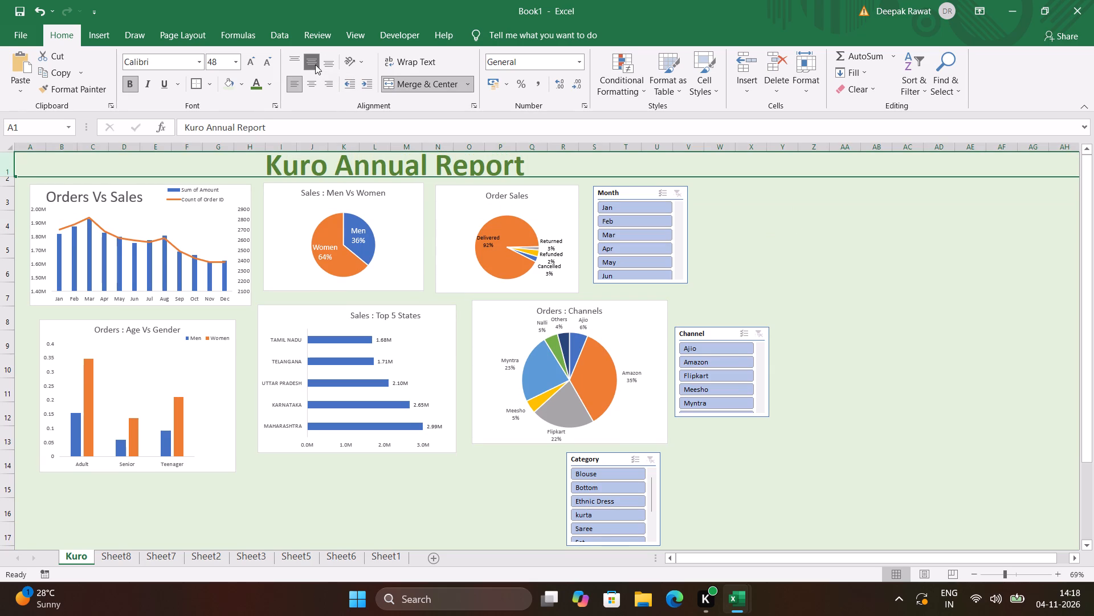
pyautogui.click(818, 299)
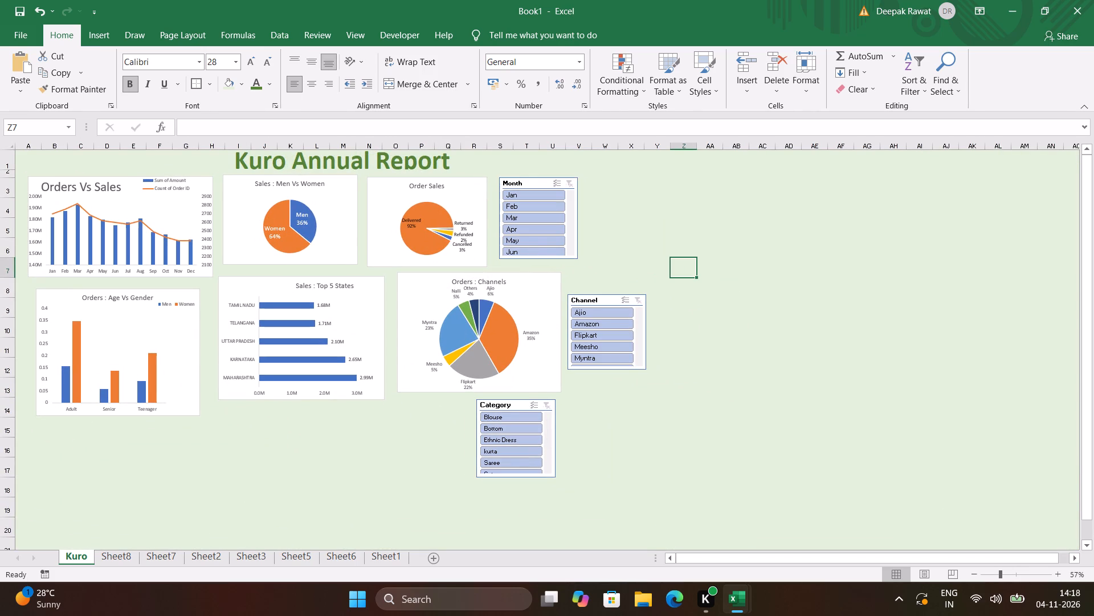
# Look through the order records in Sheet1, going down the Age Group column to about row 103.
pyautogui.click(402, 557)
pyautogui.click(301, 339)
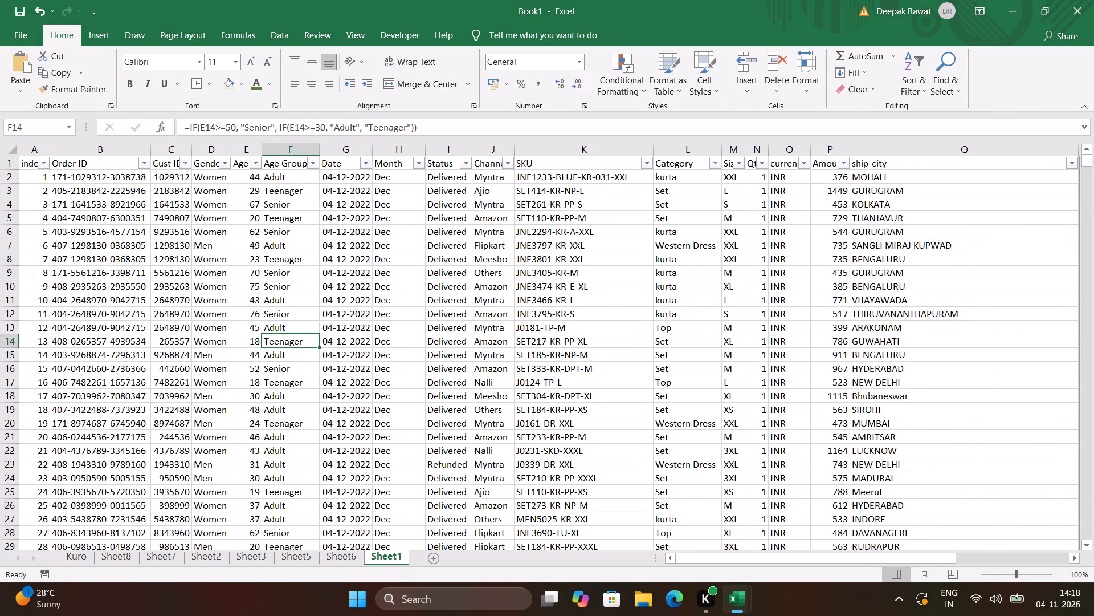
pyautogui.press('Down')
pyautogui.press('Down')
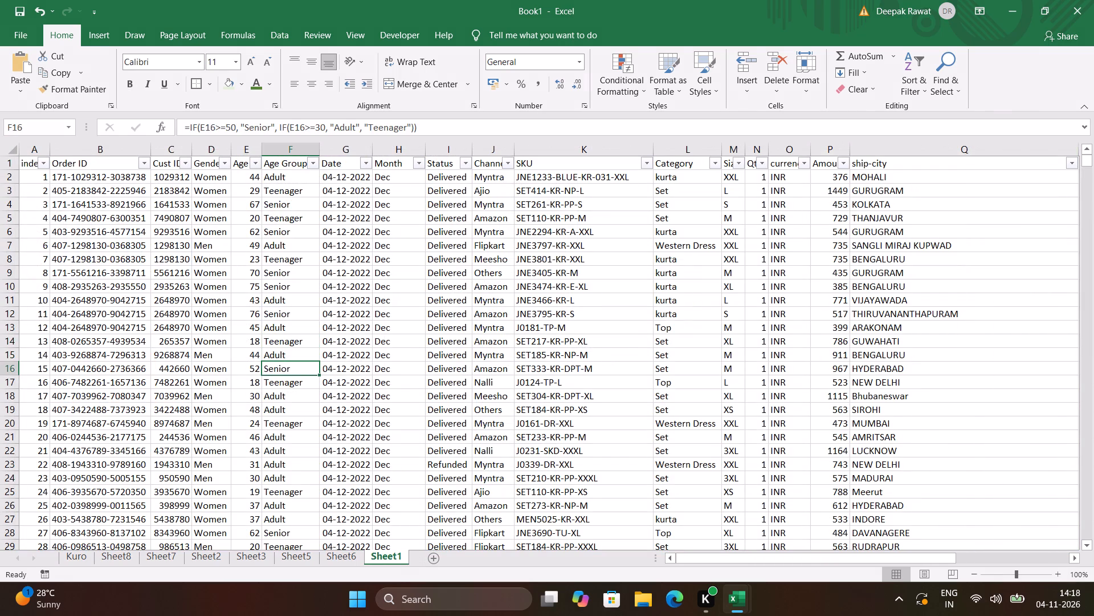
pyautogui.press('Down')
pyautogui.press('Down')
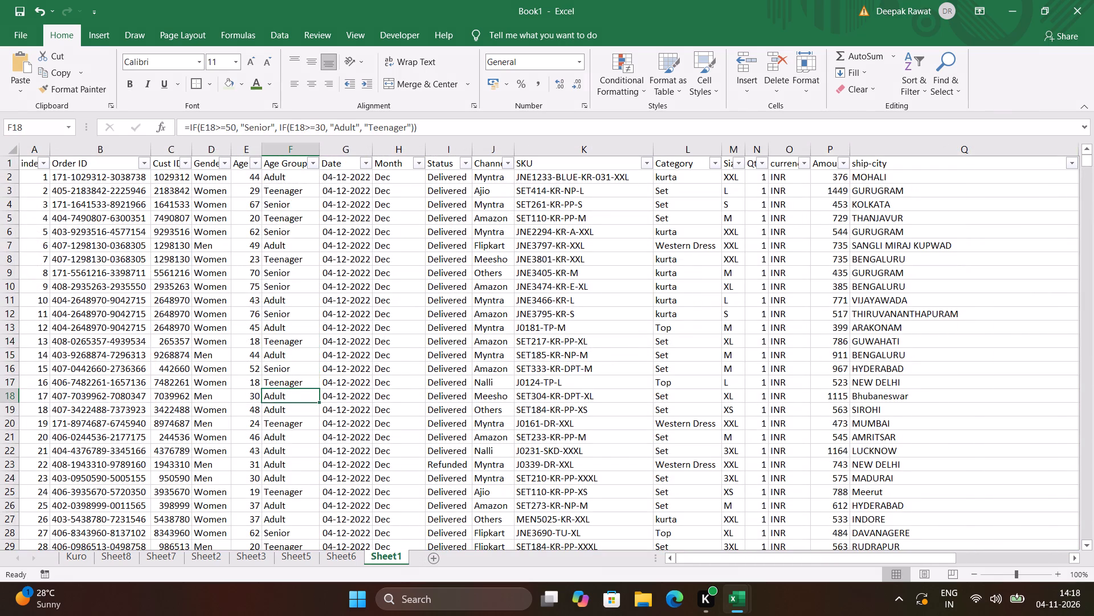
pyautogui.press('Down')
pyautogui.press('Down')
pyautogui.press('Down')
pyautogui.press('Down')
pyautogui.press('Down')
pyautogui.press('Down')
pyautogui.press('Down')
pyautogui.press('Down')
pyautogui.press('Down')
pyautogui.press('Down')
pyautogui.press('Down')
pyautogui.press('Down')
pyautogui.press('Down')
pyautogui.press('Down')
pyautogui.press('Down')
pyautogui.press('Down')
pyautogui.press('Down')
pyautogui.press('Down')
pyautogui.press('Down')
pyautogui.press('Down')
pyautogui.press('Down')
pyautogui.press('Down')
pyautogui.press('Down')
pyautogui.press('Down')
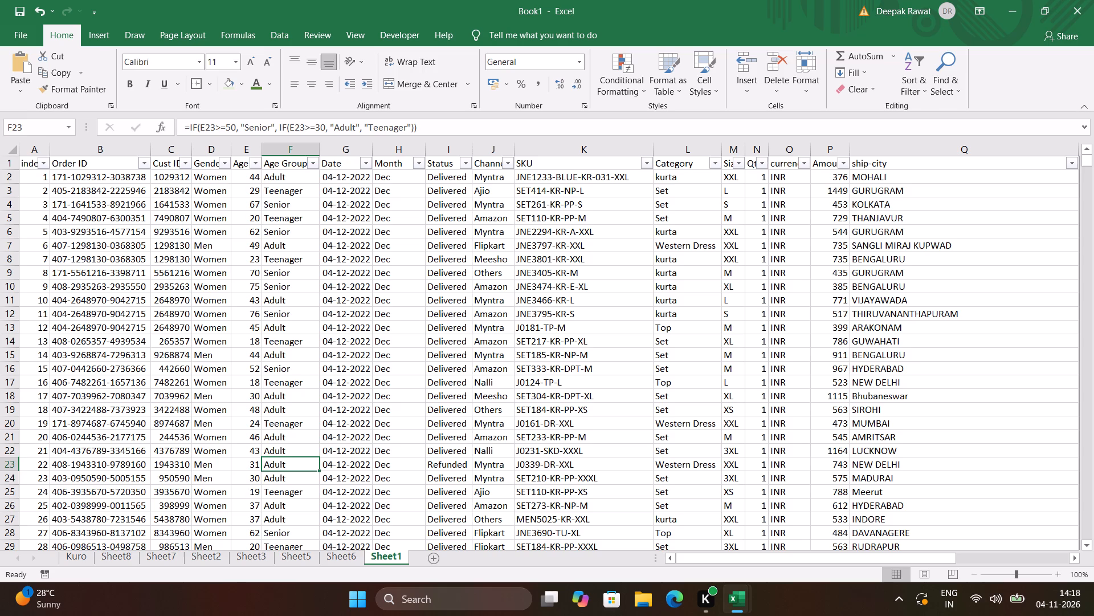
pyautogui.press('Down')
pyautogui.press('Down')
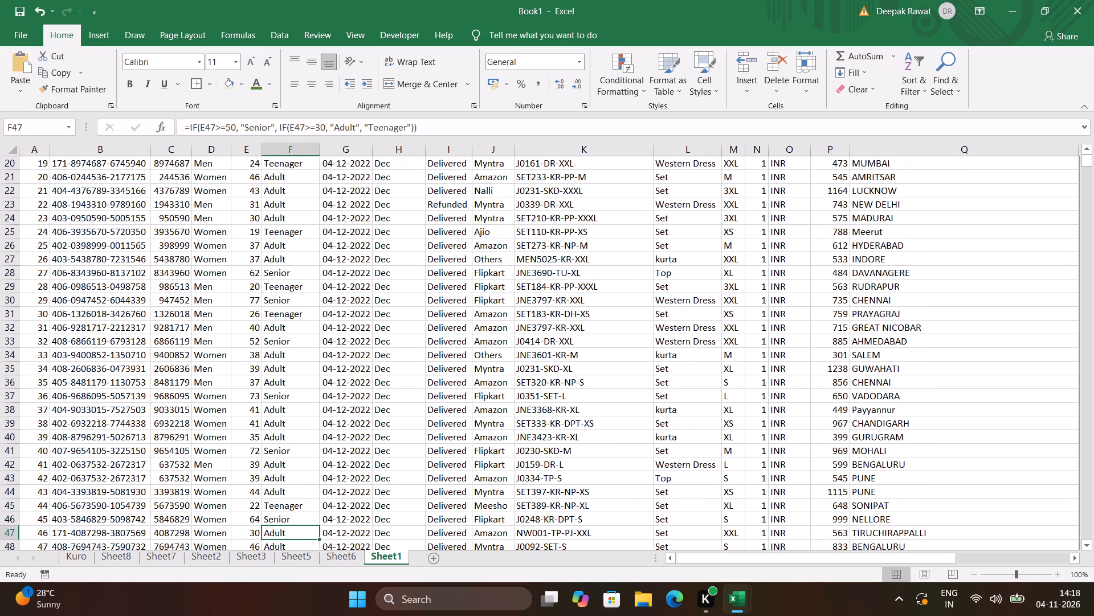
pyautogui.press('Down')
pyautogui.press('Down')
pyautogui.press('Down')
pyautogui.press('Down')
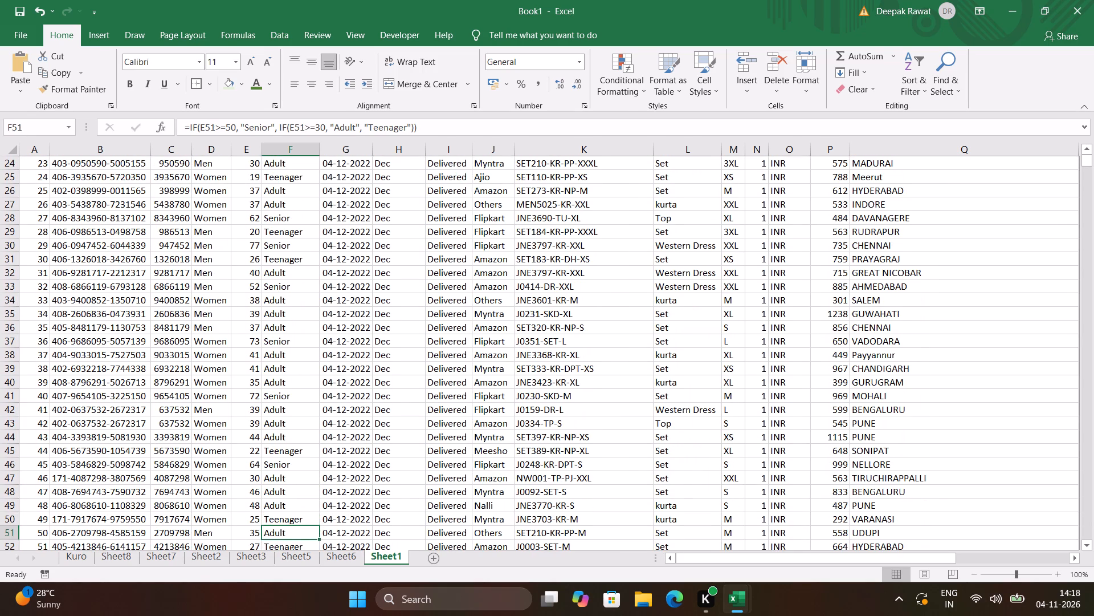
pyautogui.press('Down')
pyautogui.press('Down')
pyautogui.press('Down')
pyautogui.press('Down')
pyautogui.press('Down')
pyautogui.press('Down')
pyautogui.press('Down')
pyautogui.press('Down')
pyautogui.press('Down')
pyautogui.press('Down')
pyautogui.press('Down')
pyautogui.press('Down')
pyautogui.press('Down')
pyautogui.press('Down')
pyautogui.press('Down')
pyautogui.press('Down')
pyautogui.press('Down')
pyautogui.press('Down')
pyautogui.press('Down')
pyautogui.press('Down')
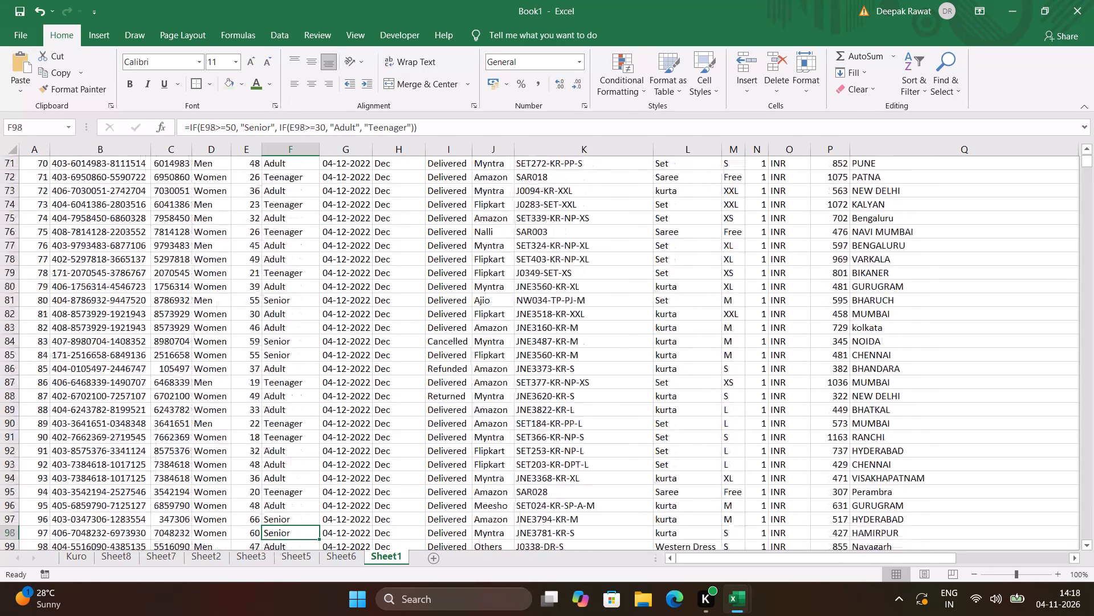
pyautogui.press('Down')
pyautogui.press('Down')
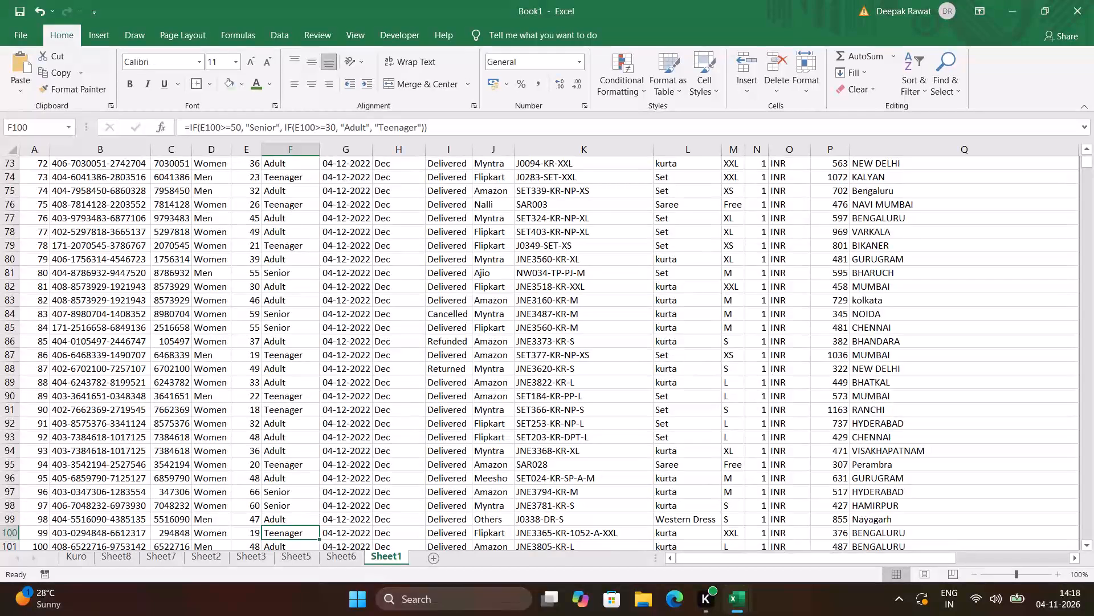
pyautogui.press('Down')
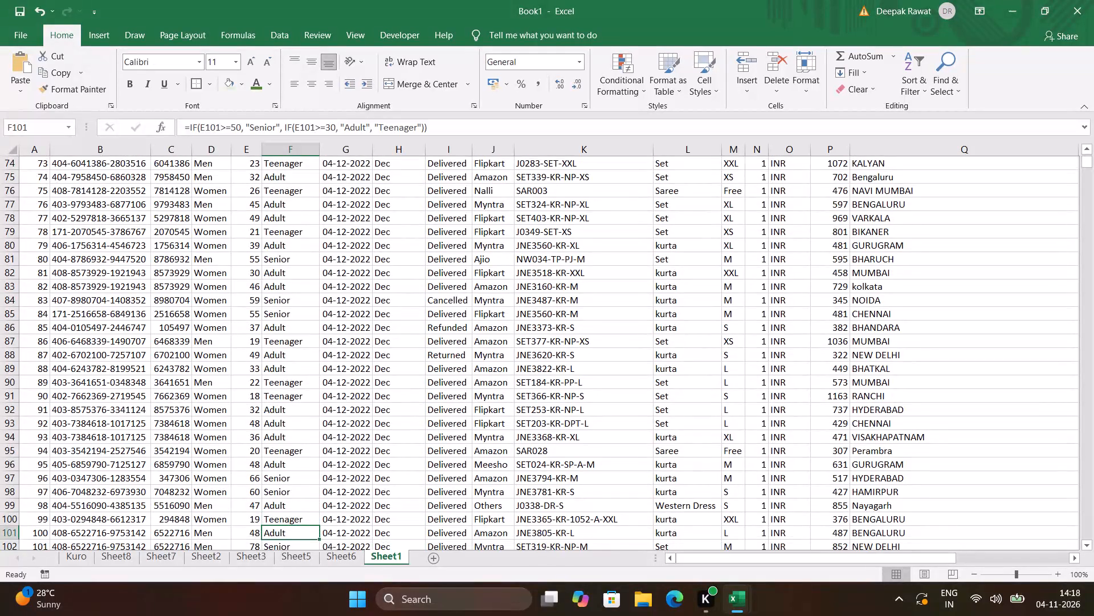
pyautogui.press('Down')
pyautogui.press('Down')
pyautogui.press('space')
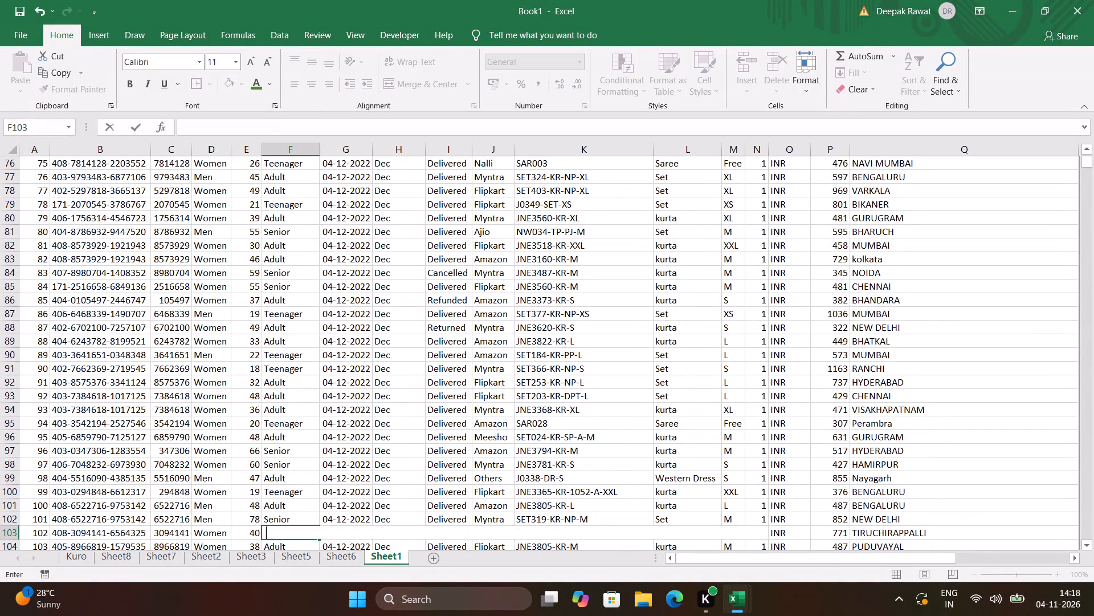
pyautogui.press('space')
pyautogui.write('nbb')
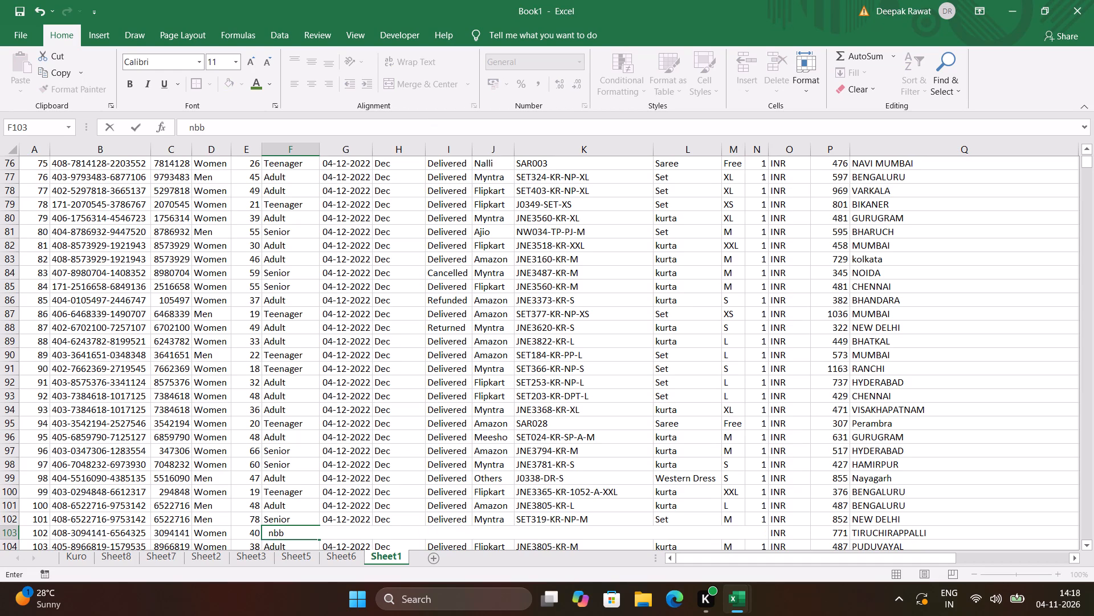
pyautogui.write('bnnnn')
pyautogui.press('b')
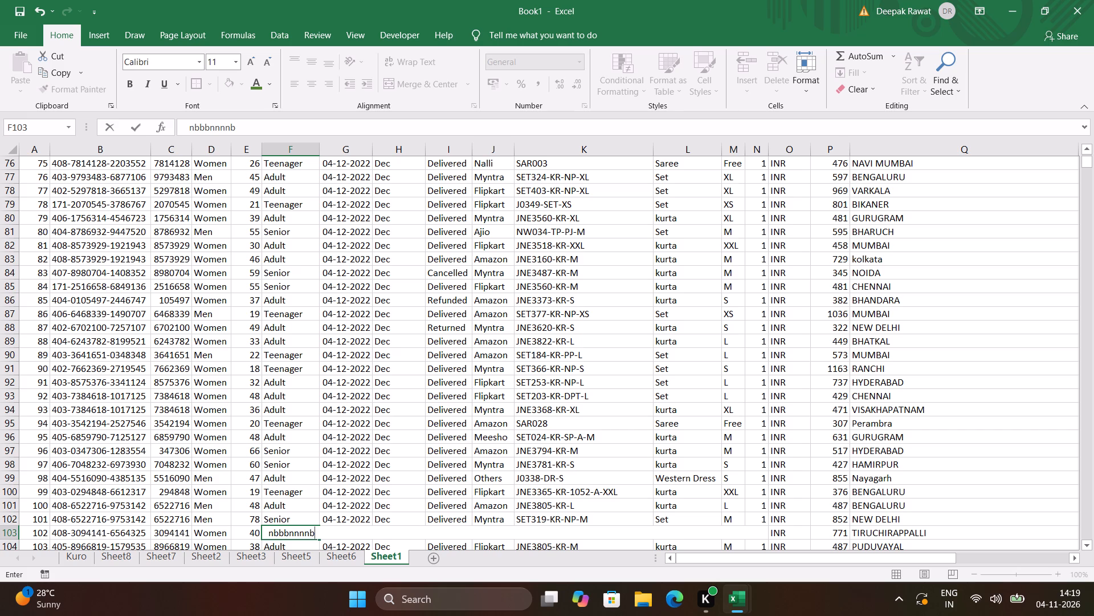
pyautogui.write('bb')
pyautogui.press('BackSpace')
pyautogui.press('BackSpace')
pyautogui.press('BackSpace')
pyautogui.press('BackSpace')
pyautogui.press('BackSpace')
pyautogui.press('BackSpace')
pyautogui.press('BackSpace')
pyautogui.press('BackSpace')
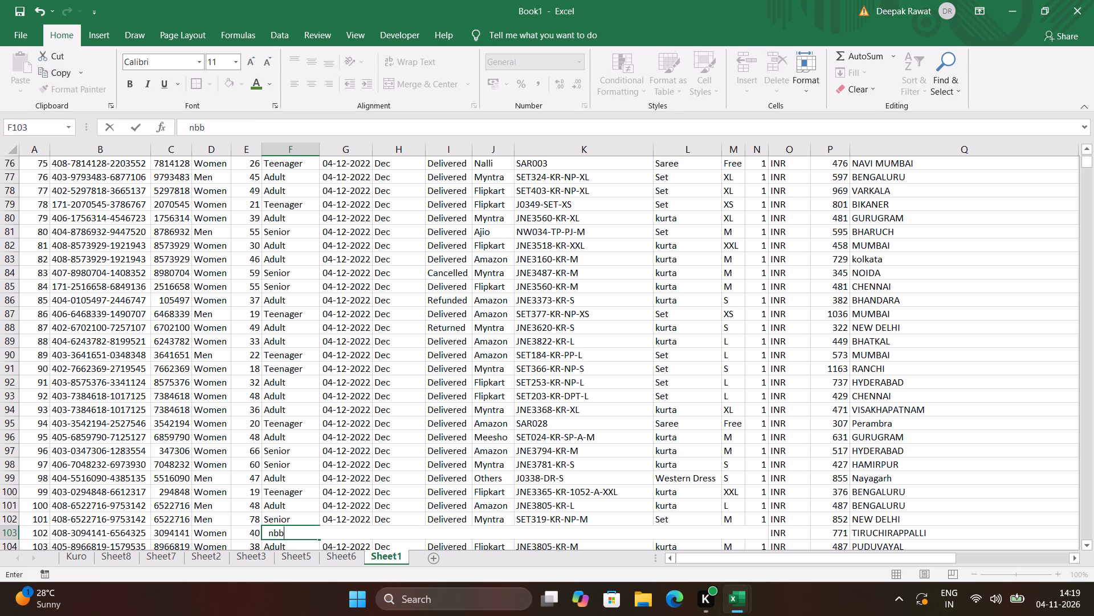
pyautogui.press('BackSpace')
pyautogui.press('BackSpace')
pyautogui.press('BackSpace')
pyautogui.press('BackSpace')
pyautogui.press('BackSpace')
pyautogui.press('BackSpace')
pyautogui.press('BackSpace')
# Overwrite the Age Group formula in cell F103 of Sheet1 with a space followed by "b".
pyautogui.press('space')
pyautogui.press('b')
pyautogui.press('Down')
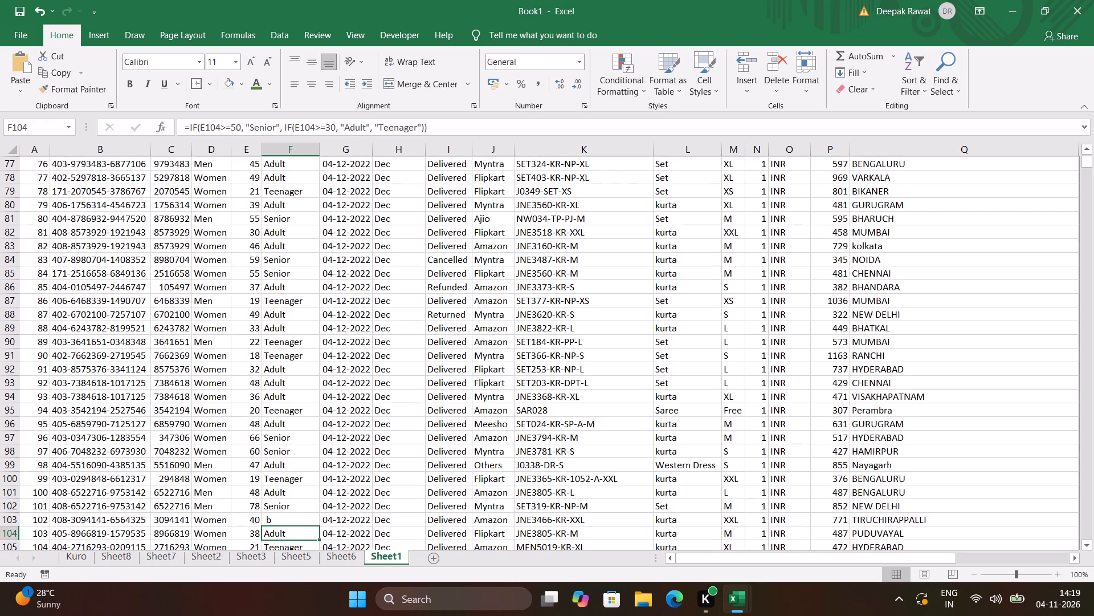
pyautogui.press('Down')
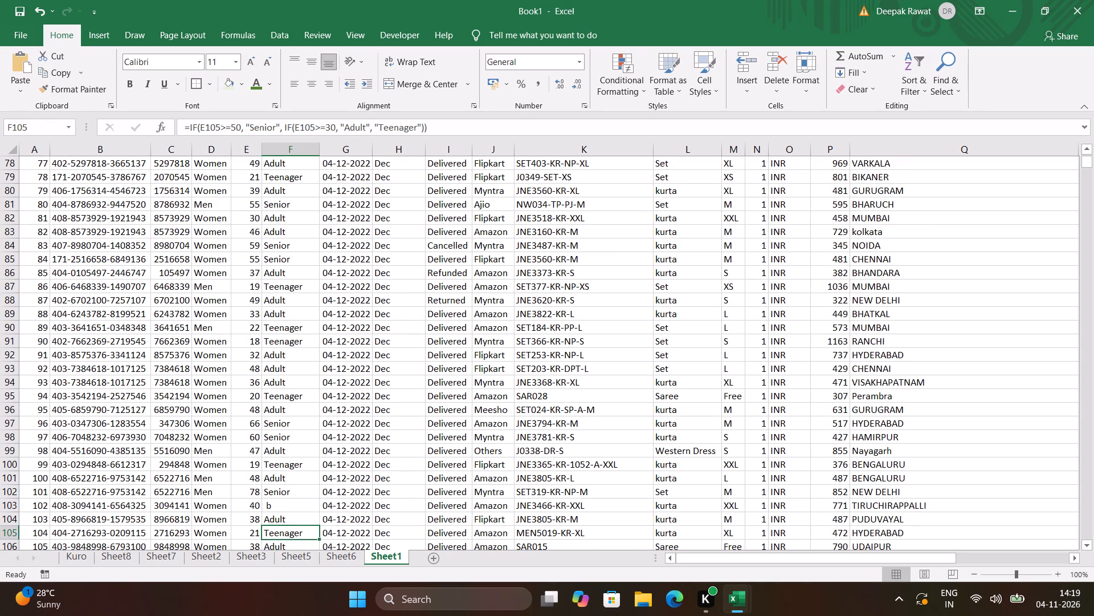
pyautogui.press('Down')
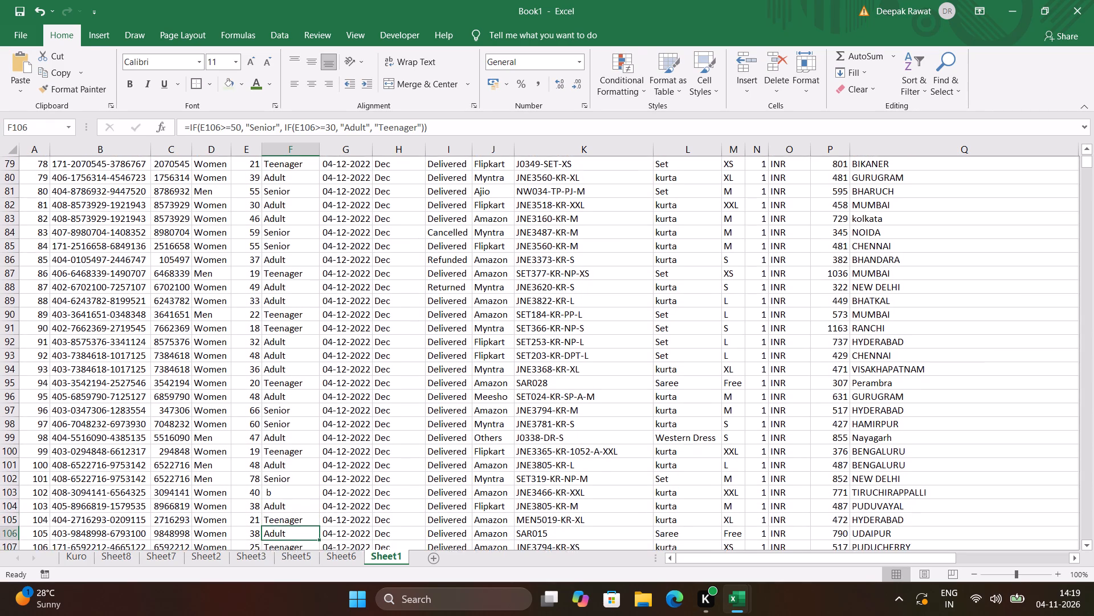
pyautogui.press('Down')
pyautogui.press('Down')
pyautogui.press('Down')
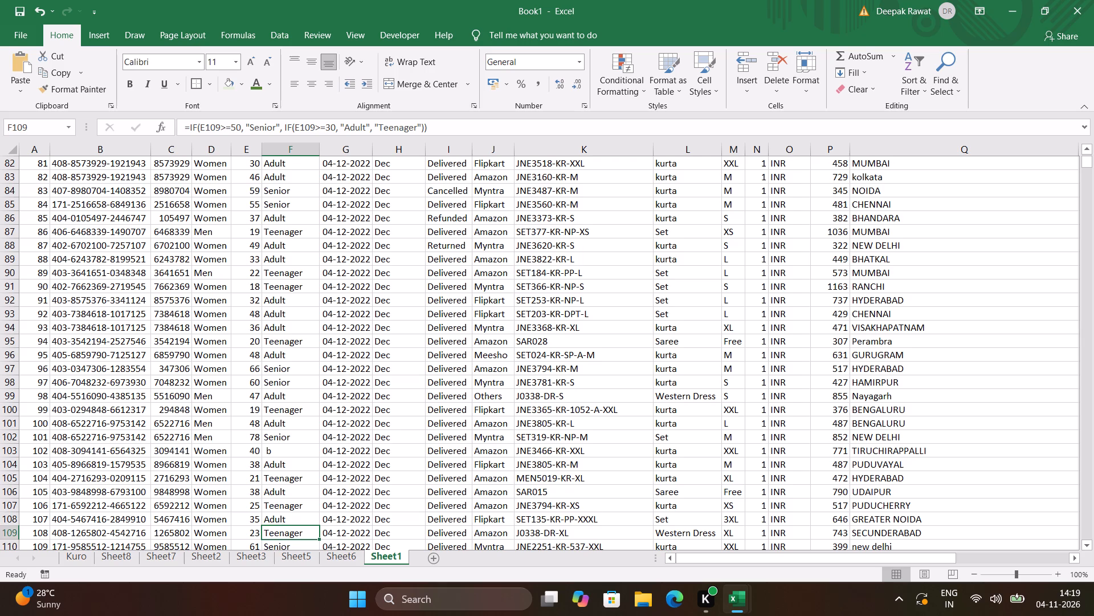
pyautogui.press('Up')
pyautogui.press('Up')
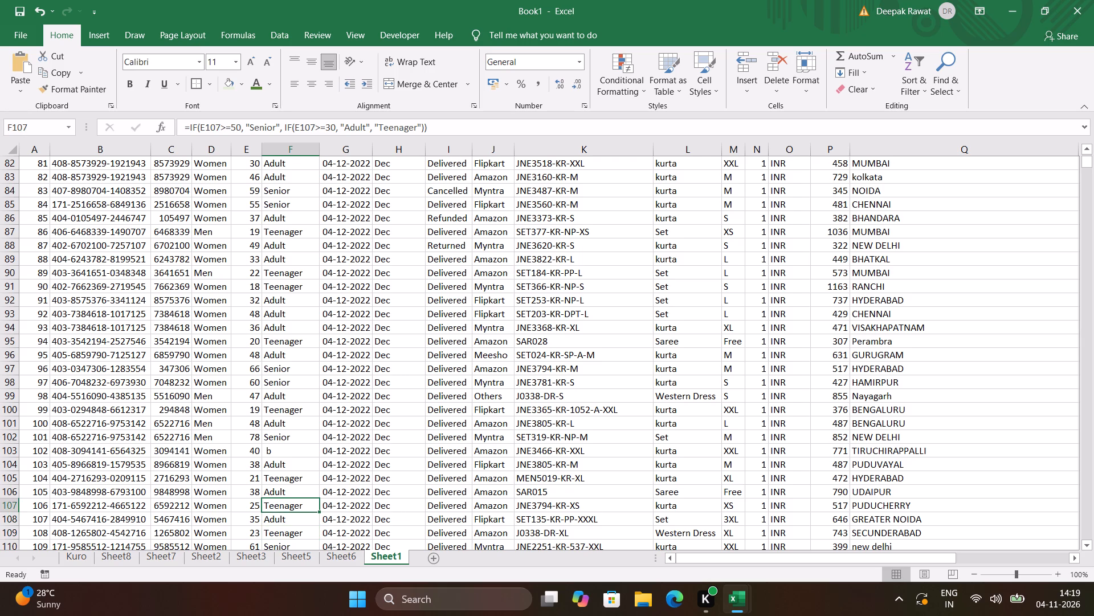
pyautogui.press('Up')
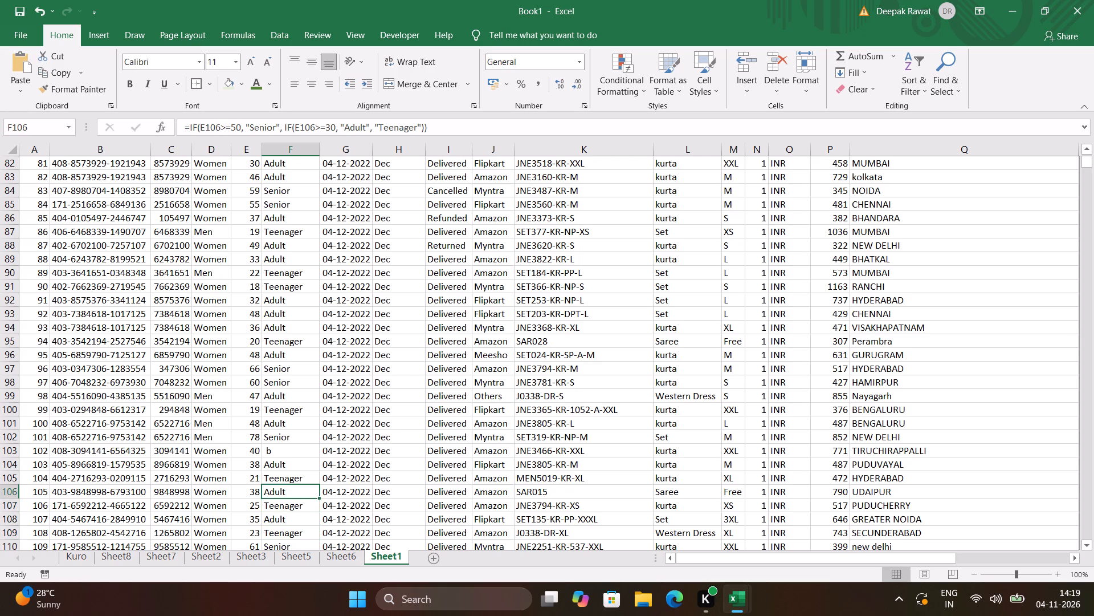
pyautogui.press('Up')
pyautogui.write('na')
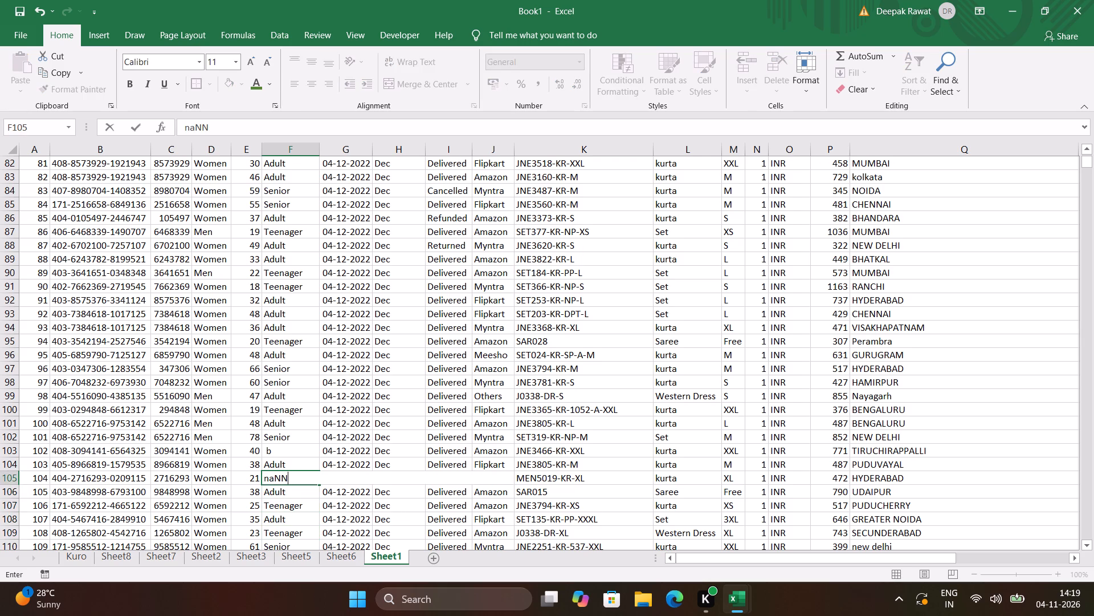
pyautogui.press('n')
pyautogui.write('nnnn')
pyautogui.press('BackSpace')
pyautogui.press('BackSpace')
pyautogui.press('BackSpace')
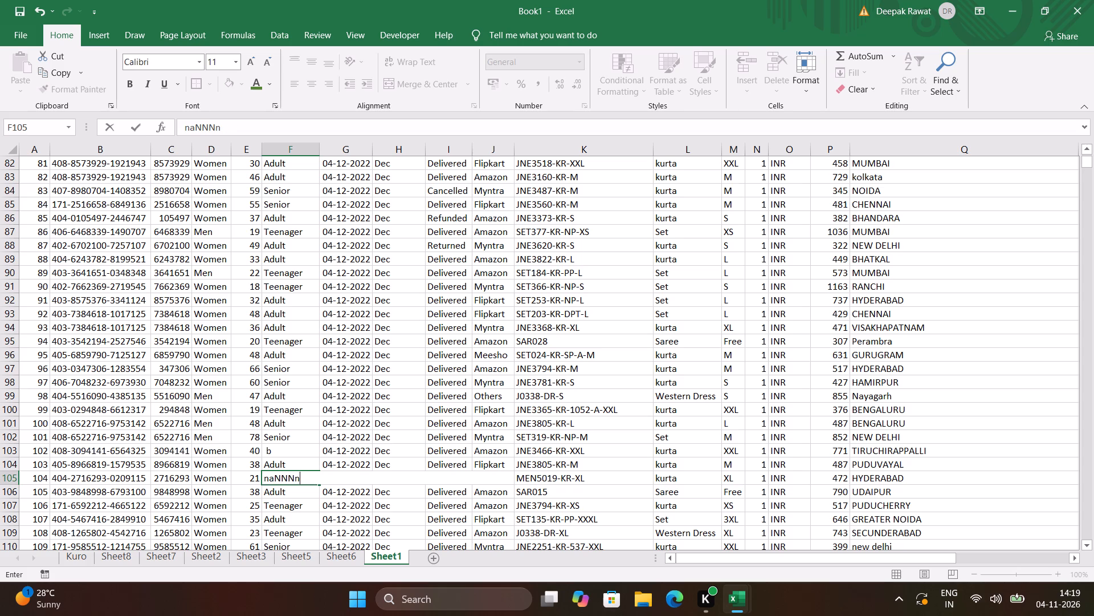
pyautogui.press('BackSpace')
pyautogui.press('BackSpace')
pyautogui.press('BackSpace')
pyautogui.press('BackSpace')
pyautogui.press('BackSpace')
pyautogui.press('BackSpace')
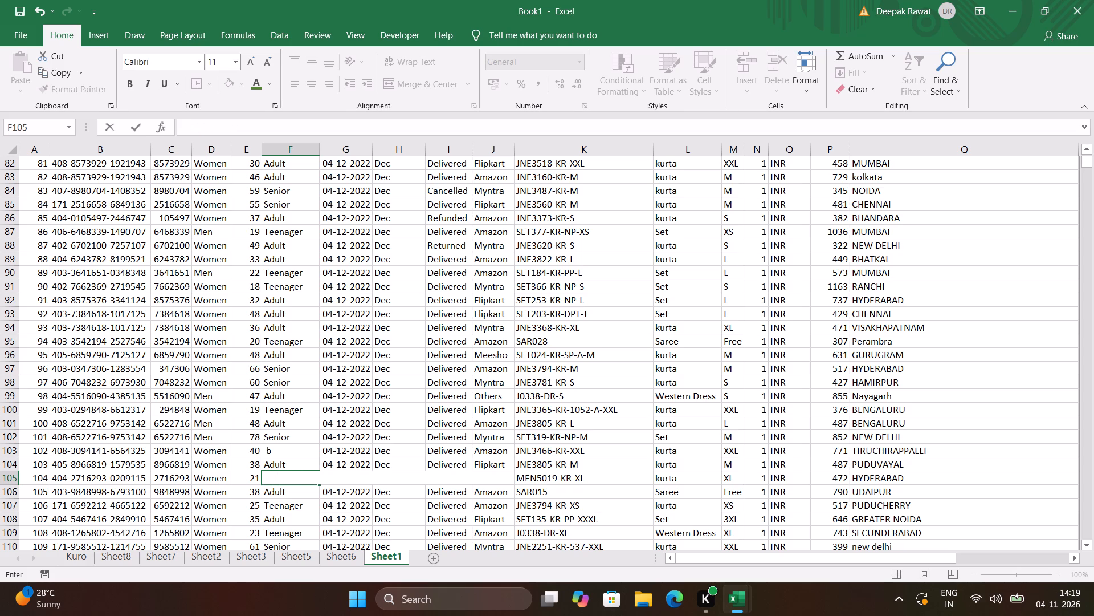
# Overwrite the Age Group formula in cell F105 with "n" preceded by a space.
pyautogui.press('space')
pyautogui.write('n')
pyautogui.press('space')
pyautogui.press('space')
pyautogui.press('Down')
# Look through the Sheet1 order records around rows 103 to 109, going down column A to row 121.
pyautogui.press('Down')
pyautogui.press('Down')
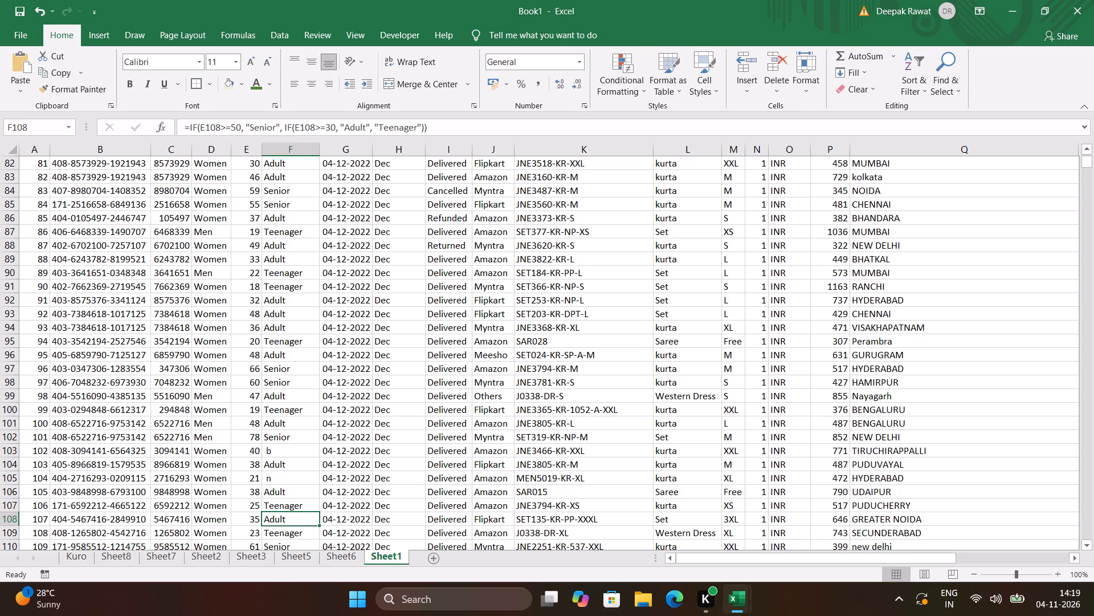
pyautogui.press('Down')
pyautogui.press('Left')
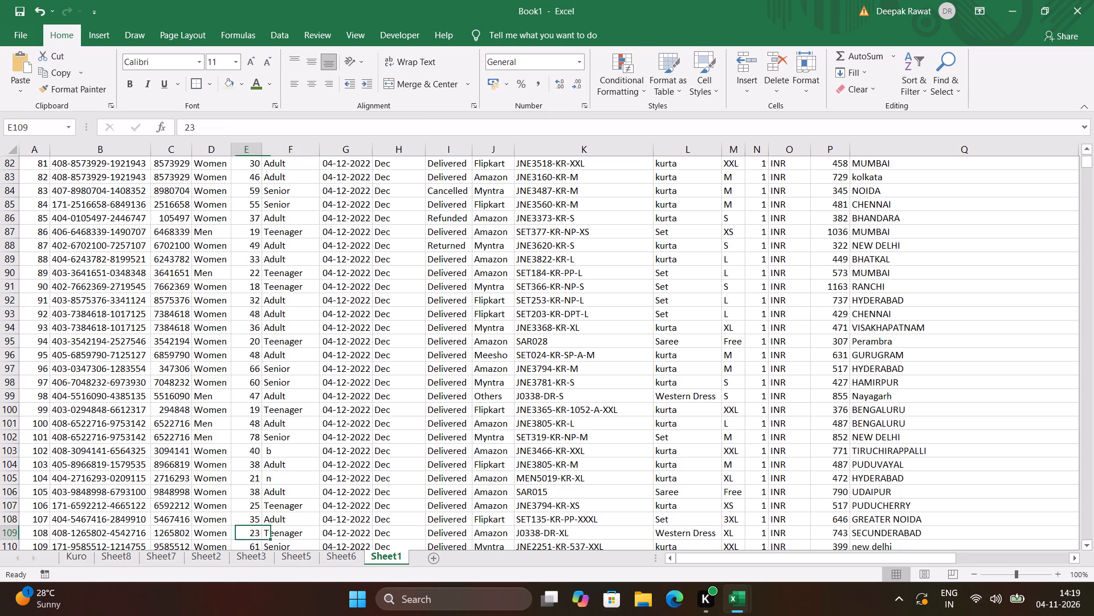
pyautogui.press('Left')
pyautogui.press('Left')
pyautogui.press('Left')
pyautogui.press('Left')
pyautogui.press('Left')
pyautogui.press('Left')
pyautogui.press('Left')
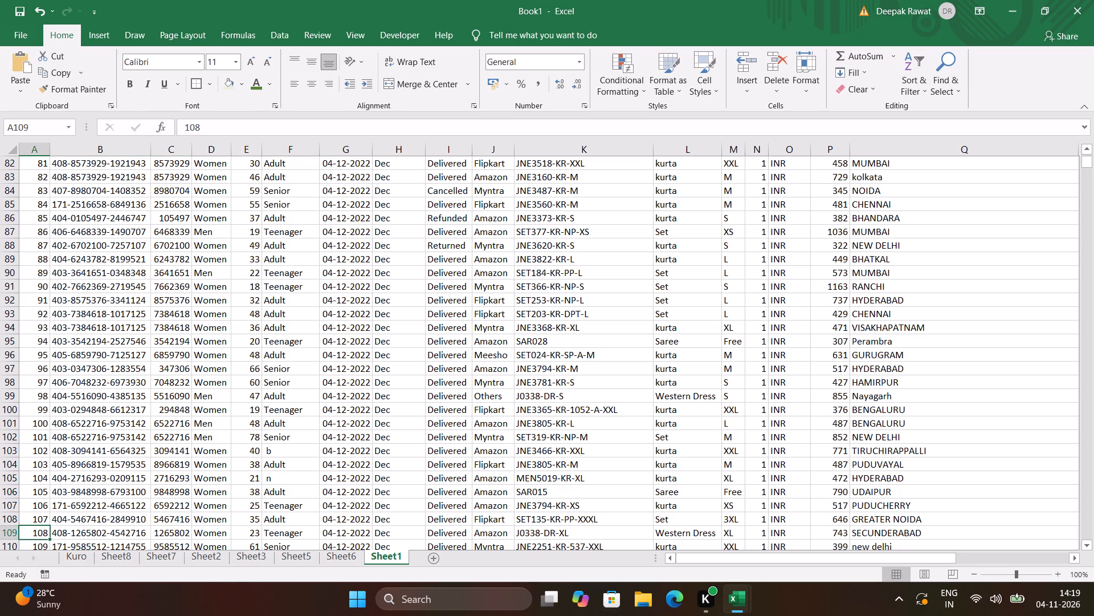
pyautogui.press('Up')
pyautogui.press('Up')
pyautogui.press('Up')
pyautogui.press('Up')
pyautogui.press('Up')
pyautogui.press('Up')
pyautogui.press('Down')
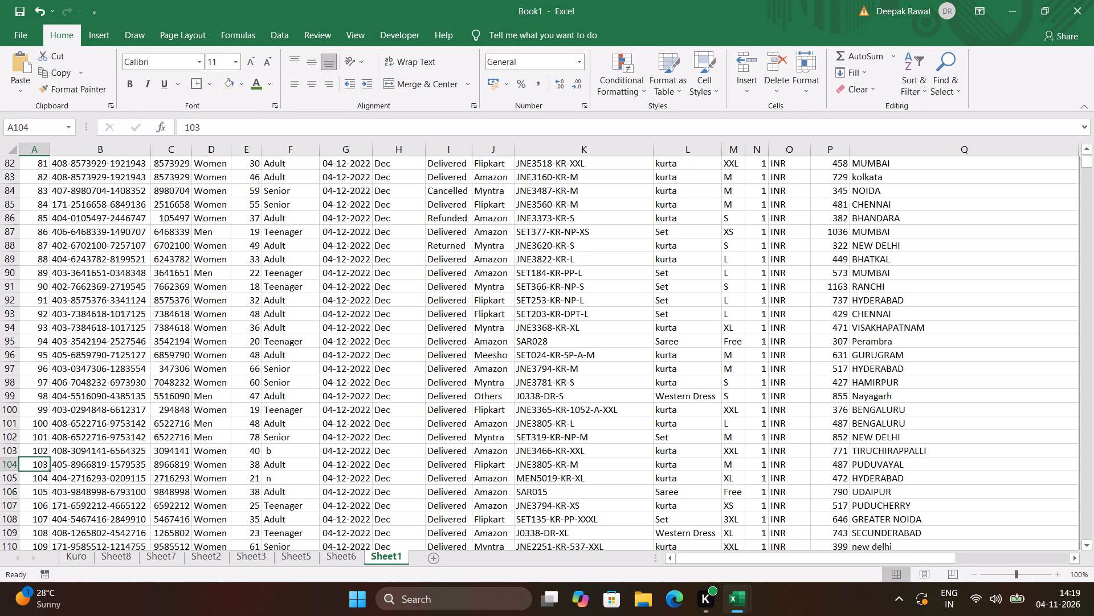
pyautogui.press('Down')
pyautogui.press('Down')
pyautogui.press('Down')
pyautogui.press('Down')
pyautogui.press('Down')
pyautogui.press('Down')
pyautogui.press('Down')
pyautogui.press('Down')
pyautogui.press('Down')
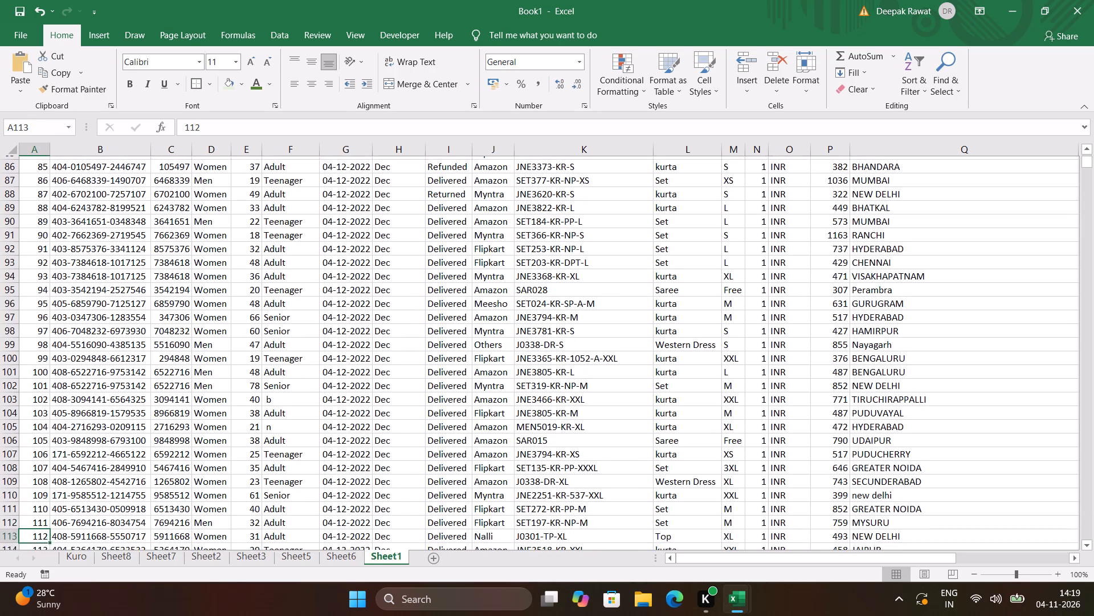
pyautogui.press('Down')
pyautogui.press('Down')
pyautogui.press('Down')
pyautogui.press('Down')
pyautogui.press('Down')
pyautogui.press('Down')
pyautogui.press('Down')
pyautogui.press('Down')
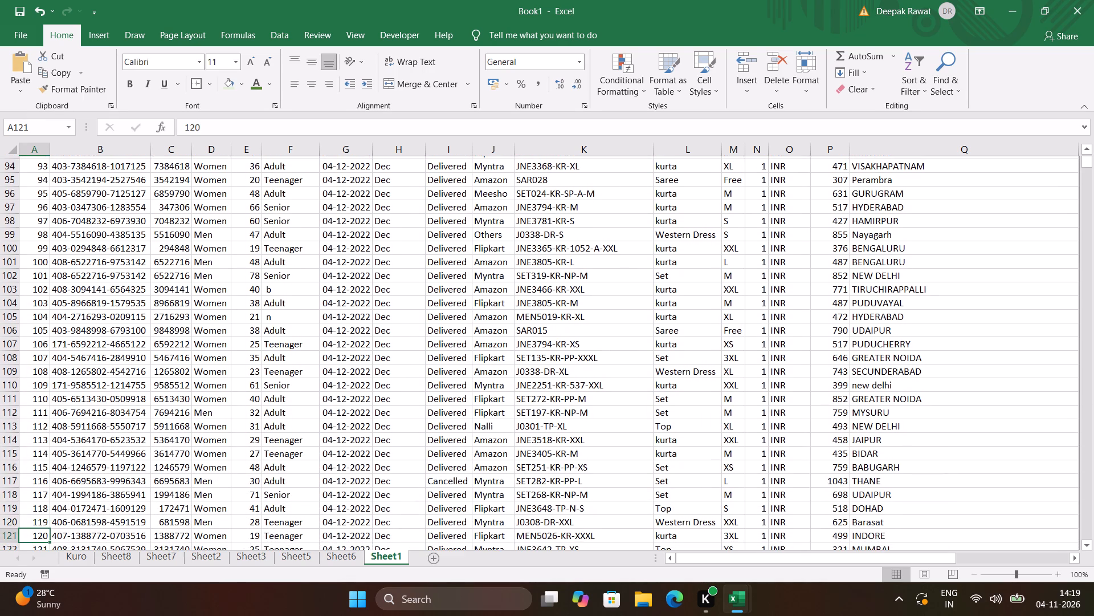
# Overwrite the index number in cell A121 with "NNNNmmm".
pyautogui.write('NNNN')
pyautogui.write('mmmmmn')
pyautogui.press('space')
pyautogui.press('space')
pyautogui.press('space')
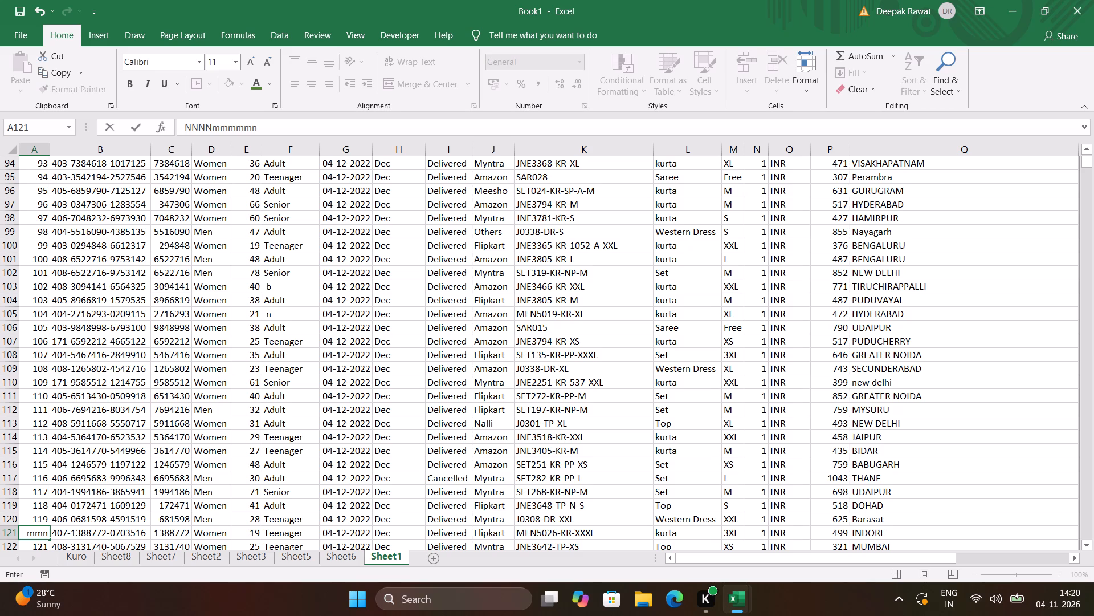
pyautogui.press('BackSpace')
pyautogui.press('BackSpace')
pyautogui.press('BackSpace')
pyautogui.press('BackSpace')
pyautogui.press('BackSpace')
pyautogui.press('BackSpace')
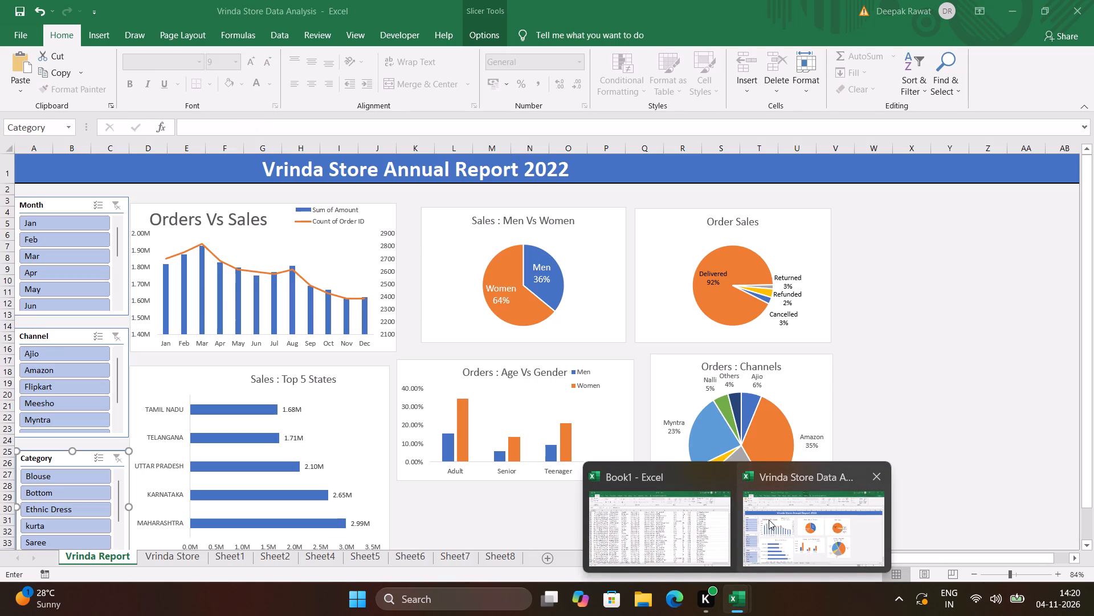
# Switch to the Vrinda Store Data Analysis workbook to view its report dashboard, and return to Book1.
pyautogui.click(769, 517)
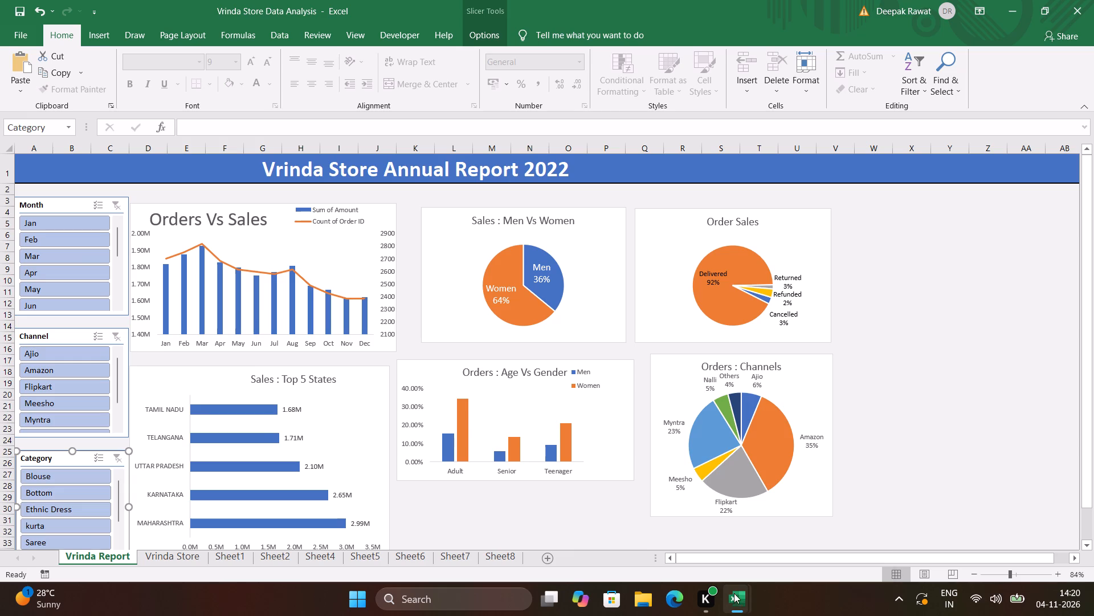
pyautogui.click(713, 540)
# Look through the order records in Sheet1, going down column A from row 73 to row 99.
pyautogui.scroll(6, 704, 387)
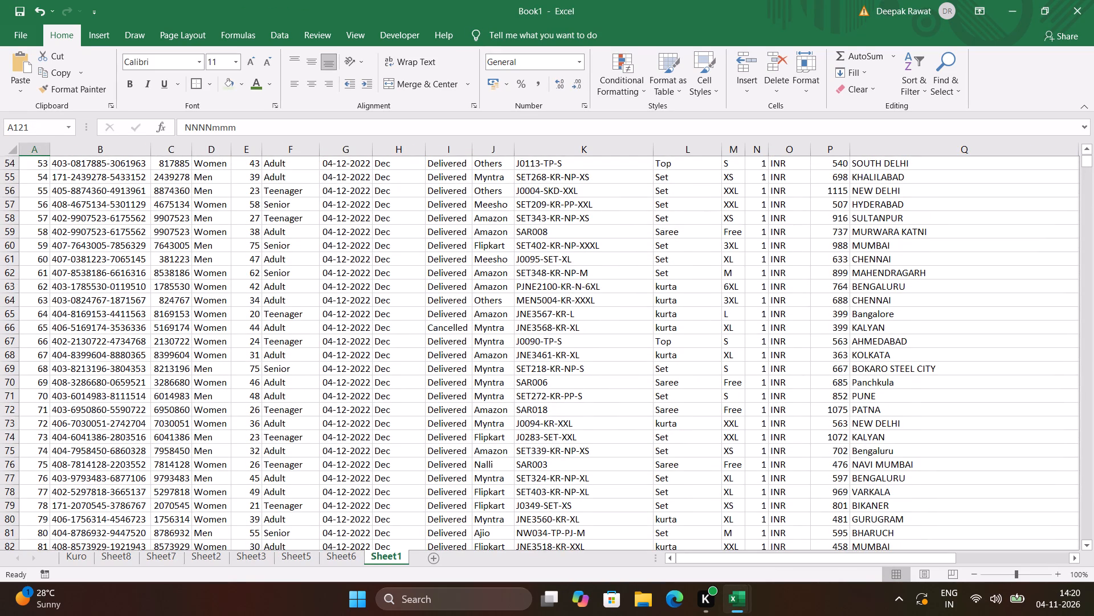
pyautogui.click(40, 429)
pyautogui.press('Down')
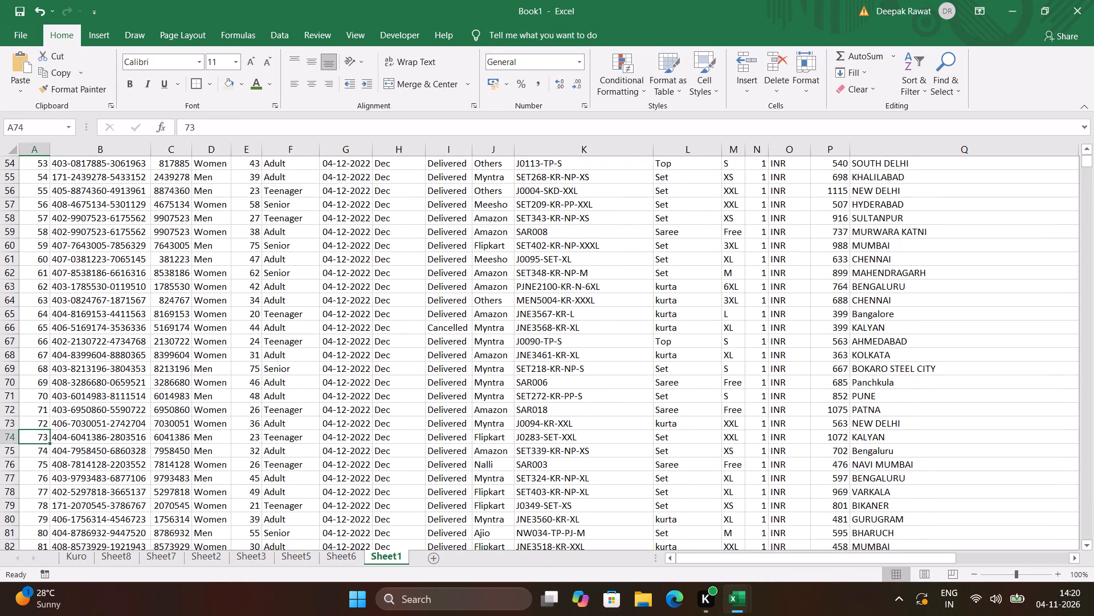
pyautogui.press('Down')
pyautogui.press('Down')
pyautogui.press('Down')
pyautogui.press('Down')
pyautogui.press('Down')
pyautogui.press('Down')
pyautogui.press('Down')
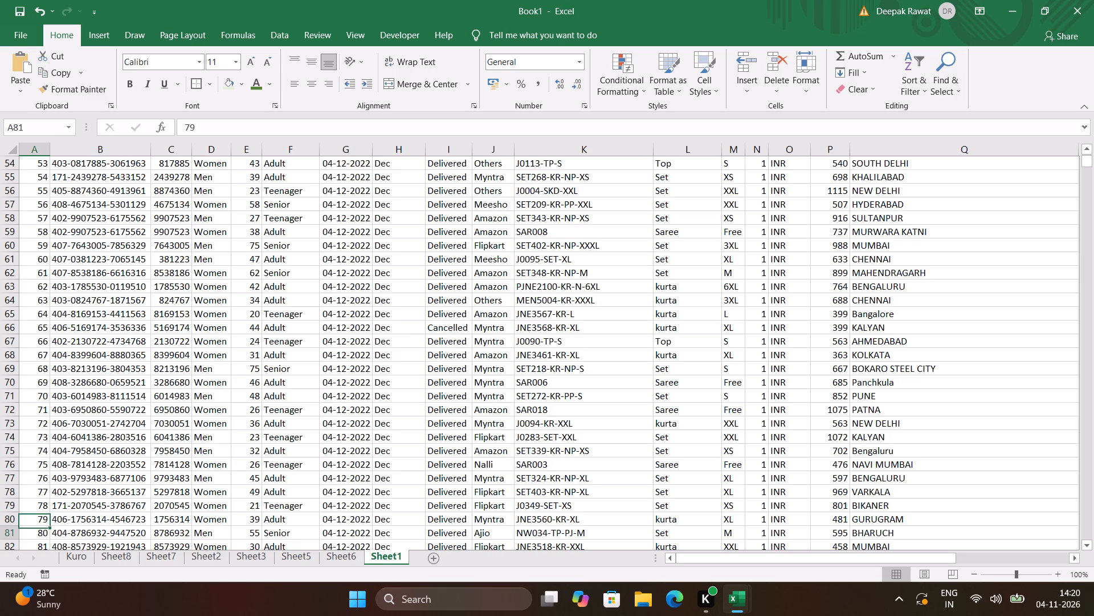
pyautogui.press('Down')
pyautogui.press('Down')
pyautogui.press('Down')
pyautogui.press('Down')
pyautogui.press('Down')
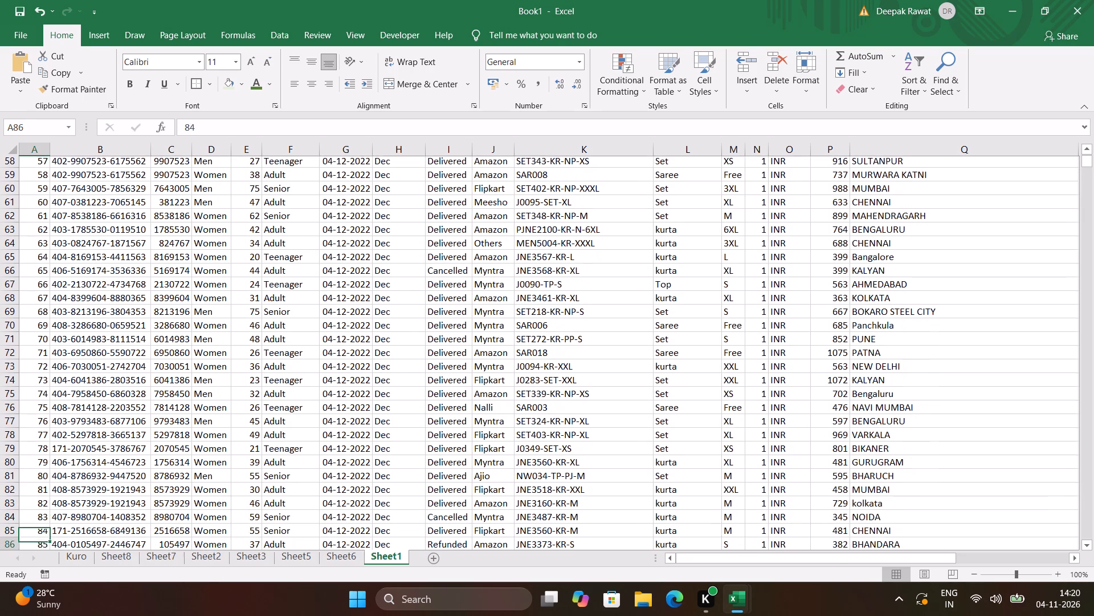
pyautogui.press('Down')
pyautogui.press('Down')
pyautogui.press('Down')
pyautogui.press('Down')
pyautogui.press('Down')
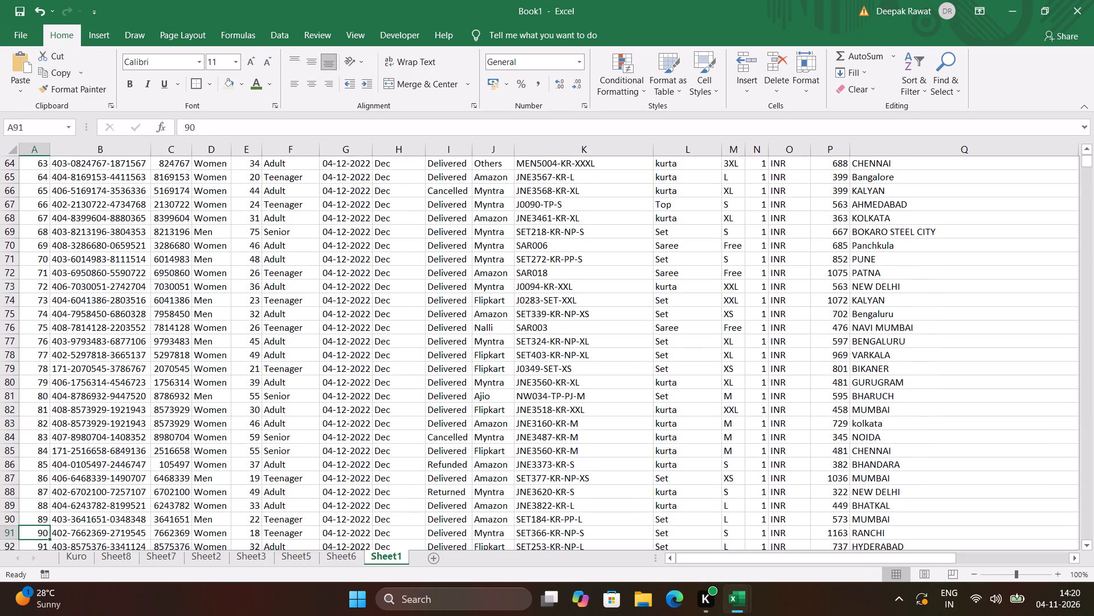
pyautogui.press('Down')
pyautogui.press('Down')
pyautogui.press('Down')
pyautogui.press('Down')
pyautogui.press('Down')
pyautogui.press('Down')
pyautogui.press('Down')
pyautogui.press('Down')
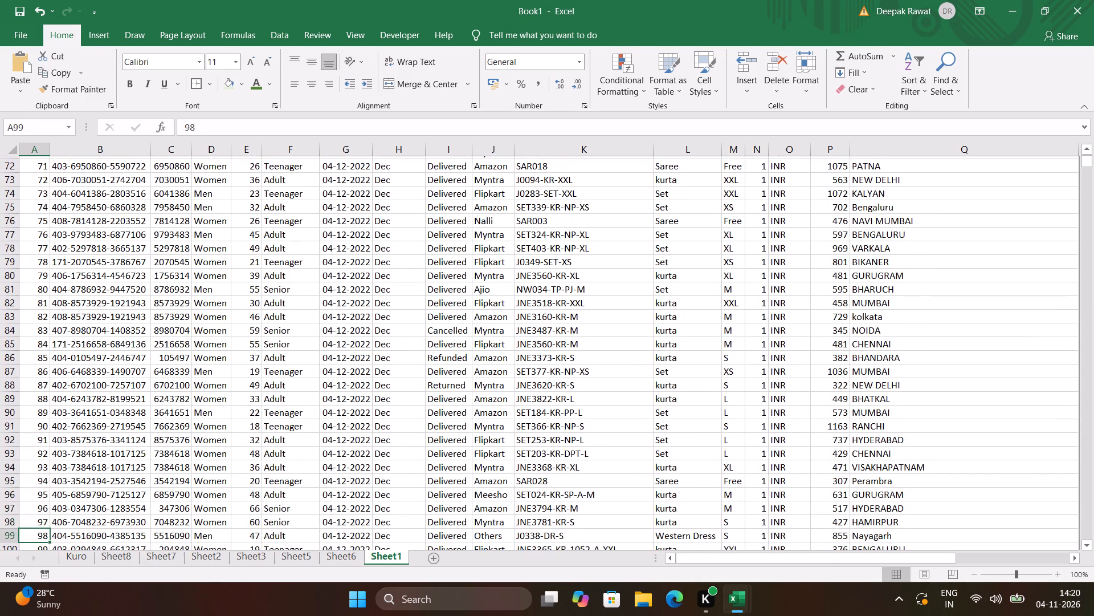
# Look through the order records in Sheet1, going down column A from row 99 to row 125.
pyautogui.press('Down')
pyautogui.press('Down')
pyautogui.press('Down')
pyautogui.press('Down')
pyautogui.press('Down')
pyautogui.press('Down')
pyautogui.press('Down')
pyautogui.press('Down')
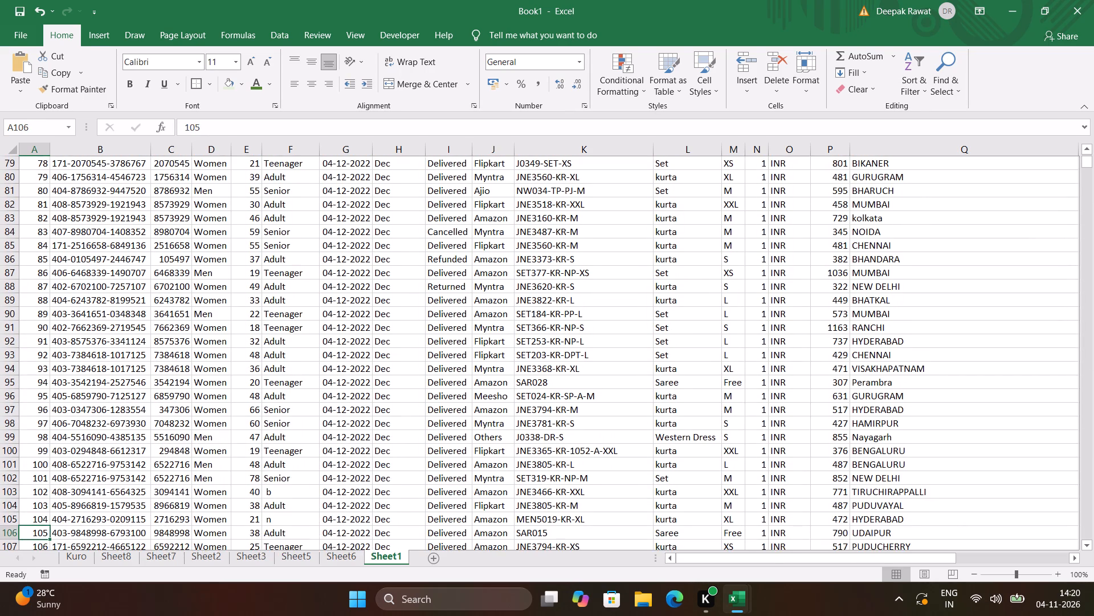
pyautogui.press('Down')
pyautogui.press('Down')
pyautogui.press('Down')
pyautogui.press('Down')
pyautogui.press('Down')
pyautogui.press('Down')
pyautogui.press('Down')
pyautogui.press('Down')
pyautogui.press('Down')
pyautogui.press('Down')
pyautogui.press('Down')
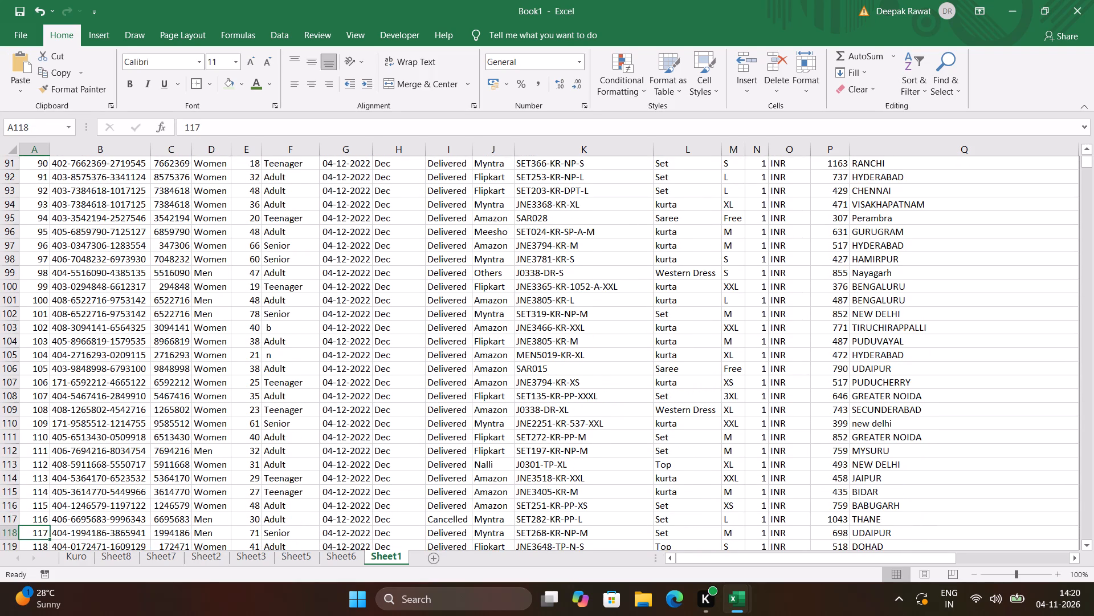
pyautogui.press('Down')
pyautogui.press('Down')
pyautogui.press('Down')
pyautogui.press('Down')
pyautogui.press('Down')
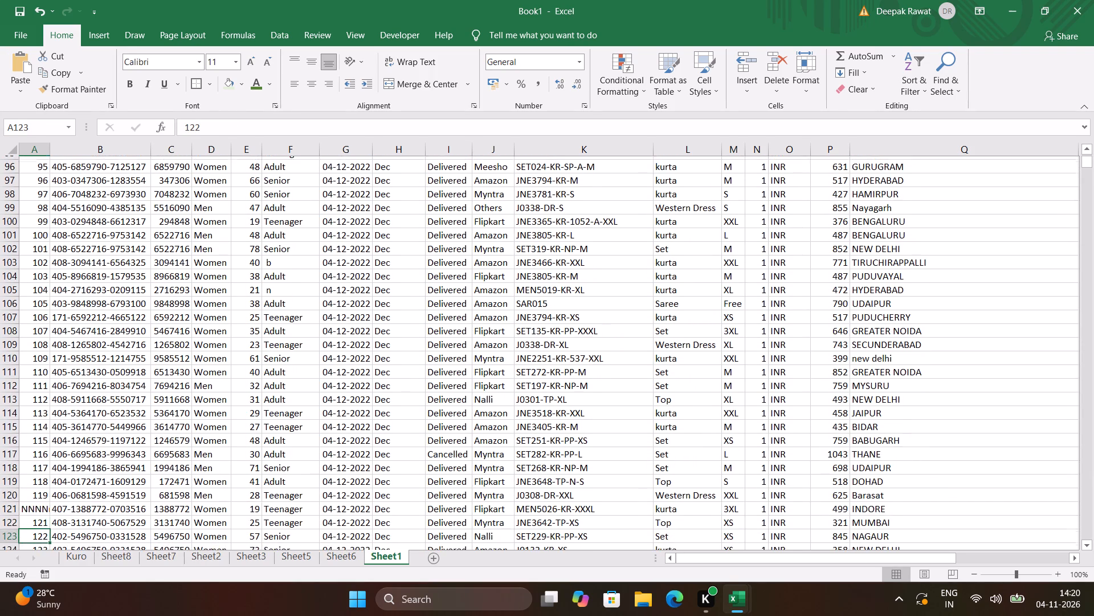
pyautogui.press('Down')
pyautogui.press('Down')
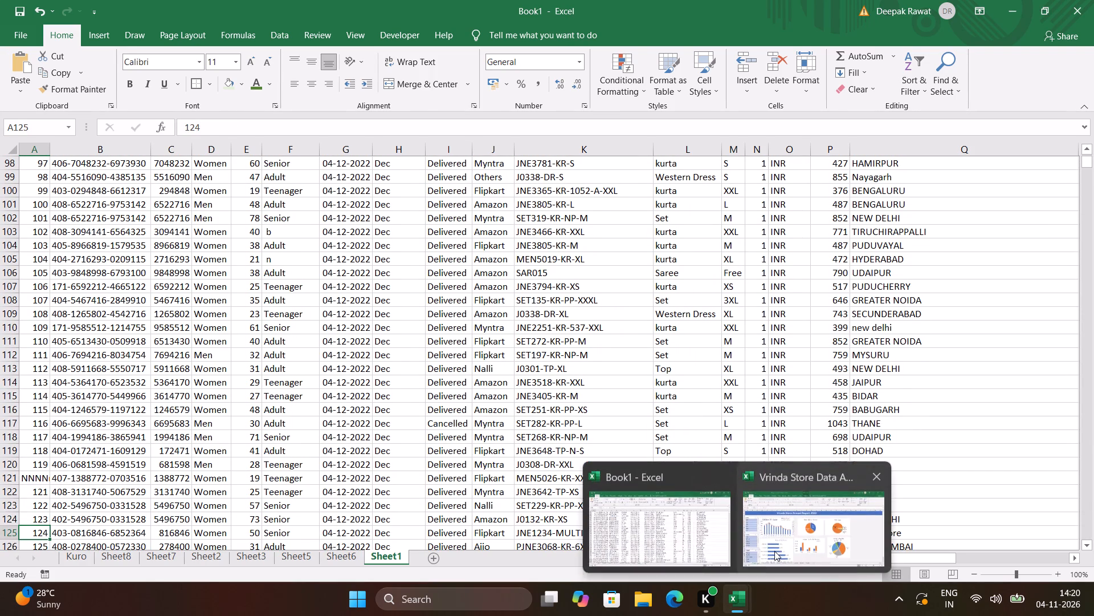
# Switch to the Vrinda Store Data Analysis workbook, look over the whole Vrinda Report dashboard, and return to Book1.
pyautogui.click(775, 545)
pyautogui.scroll(-3, 590, 476)
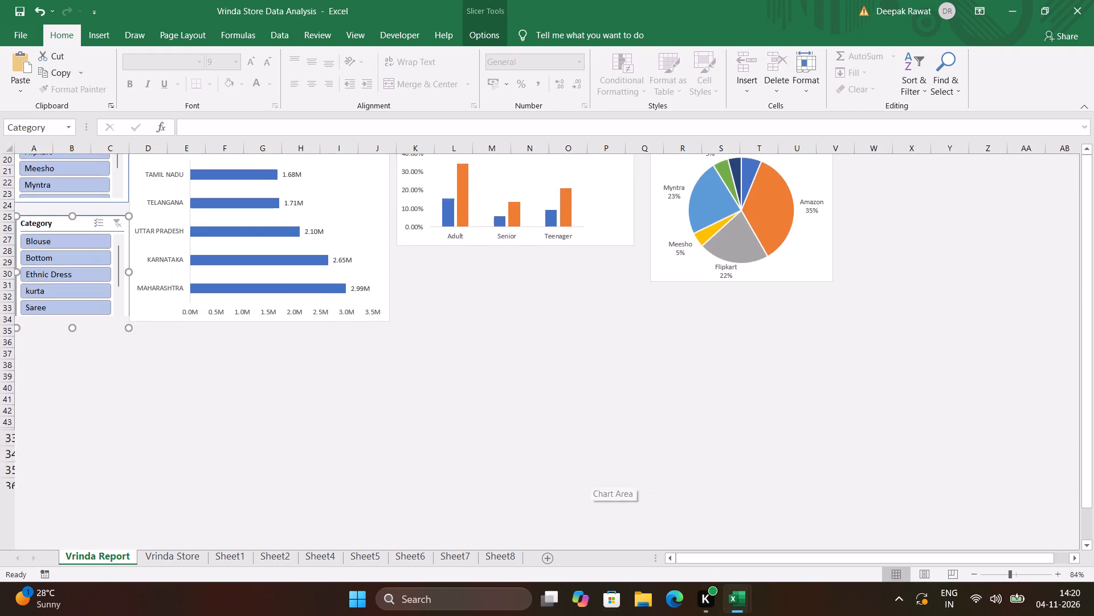
pyautogui.scroll(-5, 590, 476)
pyautogui.scroll(5, 590, 476)
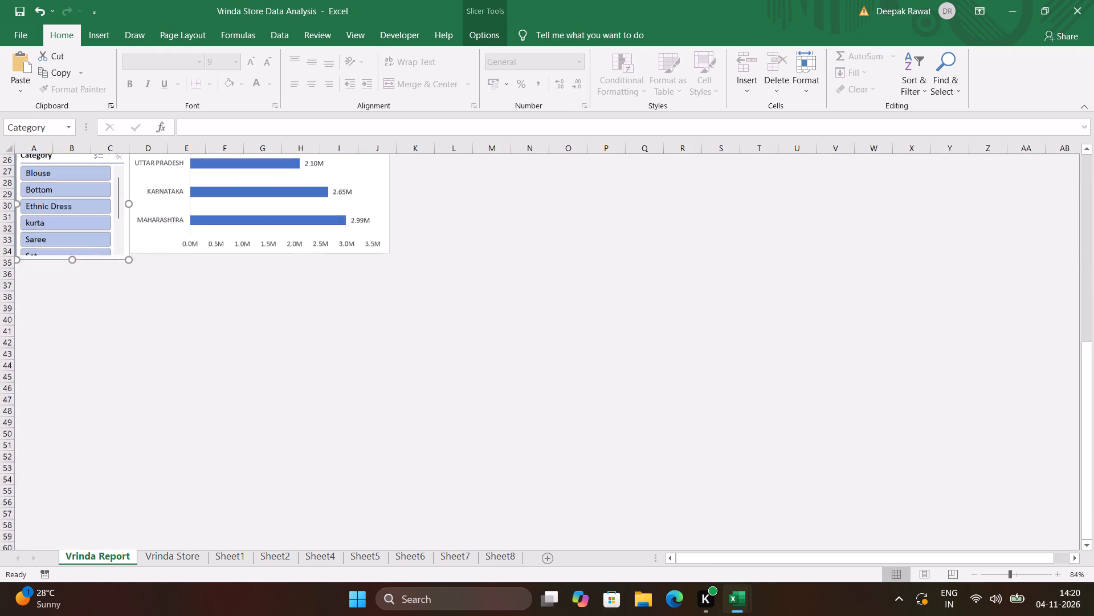
pyautogui.scroll(10, 590, 476)
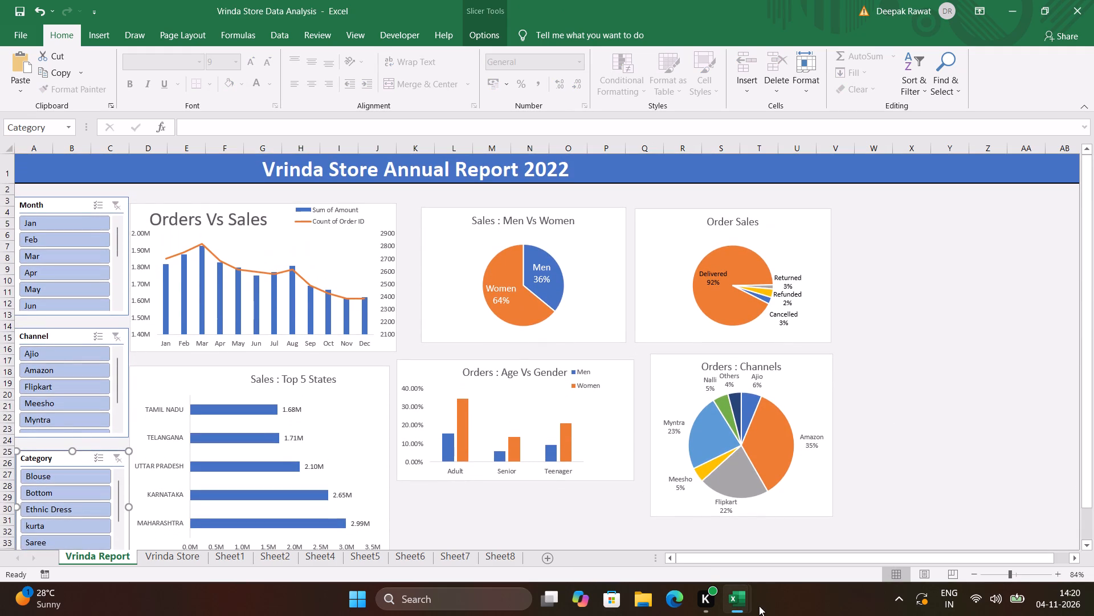
pyautogui.click(683, 526)
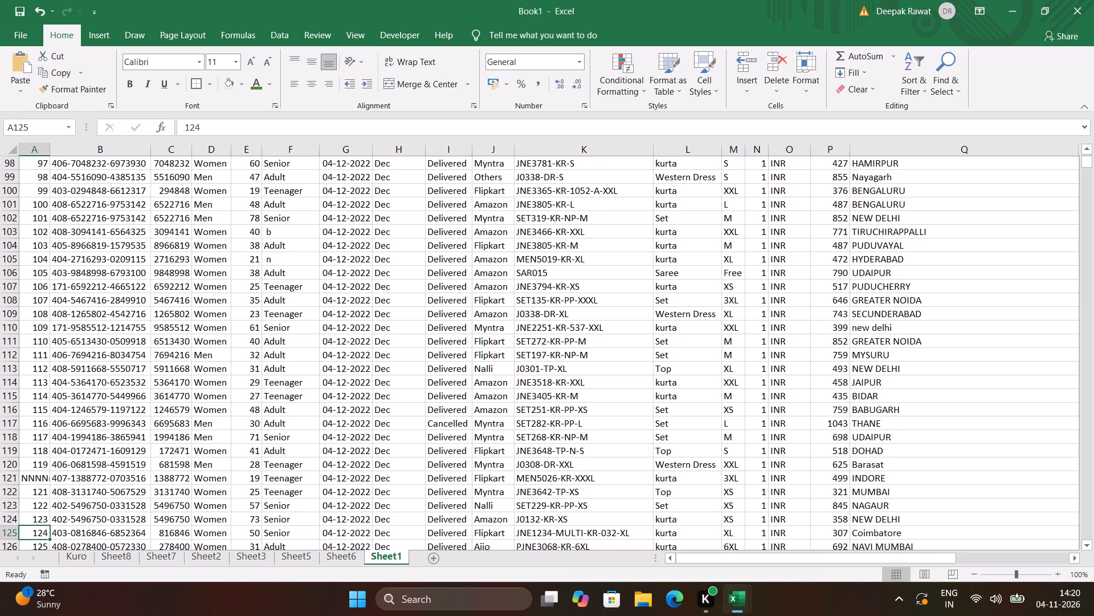
# Clear the contents of cell A121 in Sheet1.
pyautogui.click(46, 481)
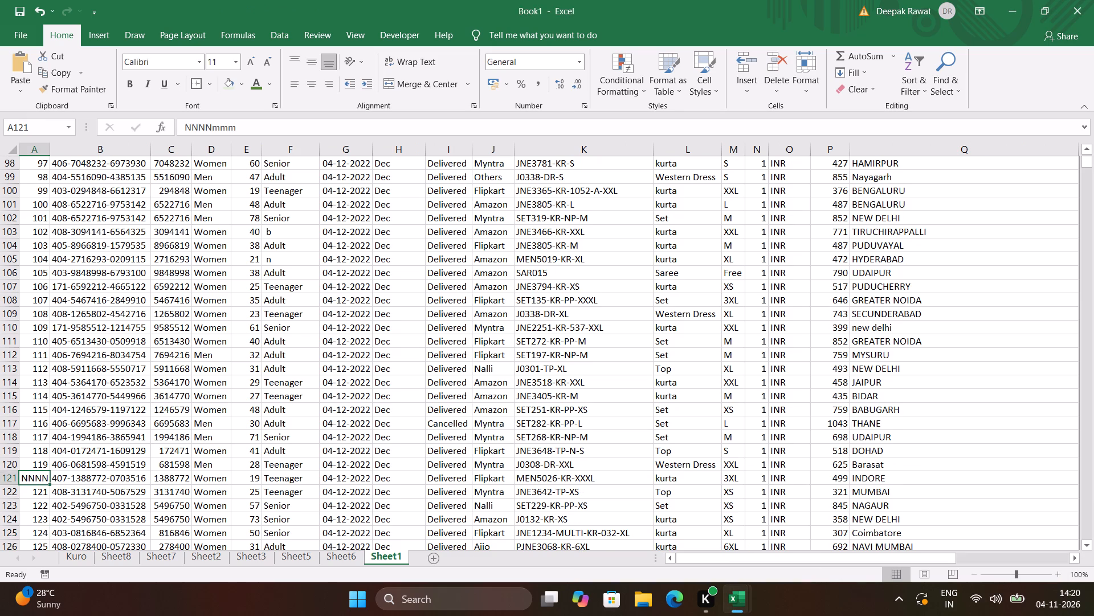
pyautogui.press('BackSpace')
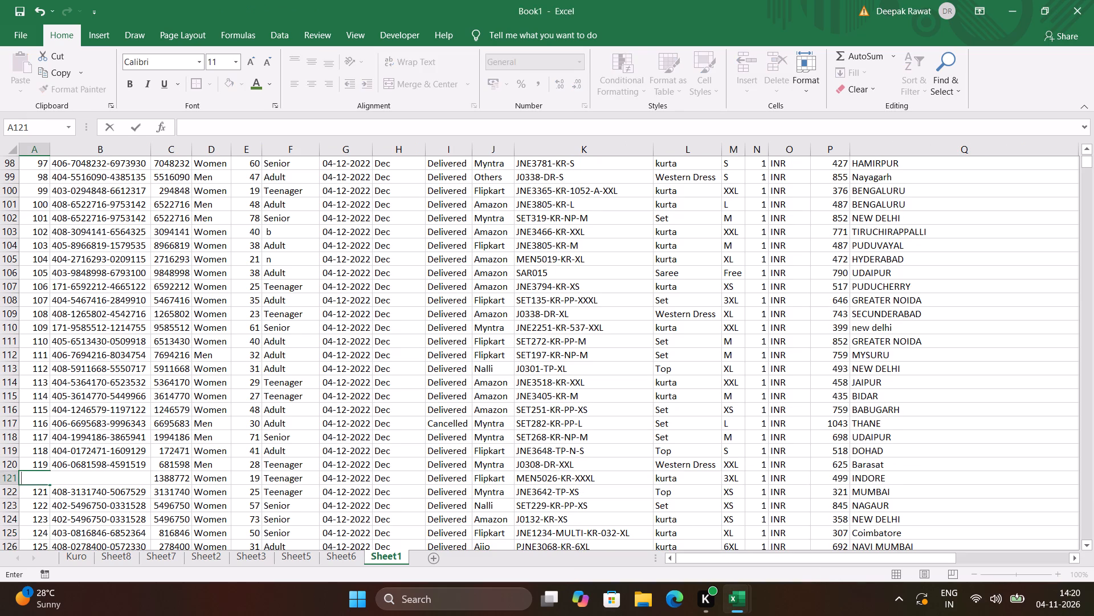
pyautogui.press('Down')
# Look through the Sheet1 order records, going down column A from row 122 to row 158.
pyautogui.press('Down')
pyautogui.press('Down')
pyautogui.press('Down')
pyautogui.press('Down')
pyautogui.press('Down')
pyautogui.press('Down')
pyautogui.press('Down')
pyautogui.press('Down')
pyautogui.press('Down')
pyautogui.press('Down')
pyautogui.press('Down')
pyautogui.press('Down')
pyautogui.press('Down')
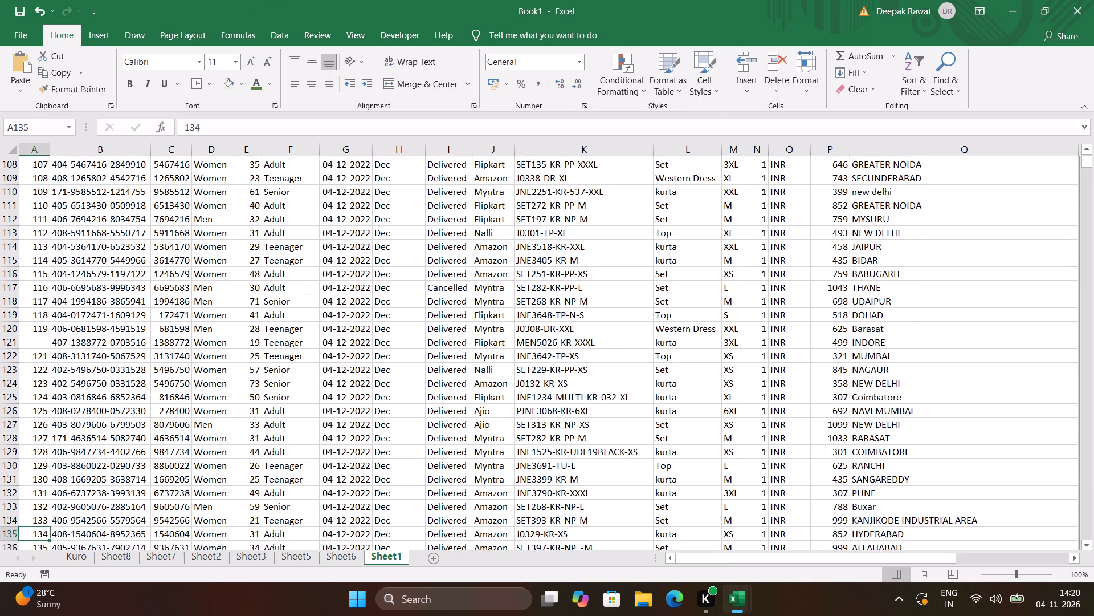
pyautogui.press('Down')
pyautogui.press('Down')
pyautogui.press('Down')
pyautogui.press('Down')
pyautogui.press('Down')
pyautogui.press('Down')
pyautogui.press('Down')
pyautogui.press('Down')
pyautogui.press('Down')
pyautogui.press('Down')
pyautogui.press('Down')
pyautogui.press('Down')
pyautogui.press('Down')
pyautogui.press('Down')
pyautogui.press('Down')
pyautogui.press('Down')
pyautogui.press('Down')
pyautogui.press('Down')
pyautogui.press('Down')
pyautogui.press('Down')
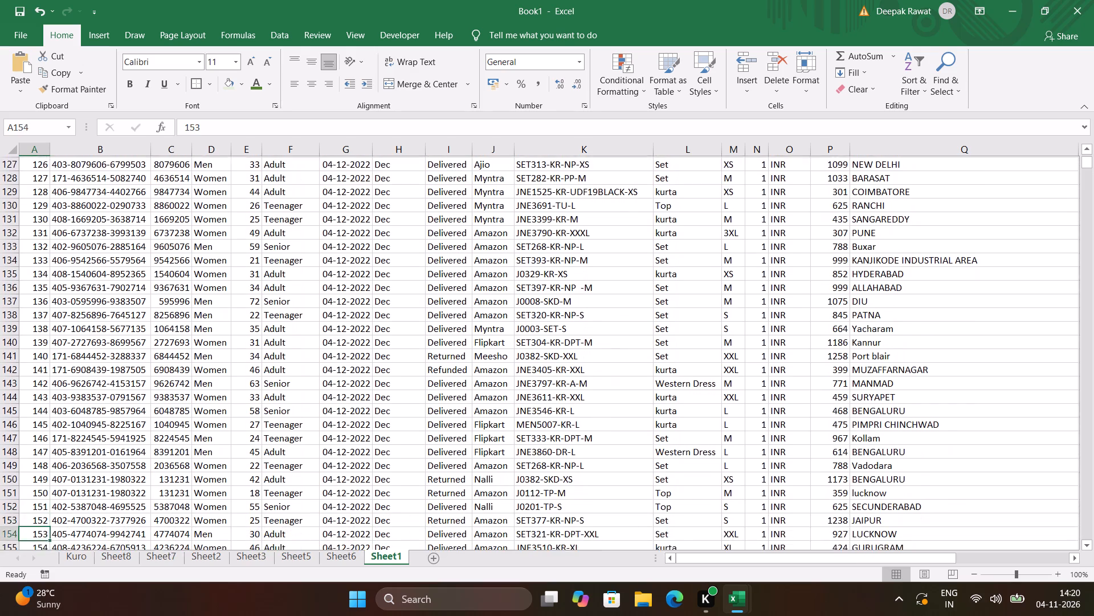
pyautogui.press('Down')
pyautogui.press('Down')
pyautogui.press('Down')
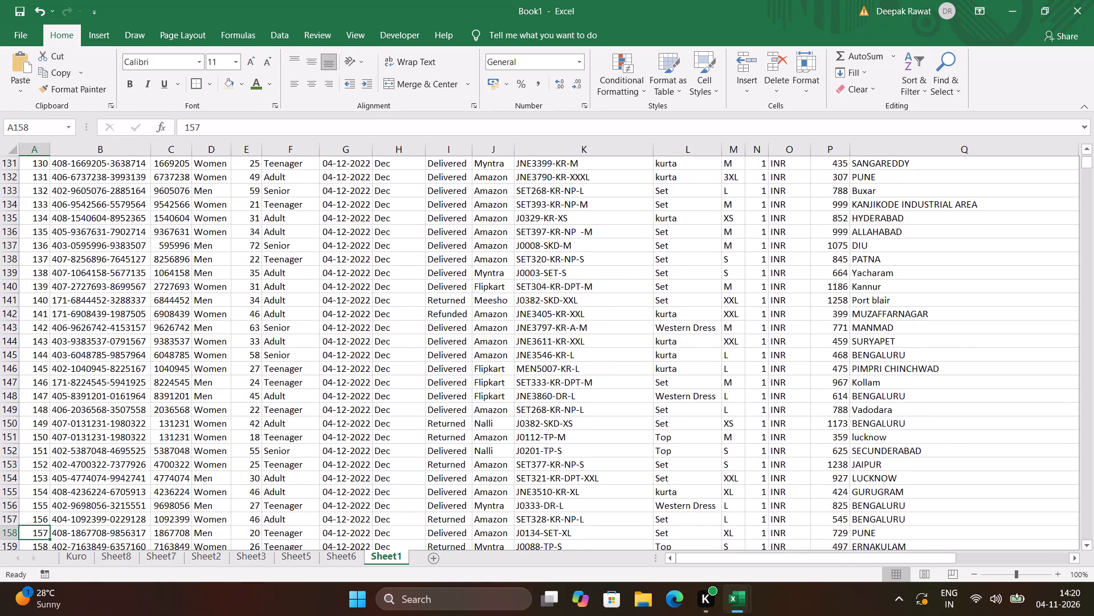
pyautogui.press('Left')
pyautogui.press('Up')
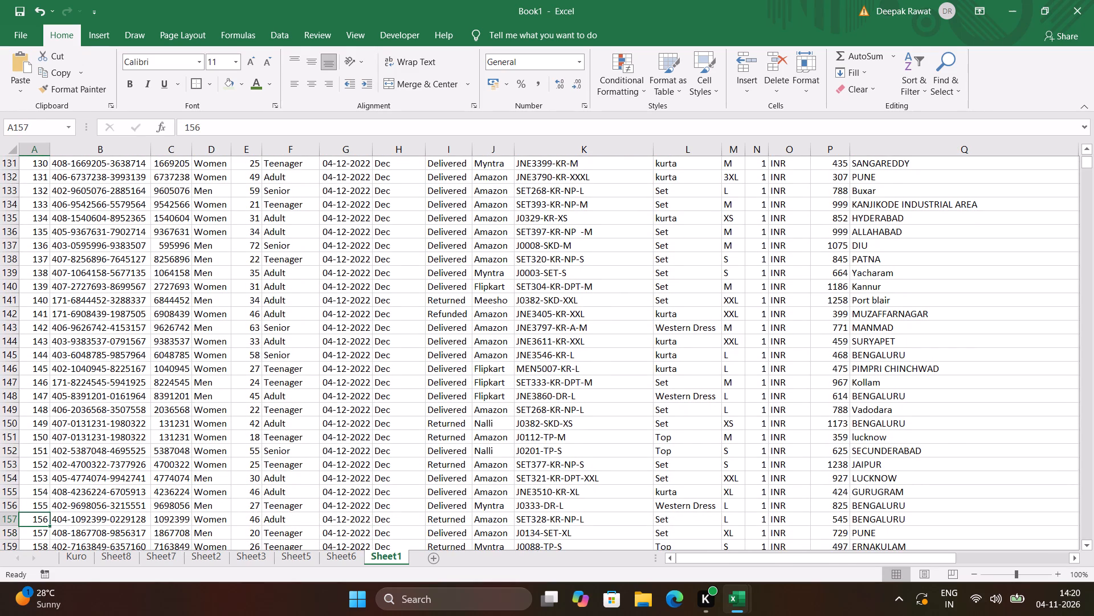
# Examine the following Sheet1 order records, going down column A from row 157 to row 241.
pyautogui.press('Down')
pyautogui.press('Down')
pyautogui.press('Down')
pyautogui.press('Down')
pyautogui.press('Down')
pyautogui.press('Down')
pyautogui.press('Down')
pyautogui.press('Down')
pyautogui.press('Down')
pyautogui.press('Down')
pyautogui.press('Down')
pyautogui.press('Down')
pyautogui.press('Down')
pyautogui.press('Down')
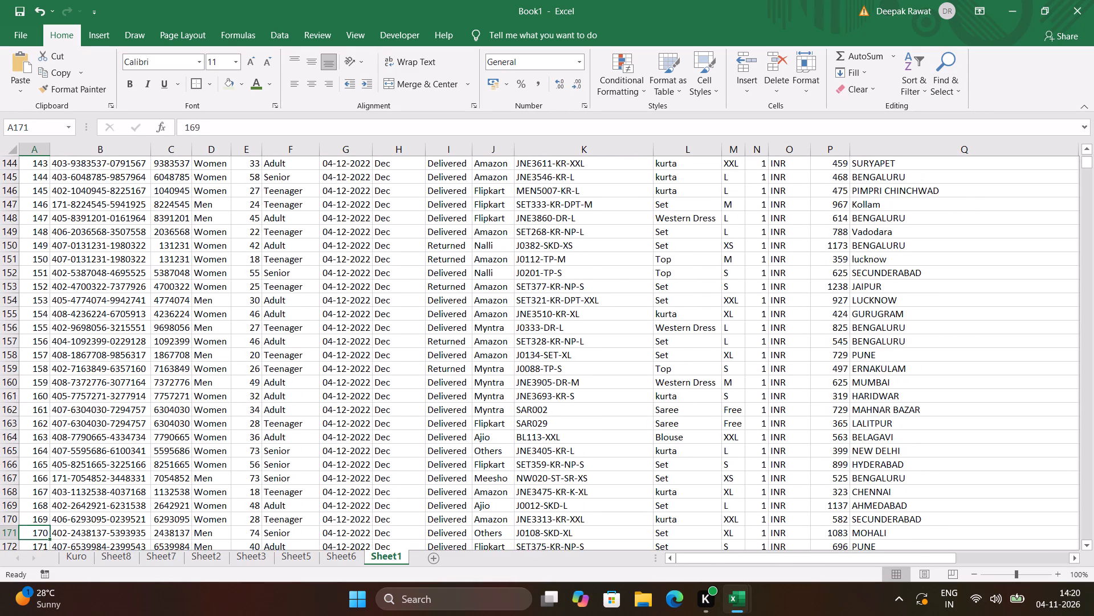
pyautogui.press('Down')
pyautogui.press('Down')
pyautogui.press('Down')
pyautogui.press('Down')
pyautogui.press('Down')
pyautogui.press('Down')
pyautogui.press('Down')
pyautogui.press('Down')
pyautogui.press('Down')
pyautogui.press('Down')
pyautogui.press('Down')
pyautogui.press('Down')
pyautogui.press('Down')
pyautogui.press('Down')
pyautogui.press('Down')
pyautogui.press('Down')
pyautogui.press('Down')
pyautogui.press('Down')
pyautogui.press('Down')
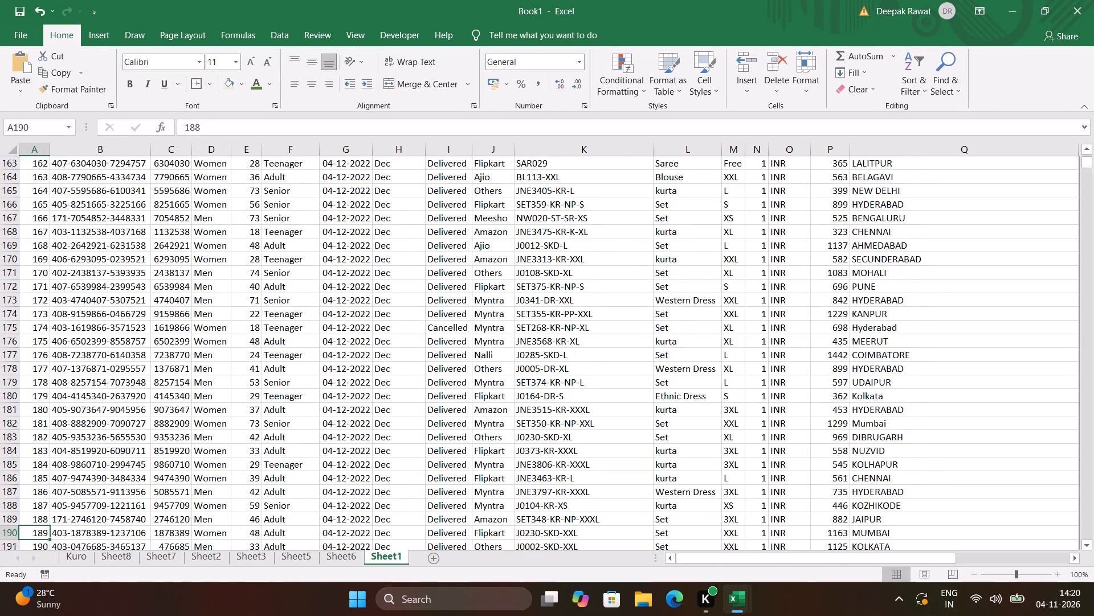
pyautogui.press('Down')
pyautogui.press('Down')
pyautogui.press('Down')
pyautogui.press('Down')
pyautogui.press('Down')
pyautogui.press('Down')
pyautogui.press('Down')
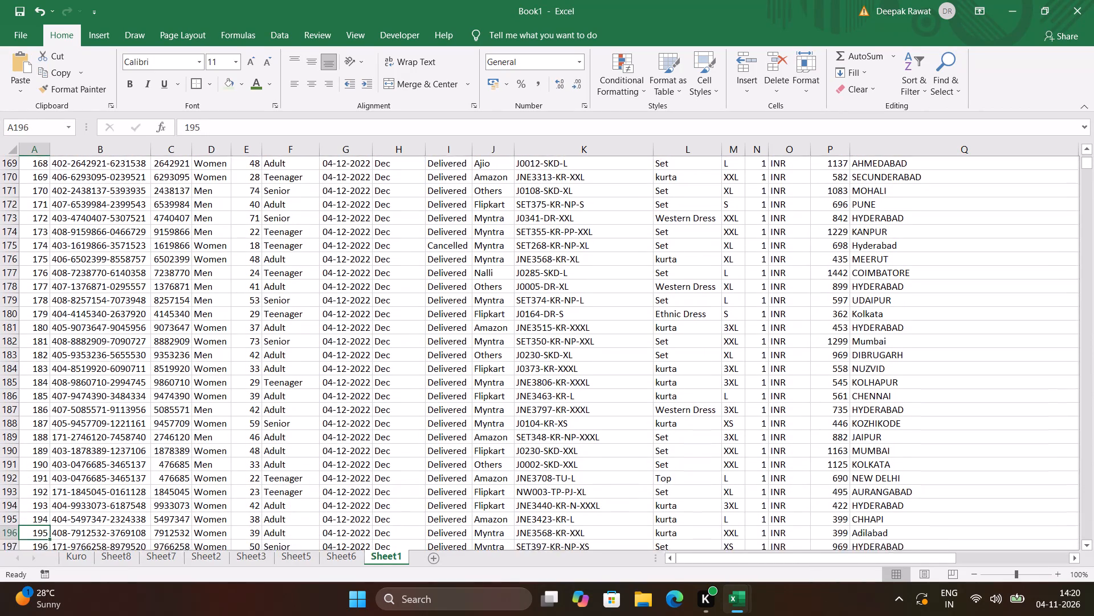
pyautogui.press('Down')
pyautogui.press('Down')
pyautogui.press('Down')
pyautogui.press('Down')
pyautogui.press('Down')
pyautogui.press('Down')
pyautogui.press('Down')
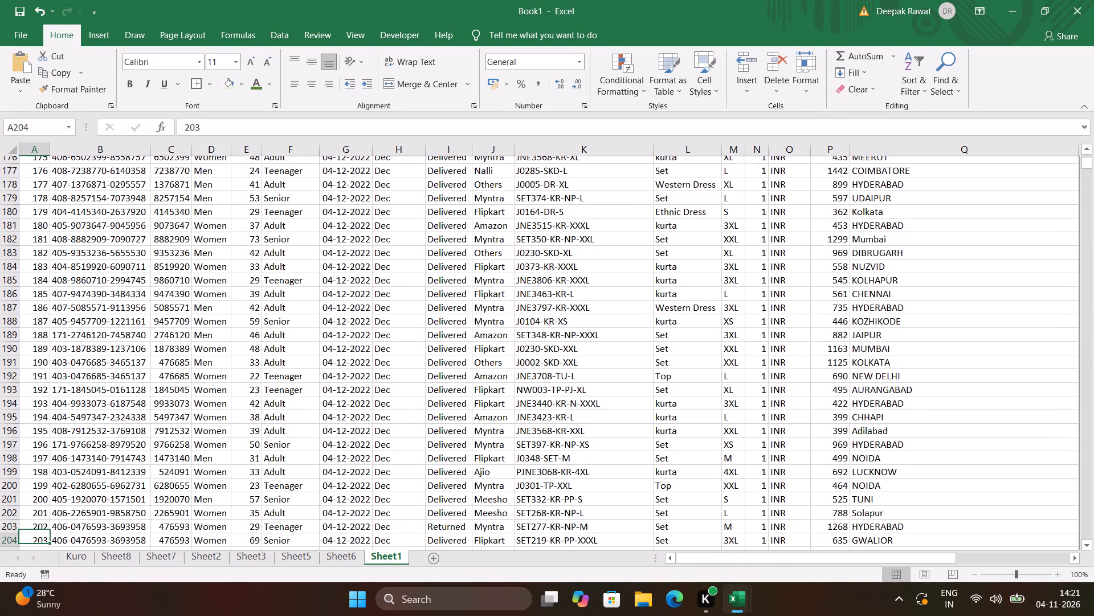
pyautogui.press('Down')
pyautogui.press('Down')
pyautogui.press('Down')
pyautogui.press('Down')
pyautogui.press('Down')
pyautogui.press('Down')
pyautogui.press('Down')
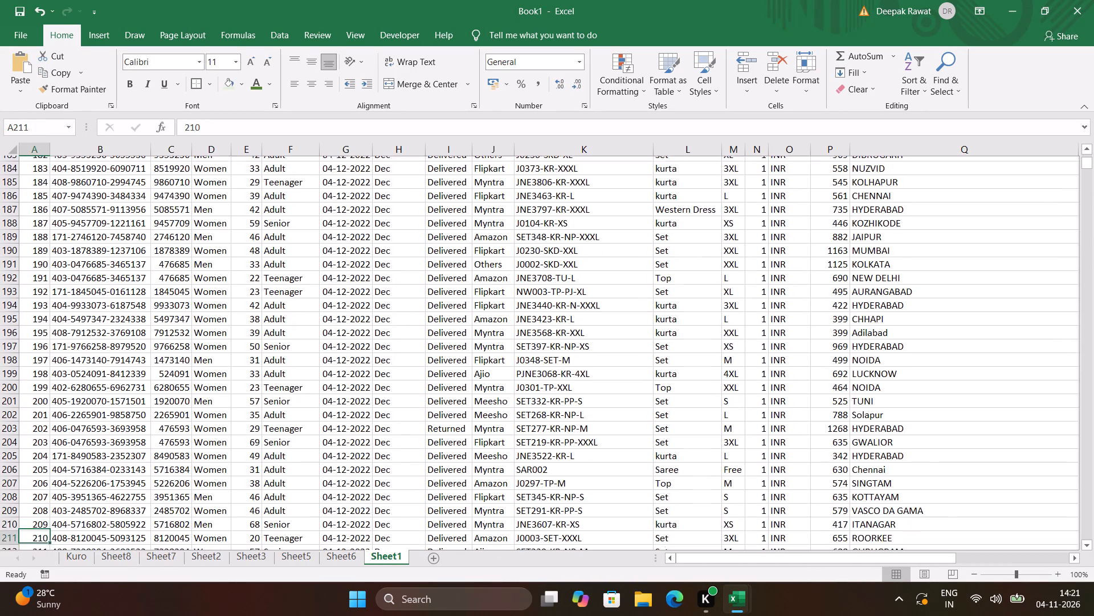
pyautogui.press('Down')
pyautogui.press('Down')
pyautogui.press('Down')
pyautogui.press('Down')
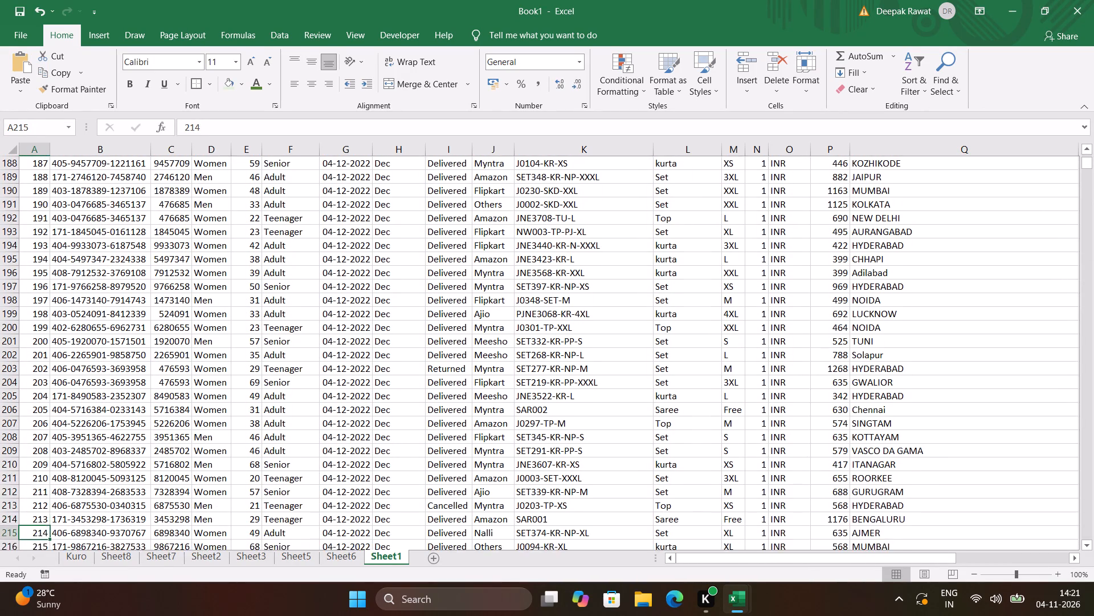
pyautogui.press('Down')
pyautogui.press('Down')
pyautogui.press('Down')
pyautogui.press('Down')
pyautogui.press('Down')
pyautogui.press('Down')
pyautogui.press('Down')
pyautogui.press('Down')
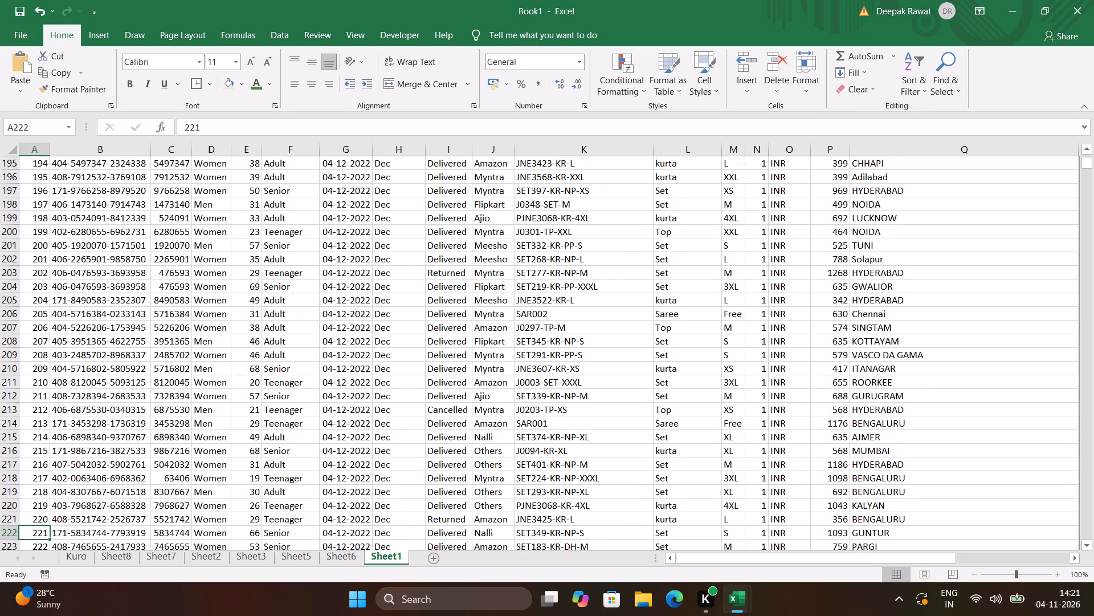
pyautogui.press('Down')
pyautogui.press('Down')
pyautogui.press('Down')
pyautogui.press('Down')
pyautogui.press('Down')
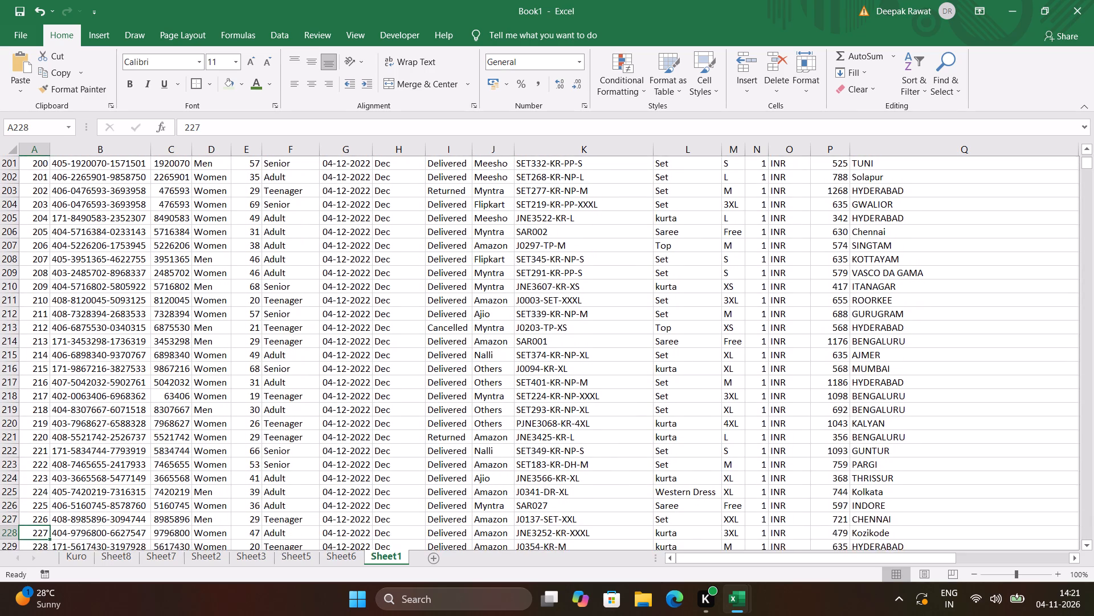
pyautogui.press('Down')
pyautogui.press('Down')
pyautogui.press('Down')
pyautogui.press('Down')
pyautogui.press('Down')
pyautogui.press('Down')
pyautogui.press('Down')
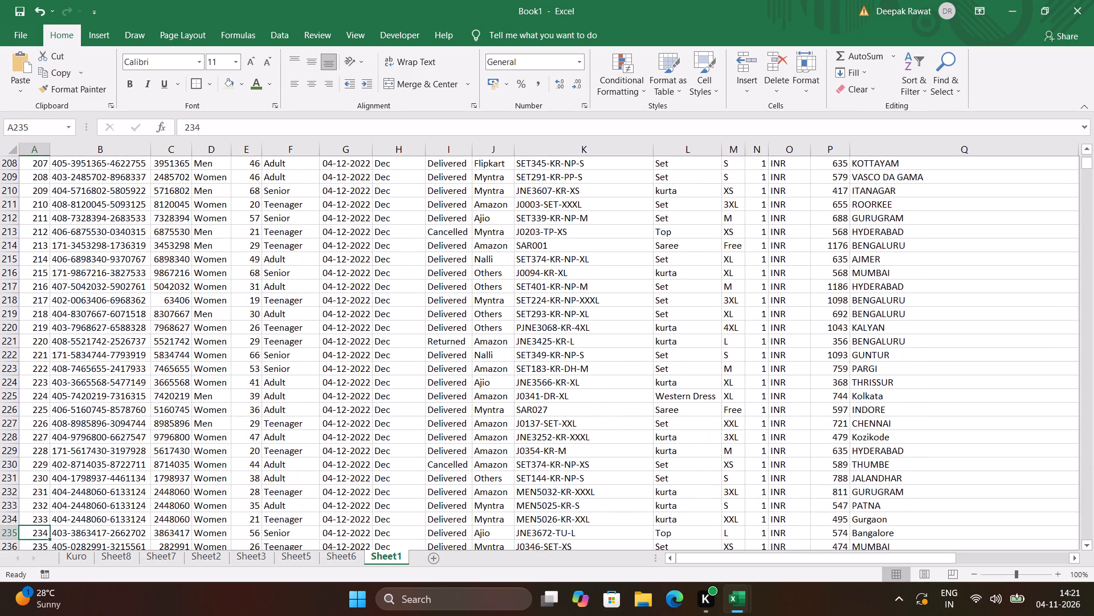
pyautogui.press('Down')
pyautogui.press('Down')
pyautogui.press('Down')
pyautogui.press('Down')
pyautogui.press('Down')
pyautogui.press('Down')
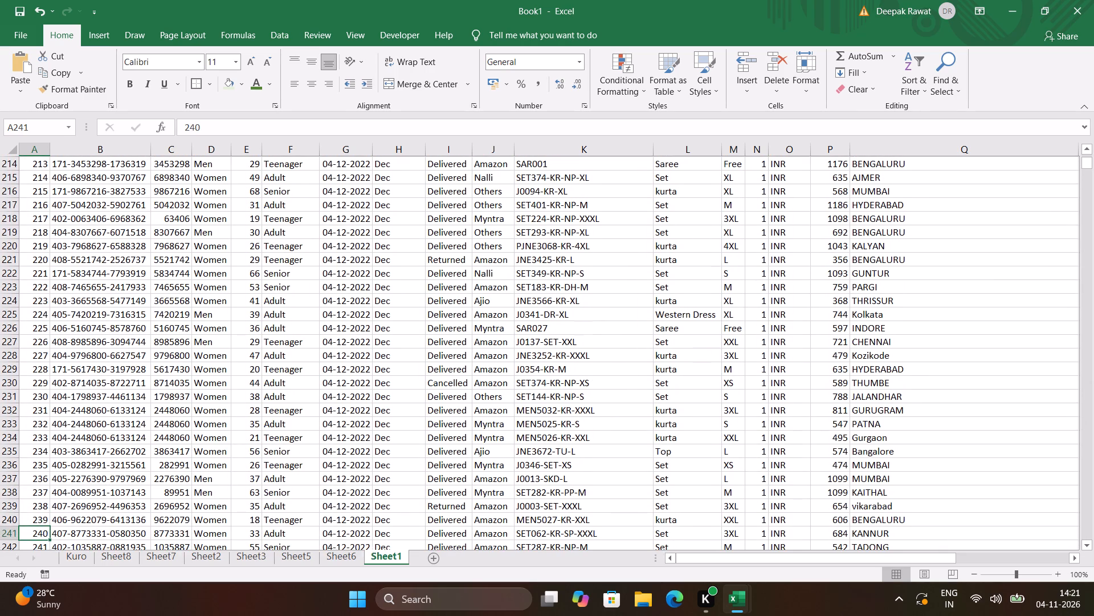
# Overwrite the Sheet1 index values in column A: 980 in A241, 909 in A244 and 090 in A246.
pyautogui.press('BackSpace')
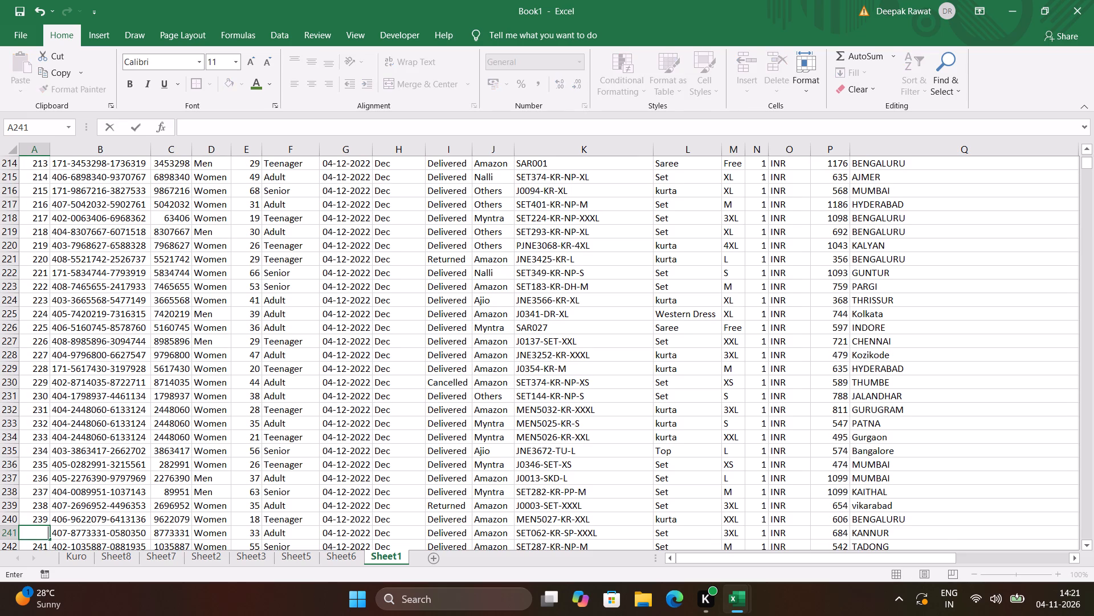
pyautogui.write('980')
pyautogui.press('Return')
pyautogui.press('Down')
pyautogui.press('Down')
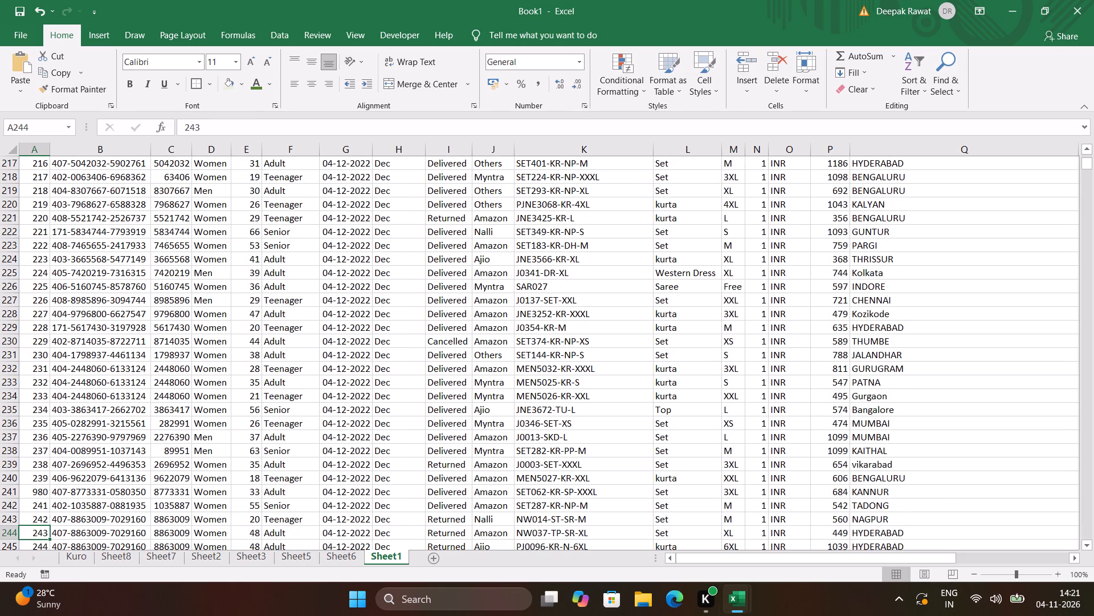
pyautogui.press('BackSpace')
pyautogui.press('BackSpace')
pyautogui.write('909')
pyautogui.press('Return')
pyautogui.press('Down')
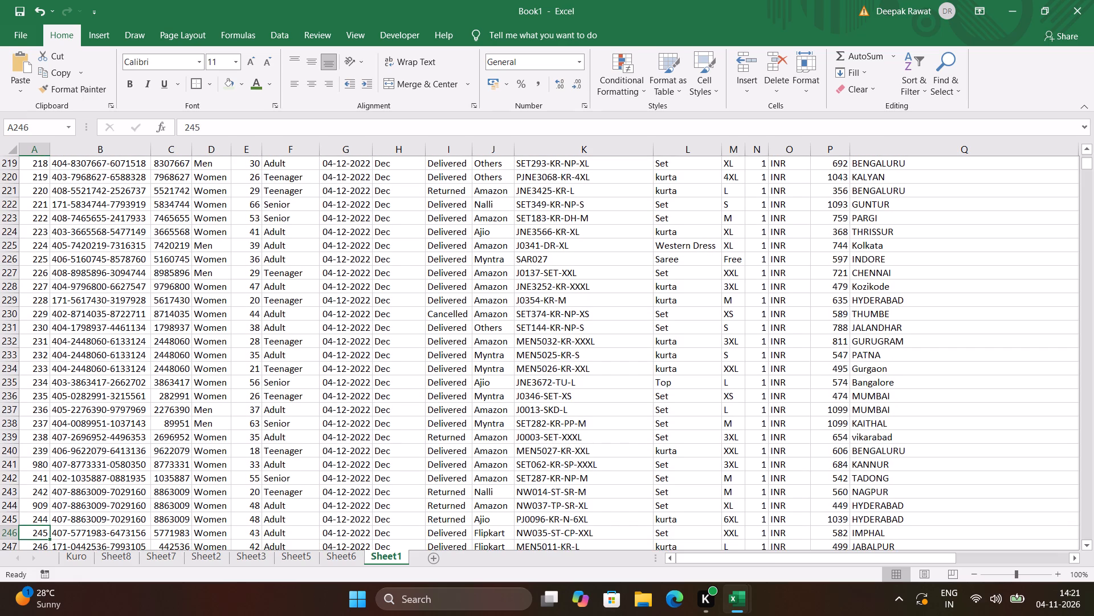
pyautogui.press('BackSpace')
pyautogui.write('090')
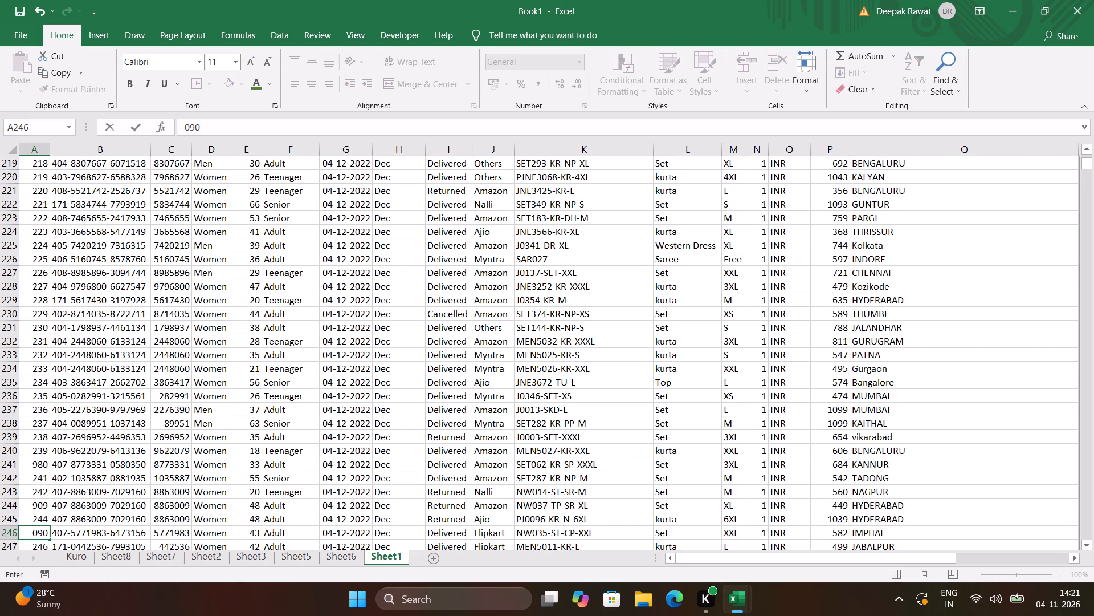
pyautogui.press('Return')
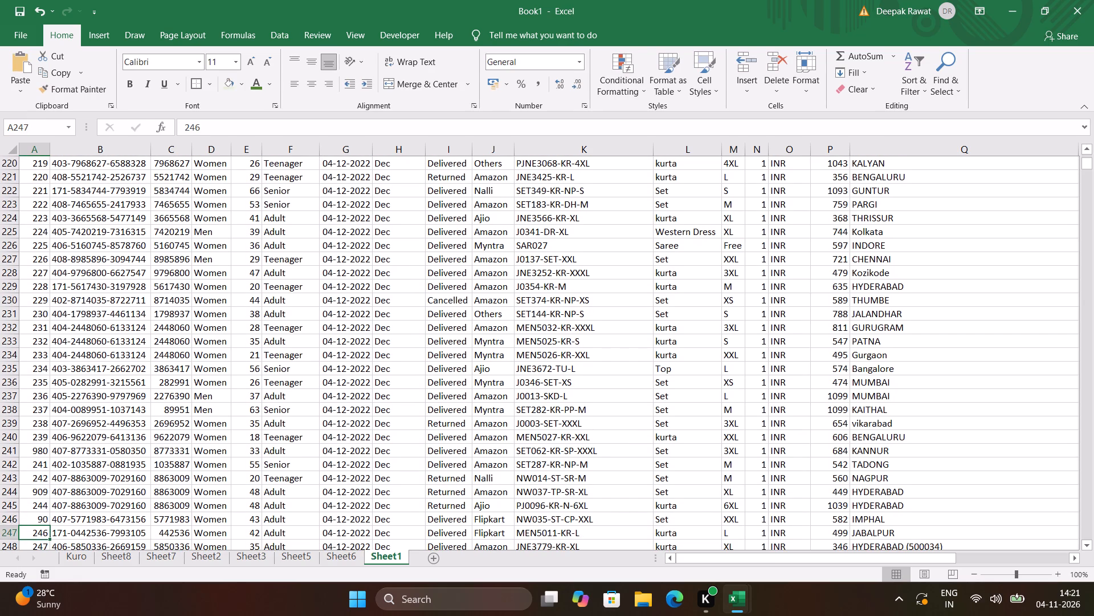
# Look through the Sheet1 order records, going down column A from row 247 to row 262.
pyautogui.press('Down')
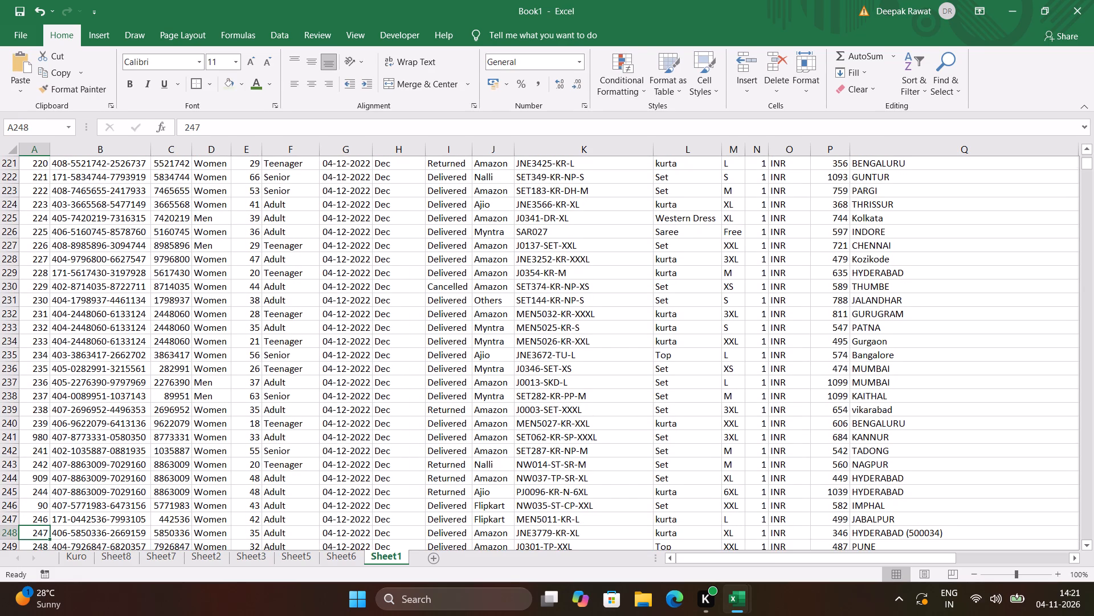
pyautogui.press('Down')
pyautogui.press('Down')
pyautogui.press('Down')
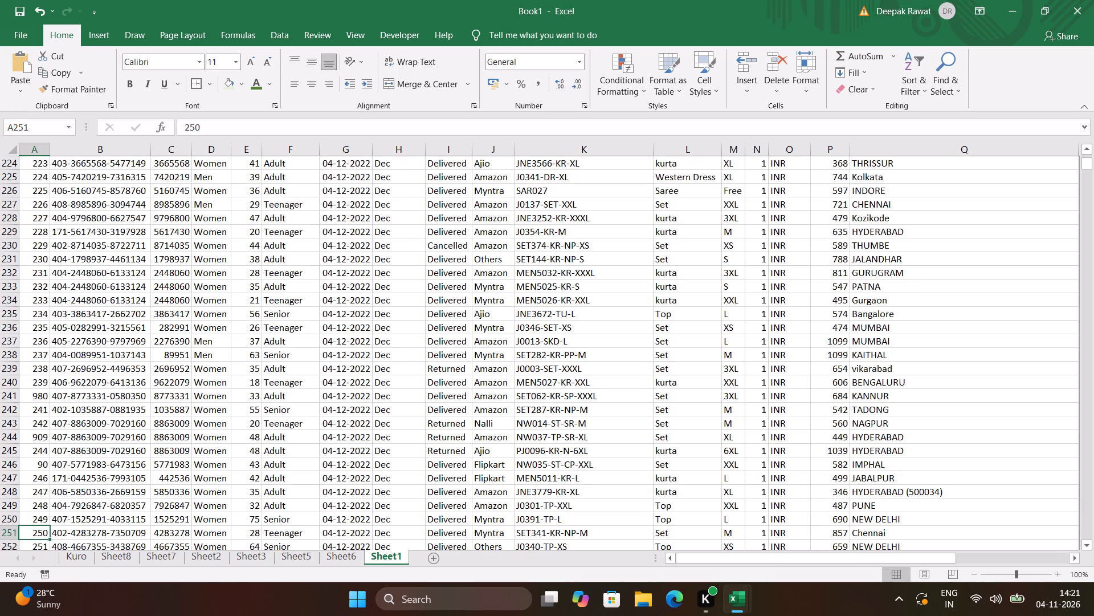
pyautogui.press('Down')
pyautogui.press('Down')
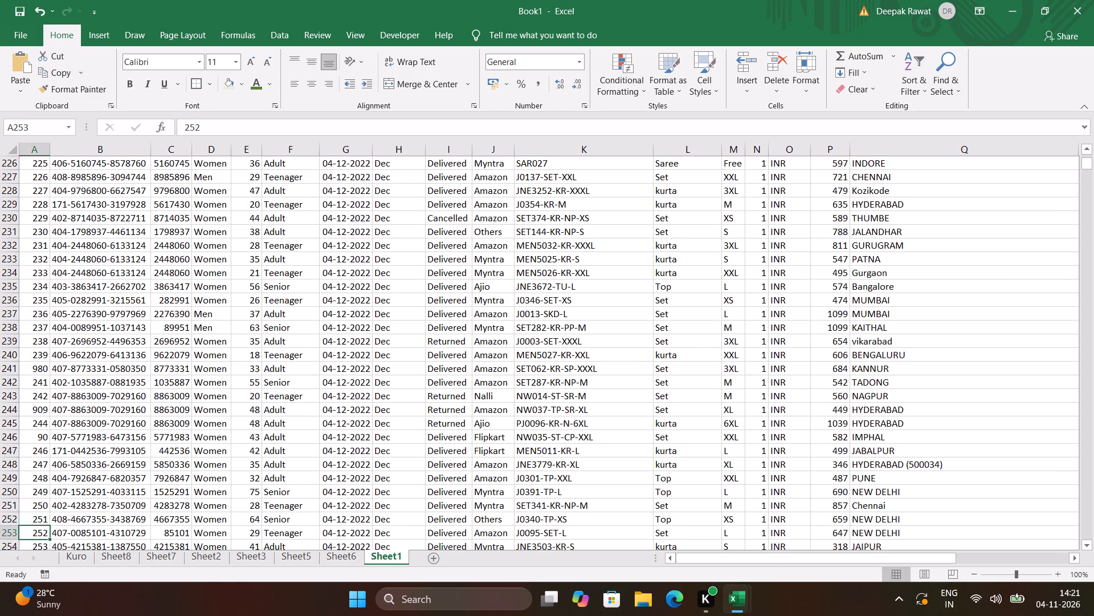
pyautogui.press('Down')
pyautogui.press('Down')
pyautogui.press('Down')
pyautogui.press('Down')
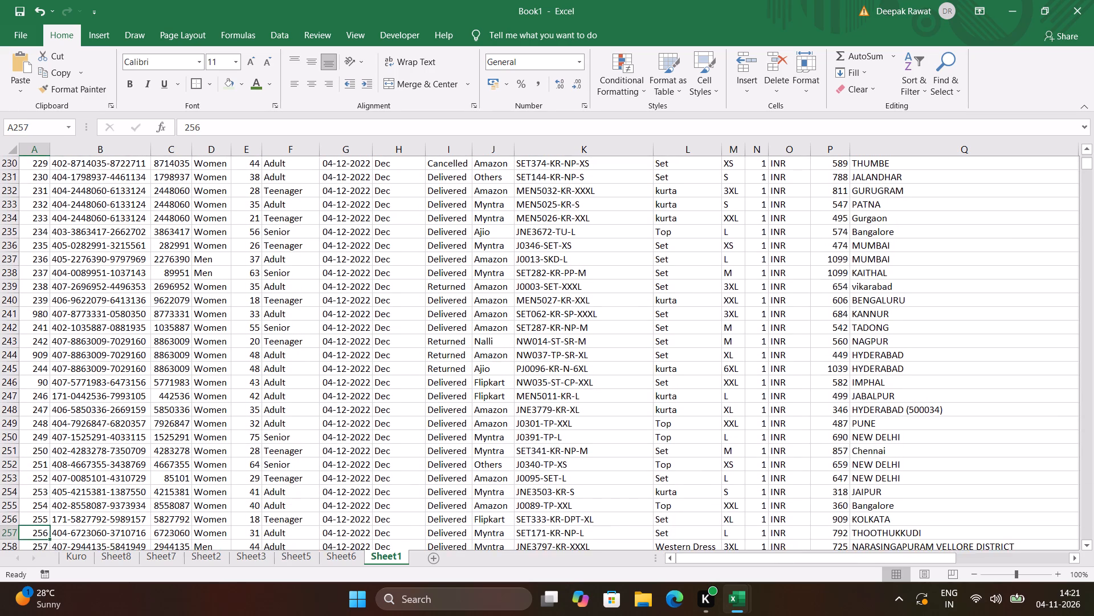
pyautogui.press('Down')
pyautogui.press('Down')
pyautogui.press('Down')
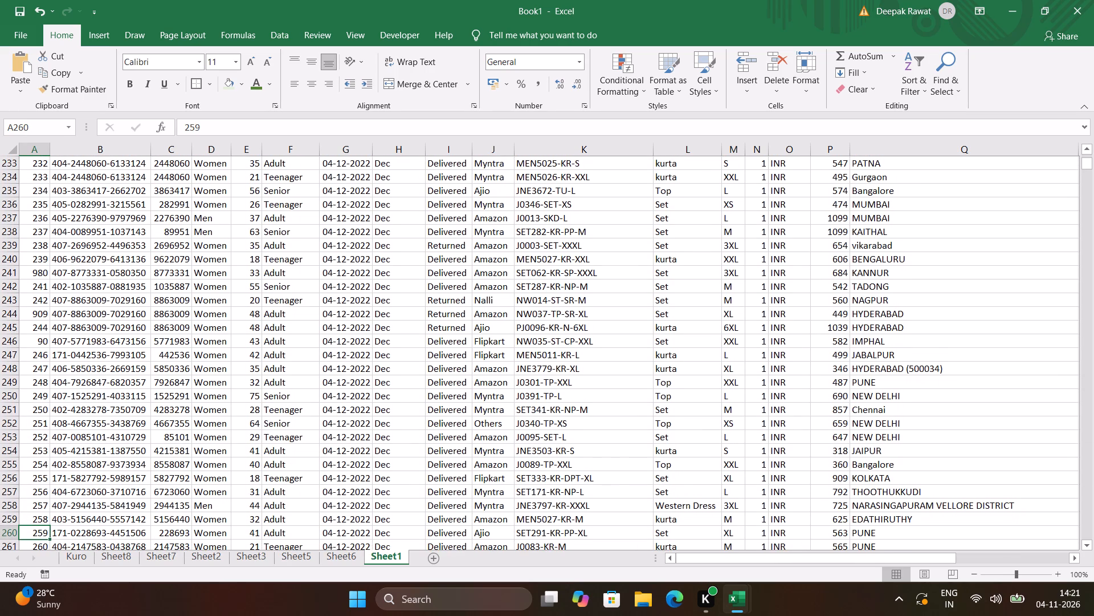
pyautogui.press('Down')
pyautogui.press('Down')
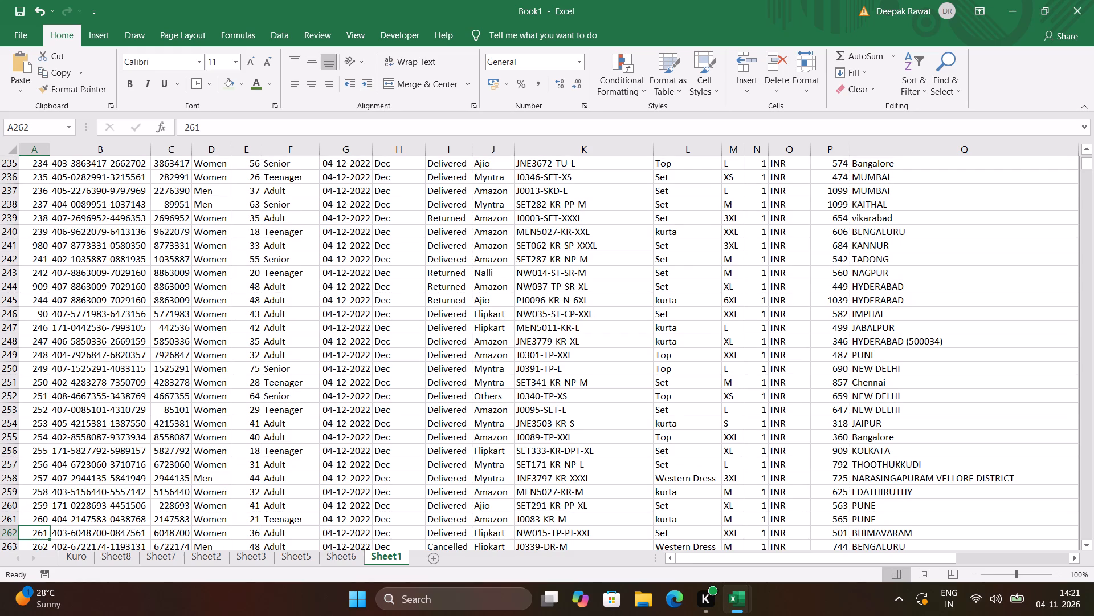
# Replace the index value in A263 with 909 and the one in A264 with 09.
pyautogui.press('Down')
pyautogui.press('BackSpace')
pyautogui.write('909')
pyautogui.press('Return')
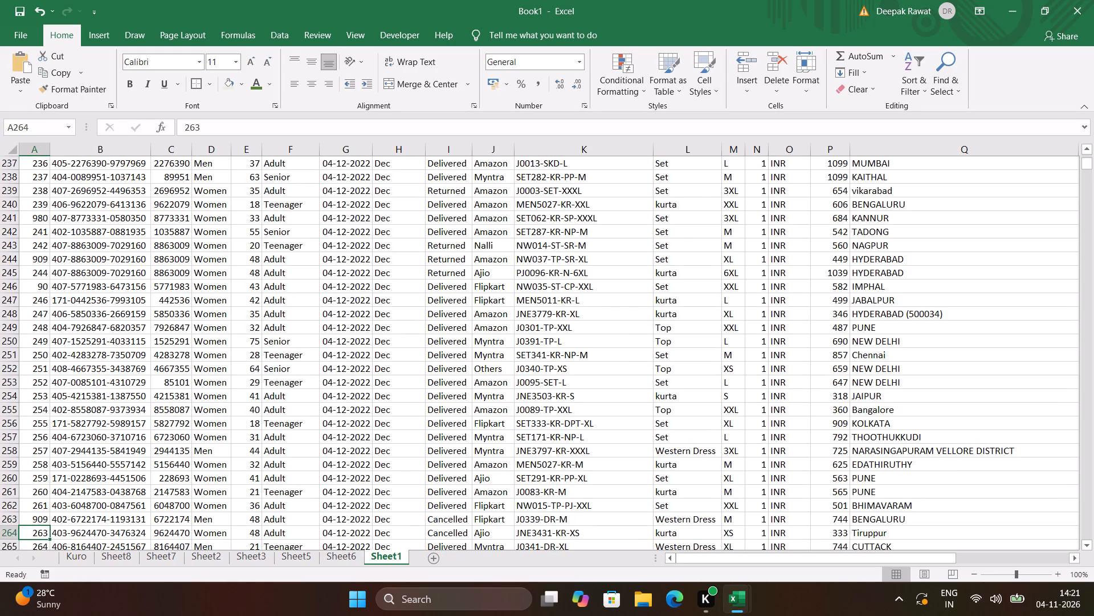
pyautogui.press('BackSpace')
pyautogui.write('090')
pyautogui.press('BackSpace')
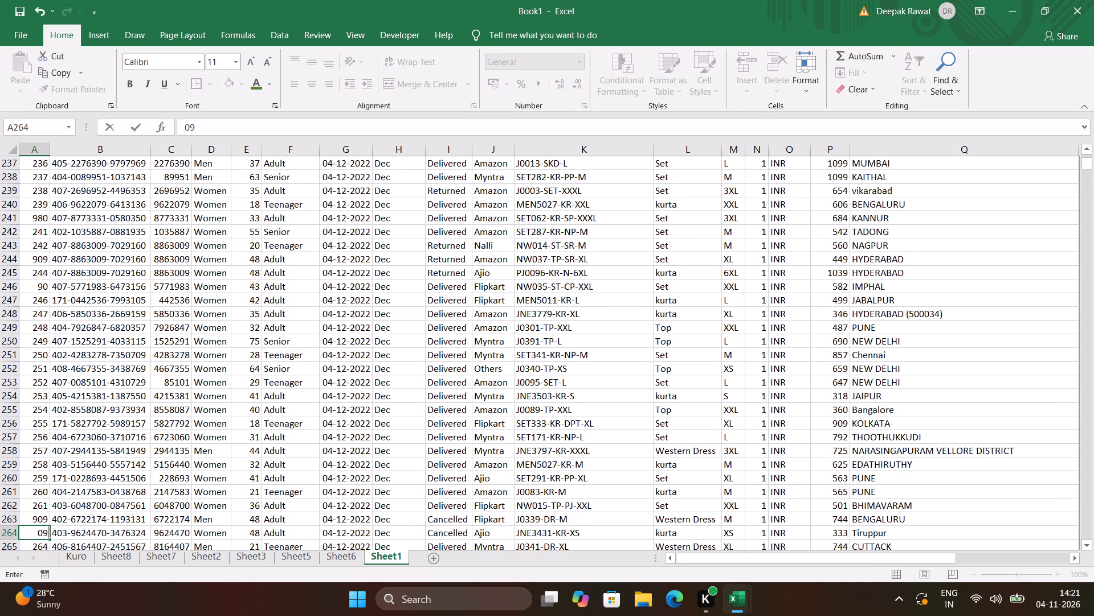
pyautogui.press('Return')
# Enter 090 in A265, -00 in A266 and --0000 in A267.
pyautogui.write('090')
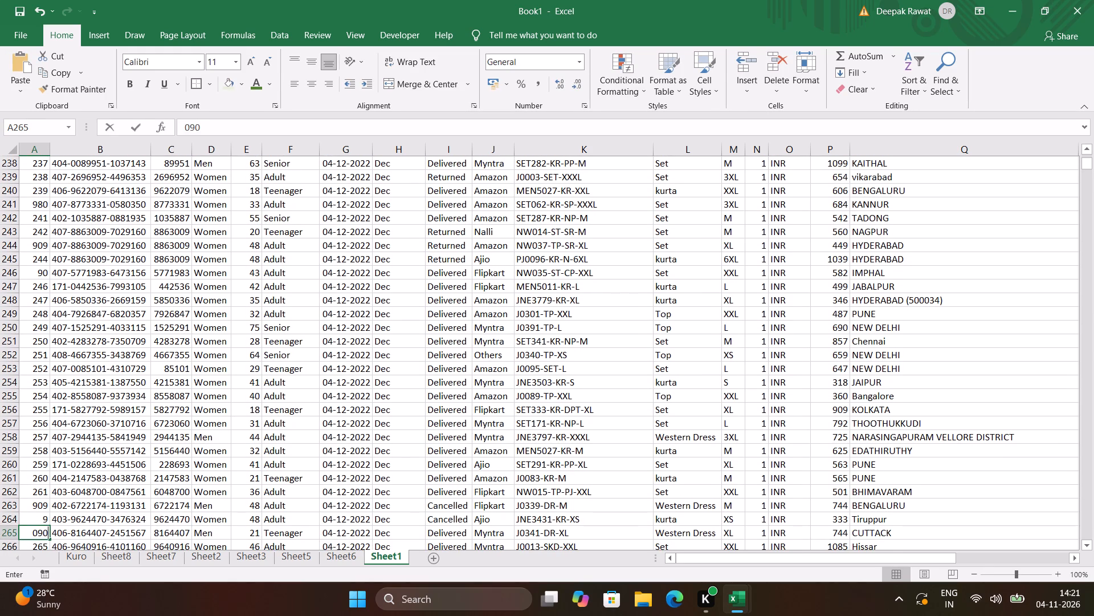
pyautogui.press('Return')
pyautogui.write('-00')
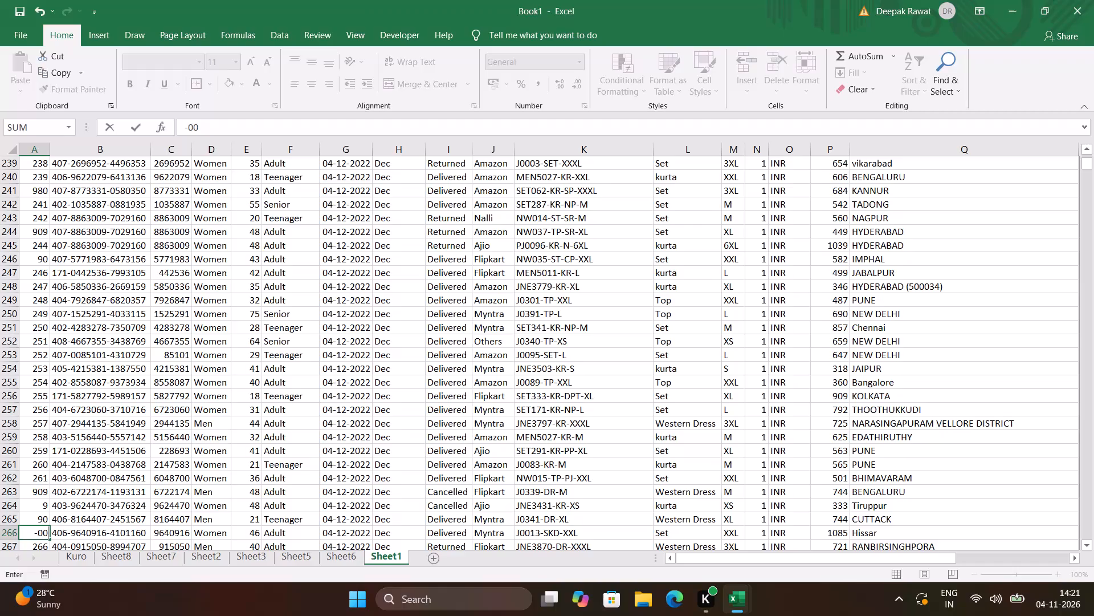
pyautogui.press('Return')
pyautogui.write('--0000')
pyautogui.press('Return')
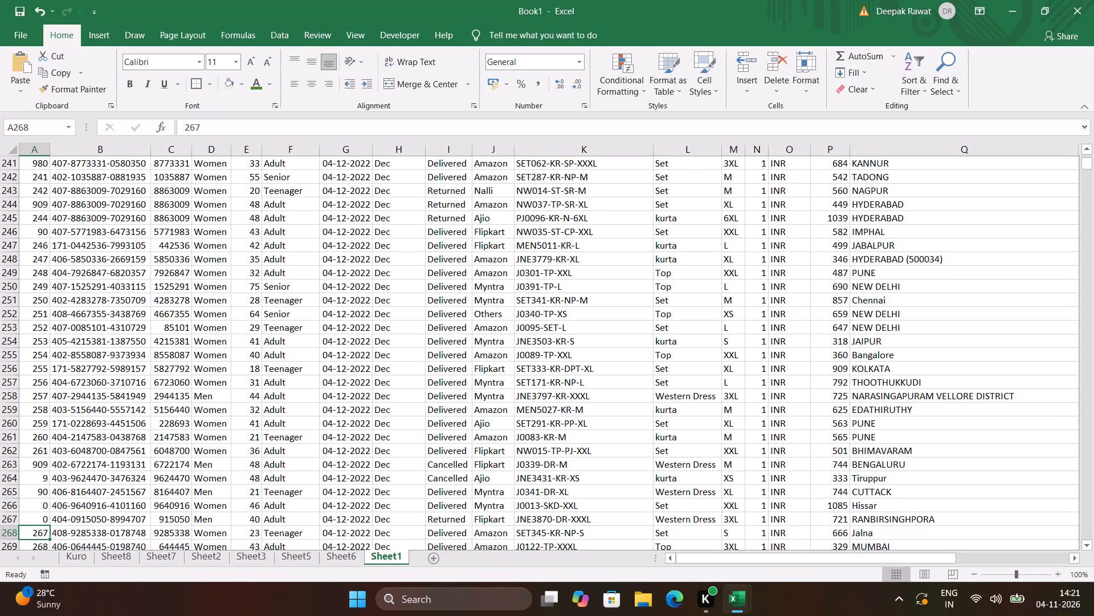
# Replace the index value in A268 with 9999 and the one in A269 with 99.
pyautogui.write('0000')
pyautogui.press('BackSpace')
pyautogui.press('BackSpace')
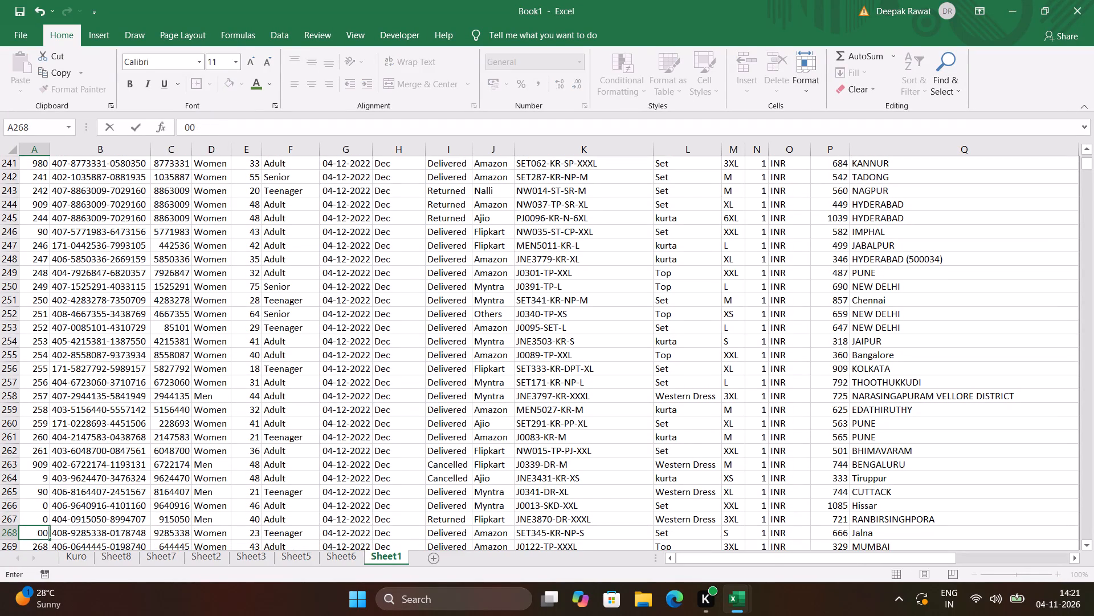
pyautogui.press('BackSpace')
pyautogui.press('BackSpace')
pyautogui.write('9999')
pyautogui.press('Return')
pyautogui.press('BackSpace')
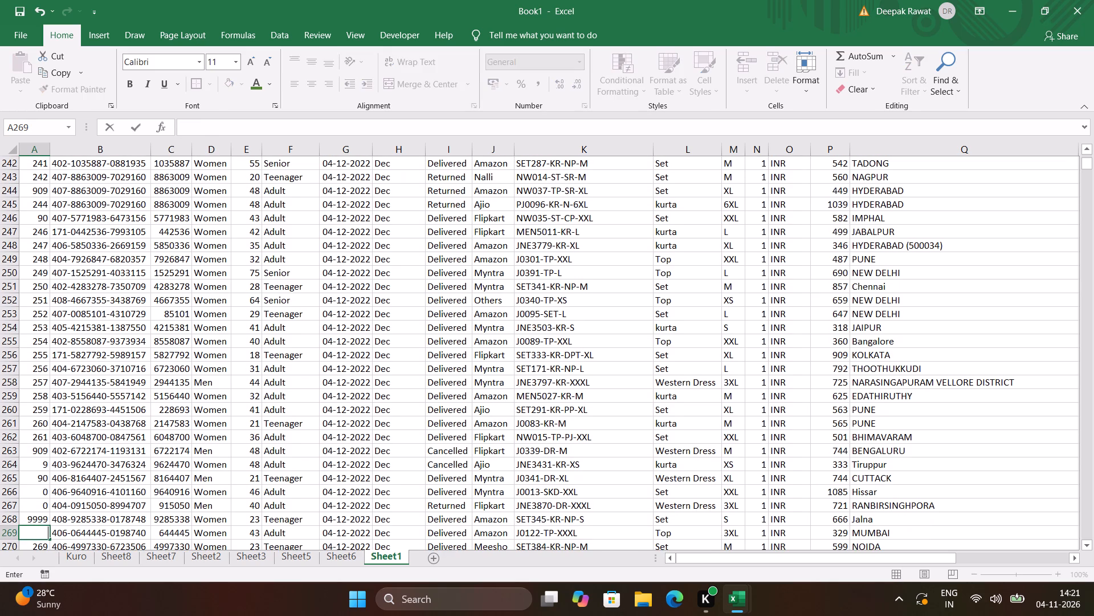
pyautogui.write('999')
pyautogui.press('BackSpace')
pyautogui.press('Return')
# Replace the index value in A272 with 0000 and the one in A274 with 00000.
pyautogui.press('Return')
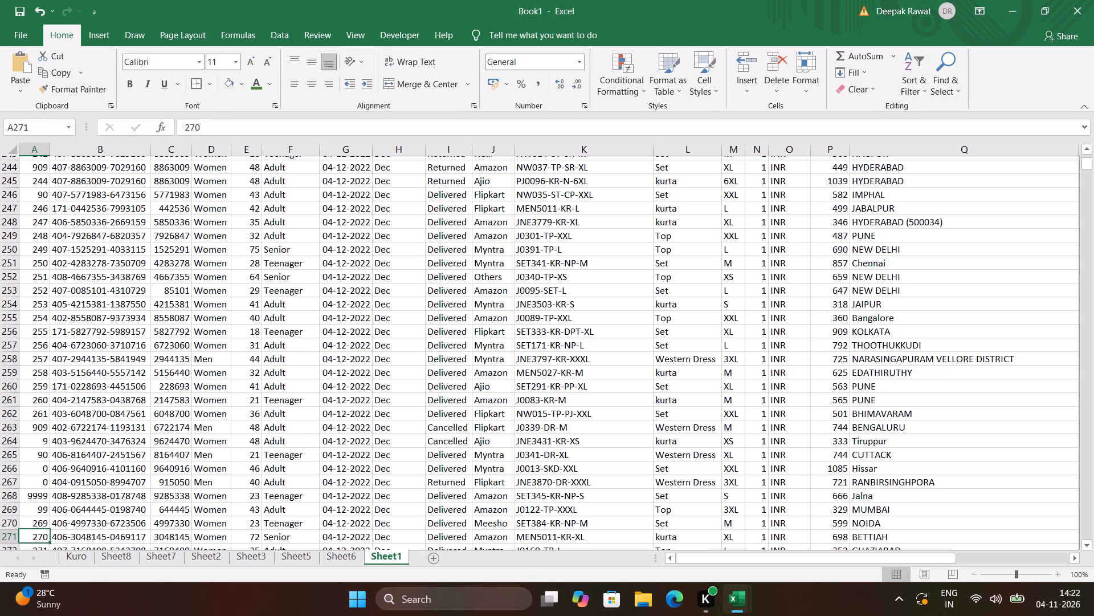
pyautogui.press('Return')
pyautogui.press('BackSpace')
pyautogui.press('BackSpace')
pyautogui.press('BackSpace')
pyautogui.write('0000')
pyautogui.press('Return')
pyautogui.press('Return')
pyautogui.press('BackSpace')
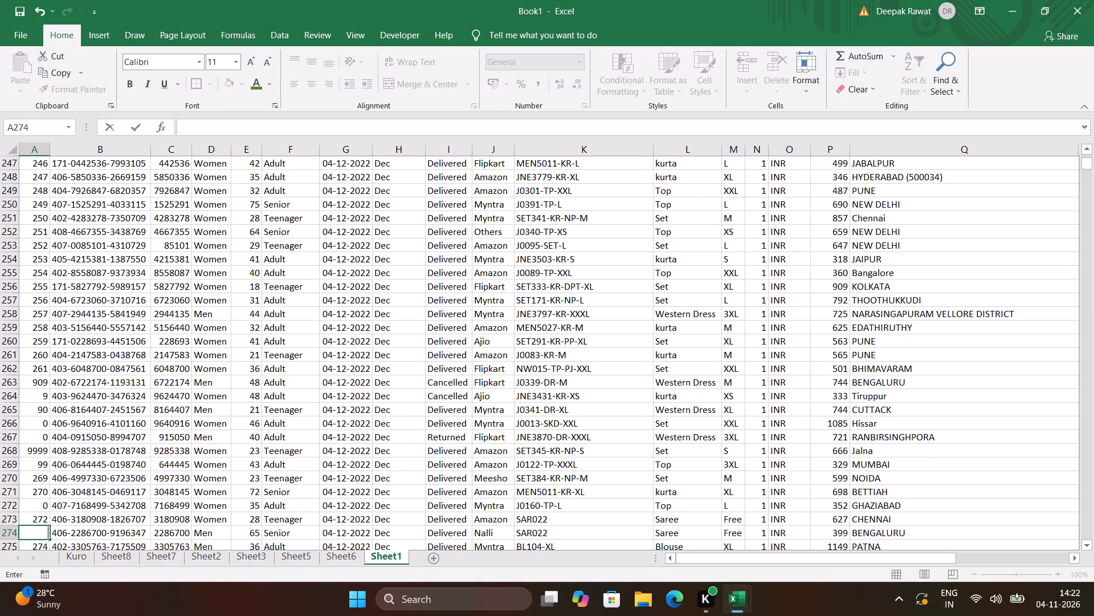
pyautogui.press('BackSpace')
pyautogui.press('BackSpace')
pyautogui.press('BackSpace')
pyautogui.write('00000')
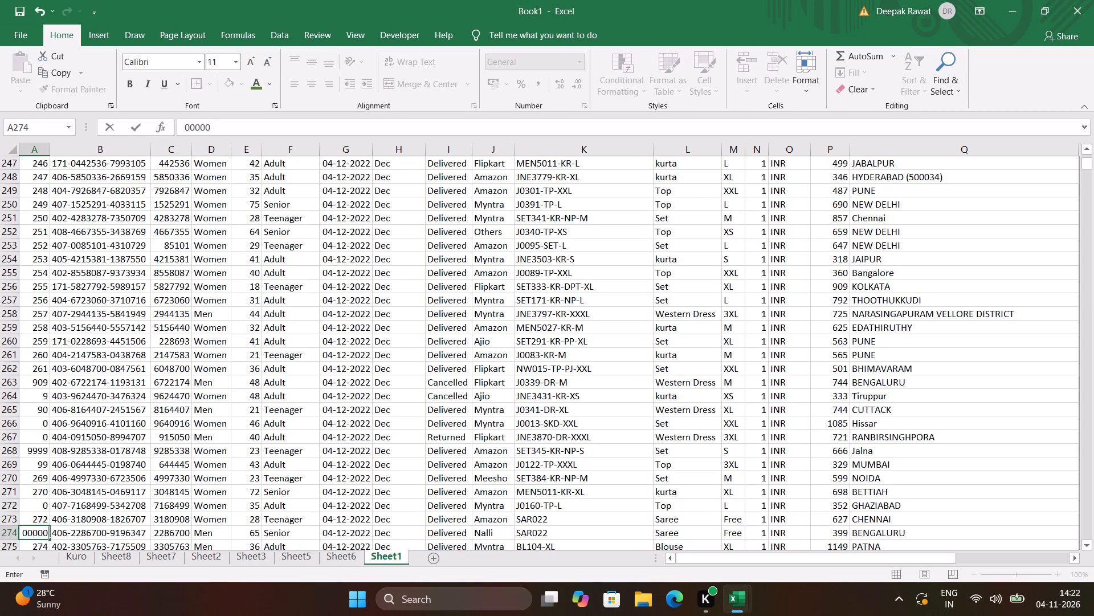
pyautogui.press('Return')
# Replace the index value in A279 with 0909 and the one in A280 with 0000909.
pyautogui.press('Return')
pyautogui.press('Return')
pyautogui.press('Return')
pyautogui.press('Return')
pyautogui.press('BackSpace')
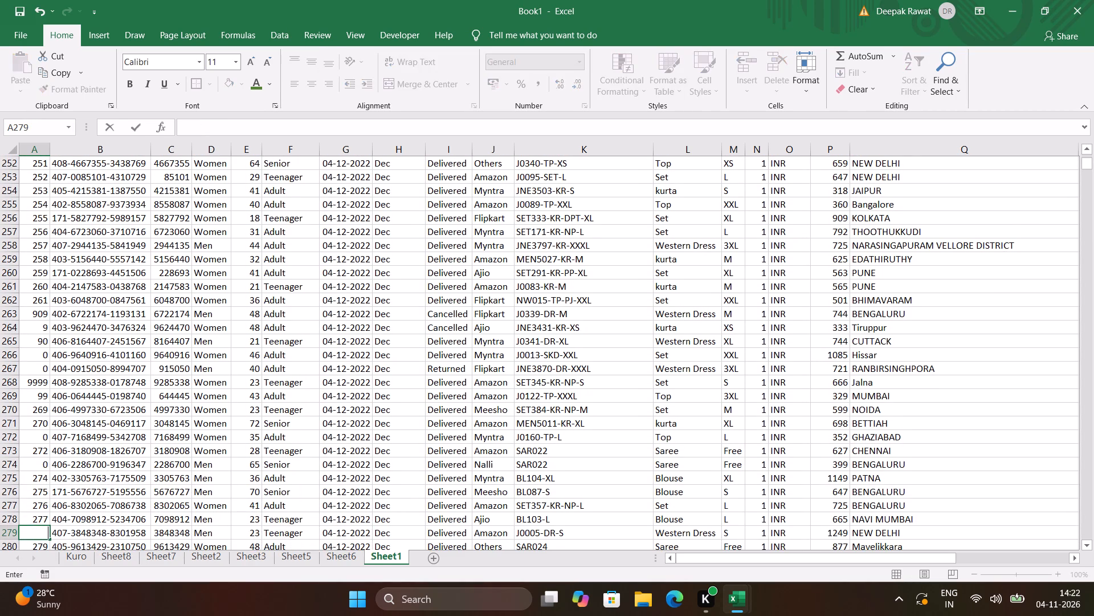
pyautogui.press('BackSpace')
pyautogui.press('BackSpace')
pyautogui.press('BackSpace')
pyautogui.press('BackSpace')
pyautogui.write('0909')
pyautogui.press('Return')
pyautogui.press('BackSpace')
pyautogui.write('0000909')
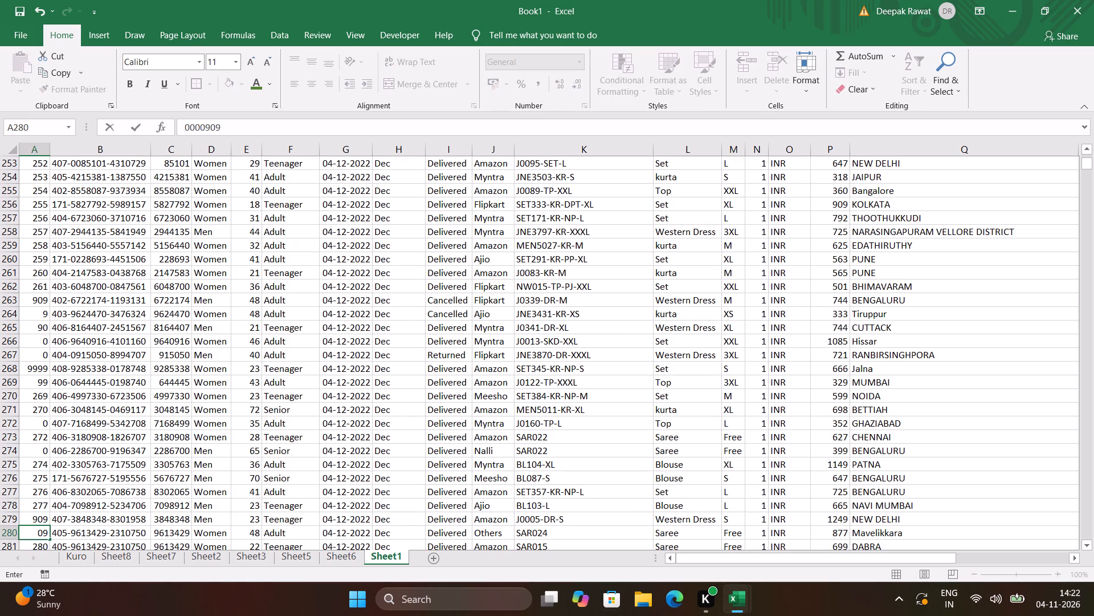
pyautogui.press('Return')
# Replace the index value in A284 with 090909.
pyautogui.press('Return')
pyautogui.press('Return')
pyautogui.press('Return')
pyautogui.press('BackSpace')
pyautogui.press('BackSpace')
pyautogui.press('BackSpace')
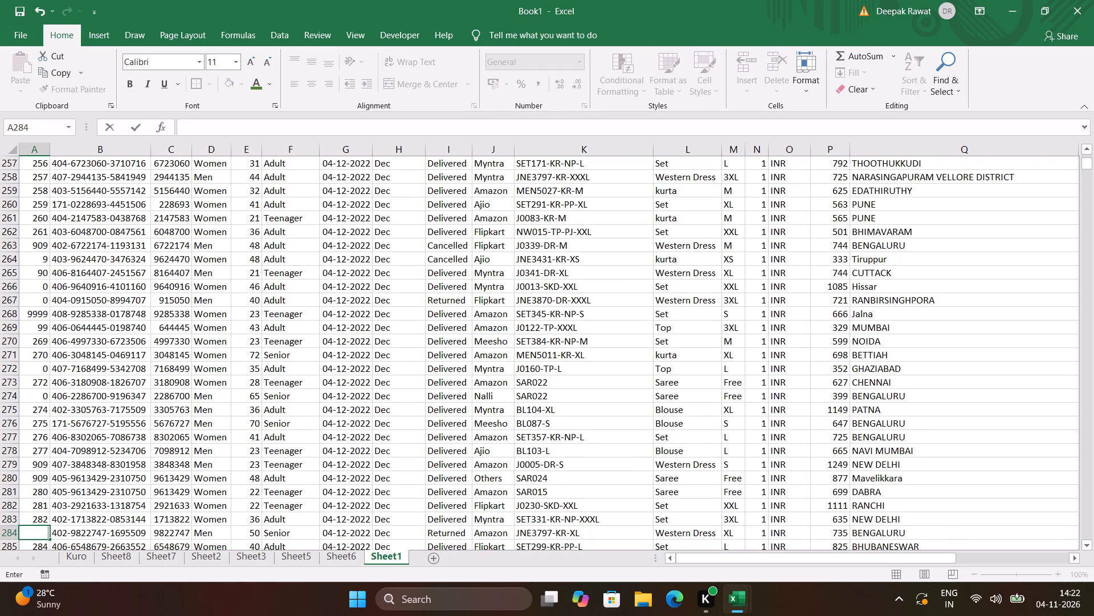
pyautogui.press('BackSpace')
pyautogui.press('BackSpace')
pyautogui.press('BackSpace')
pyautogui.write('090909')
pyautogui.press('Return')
# Look over the order records down to row 292 and back up column A to the edited index values around row 279.
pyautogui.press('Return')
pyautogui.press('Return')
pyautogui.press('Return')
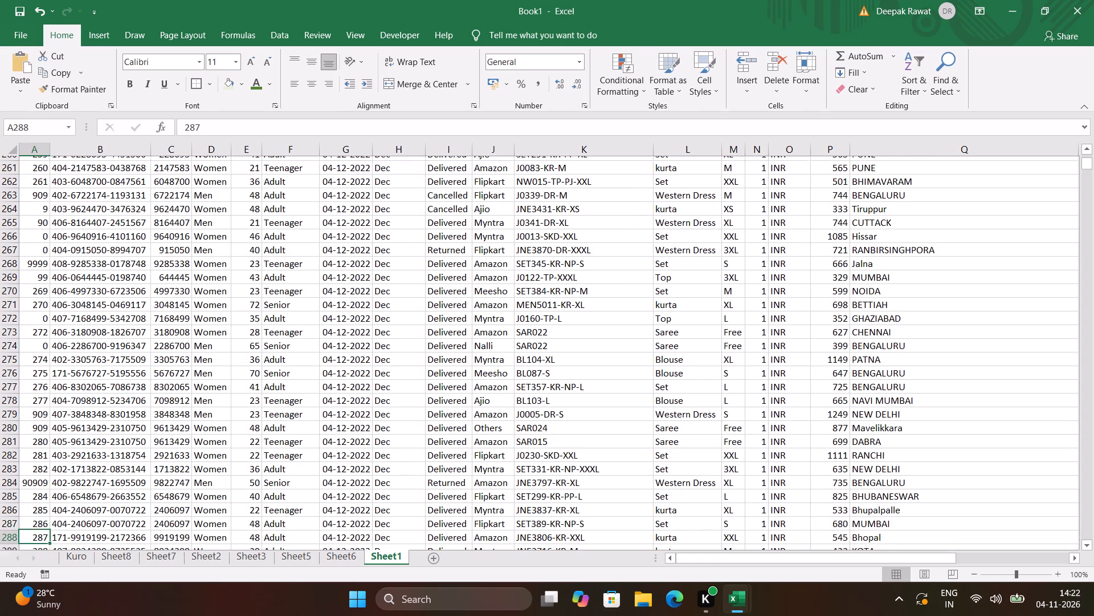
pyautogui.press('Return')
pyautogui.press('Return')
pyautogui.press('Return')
pyautogui.press('Return')
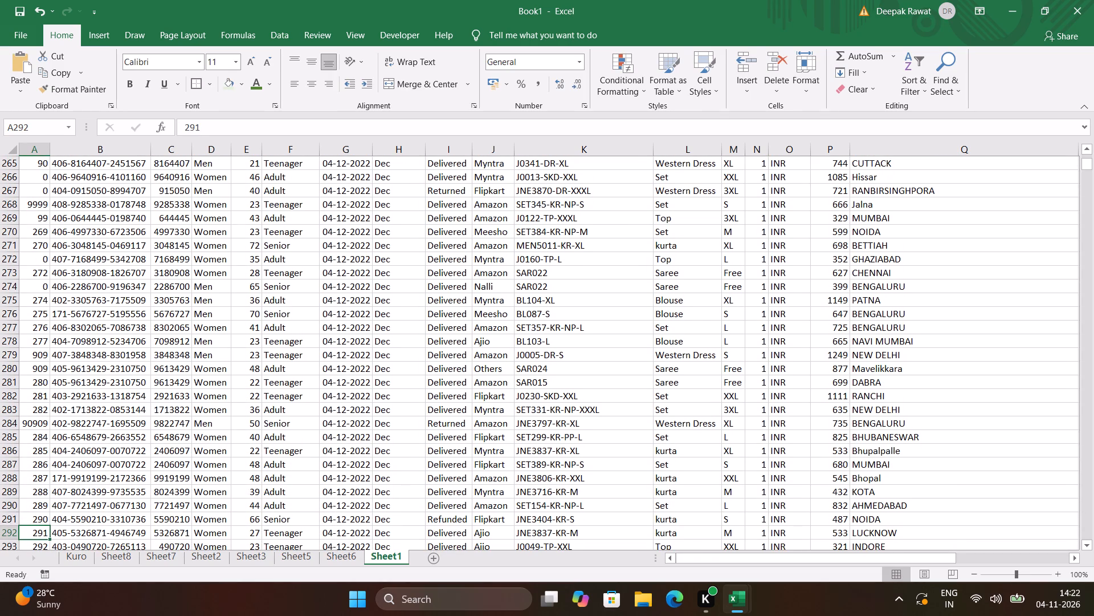
pyautogui.press('Up')
pyautogui.press('Up')
pyautogui.press('Up')
pyautogui.press('Up')
pyautogui.press('Up')
pyautogui.press('Up')
pyautogui.press('Up')
pyautogui.press('Up')
pyautogui.press('Up')
pyautogui.press('Up')
pyautogui.press('Up')
pyautogui.press('Up')
pyautogui.press('Up')
pyautogui.press('Up')
pyautogui.press('Up')
pyautogui.press('Up')
pyautogui.press('Up')
pyautogui.press('Up')
pyautogui.press('Up')
pyautogui.press('Up')
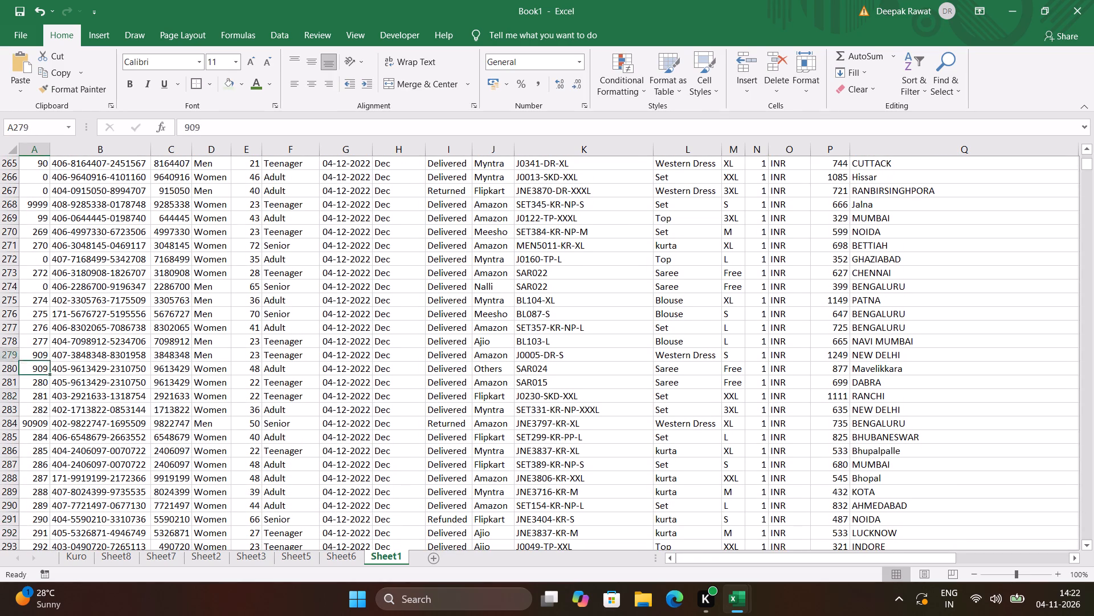
# Examine the following Sheet1 order records, going down column A to row 378.
pyautogui.press('Down')
pyautogui.press('Down')
pyautogui.press('Down')
pyautogui.press('Down')
pyautogui.press('Down')
pyautogui.press('Down')
pyautogui.press('Down')
pyautogui.press('Down')
pyautogui.press('Down')
pyautogui.press('Down')
pyautogui.press('Down')
pyautogui.press('Down')
pyautogui.press('Down')
pyautogui.press('Down')
pyautogui.press('Down')
pyautogui.press('Down')
pyautogui.press('Down')
pyautogui.press('Down')
pyautogui.press('Down')
pyautogui.press('Down')
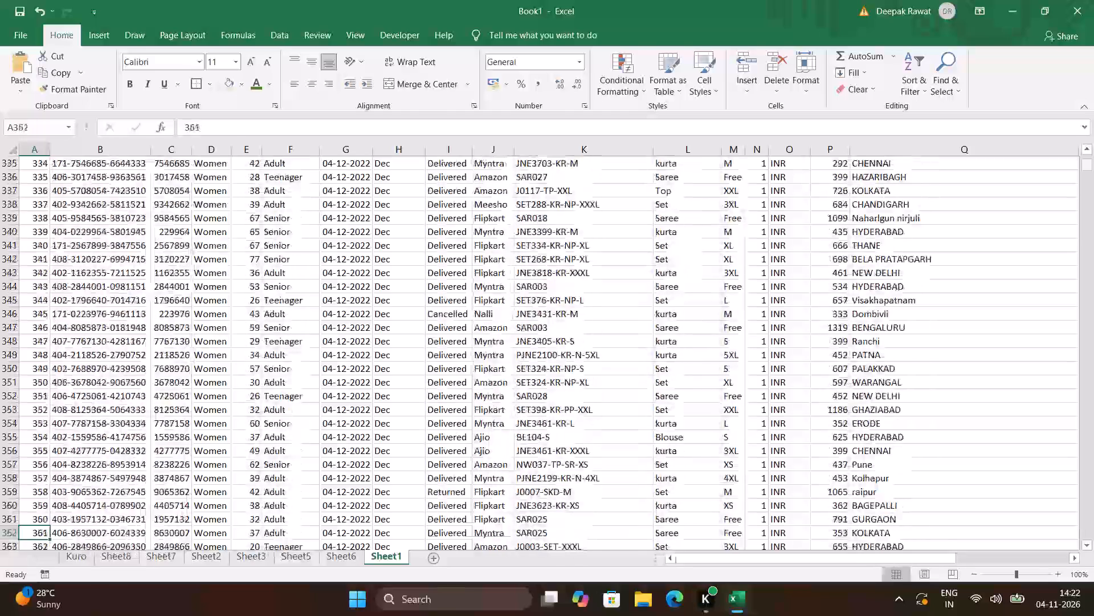
pyautogui.press('Down')
pyautogui.press('Down')
pyautogui.press('Down')
pyautogui.press('Down')
pyautogui.press('Down')
pyautogui.press('Down')
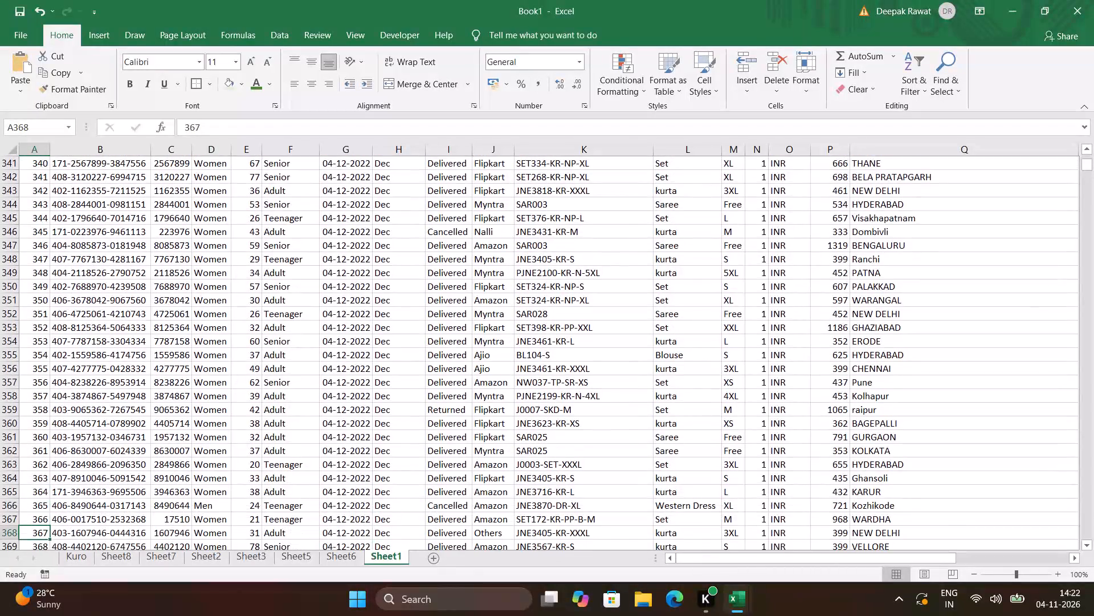
pyautogui.press('Down')
pyautogui.press('Down')
pyautogui.press('Down')
pyautogui.press('Down')
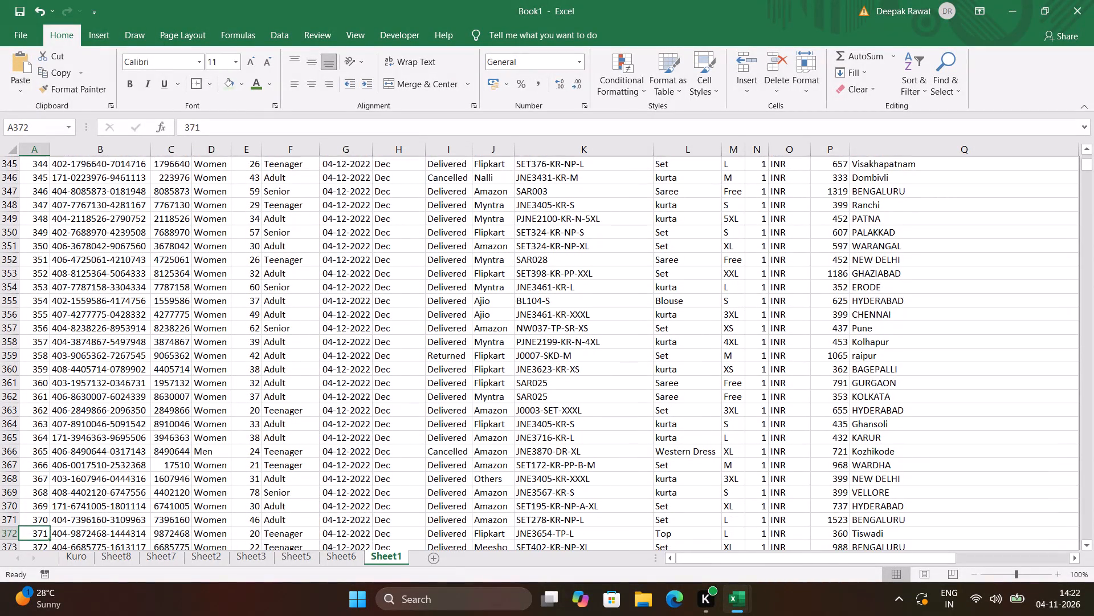
pyautogui.press('Down')
pyautogui.press('Down')
pyautogui.press('Down')
pyautogui.press('Down')
pyautogui.press('Down')
pyautogui.press('Down')
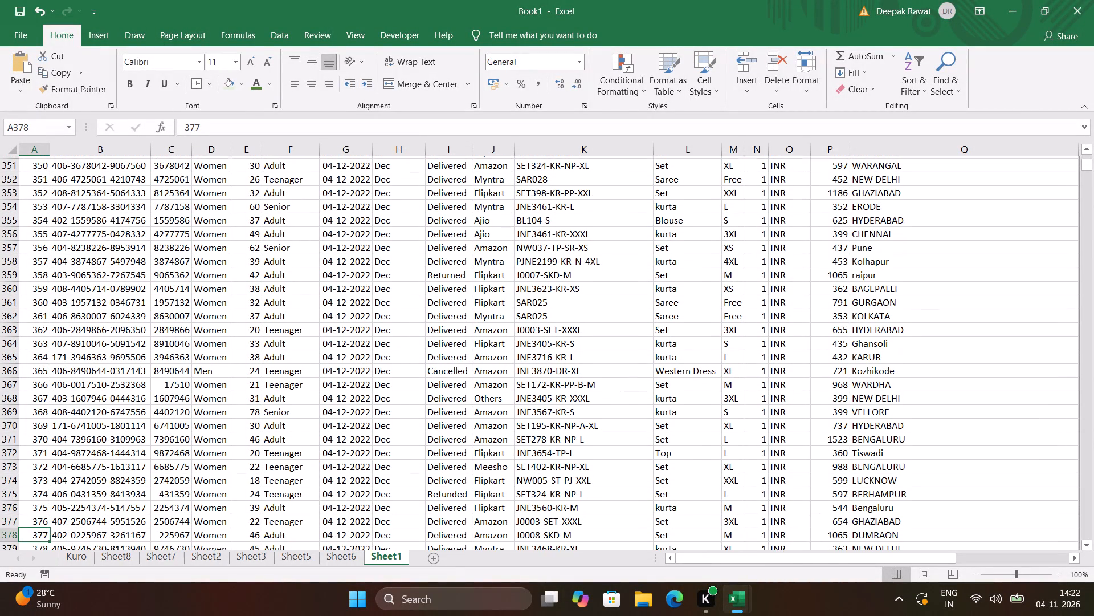
# Replace the index value in A378 with 0900.
pyautogui.press('BackSpace')
pyautogui.press('BackSpace')
pyautogui.write('090')
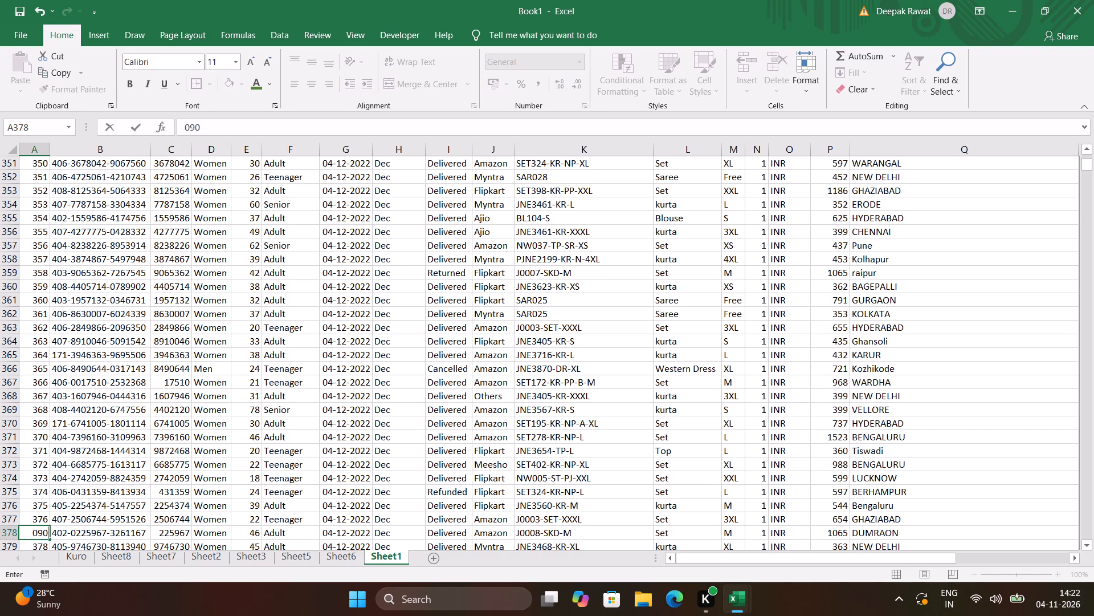
pyautogui.press('0')
pyautogui.press('Return')
# Look over the order records just below the edited index value, going down column A to row 386.
pyautogui.press('Return')
pyautogui.press('Return')
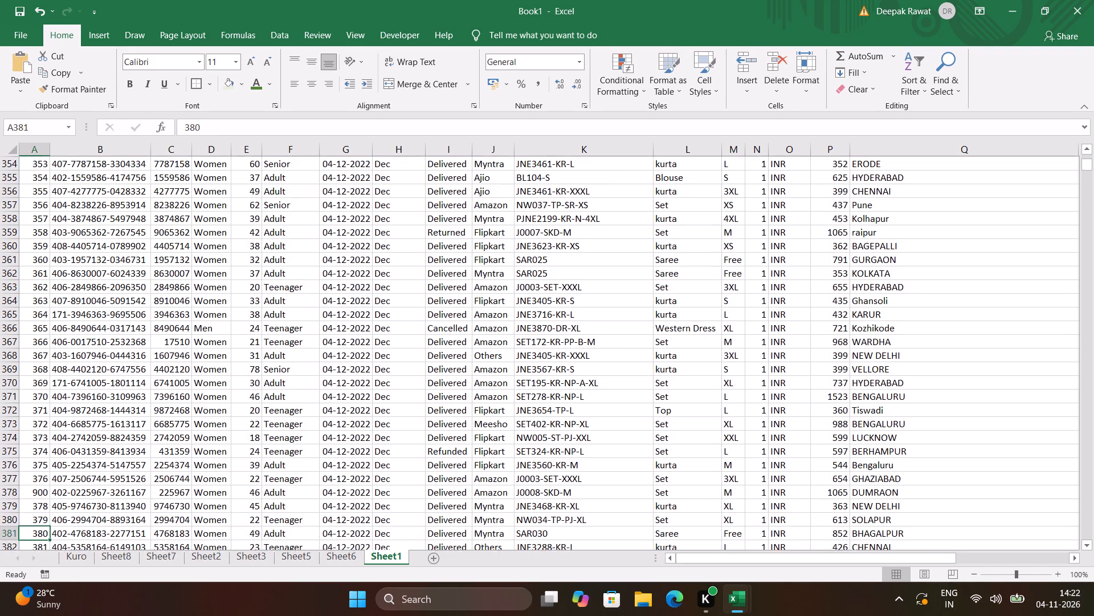
pyautogui.press('Return')
pyautogui.press('Return')
pyautogui.press('Return')
pyautogui.press('Return')
pyautogui.press('Return')
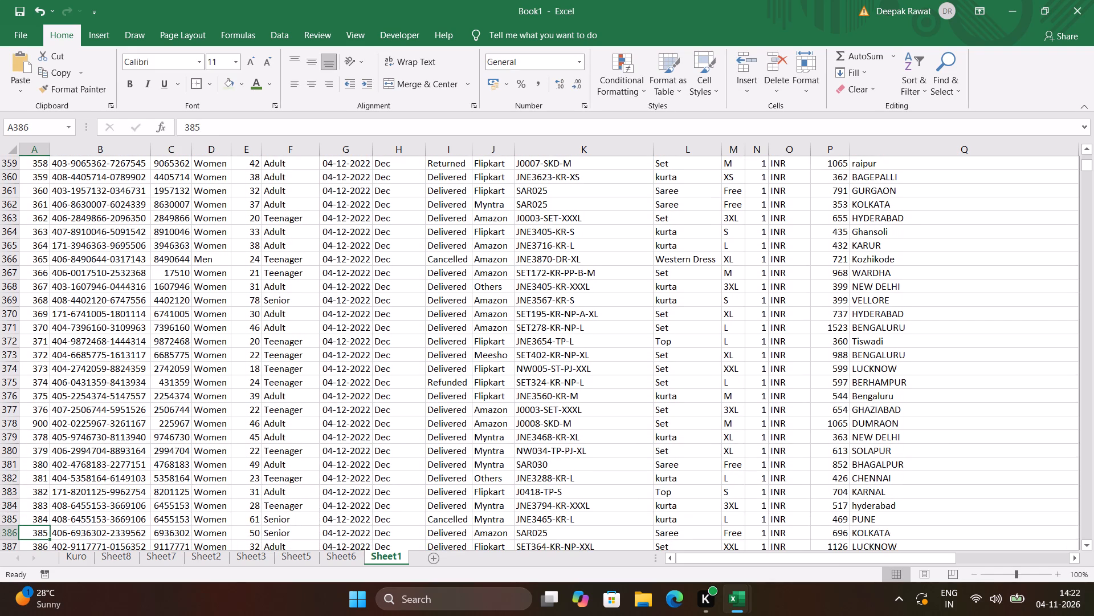
# Fill the channel value Amazon from J369 down column J through J769, overwriting the existing channel names.
pyautogui.click(495, 294)
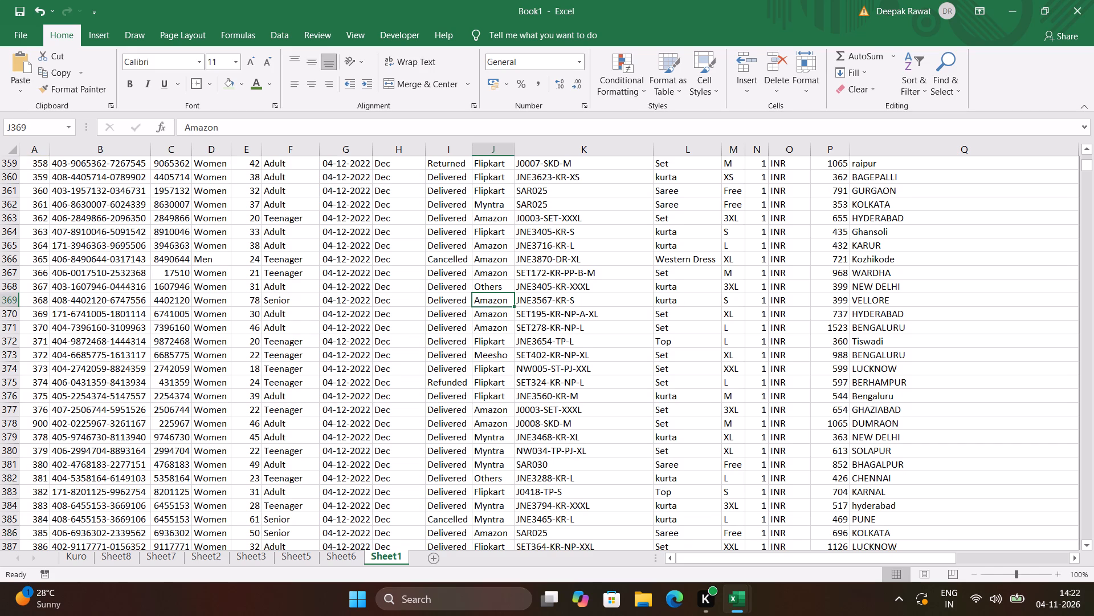
pyautogui.moveTo(512, 306); pyautogui.dragTo(505, 347)
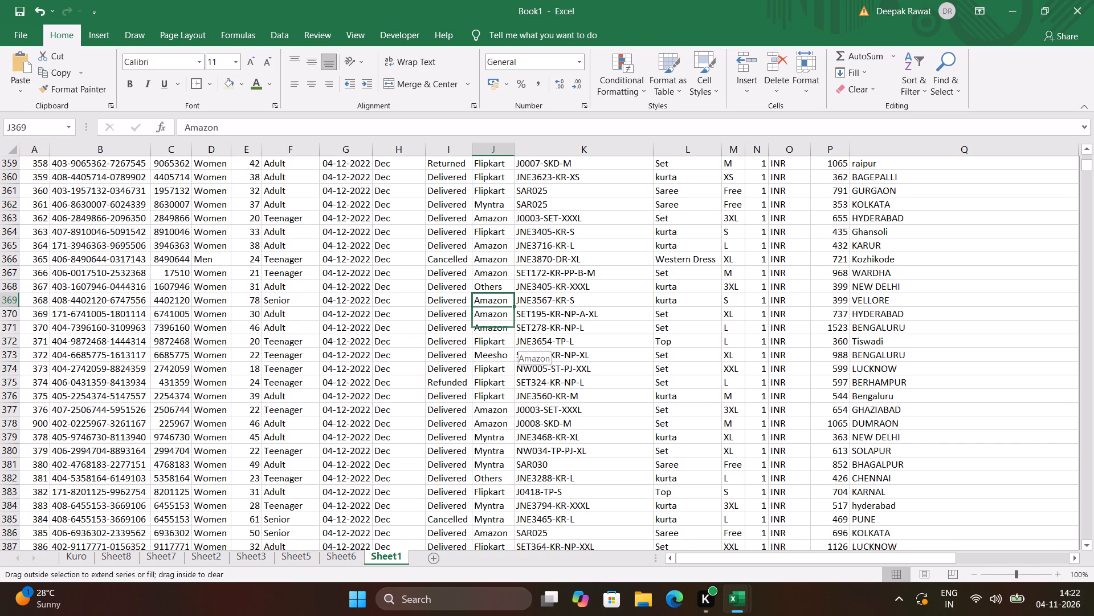
pyautogui.moveTo(505, 347); pyautogui.dragTo(493, 599)
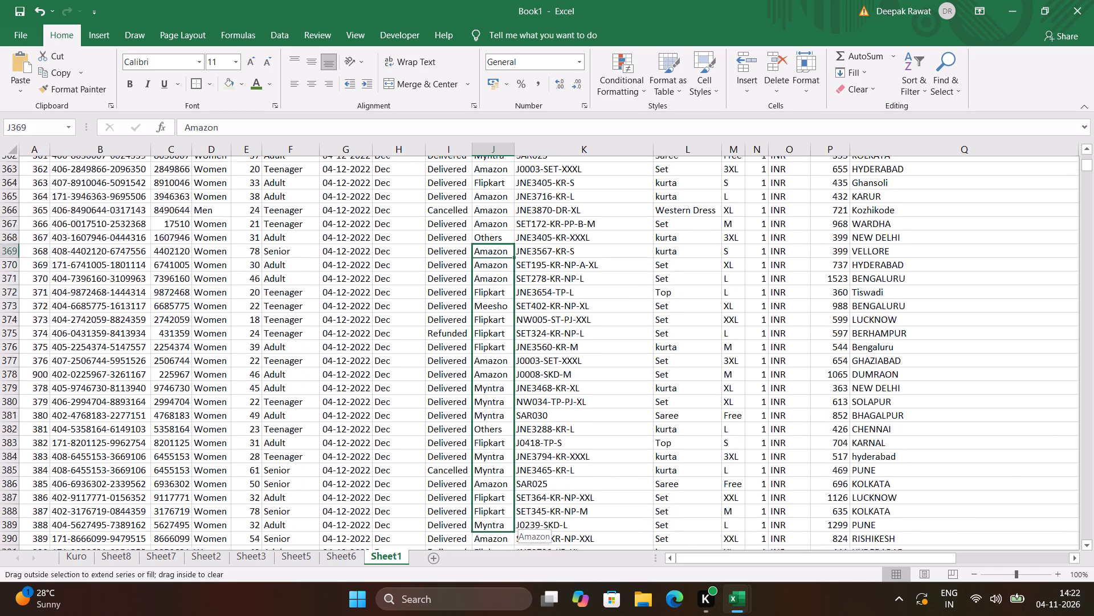
pyautogui.moveTo(493, 599); pyautogui.dragTo(496, 514)
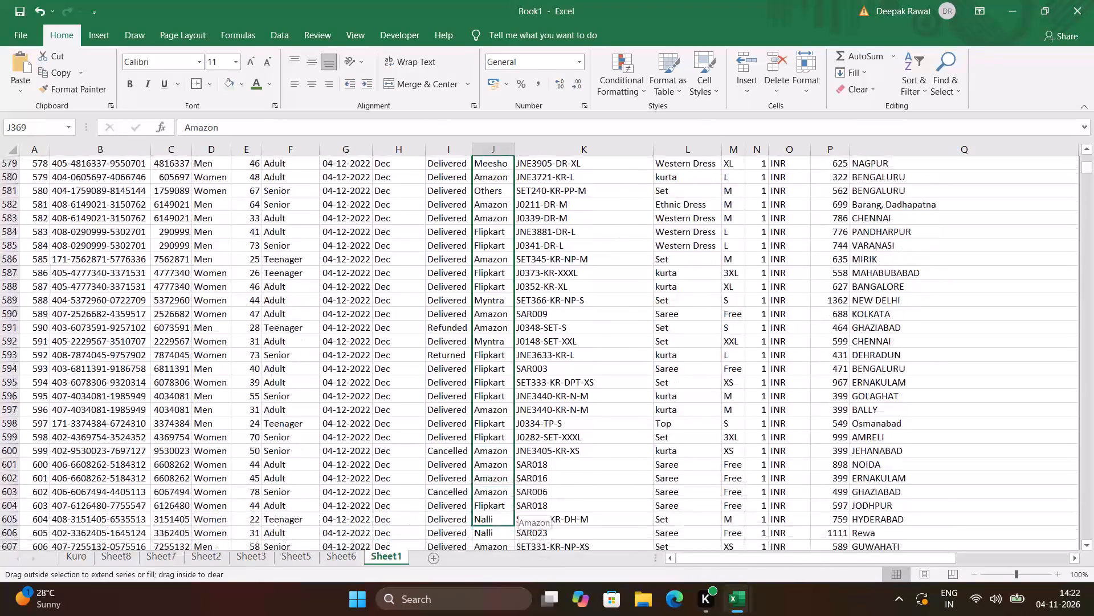
pyautogui.moveTo(496, 514); pyautogui.dragTo(504, 480)
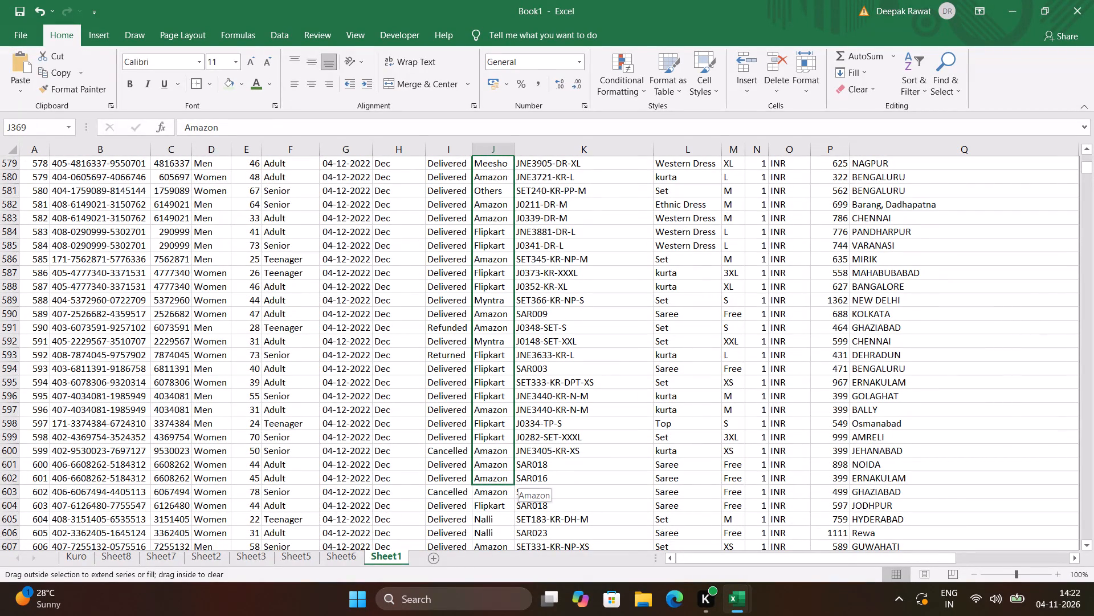
pyautogui.moveTo(504, 480); pyautogui.dragTo(500, 504)
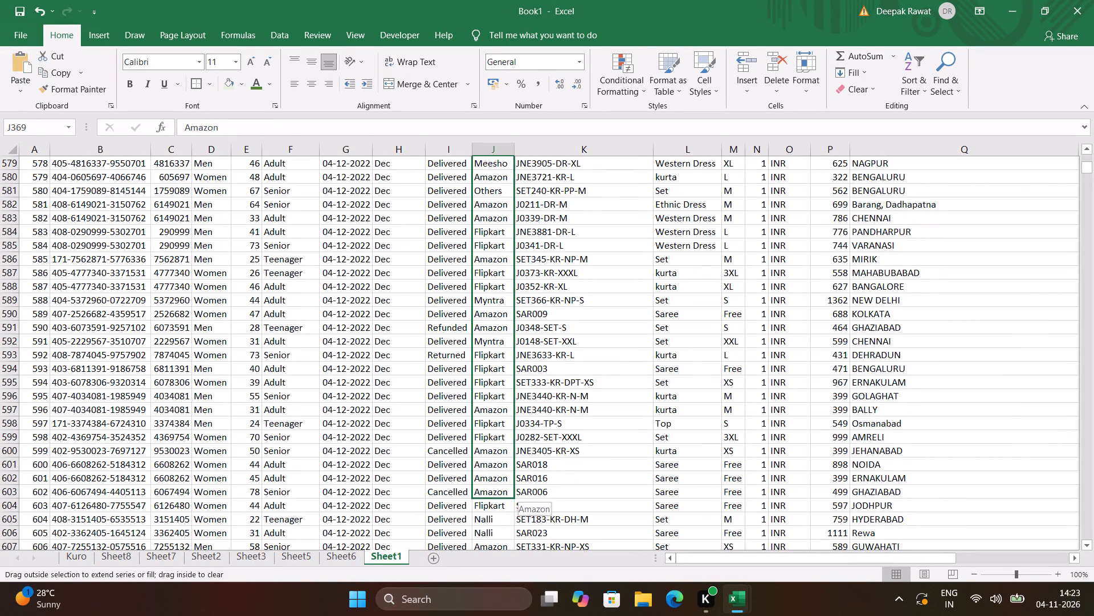
pyautogui.moveTo(500, 504); pyautogui.dragTo(481, 586)
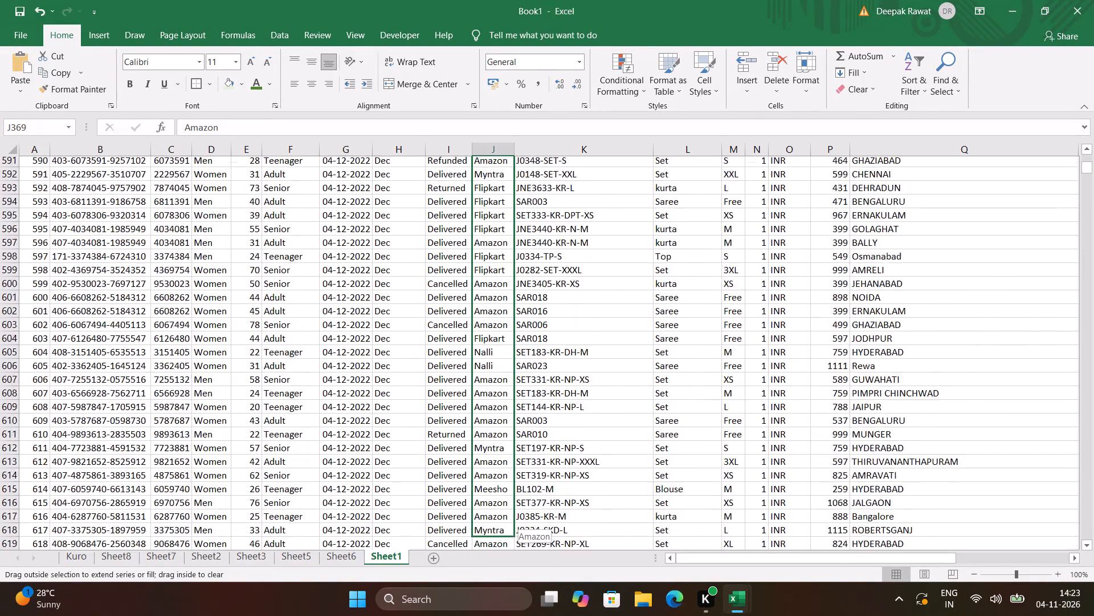
pyautogui.moveTo(481, 586); pyautogui.dragTo(483, 573)
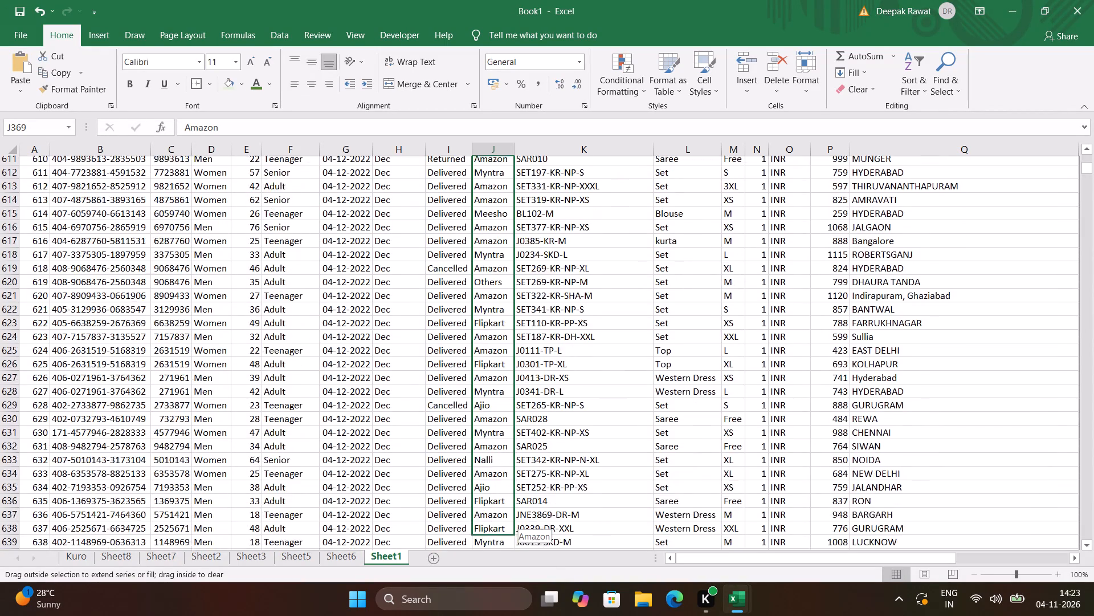
pyautogui.moveTo(483, 573); pyautogui.dragTo(487, 517)
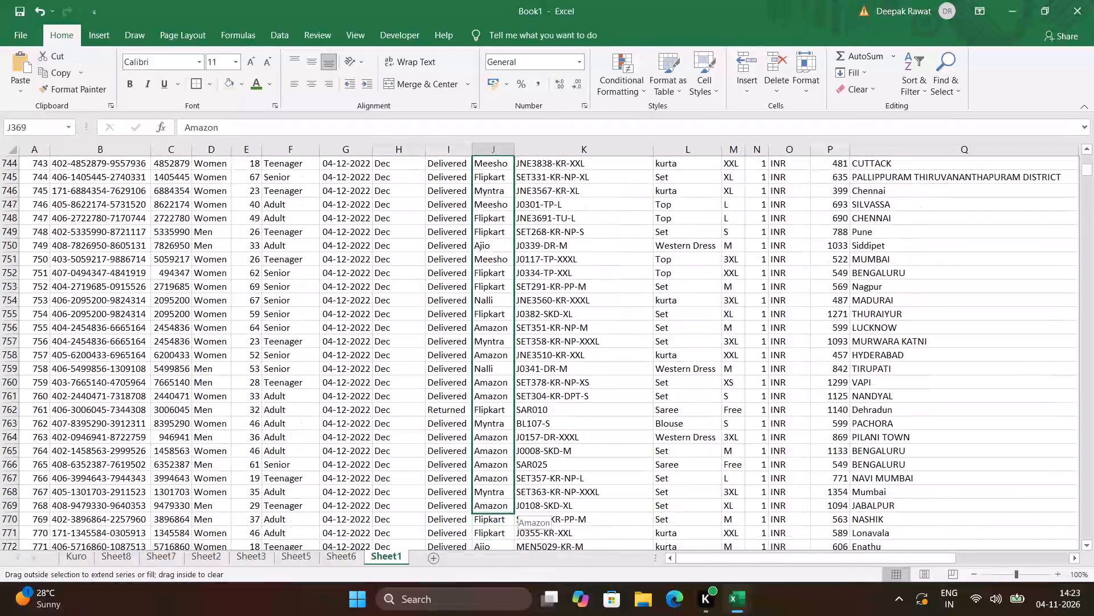
pyautogui.moveTo(487, 517); pyautogui.dragTo(490, 507)
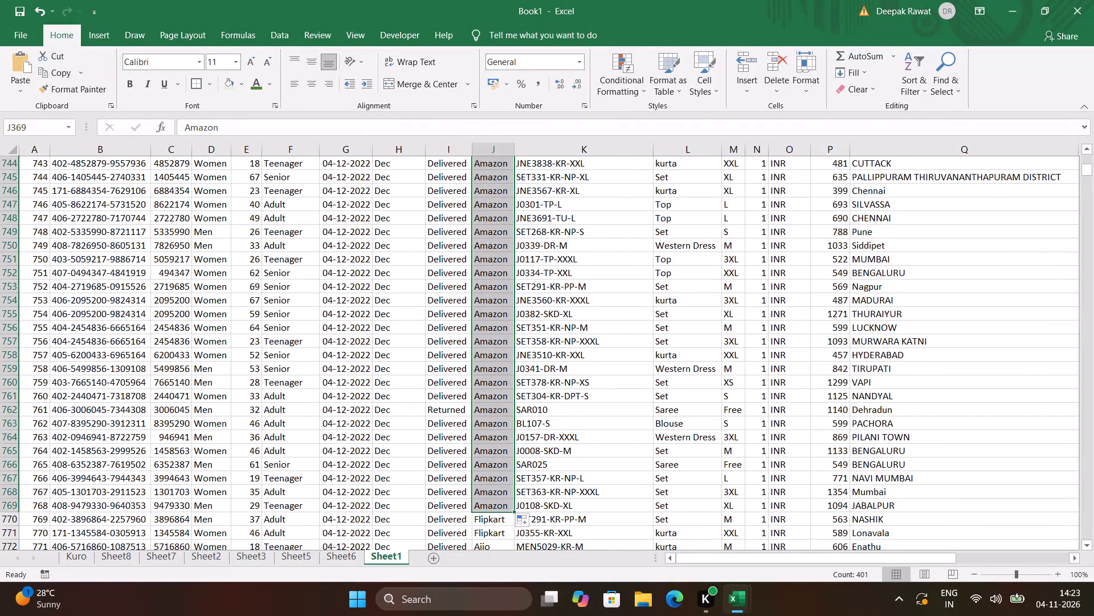
# Examine the Sheet1 order records below the filled channel cells, going down the date column G to row 812.
pyautogui.click(343, 486)
pyautogui.press('Down')
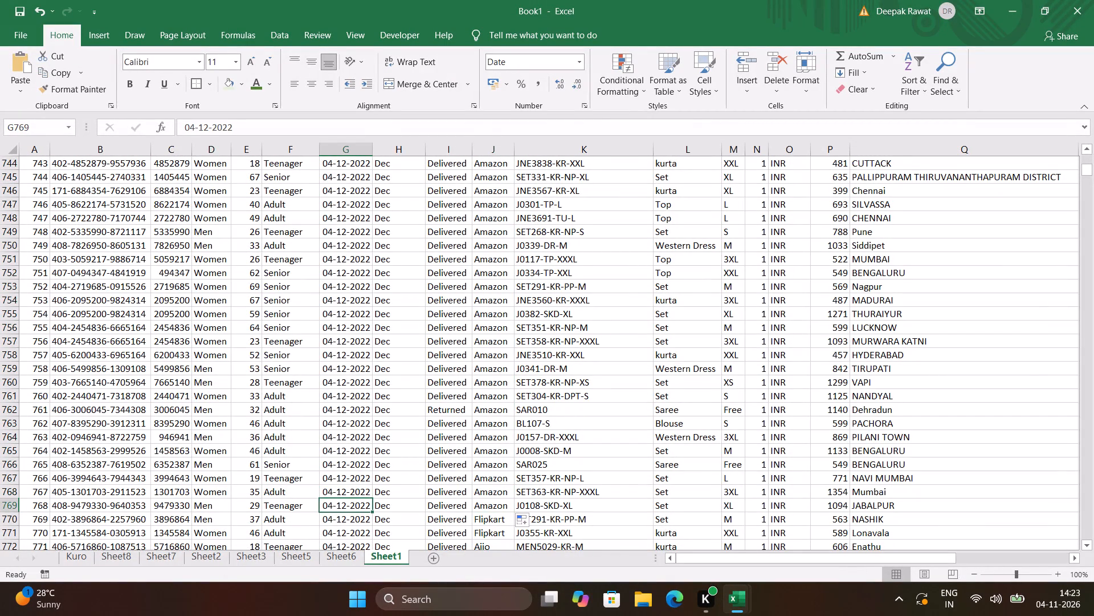
pyautogui.press('Down')
pyautogui.press('Down')
pyautogui.press('Down')
pyautogui.press('Down')
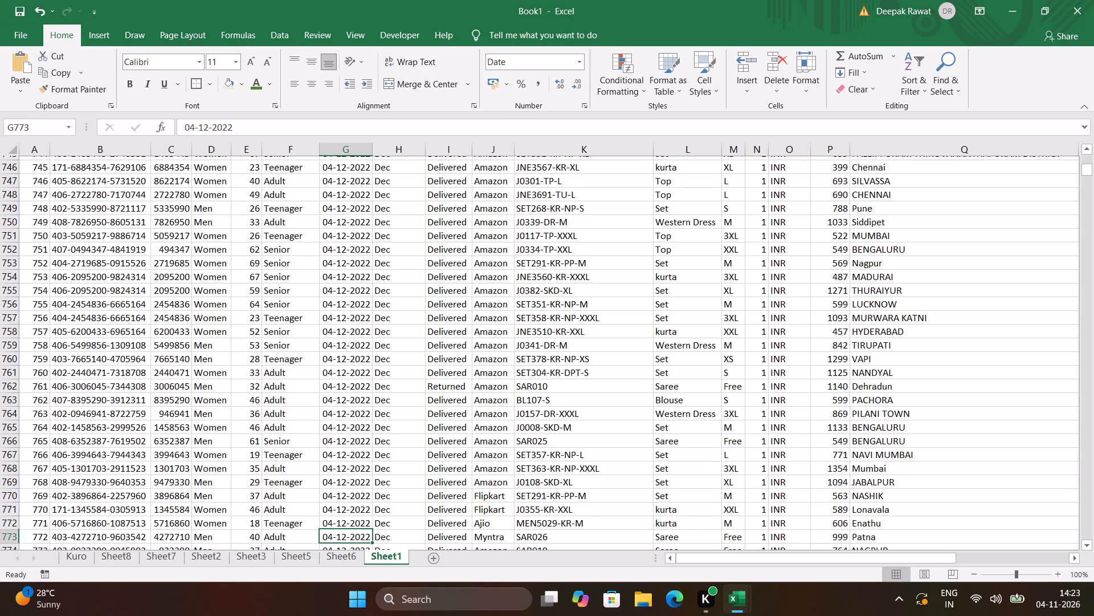
pyautogui.press('Down')
pyautogui.press('Down')
pyautogui.press('Down')
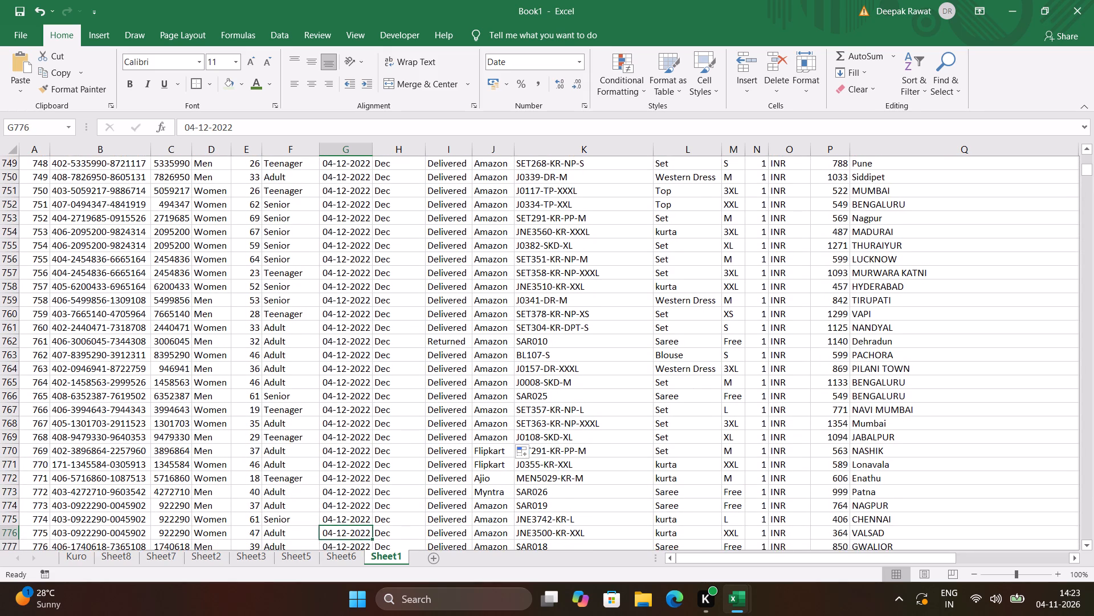
pyautogui.press('Down')
pyautogui.press('Down')
pyautogui.press('Down')
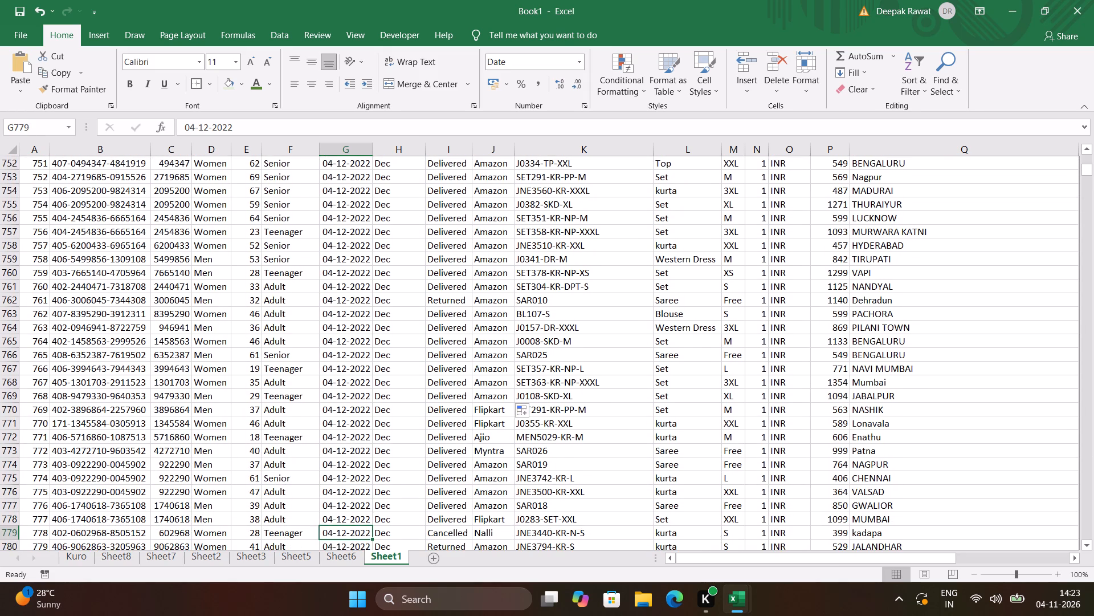
pyautogui.press('Down')
pyautogui.press('Down')
pyautogui.press('Down')
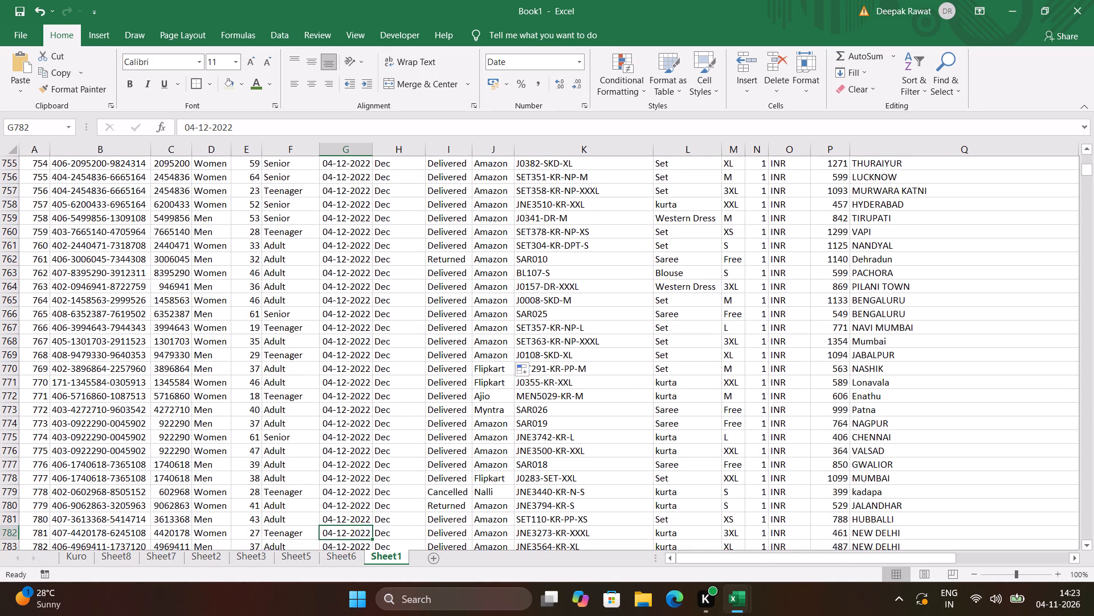
pyautogui.press('Down')
pyautogui.press('Down')
pyautogui.press('Down')
pyautogui.press('Down')
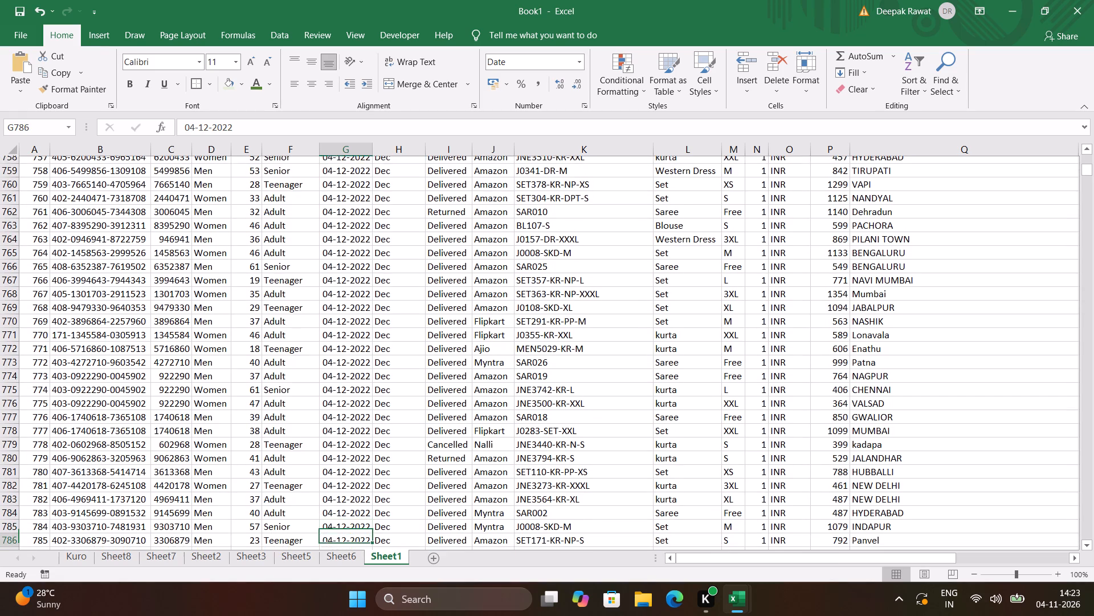
pyautogui.press('Down')
pyautogui.press('Down')
pyautogui.press('Down')
pyautogui.press('Down')
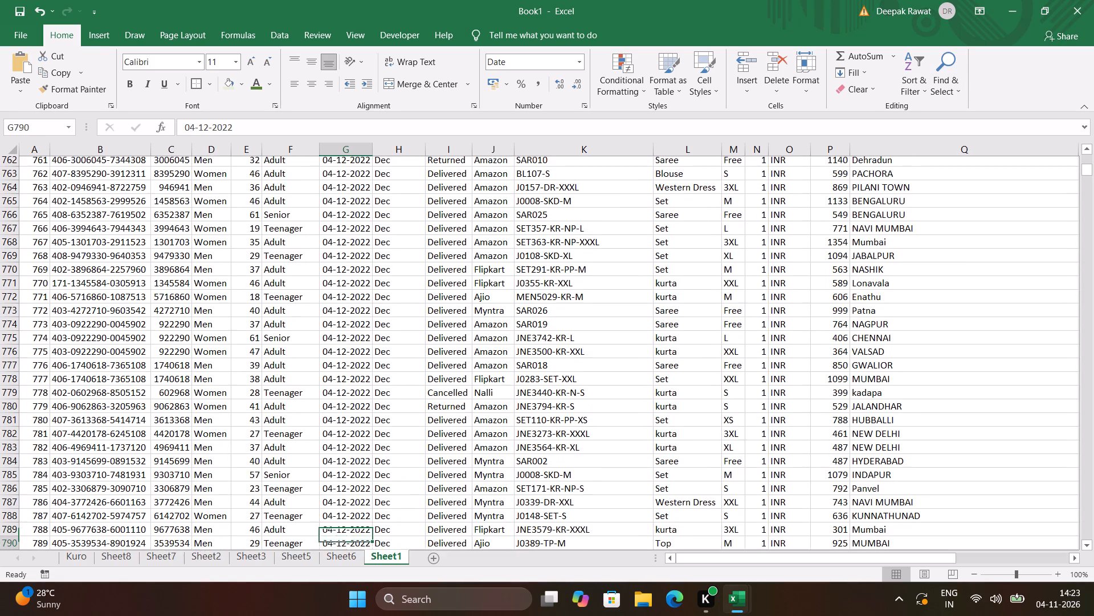
pyautogui.press('Down')
pyautogui.press('Down')
pyautogui.press('Down')
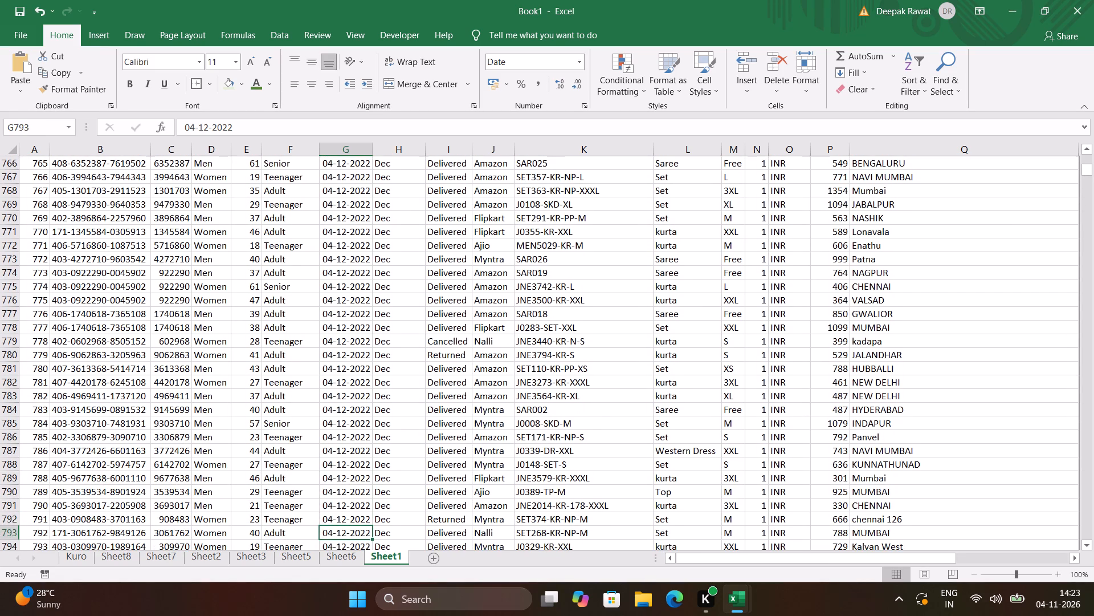
pyautogui.press('Down')
pyautogui.press('Down')
pyautogui.press('Down')
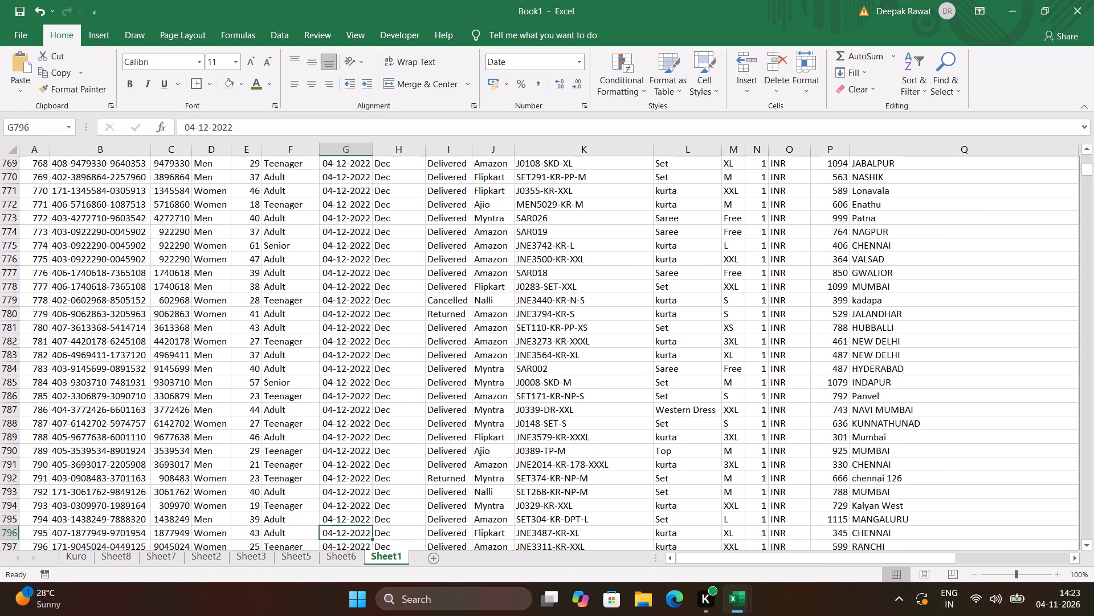
pyautogui.press('Down')
pyautogui.press('Down')
pyautogui.press('Down')
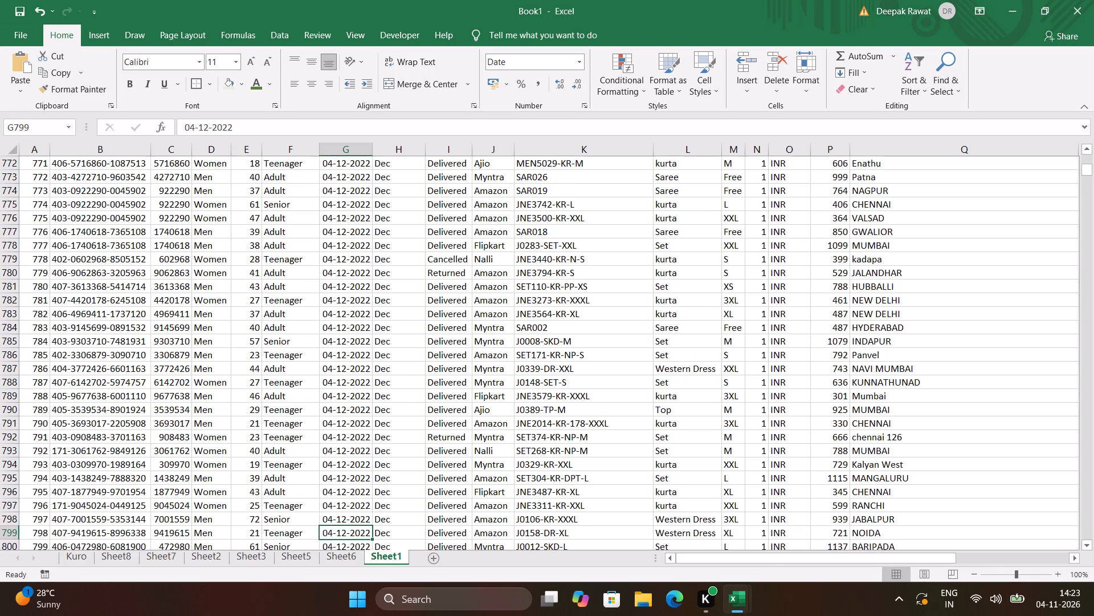
pyautogui.press('Down')
pyautogui.press('Down')
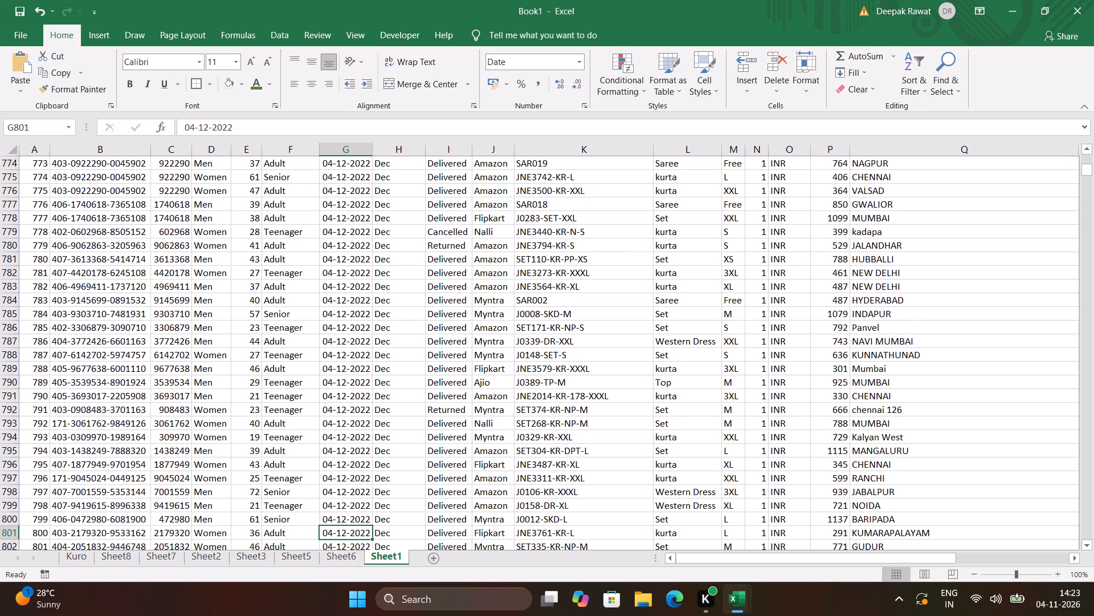
pyautogui.press('Down')
pyautogui.press('Down')
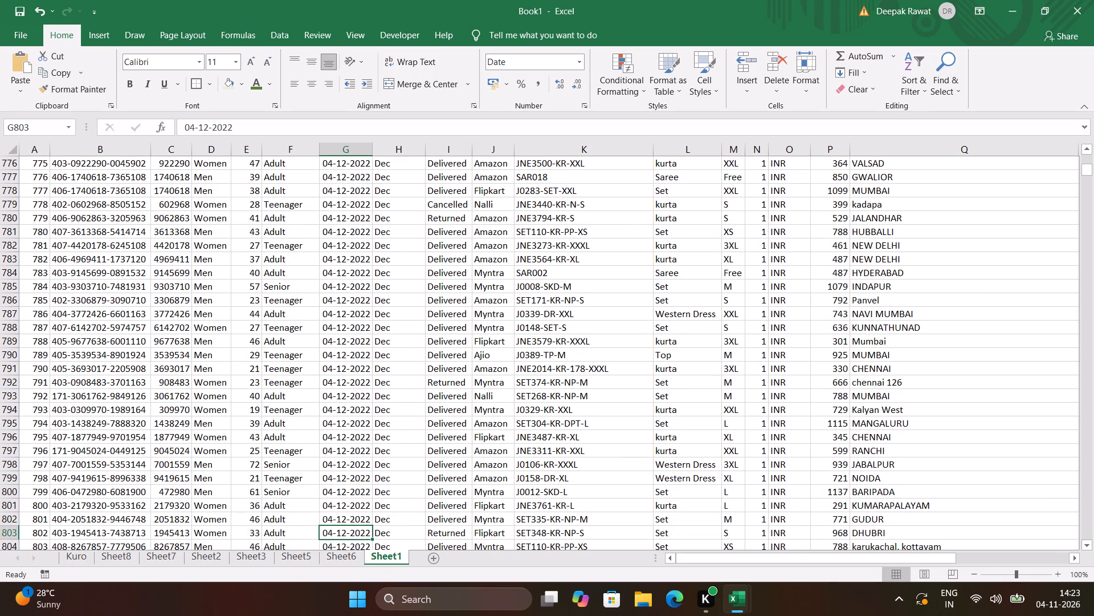
pyautogui.press('Return')
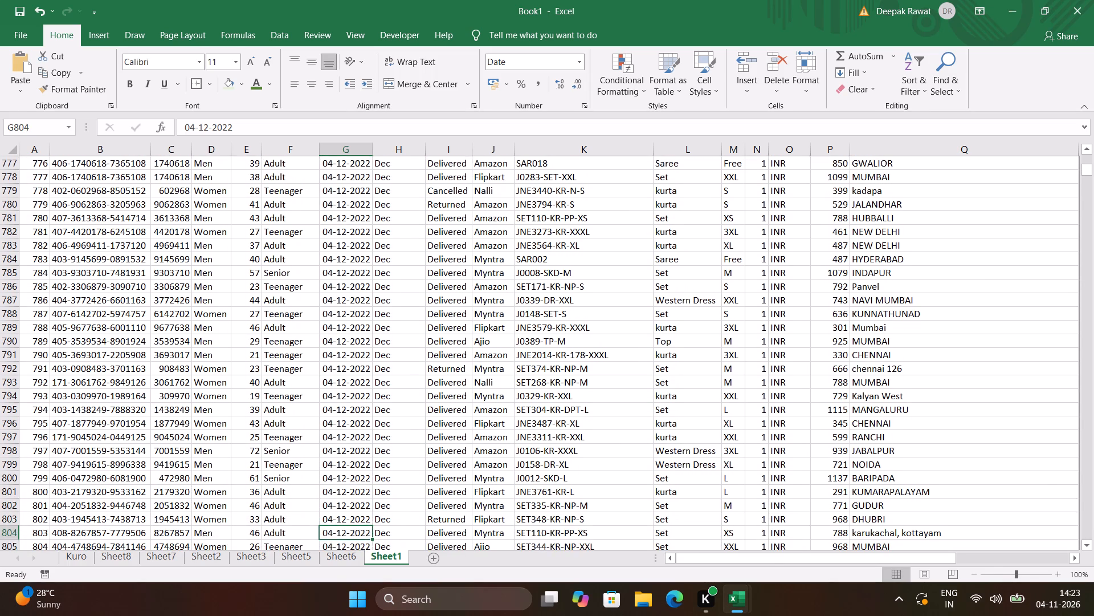
pyautogui.press('Return')
pyautogui.press('Return')
pyautogui.press('Return')
pyautogui.press('Return')
pyautogui.press('Return')
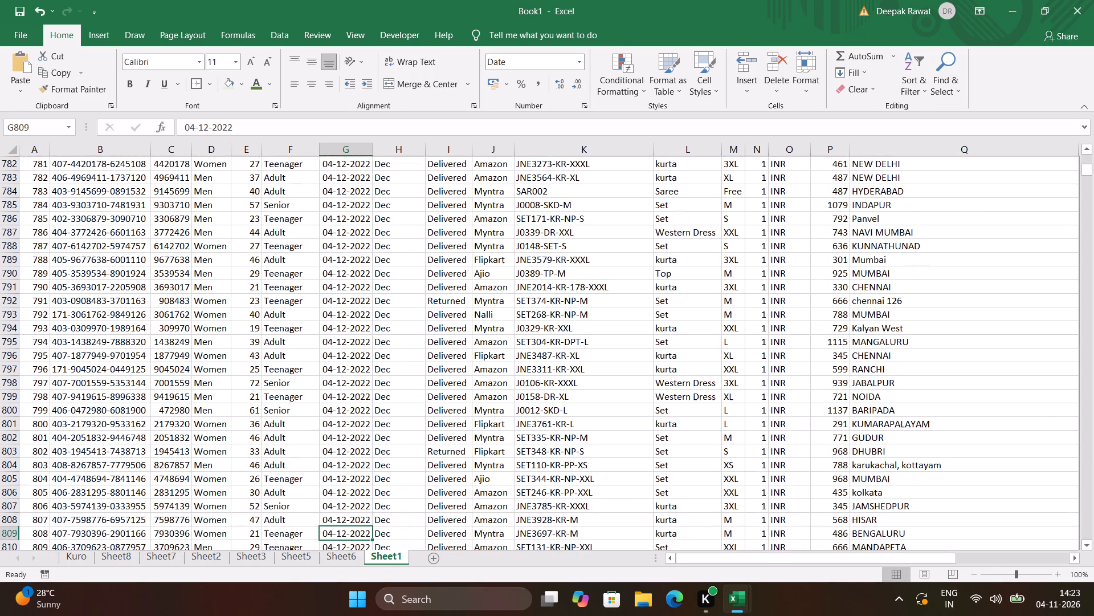
pyautogui.press('Return')
pyautogui.press('Return')
pyautogui.press('Return')
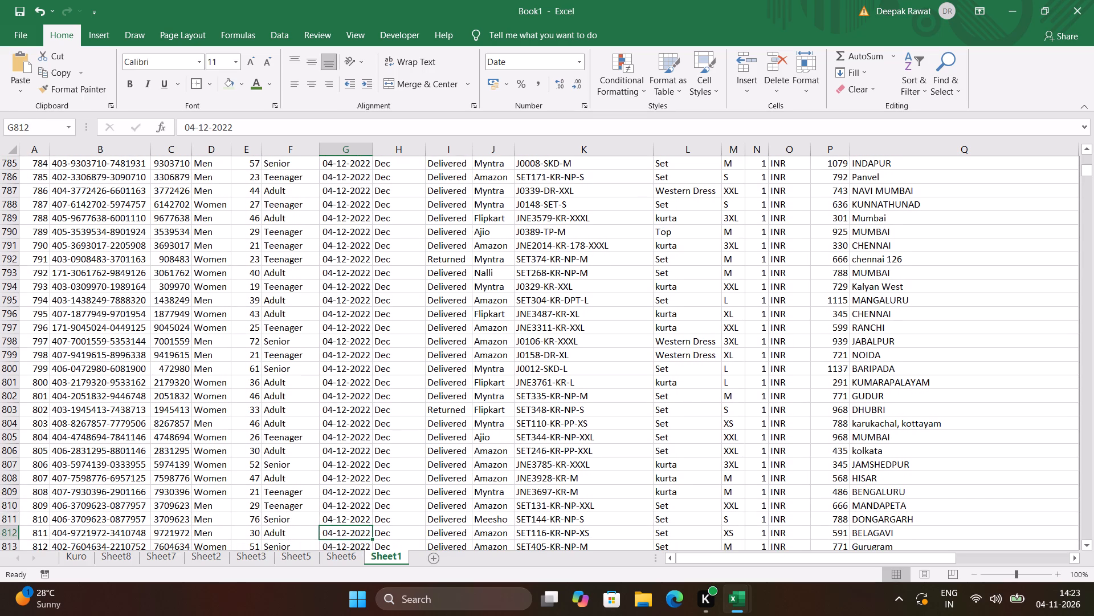
# Fill the age-group IF formula from F795 down column F through F838.
pyautogui.click(304, 302)
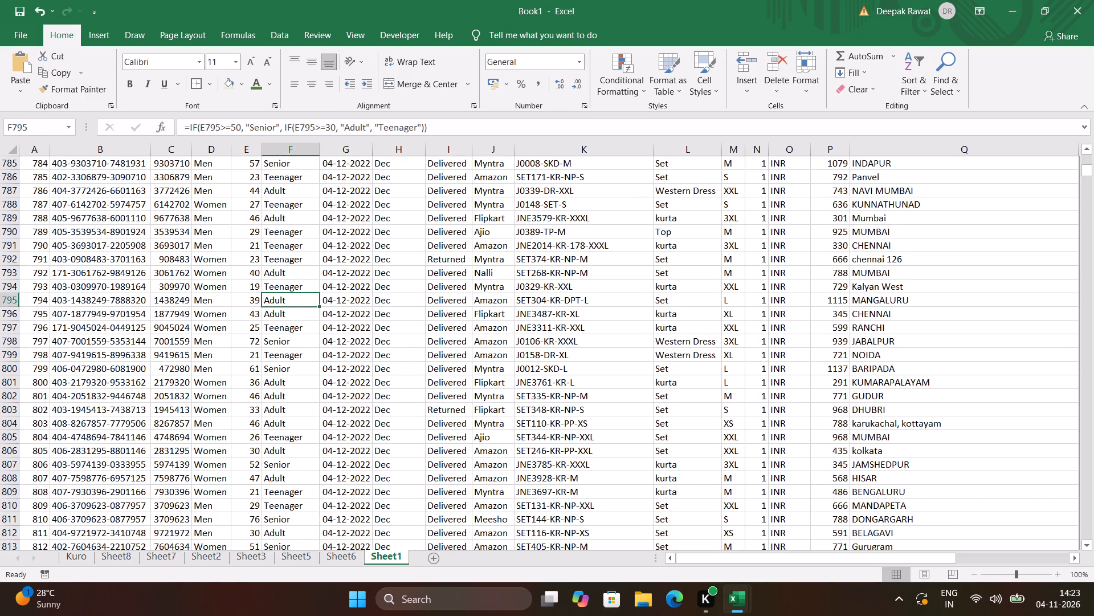
pyautogui.moveTo(320, 307); pyautogui.dragTo(308, 547)
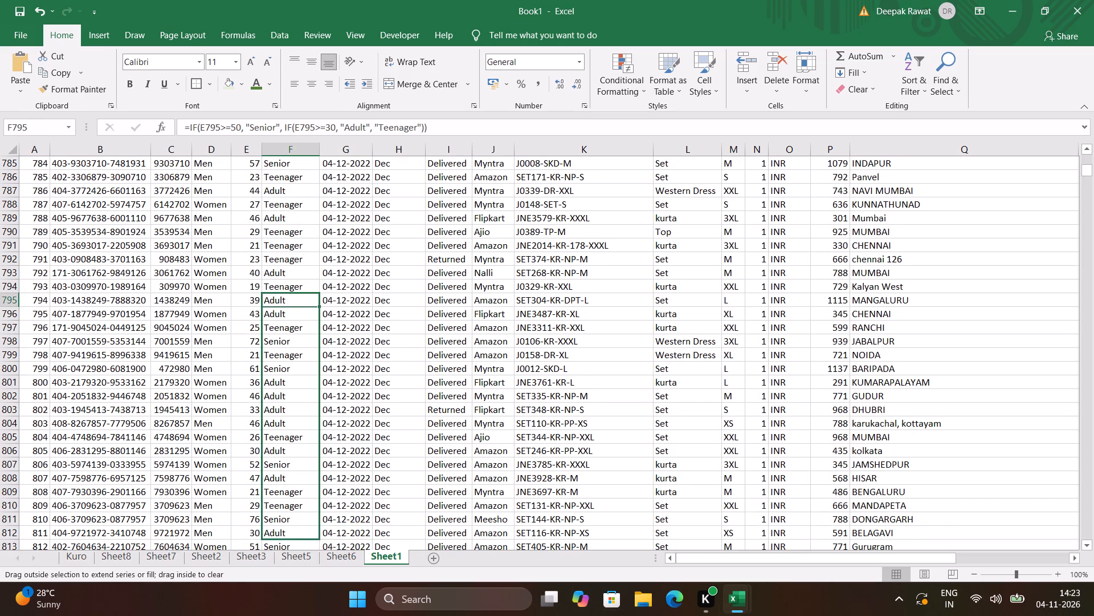
pyautogui.moveTo(308, 547); pyautogui.dragTo(308, 554)
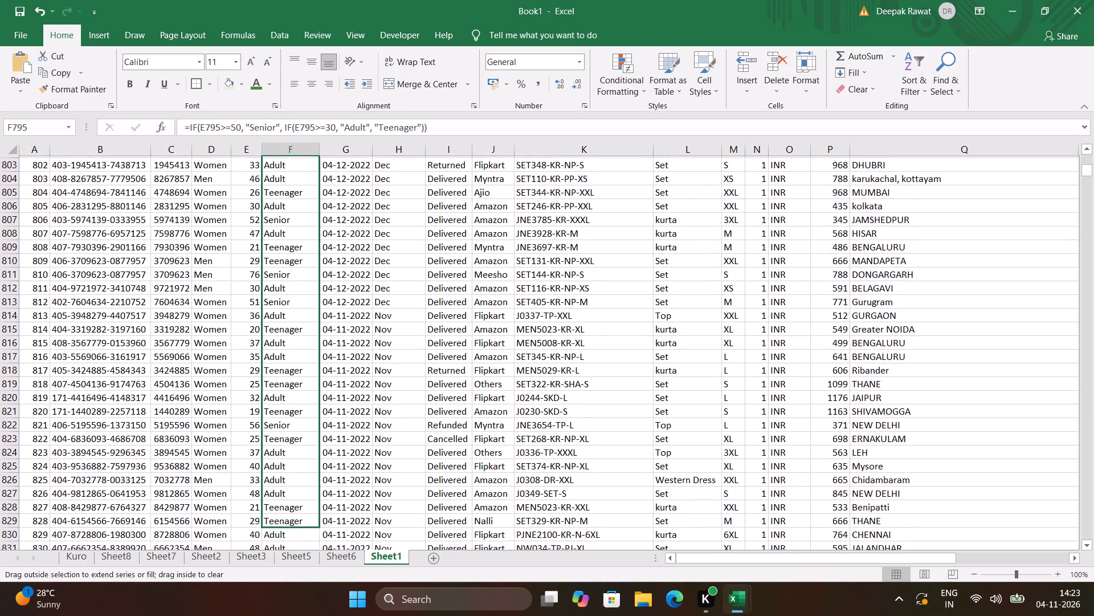
pyautogui.moveTo(308, 554); pyautogui.dragTo(311, 518)
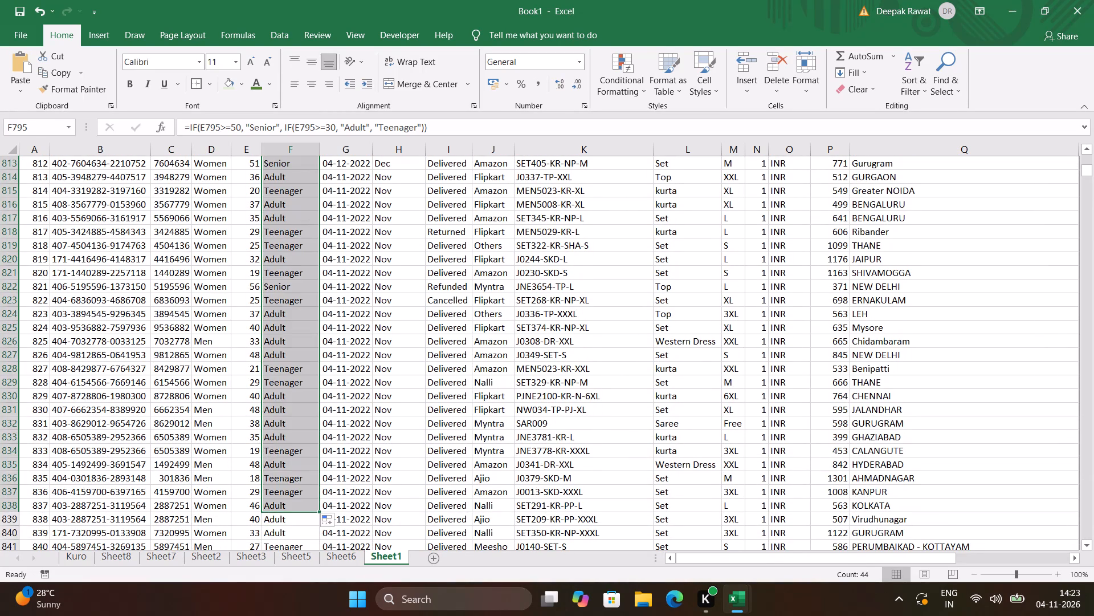
pyautogui.click(158, 482)
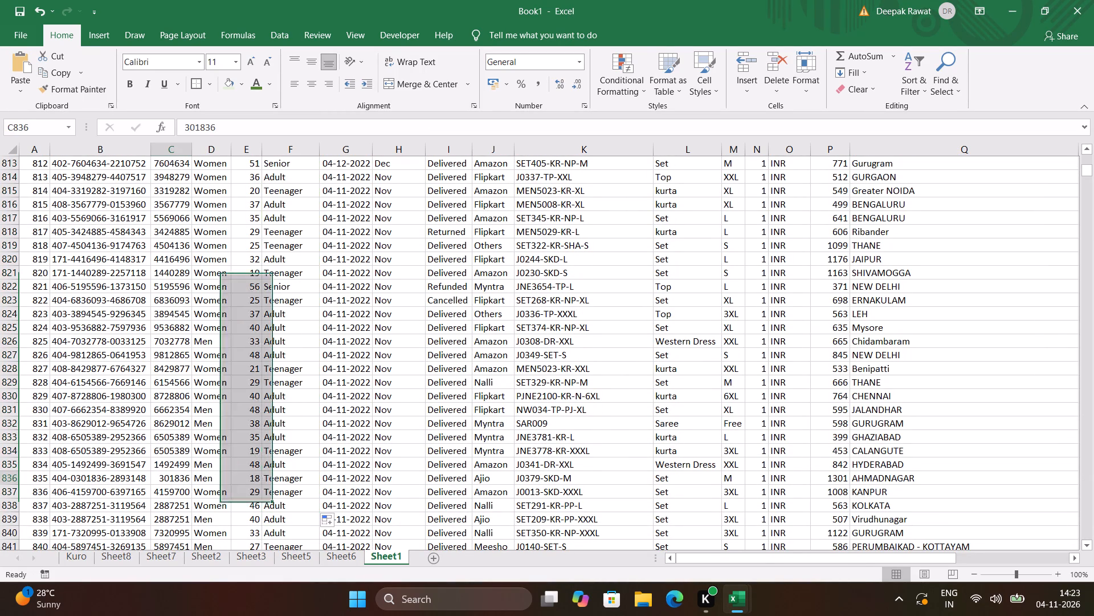
pyautogui.click(289, 453)
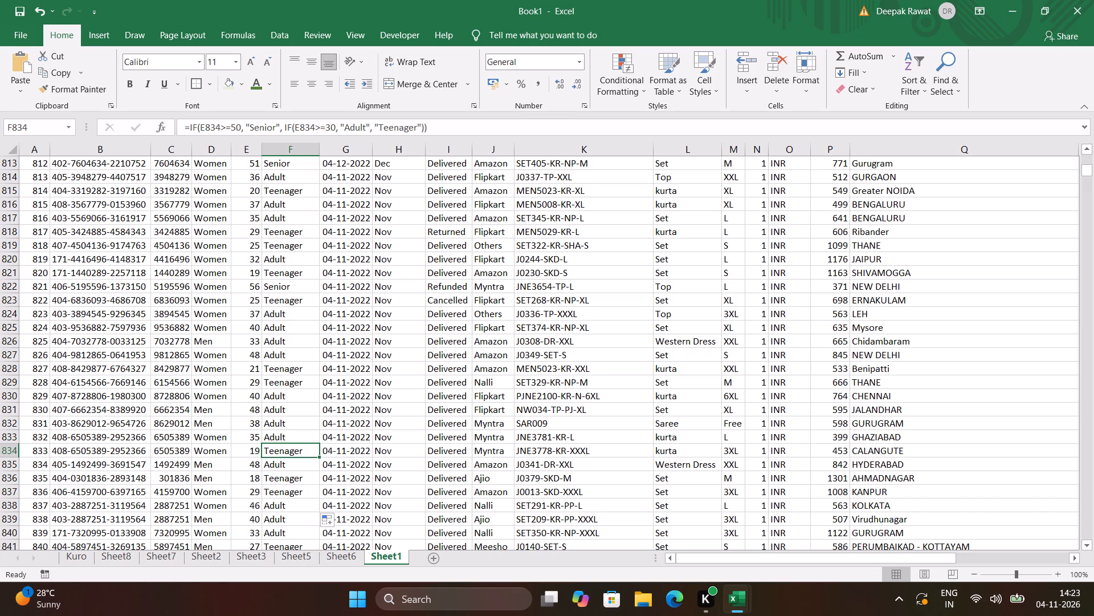
# Fill the age-group IF formula from F834 down column F through F913.
pyautogui.moveTo(319, 457); pyautogui.dragTo(300, 583)
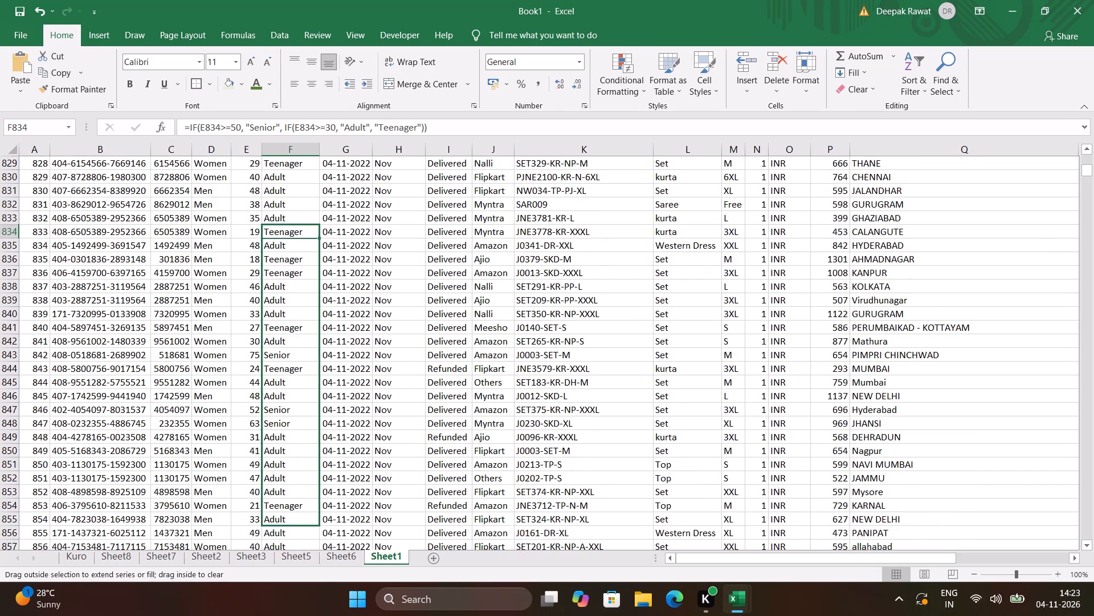
pyautogui.moveTo(300, 583); pyautogui.dragTo(315, 524)
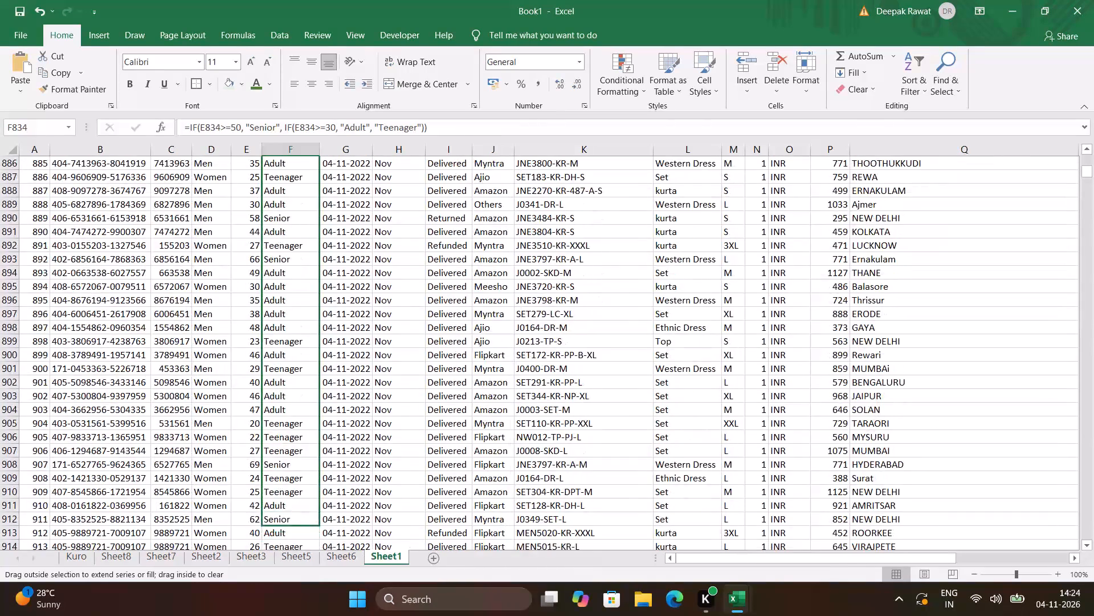
pyautogui.click(315, 524)
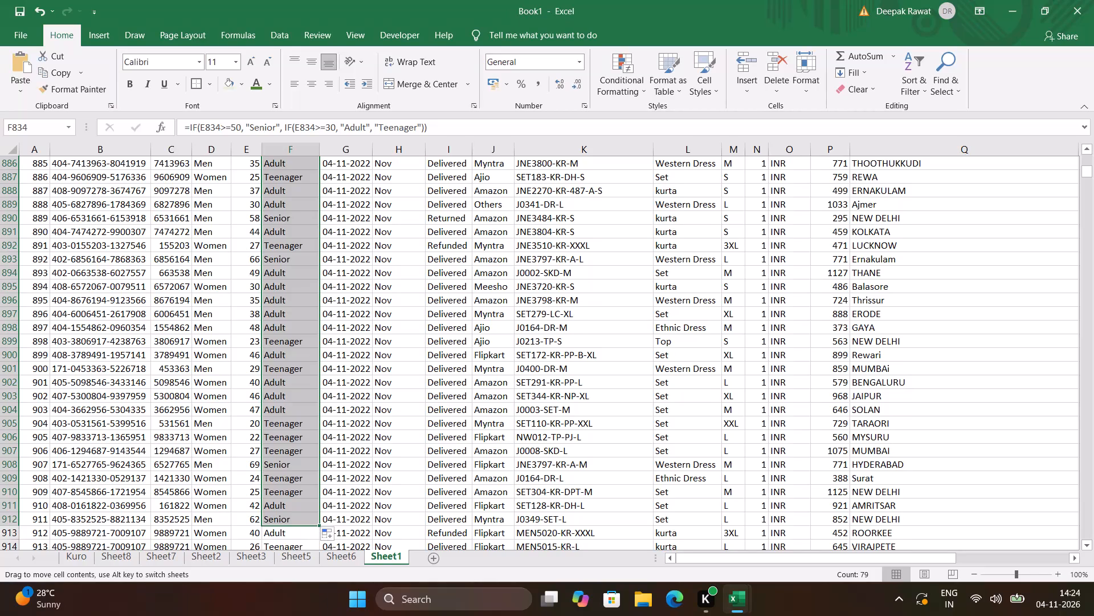
pyautogui.moveTo(321, 525); pyautogui.dragTo(319, 539)
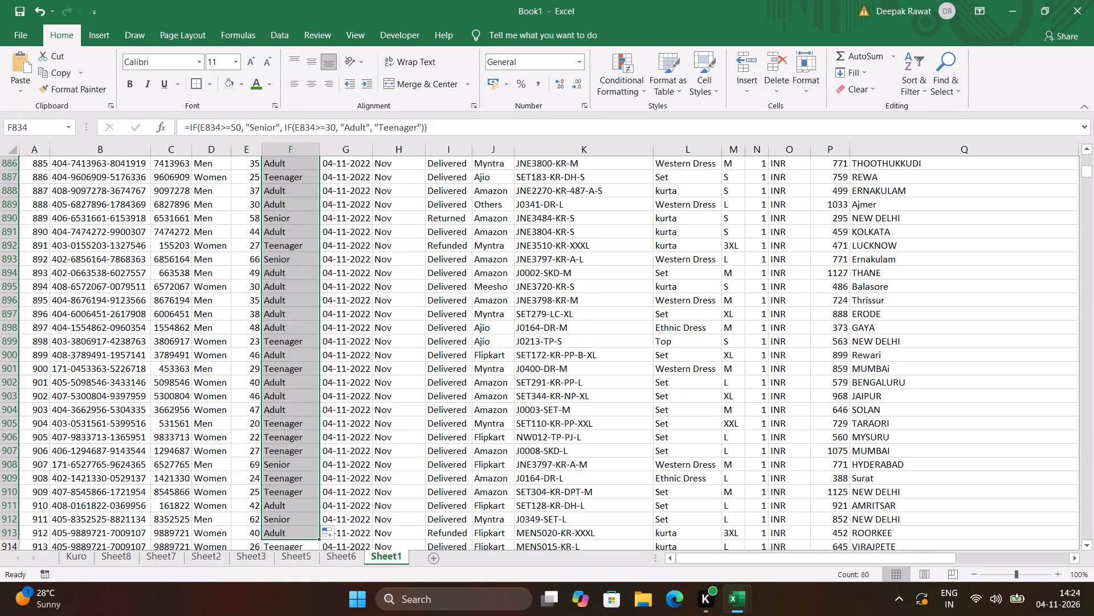
# Review the Sheet1 order records from row 913 back up to row 687, checking age groups and channels, and down again past row 1747.
pyautogui.click(362, 456)
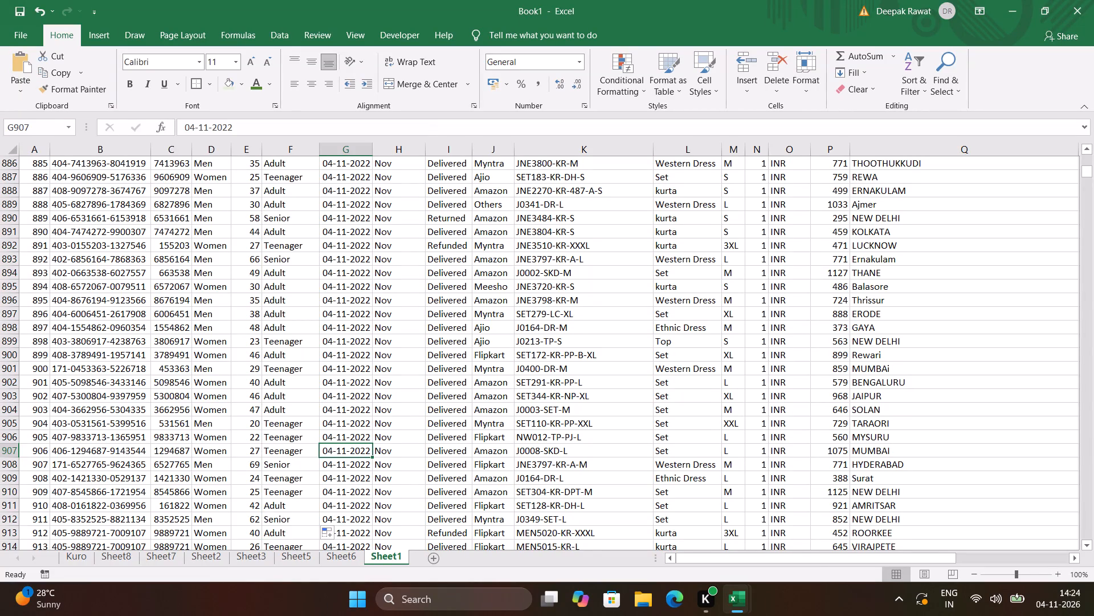
pyautogui.scroll(5, 362, 456)
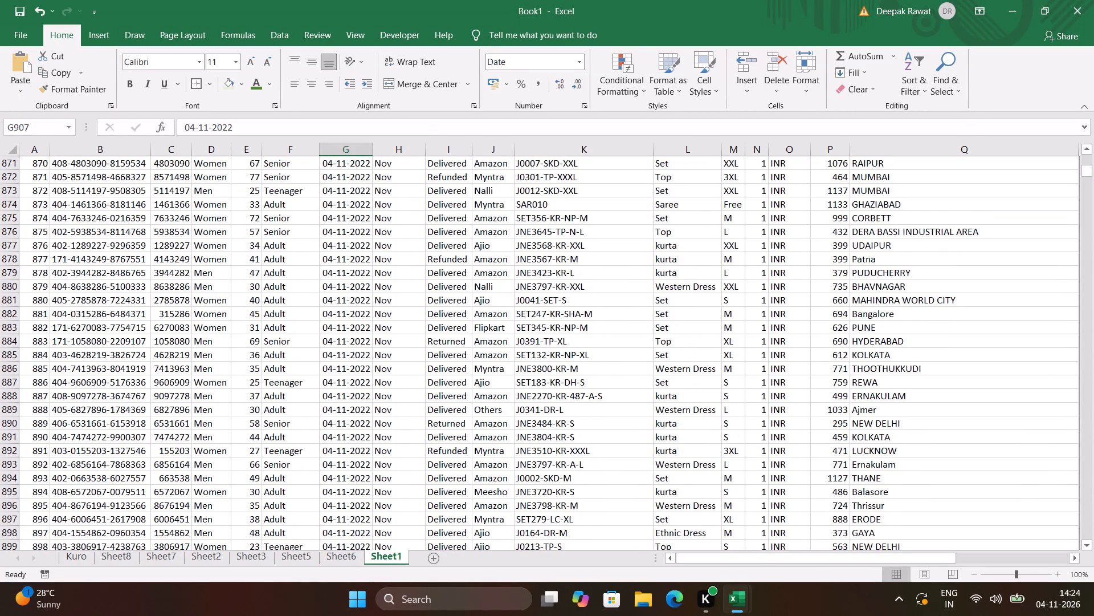
pyautogui.scroll(2, 362, 456)
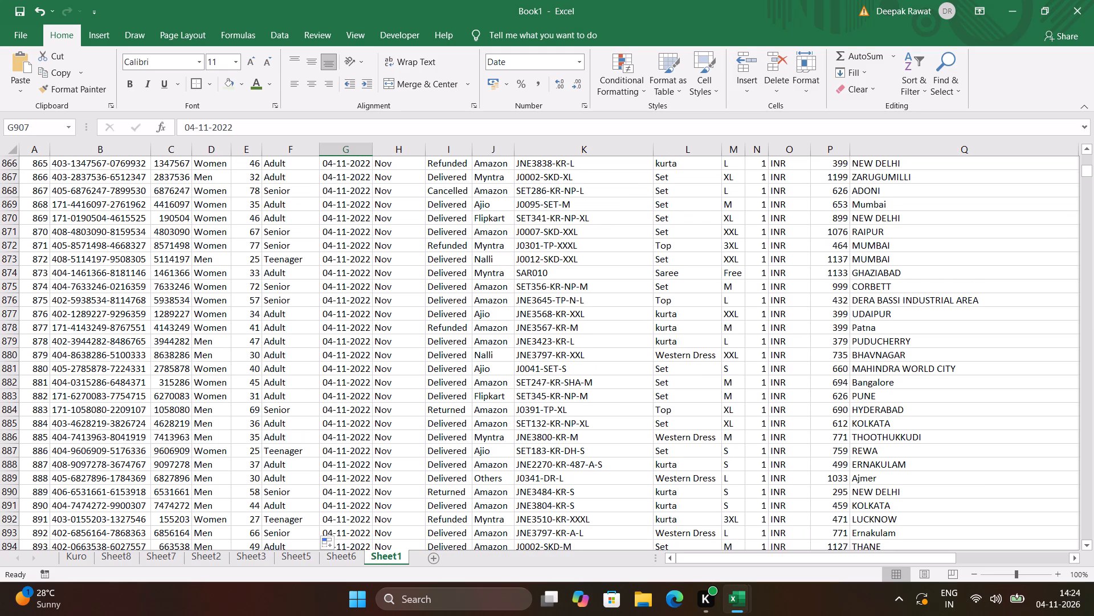
pyautogui.scroll(3, 362, 456)
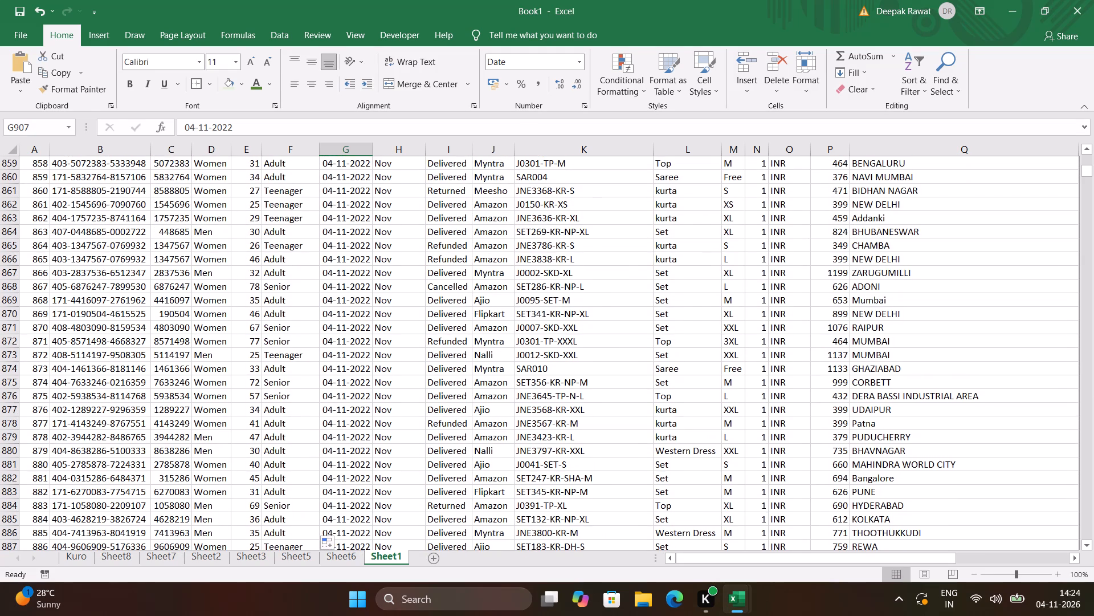
pyautogui.scroll(5, 362, 456)
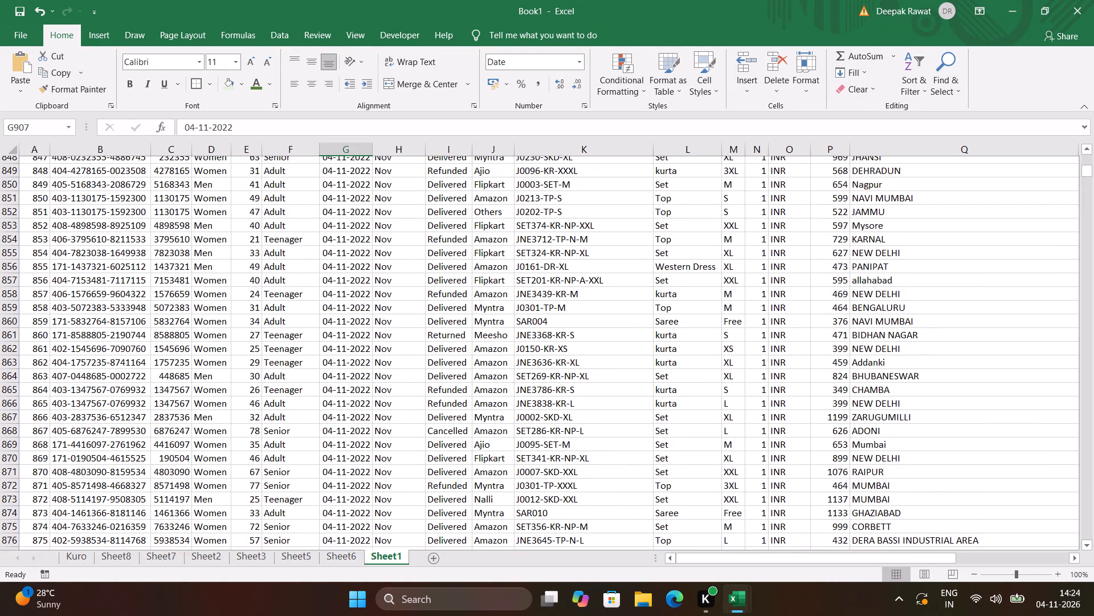
pyautogui.scroll(5, 362, 456)
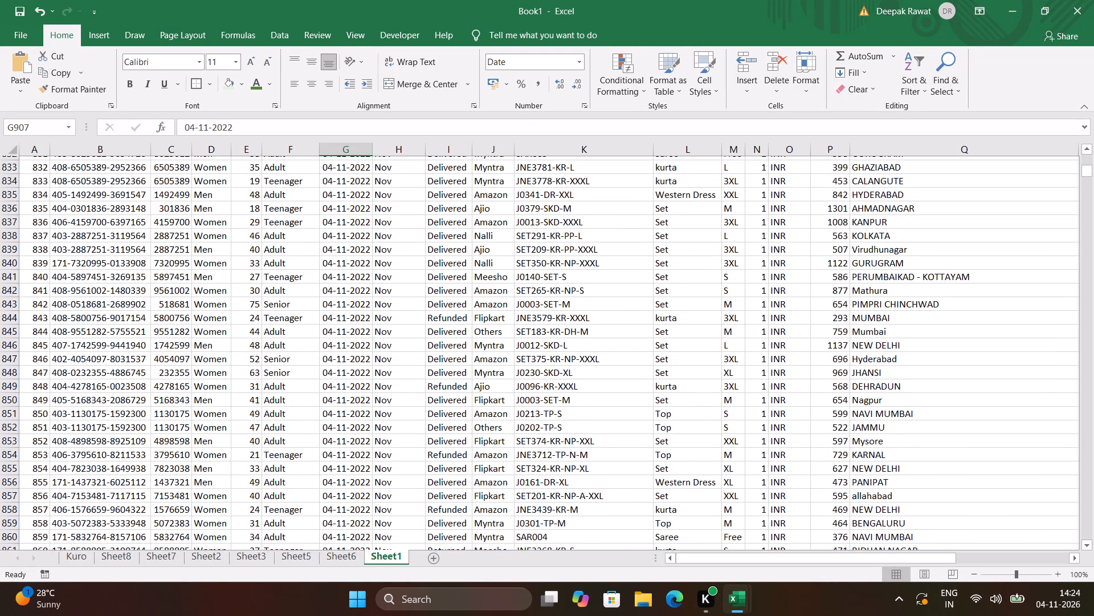
pyautogui.scroll(5, 362, 456)
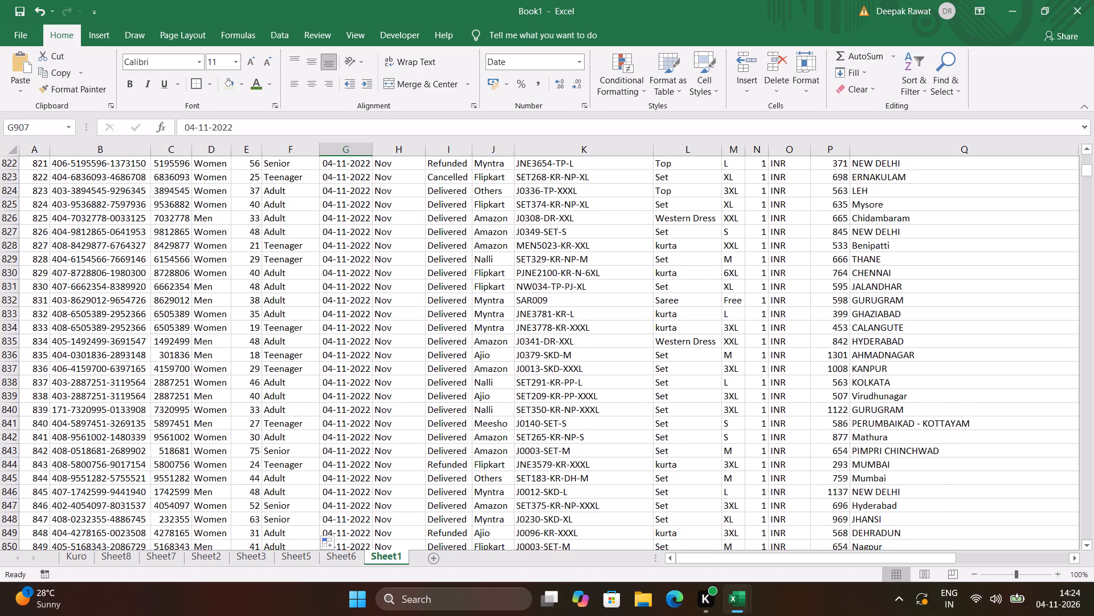
pyautogui.scroll(4, 362, 456)
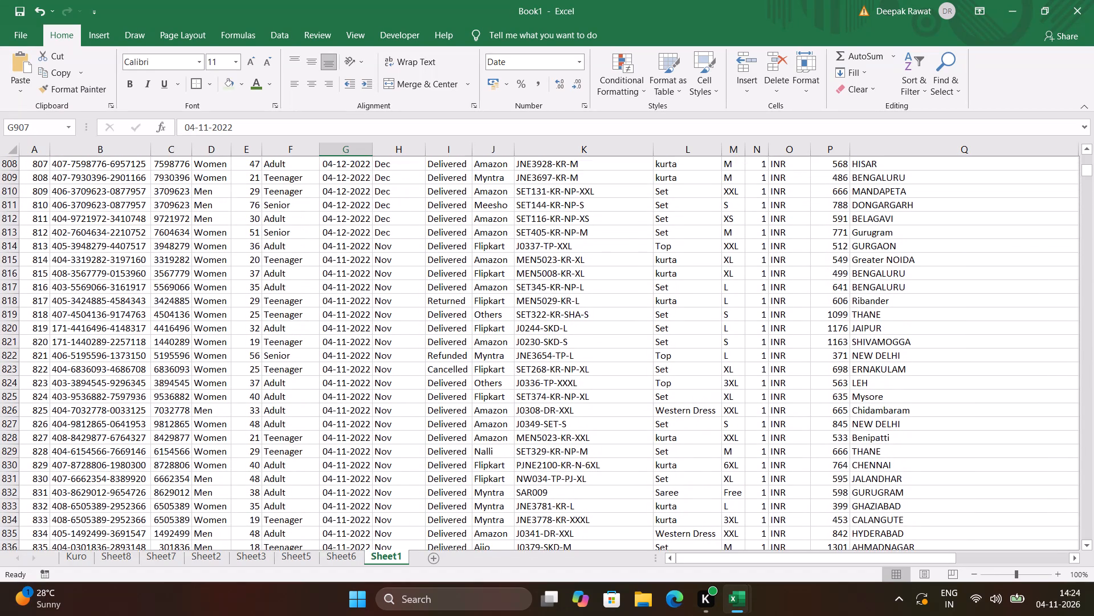
pyautogui.scroll(5, 362, 456)
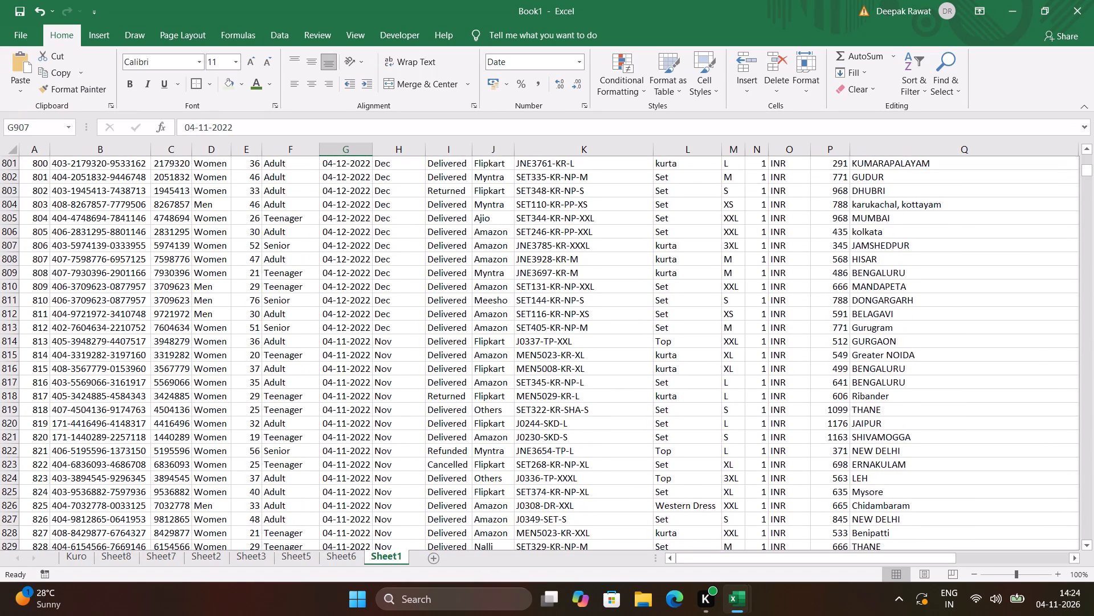
pyautogui.scroll(2, 362, 456)
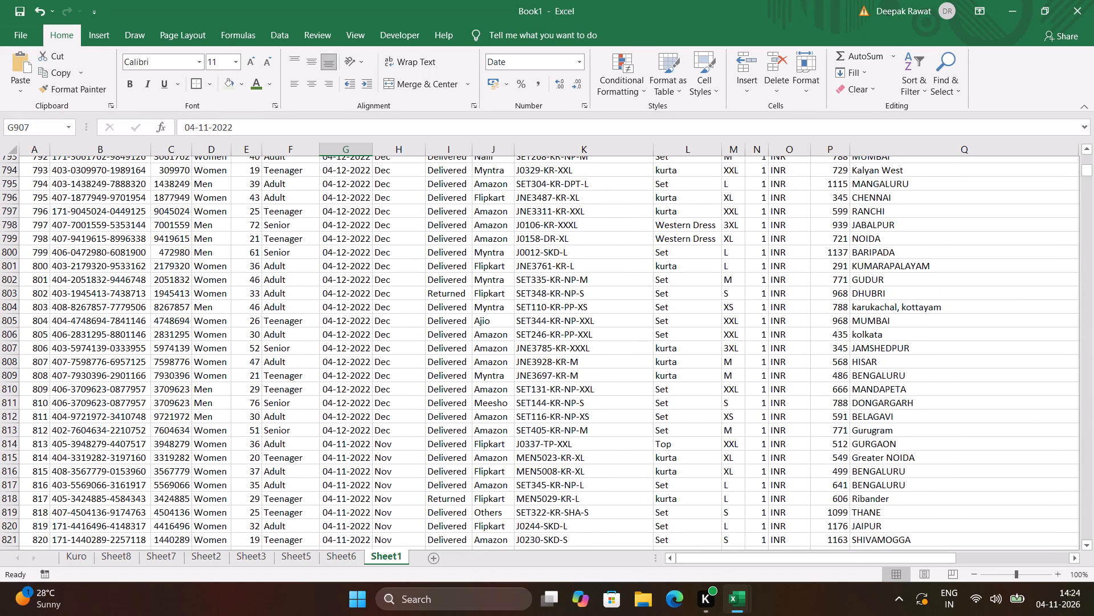
pyautogui.scroll(4, 362, 456)
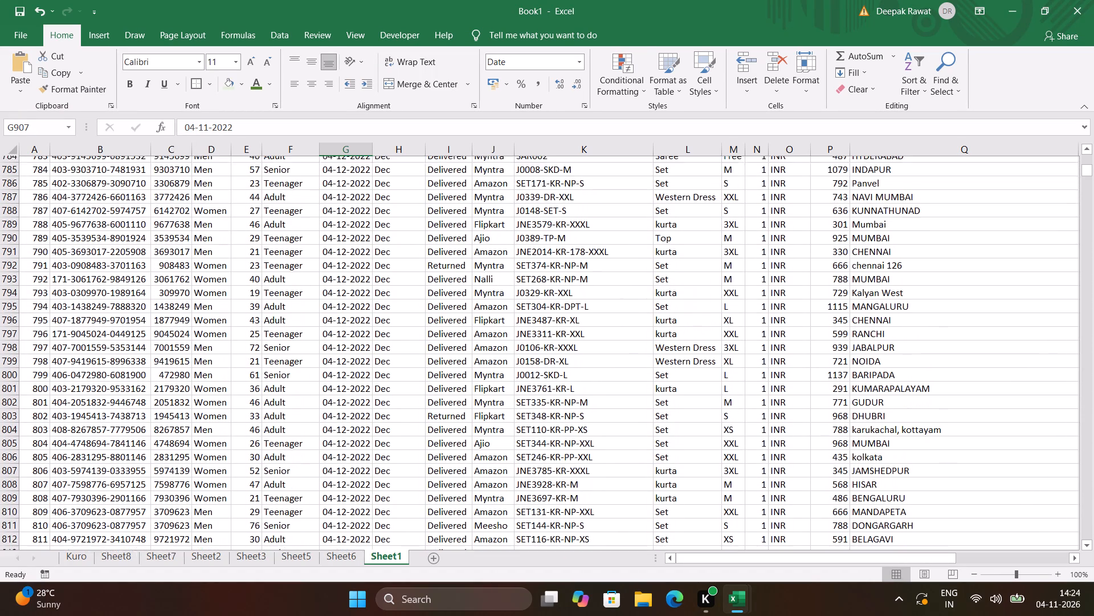
pyautogui.scroll(4, 362, 456)
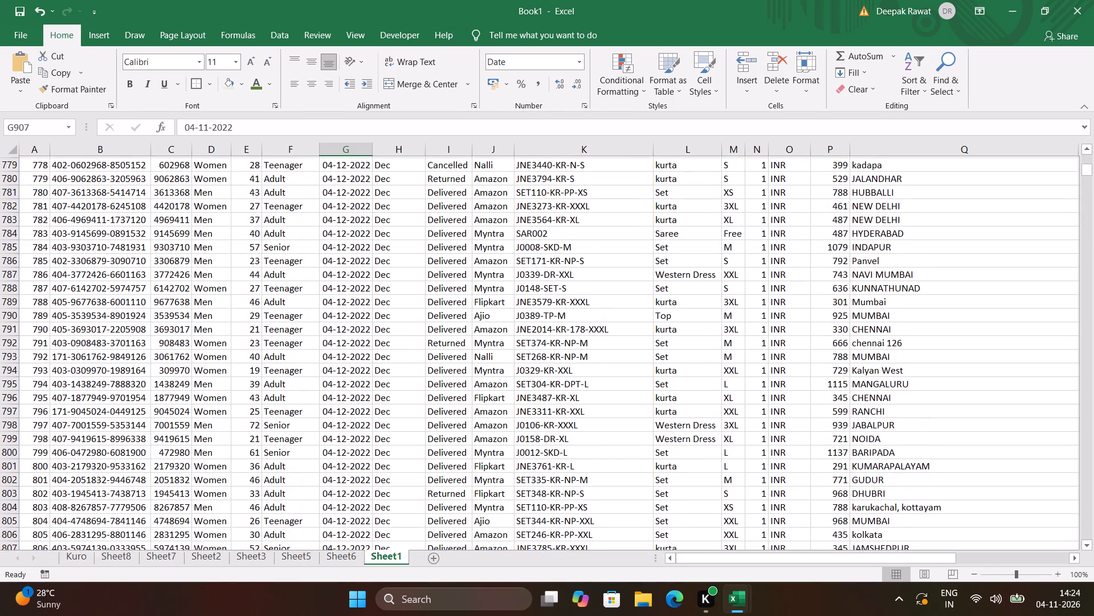
pyautogui.scroll(2, 362, 456)
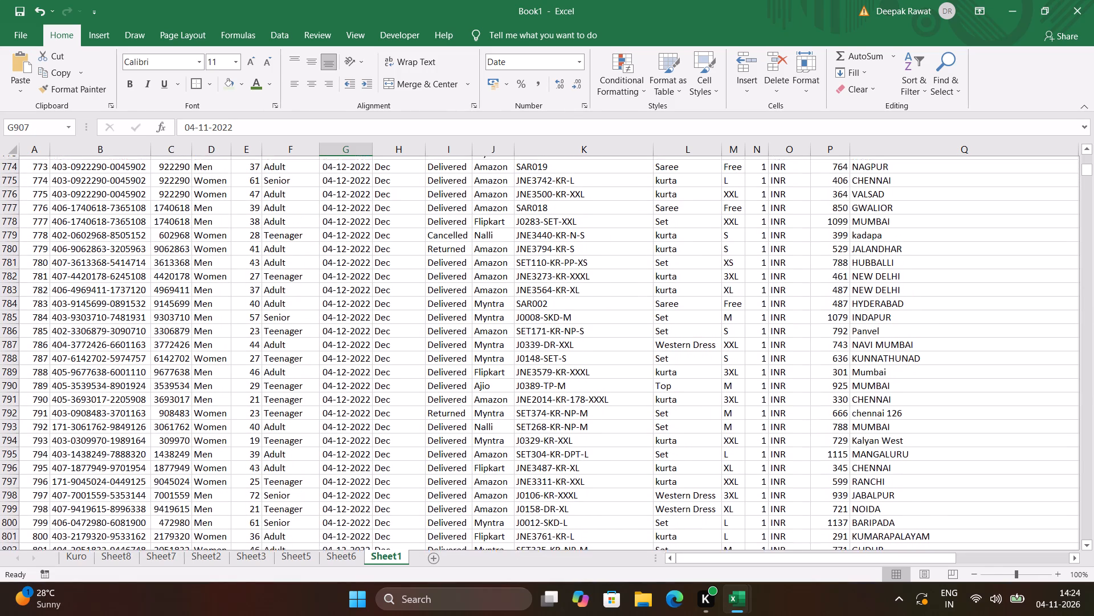
pyautogui.scroll(2, 362, 456)
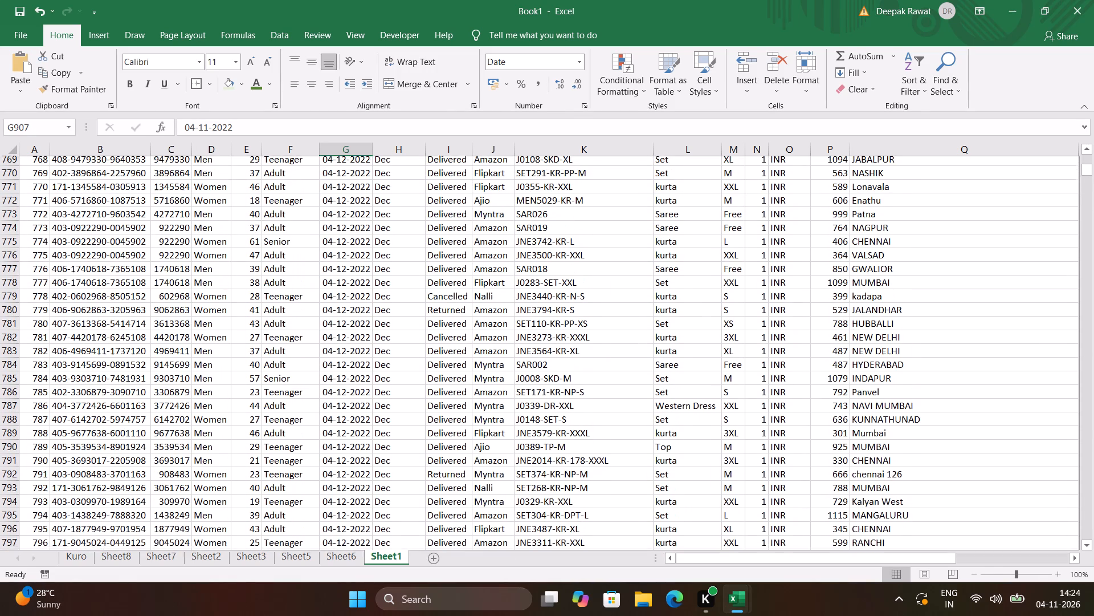
pyautogui.scroll(3, 362, 456)
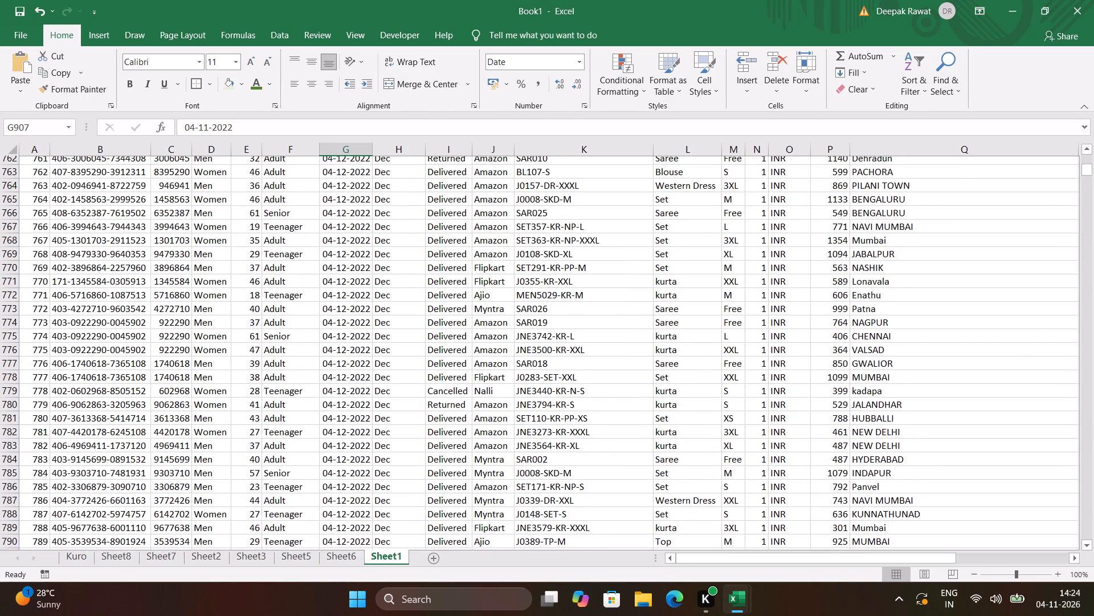
pyautogui.scroll(4, 362, 456)
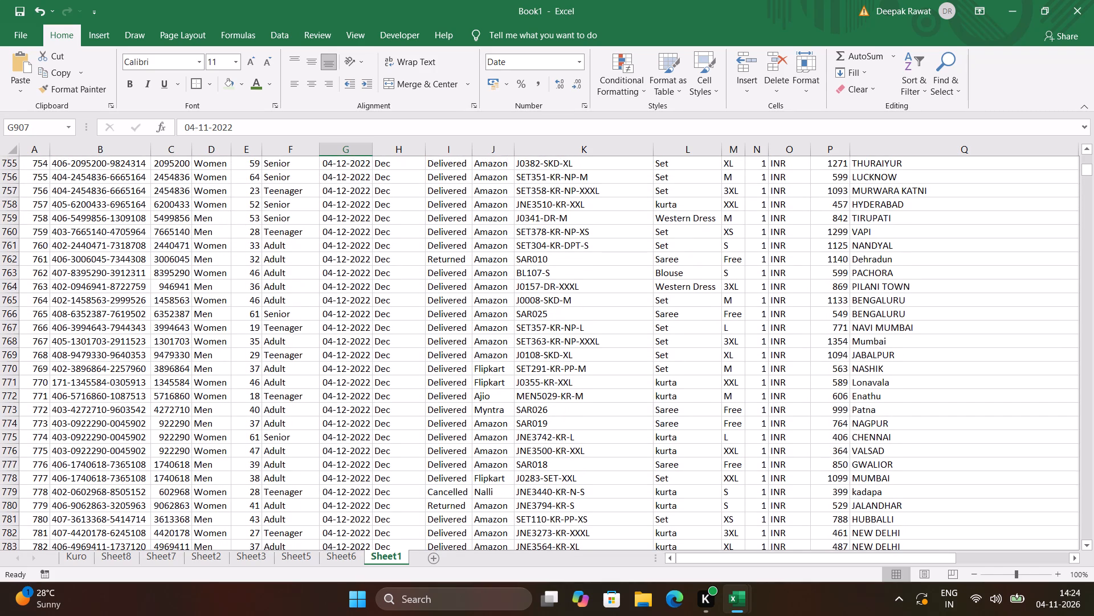
pyautogui.scroll(3, 362, 456)
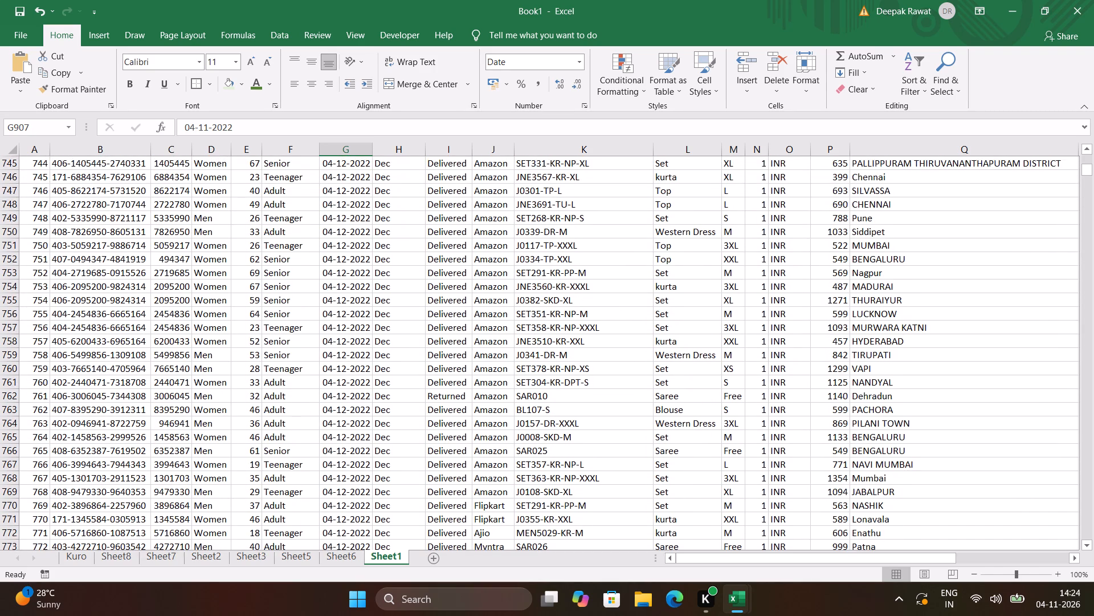
pyautogui.scroll(3, 362, 456)
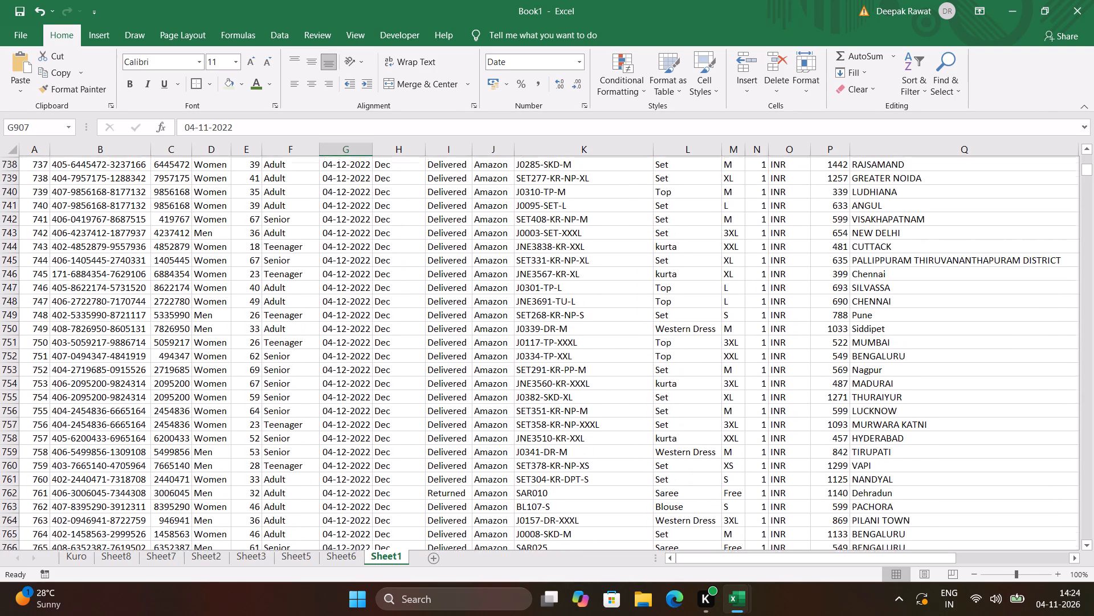
pyautogui.scroll(5, 362, 456)
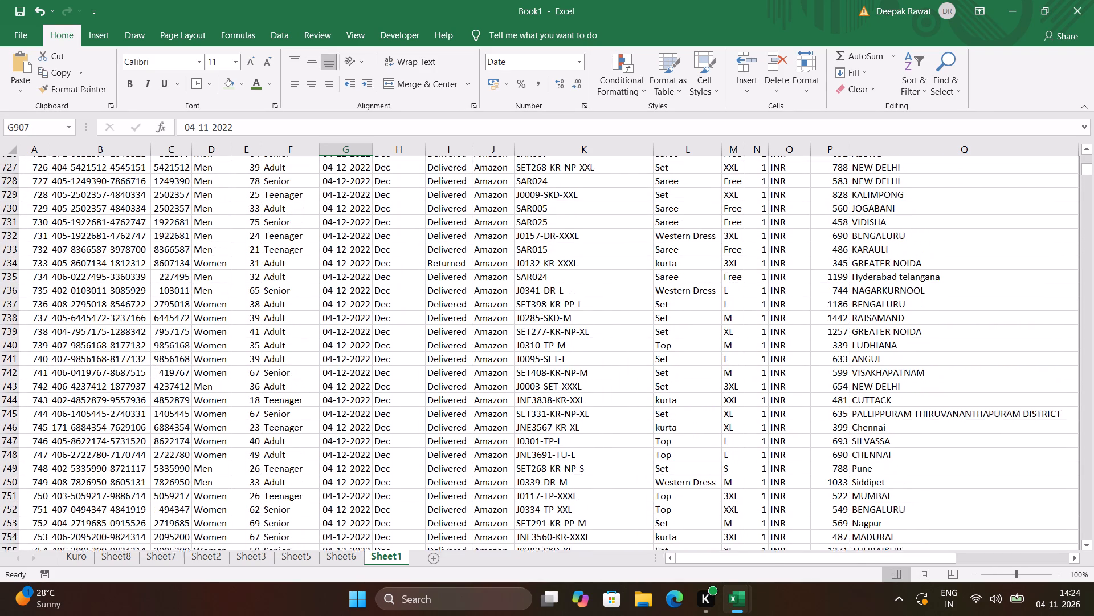
pyautogui.scroll(4, 362, 456)
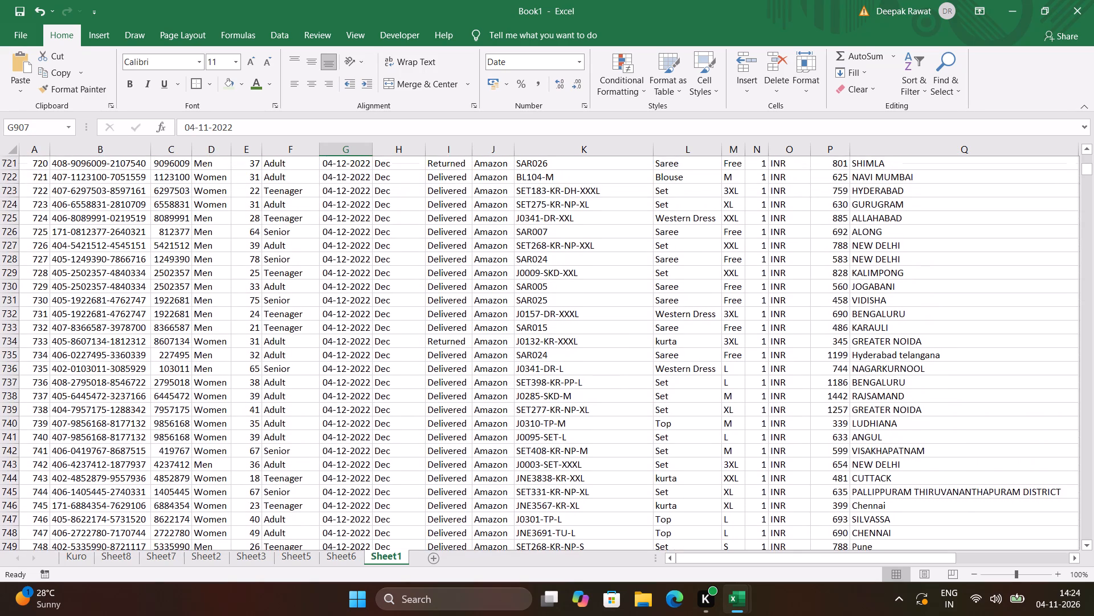
pyautogui.scroll(3, 362, 456)
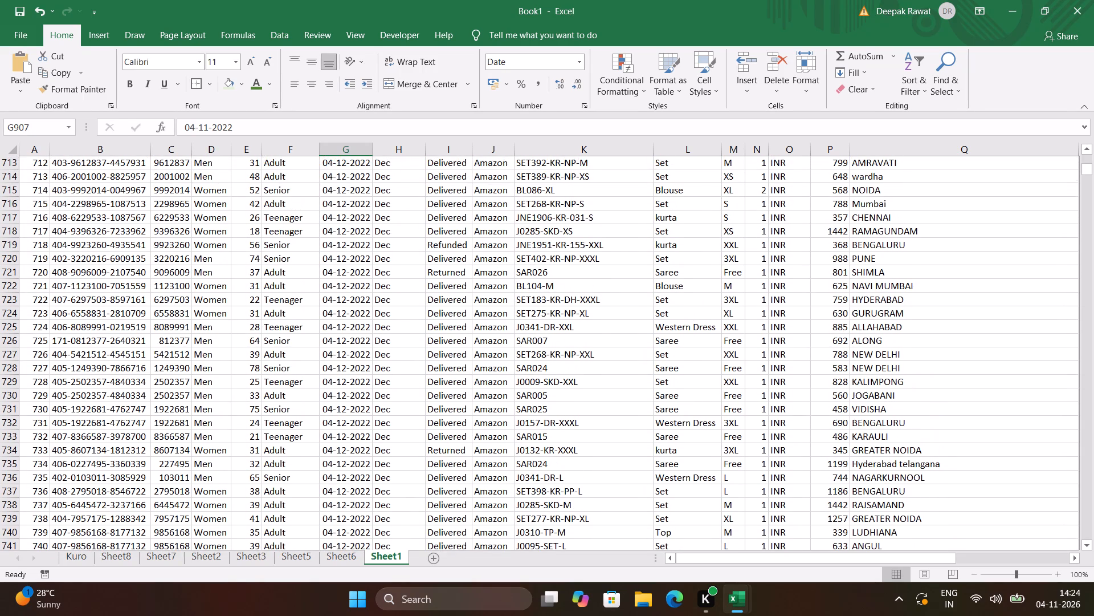
pyautogui.scroll(3, 362, 456)
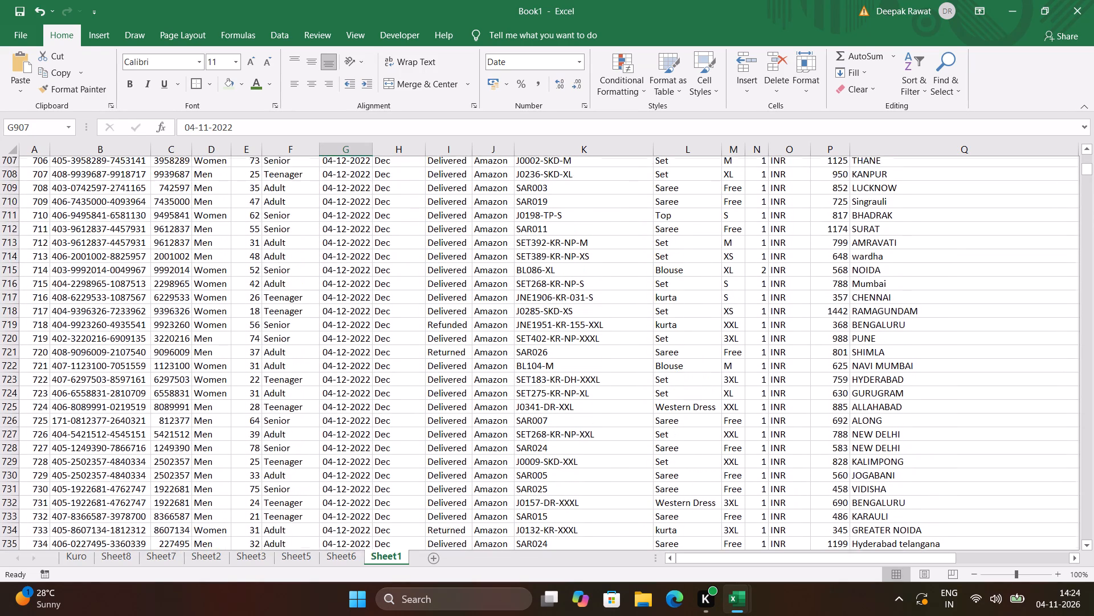
pyautogui.scroll(2, 362, 456)
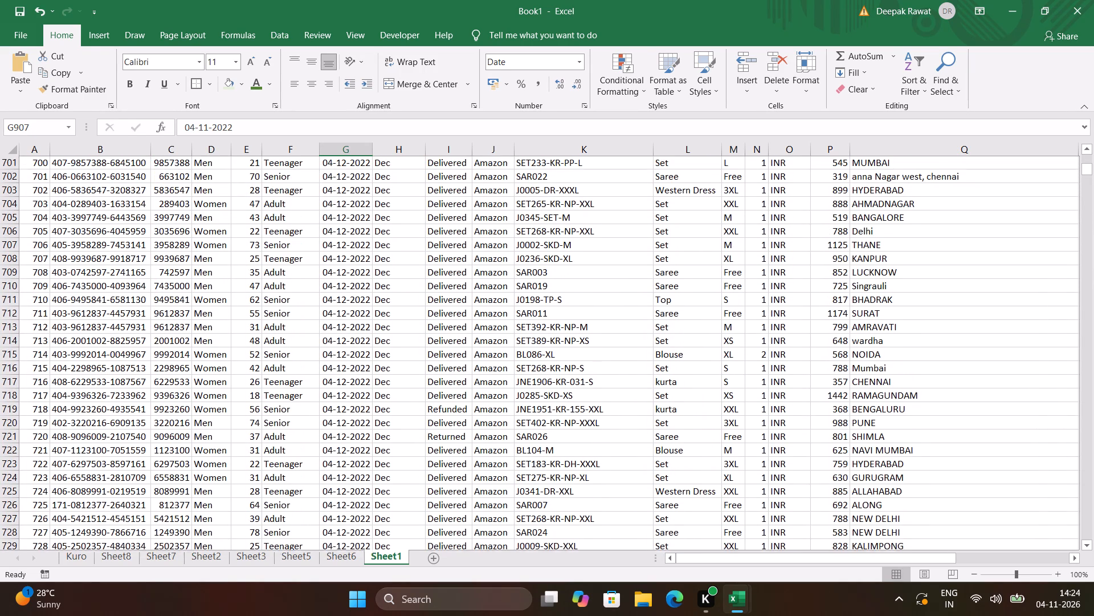
pyautogui.scroll(3, 362, 456)
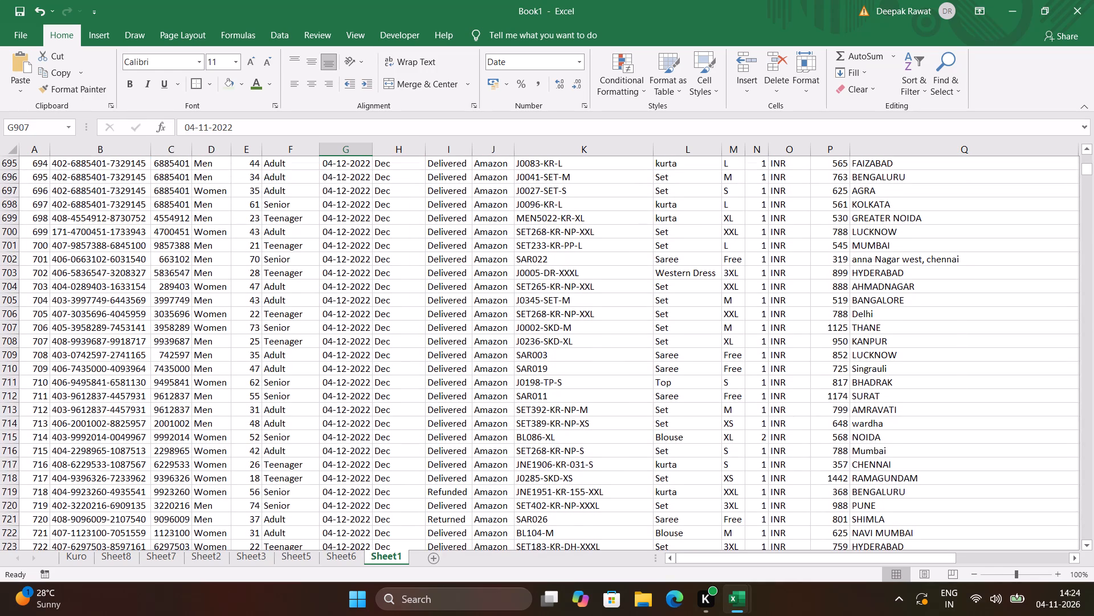
pyautogui.scroll(2, 362, 456)
pyautogui.scroll(-1, 362, 456)
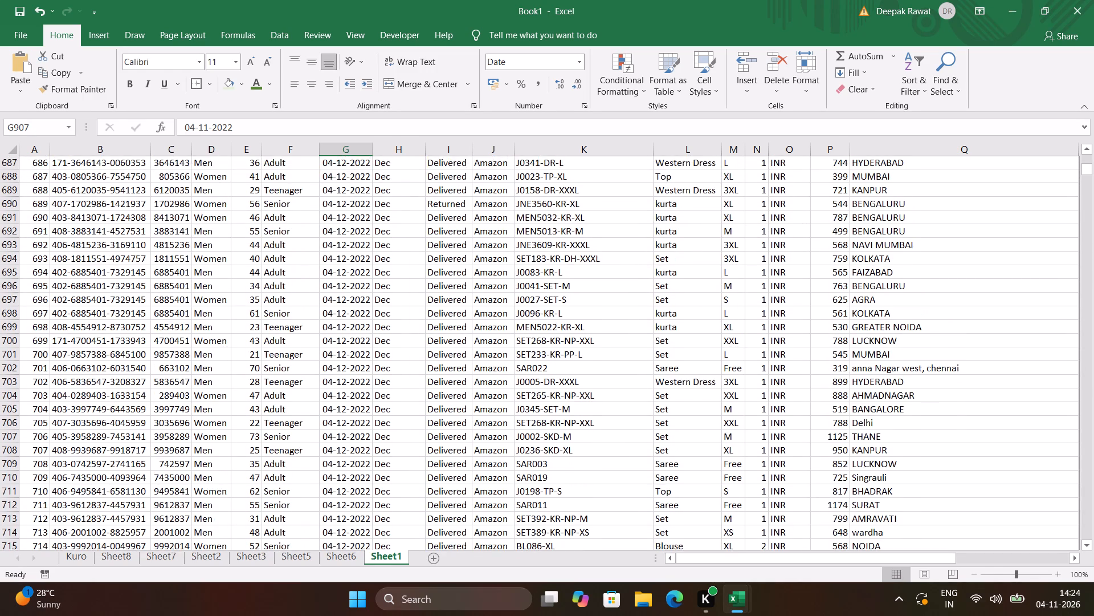
pyautogui.scroll(-9, 362, 456)
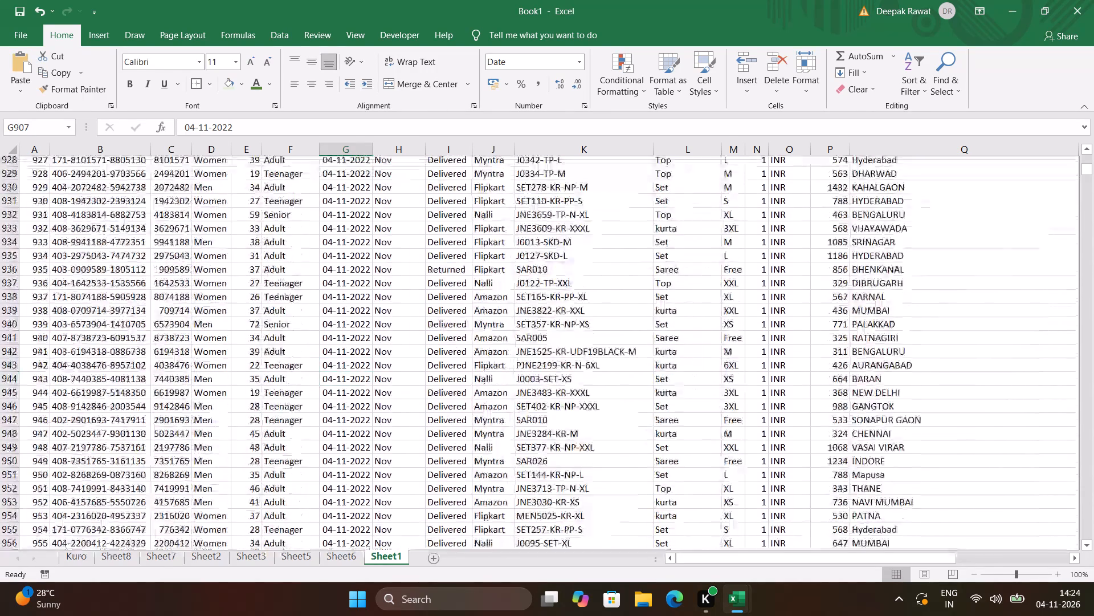
pyautogui.scroll(-17, 362, 456)
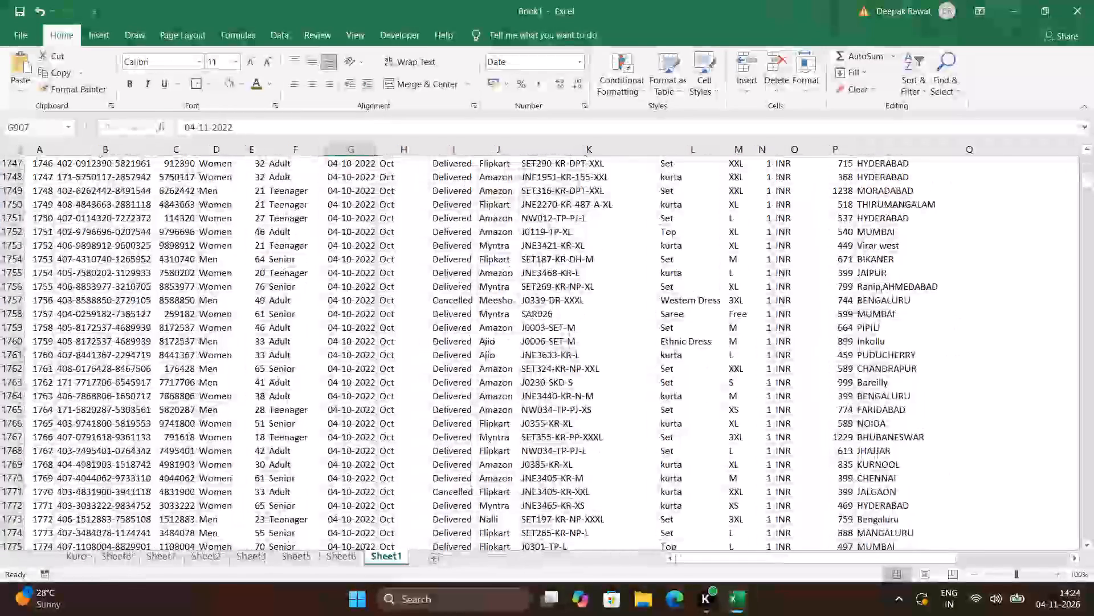
# Look through the pivot tables and charts on Sheet6, Sheet5, Sheet3, Sheet2, Sheet7 and Sheet8.
pyautogui.click(344, 558)
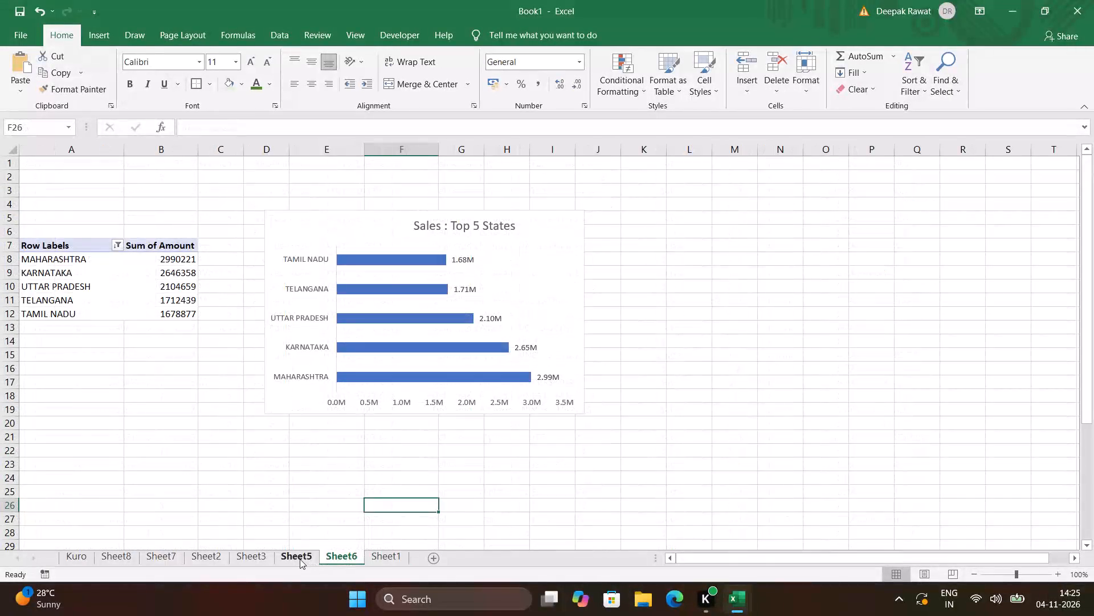
pyautogui.click(300, 559)
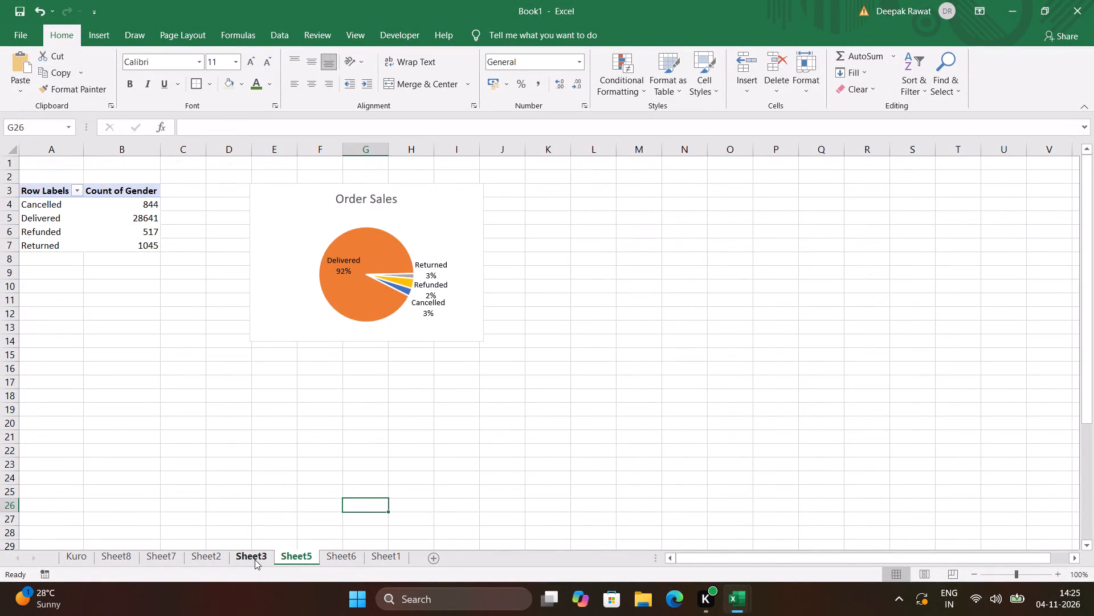
pyautogui.click(255, 560)
pyautogui.click(214, 561)
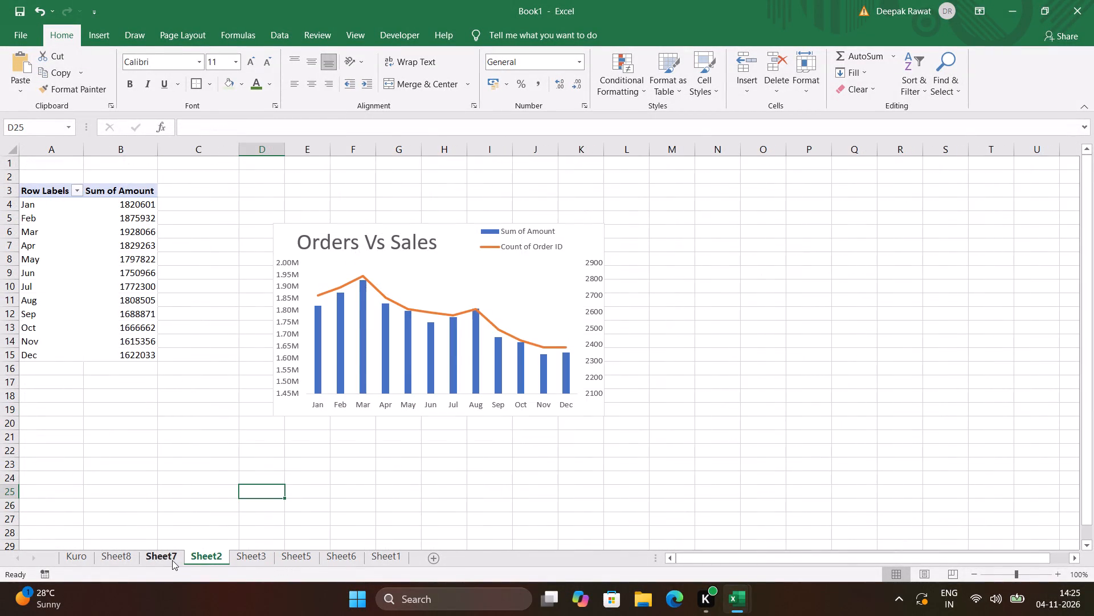
pyautogui.click(170, 560)
pyautogui.moveTo(125, 557); pyautogui.dragTo(87, 559)
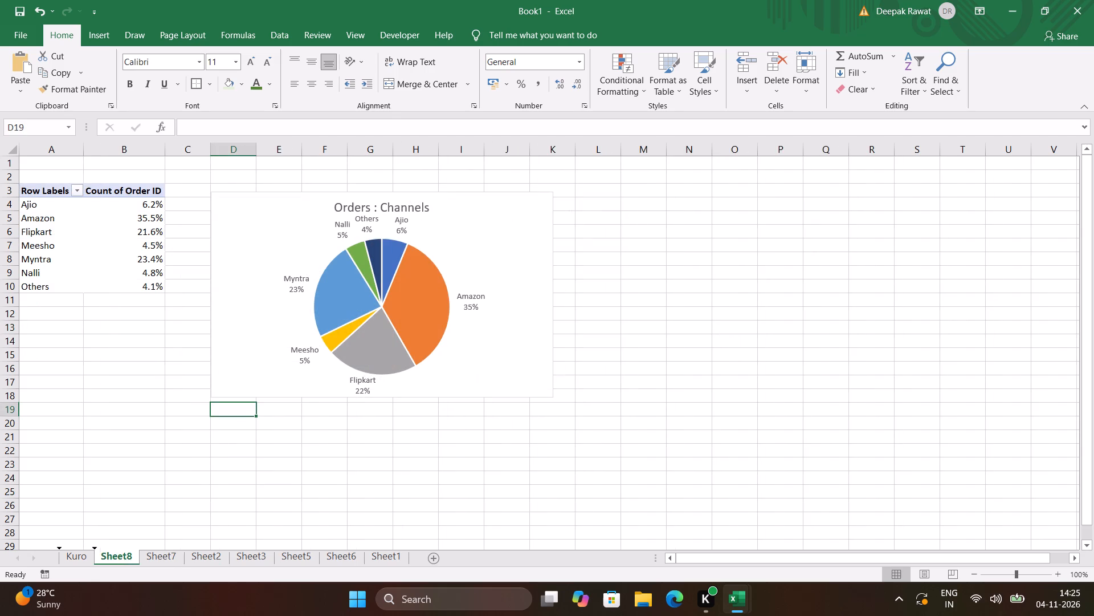
# Look over the charts and slicers on the Kuro Annual Report dashboard at a larger zoom.
pyautogui.moveTo(87, 559); pyautogui.dragTo(87, 560)
pyautogui.click(87, 560)
pyautogui.moveTo(120, 557); pyautogui.dragTo(91, 560)
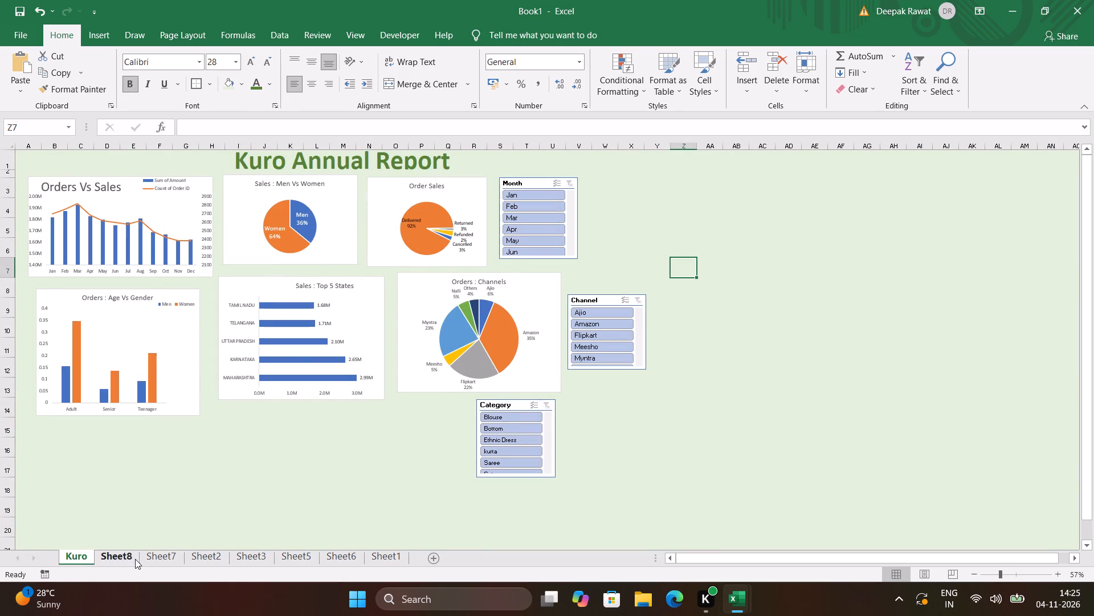
pyautogui.click(135, 559)
pyautogui.click(86, 557)
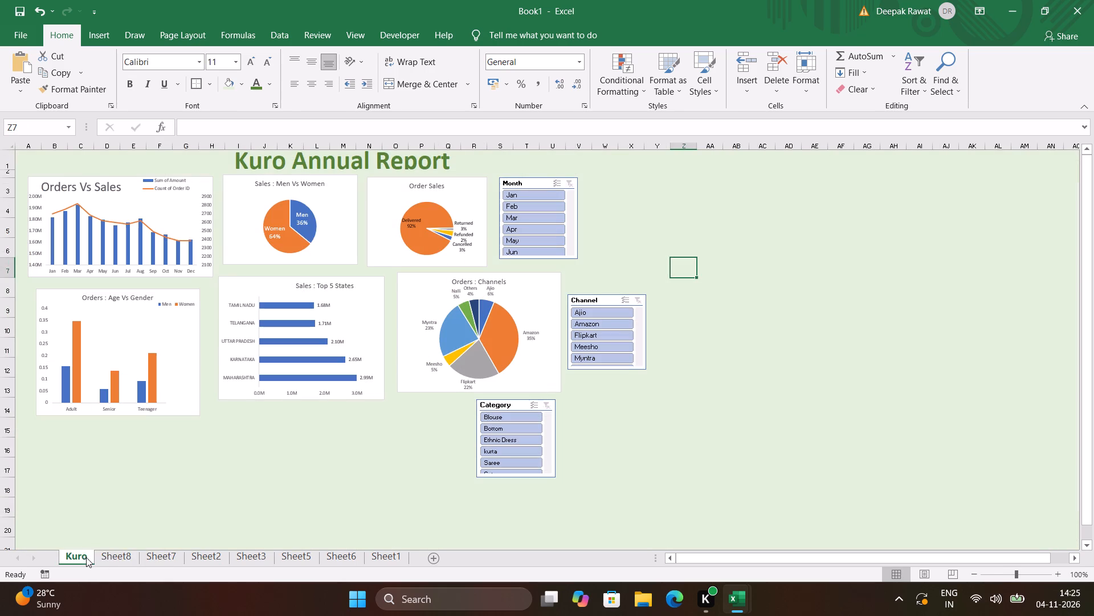
pyautogui.click(199, 484)
pyautogui.scroll(1, 199, 484)
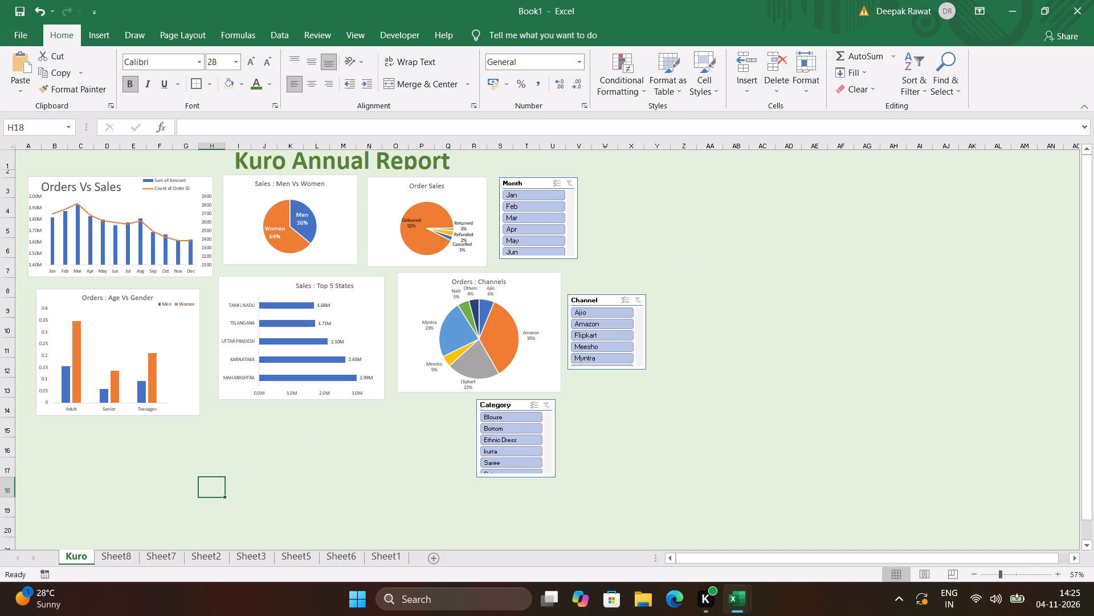
pyautogui.scroll(3, 218, 528)
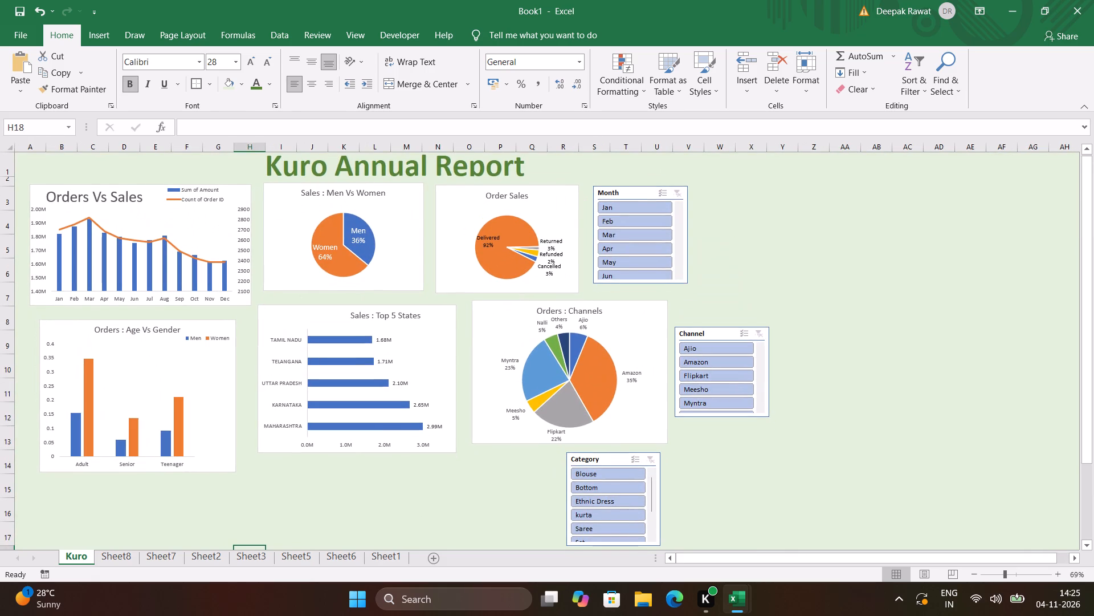
# Look through Sheet6, the Sheet1 order records, Sheet5, Sheet3, Sheet2, Sheet7 and Sheet8 in turn.
pyautogui.click(346, 556)
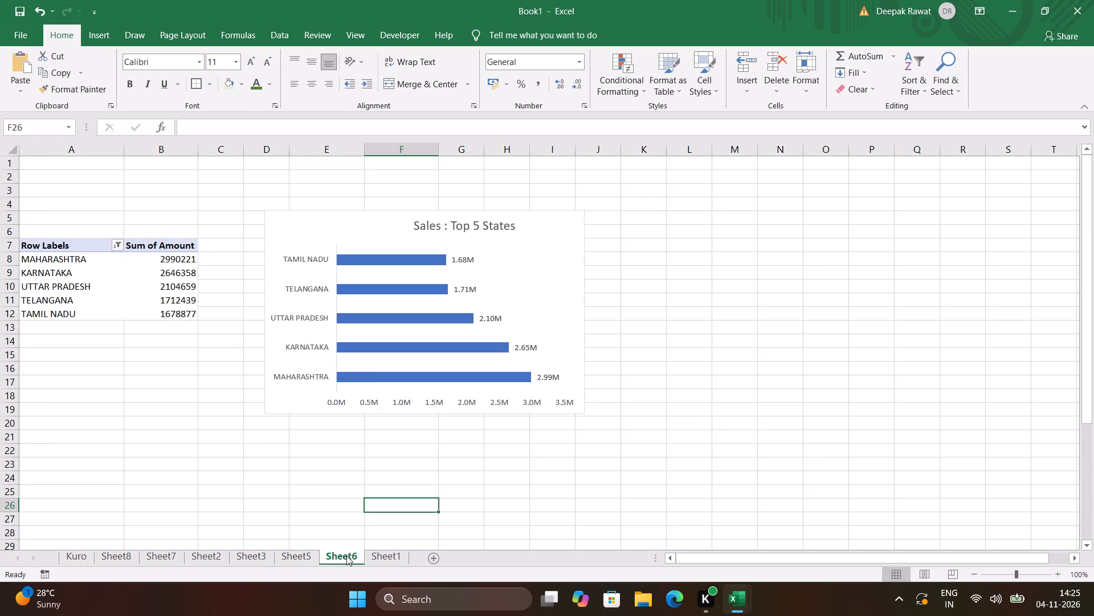
pyautogui.click(378, 556)
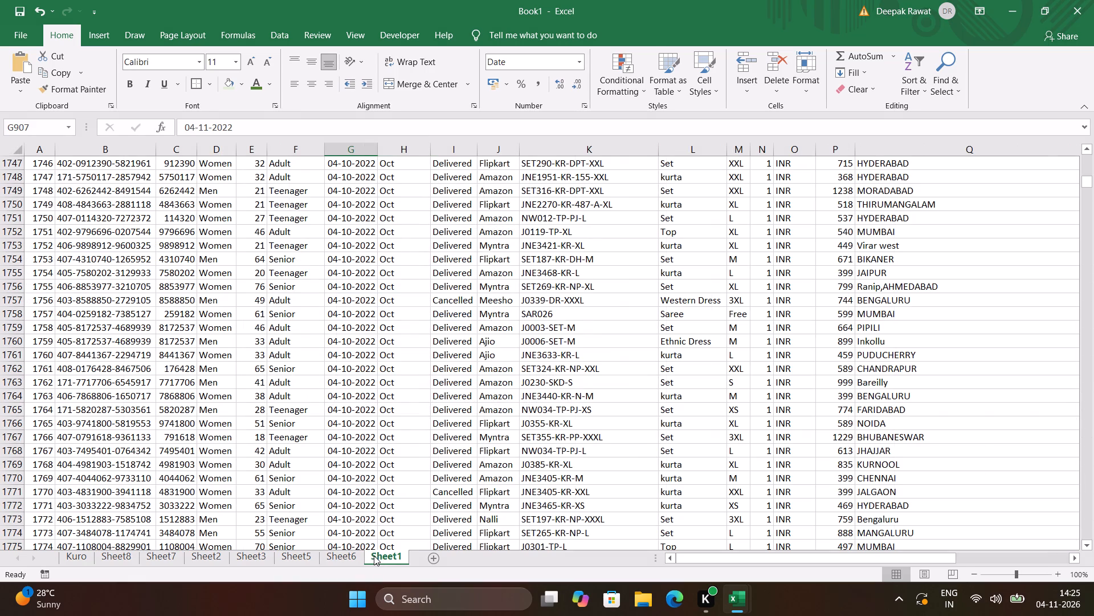
pyautogui.click(349, 560)
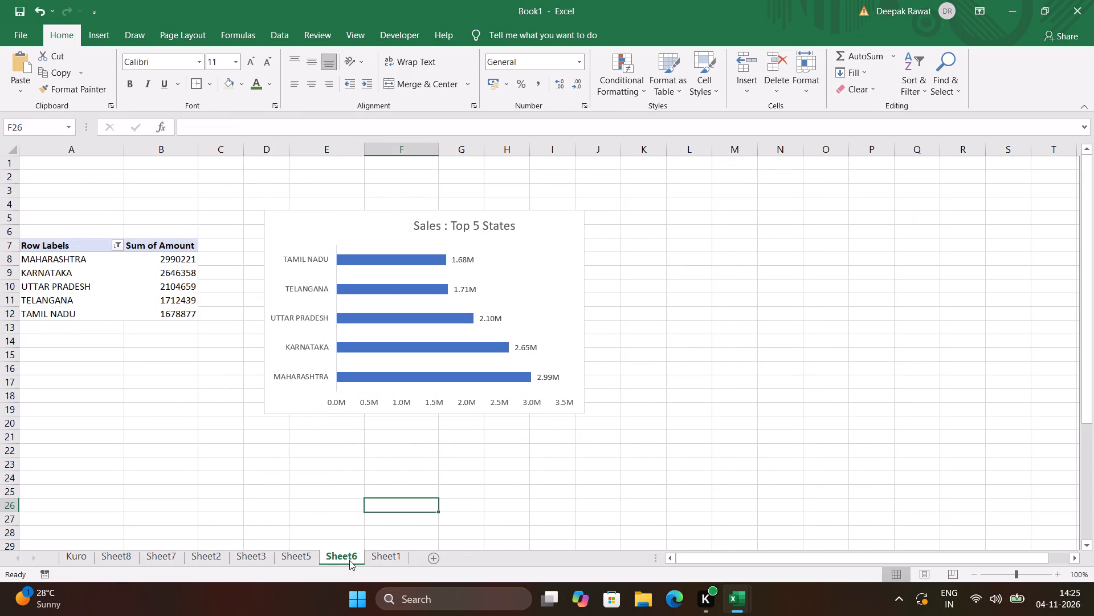
pyautogui.click(312, 564)
pyautogui.click(258, 561)
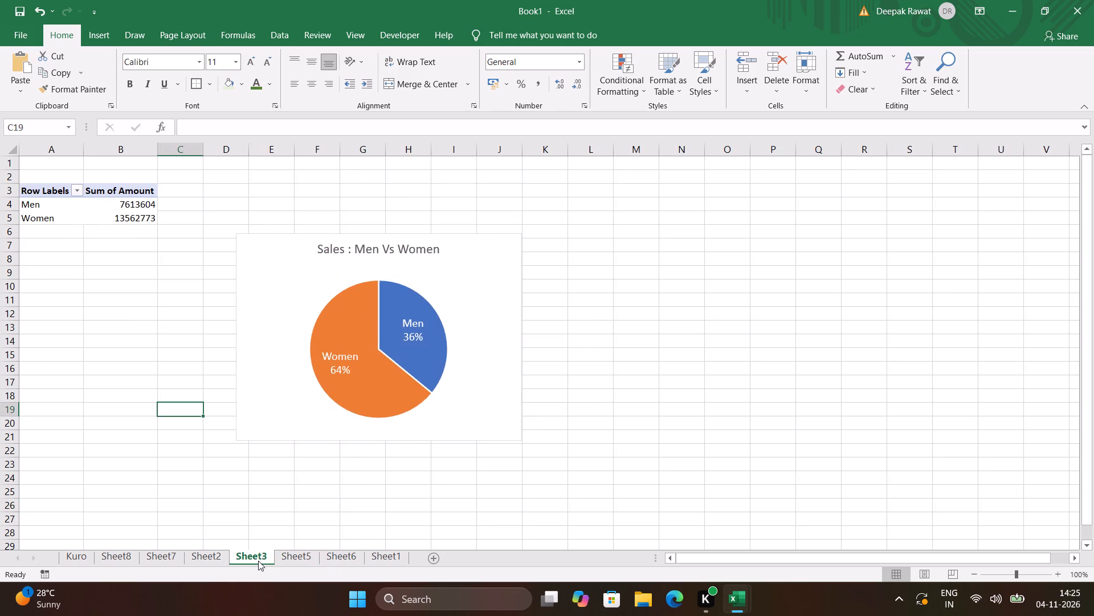
pyautogui.click(213, 565)
pyautogui.click(173, 558)
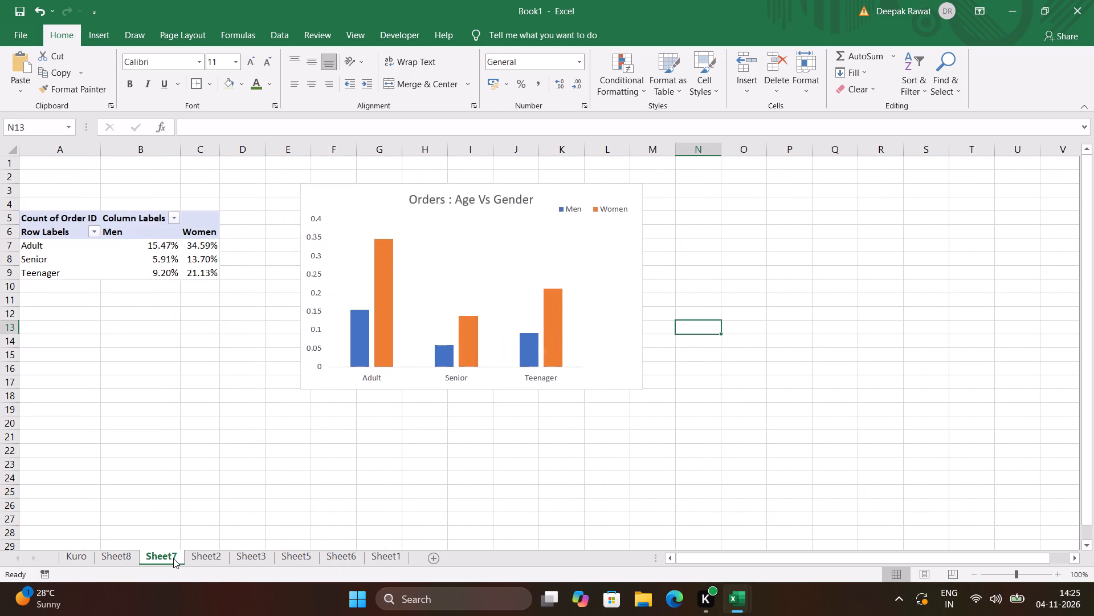
pyautogui.click(134, 559)
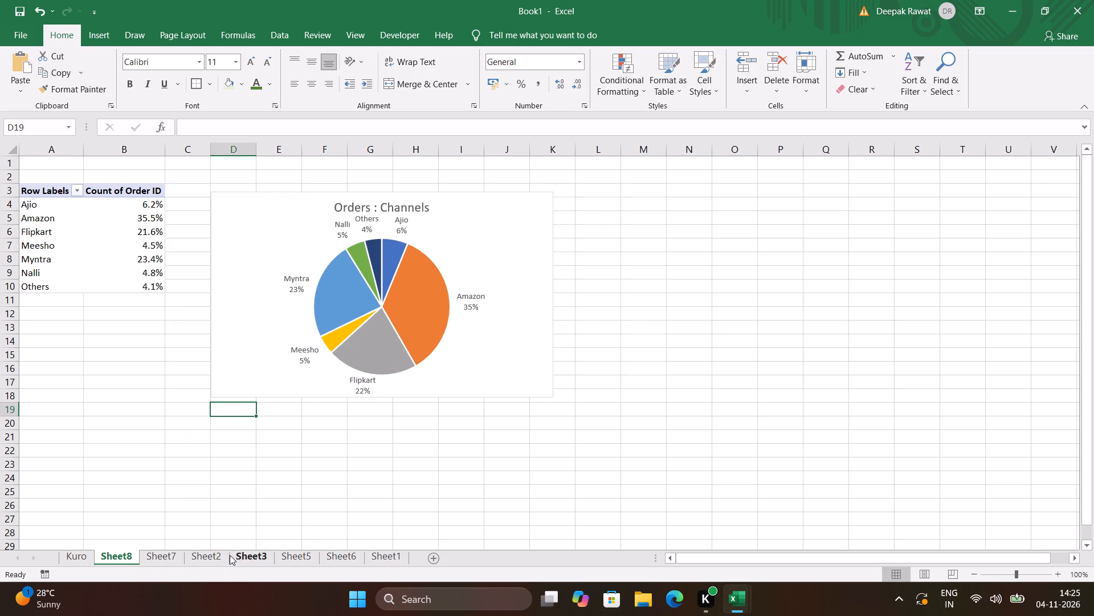
# Reorder the sheets after Kuro in descending order: Sheet8, Sheet7, Sheet6, Sheet5, Sheet3, Sheet2, Sheet1.
pyautogui.moveTo(212, 557); pyautogui.dragTo(352, 561)
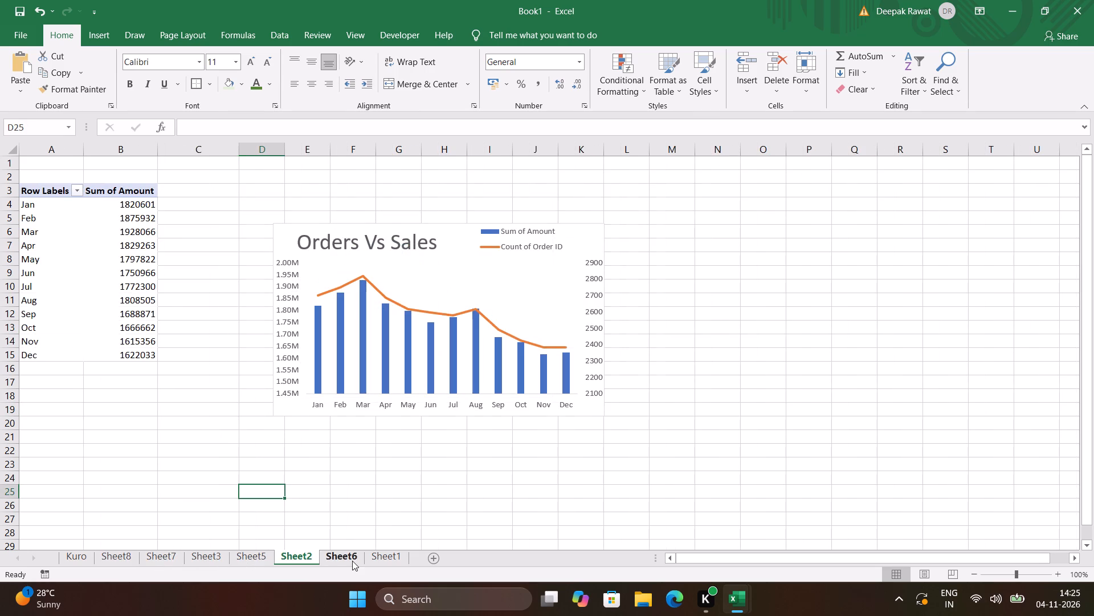
pyautogui.moveTo(302, 557); pyautogui.dragTo(341, 558)
pyautogui.moveTo(341, 558); pyautogui.dragTo(206, 562)
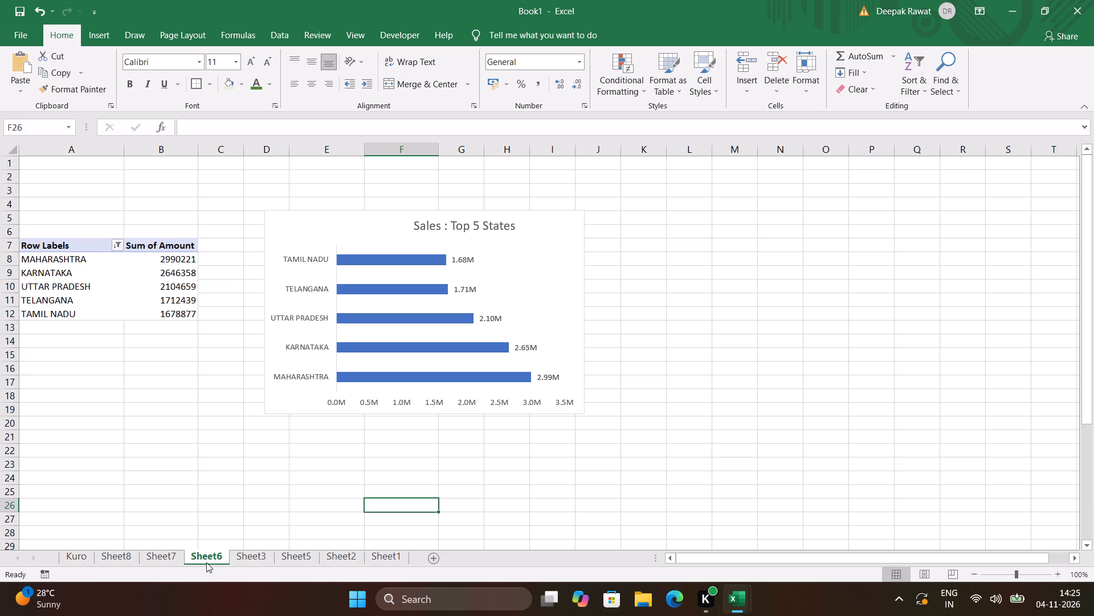
pyautogui.moveTo(288, 555); pyautogui.dragTo(256, 556)
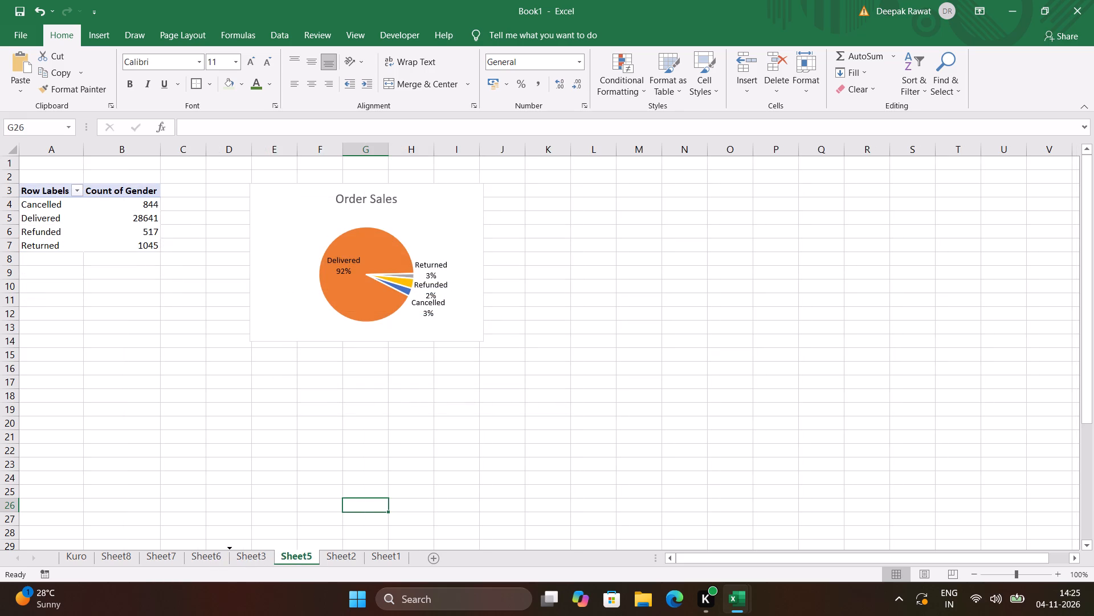
pyautogui.moveTo(256, 556); pyautogui.dragTo(250, 557)
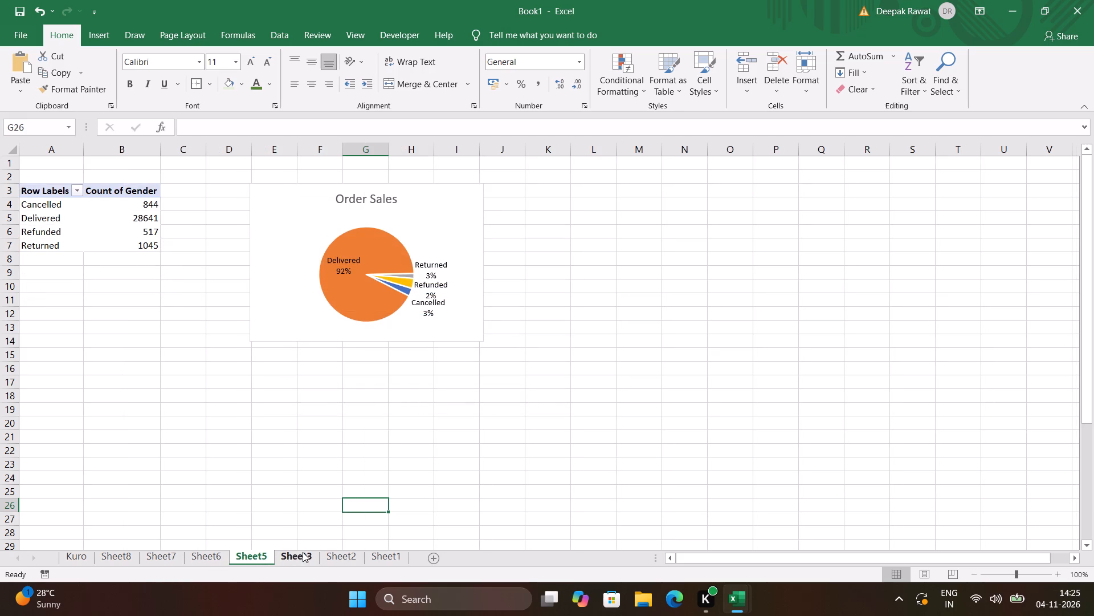
# Rename the Order Sales pivot chart sheet, Sheet5, as Sheet4.
pyautogui.doubleClick(268, 557)
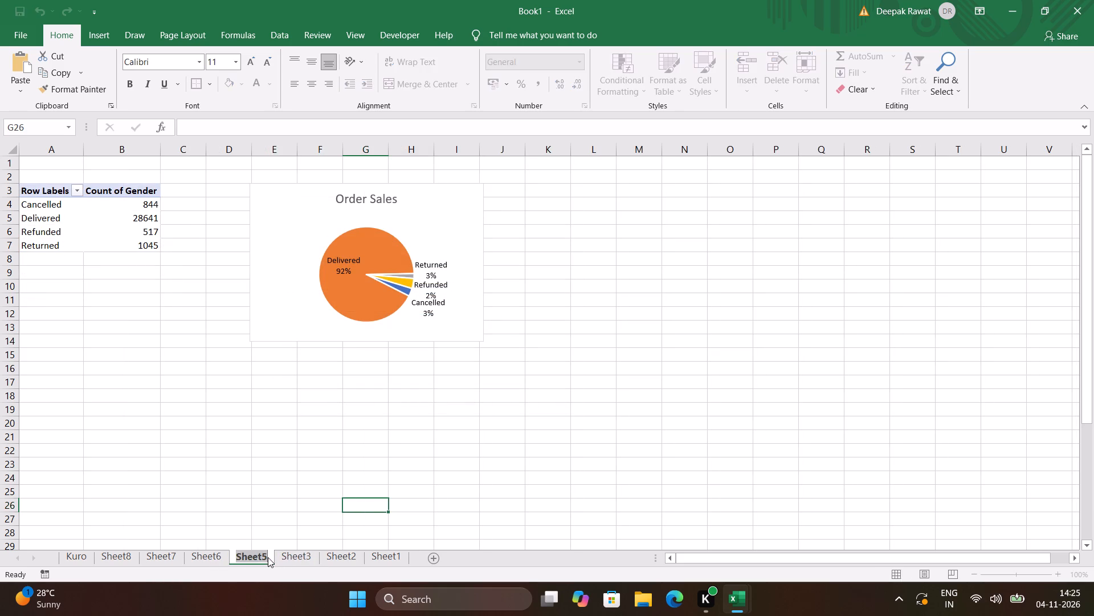
pyautogui.click(268, 557)
pyautogui.click(268, 557)
pyautogui.doubleClick(268, 557)
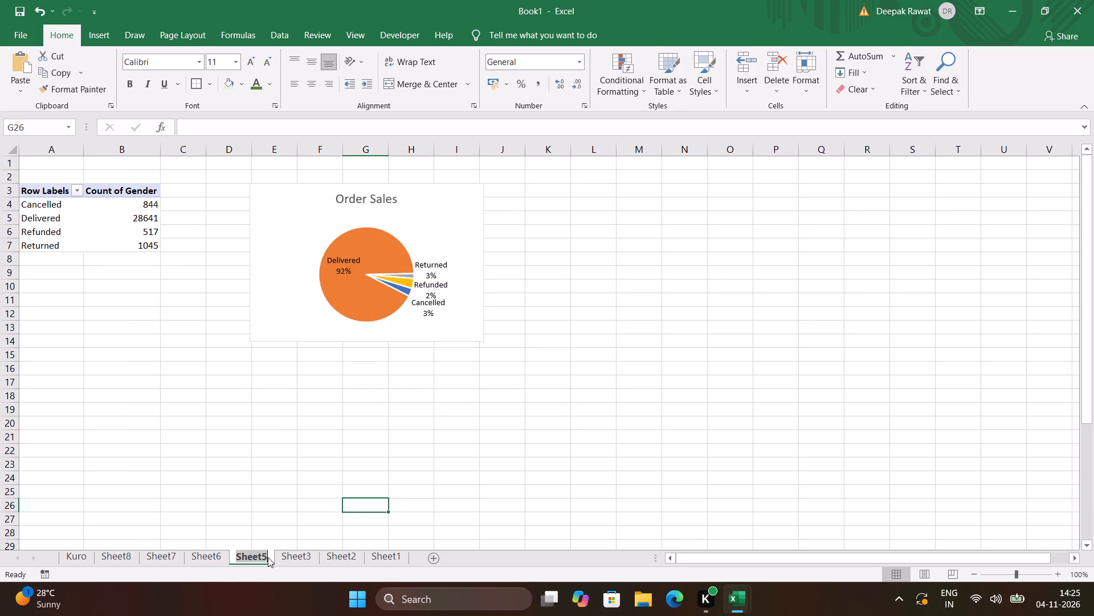
pyautogui.click(268, 557)
pyautogui.doubleClick(268, 557)
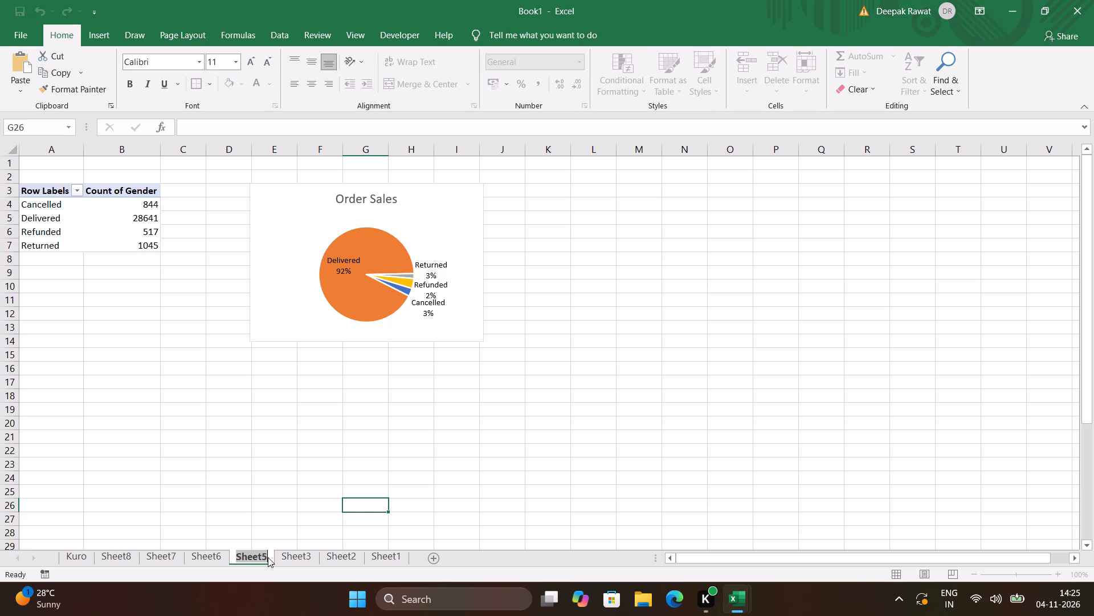
pyautogui.press('BackSpace')
pyautogui.write('Sheet')
pyautogui.press('4')
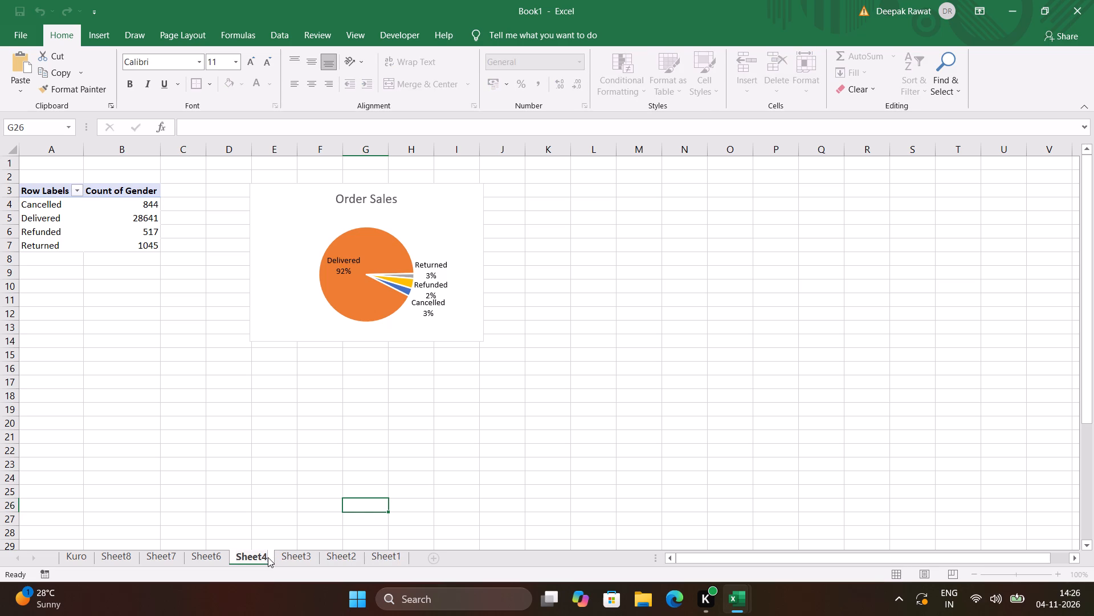
pyautogui.press('Return')
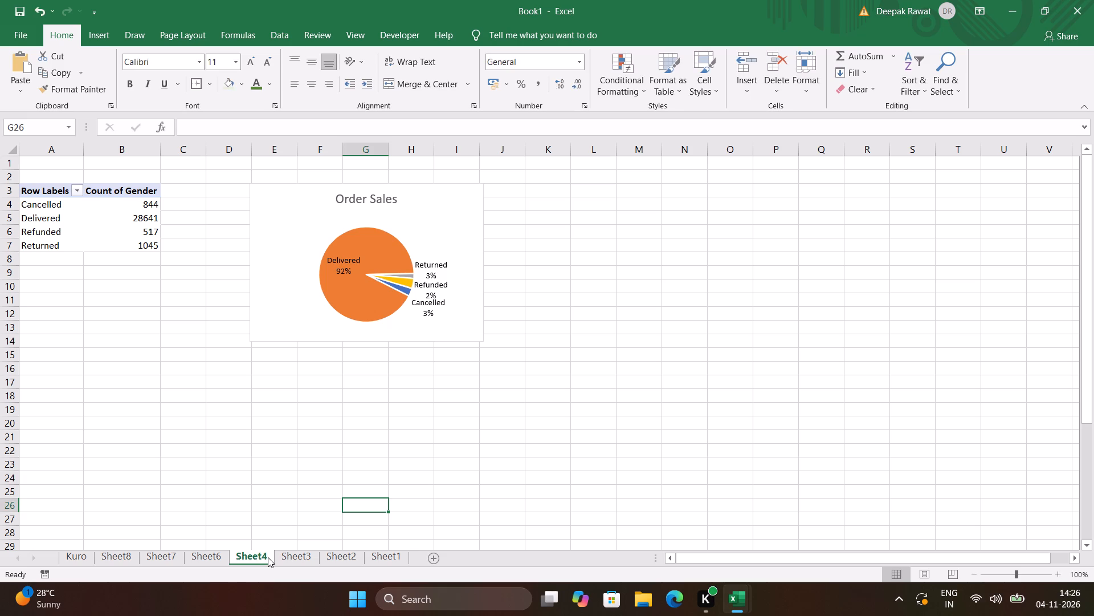
# Rename the Top 5 States pivot chart sheet, Sheet6, as Sheet5.
pyautogui.click(219, 559)
pyautogui.doubleClick(219, 559)
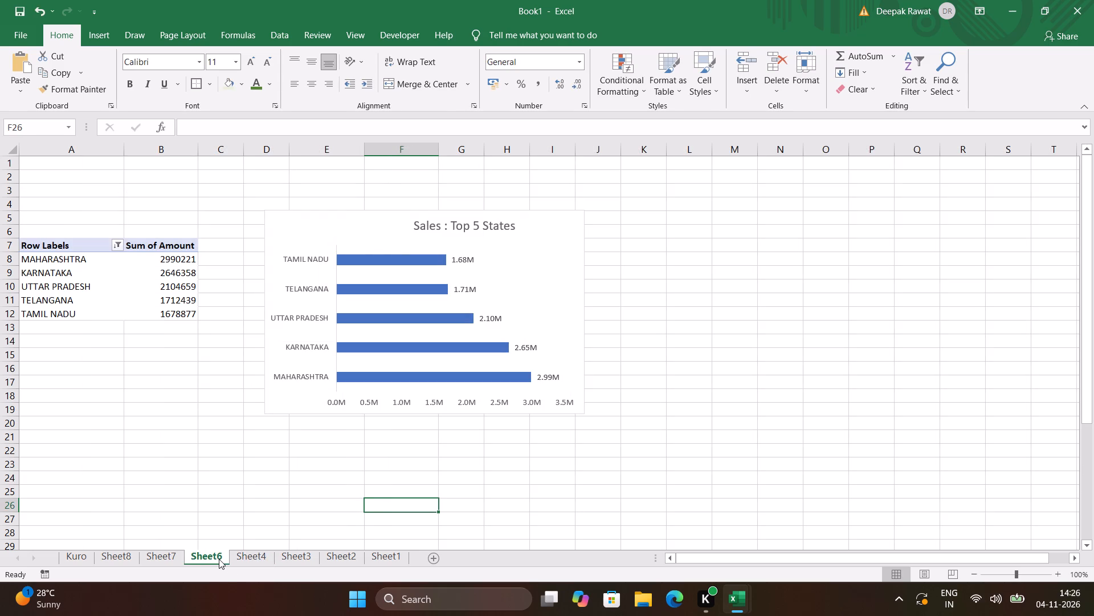
pyautogui.press('BackSpace')
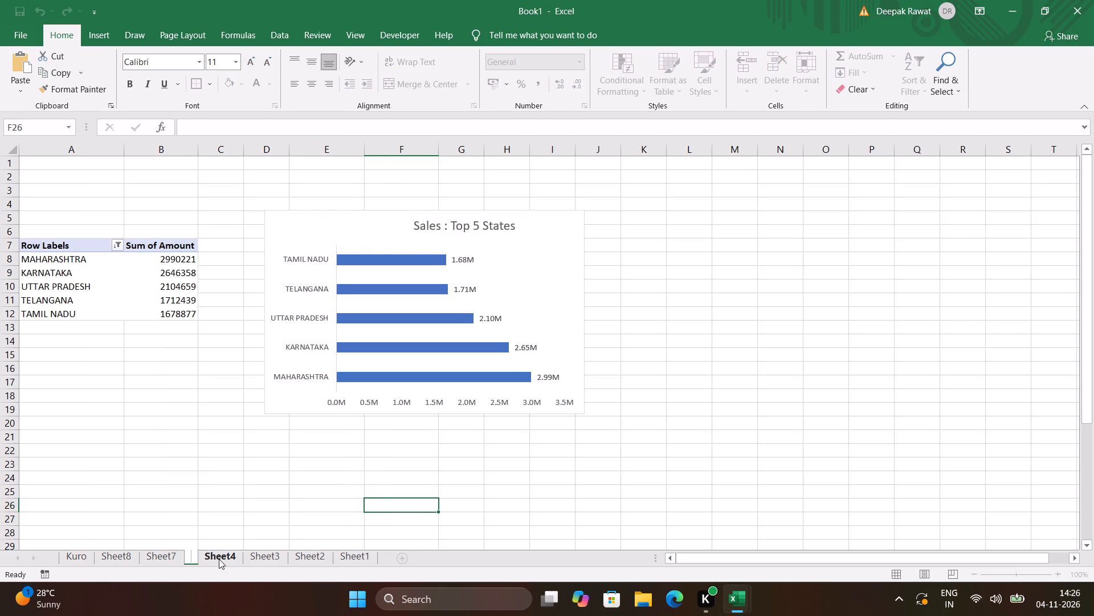
pyautogui.hotkey('shift', 's')
pyautogui.write('heet')
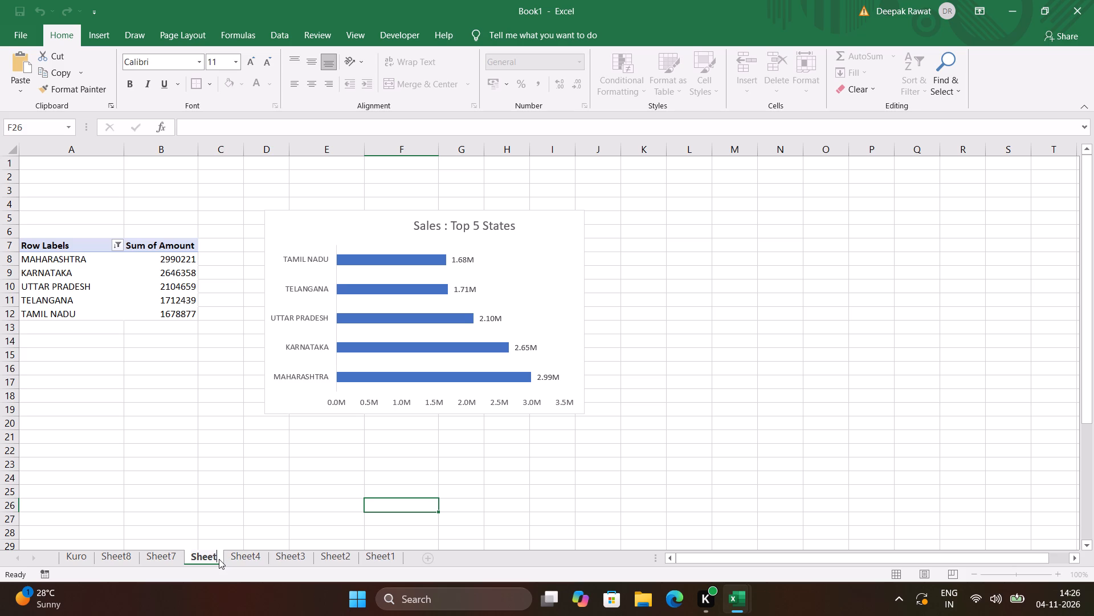
pyautogui.press('5')
pyautogui.press('Return')
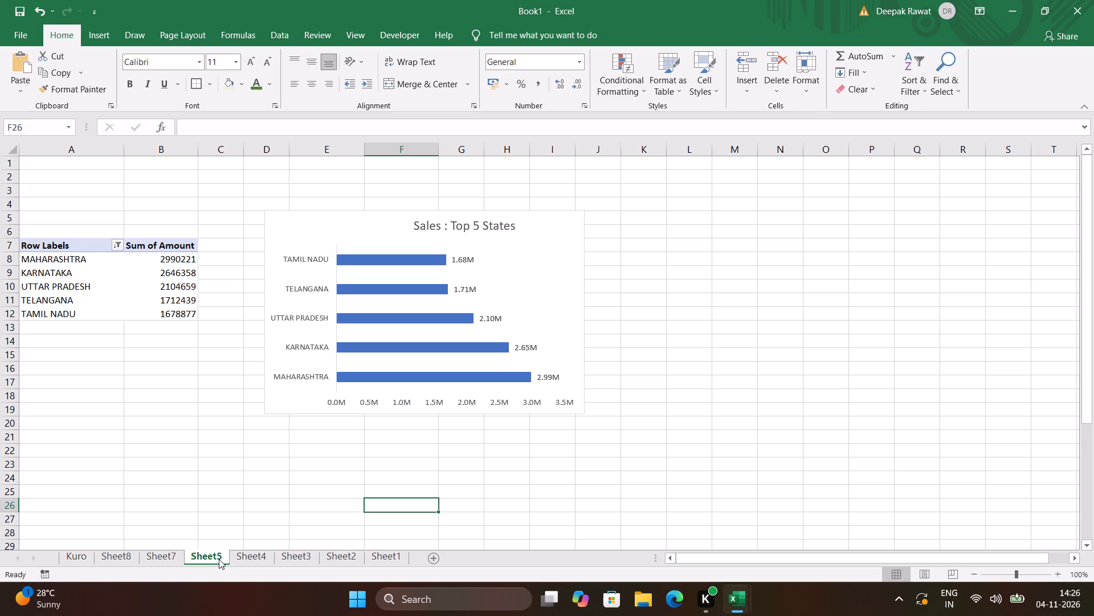
# Rename the Age Vs Gender pivot chart sheet, Sheet7, as Sheet6.
pyautogui.click(174, 558)
pyautogui.doubleClick(174, 558)
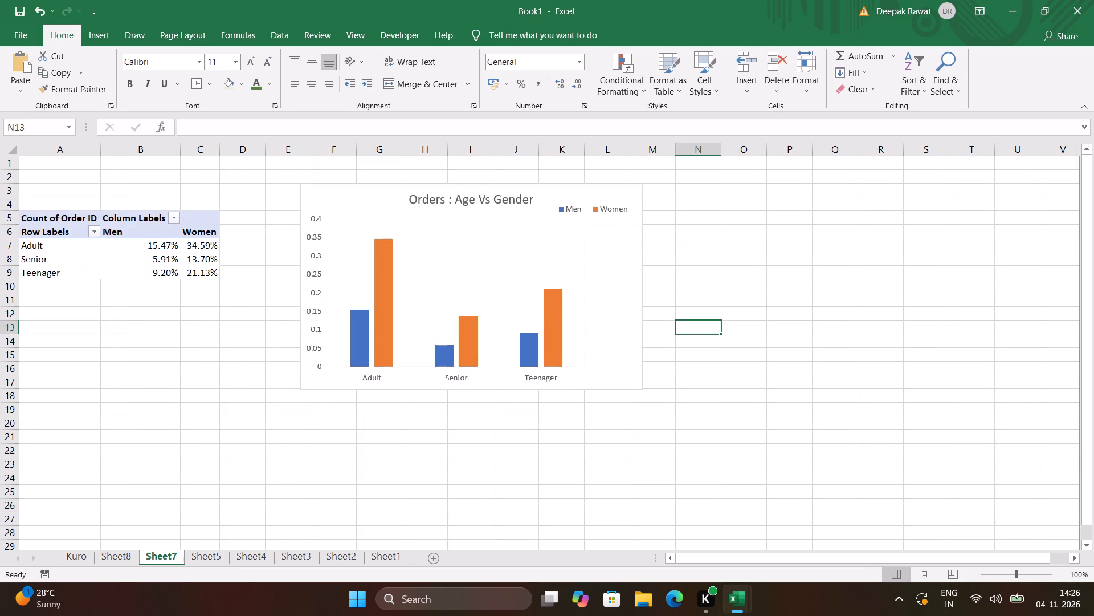
pyautogui.press('BackSpace')
pyautogui.write('Sheet')
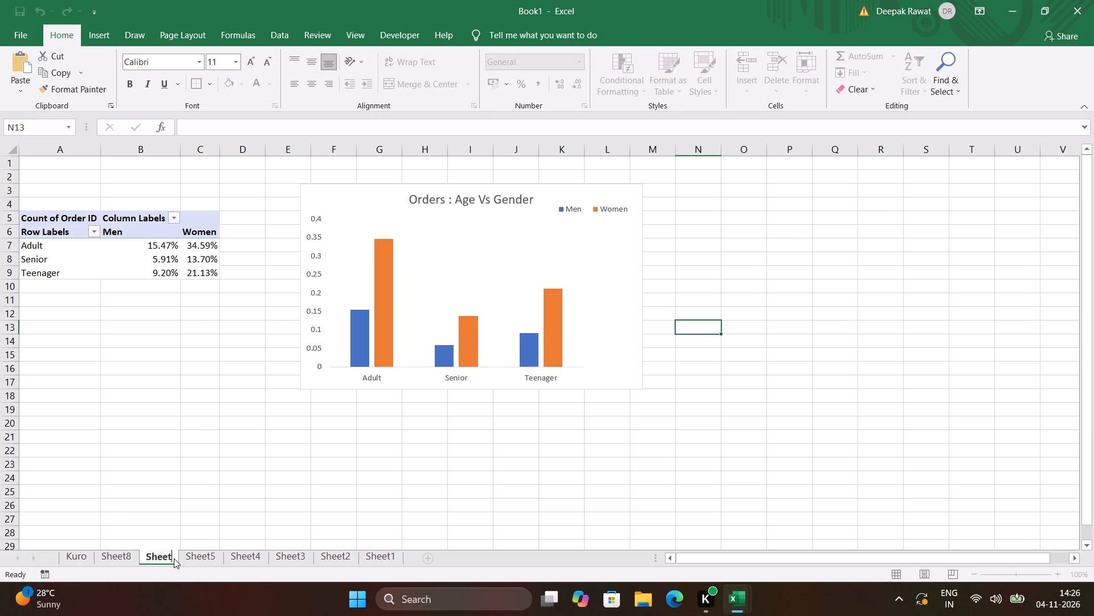
pyautogui.press('6')
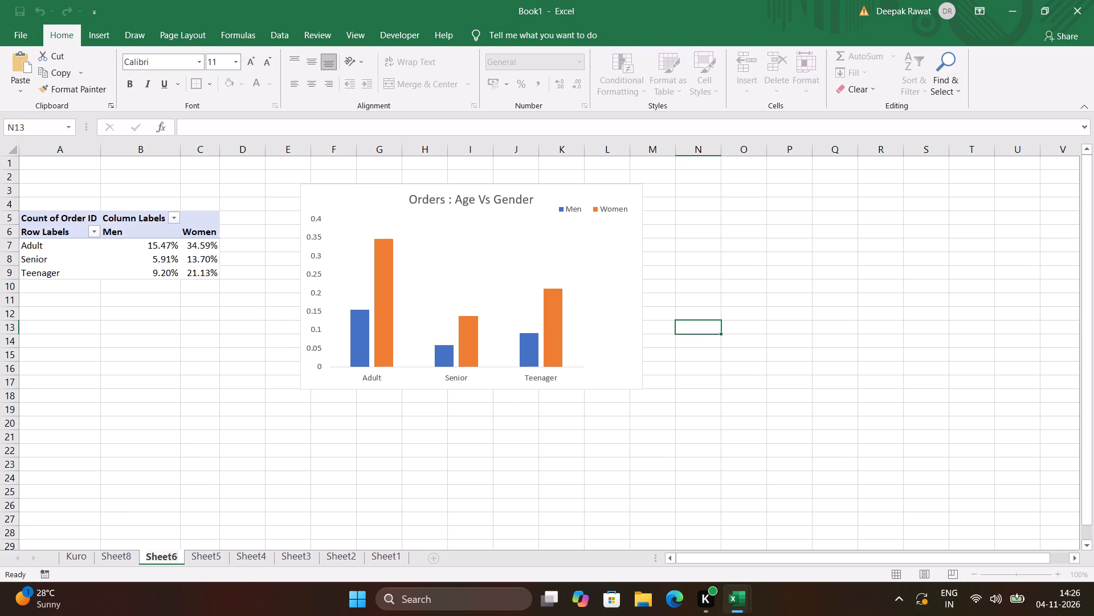
pyautogui.press('Return')
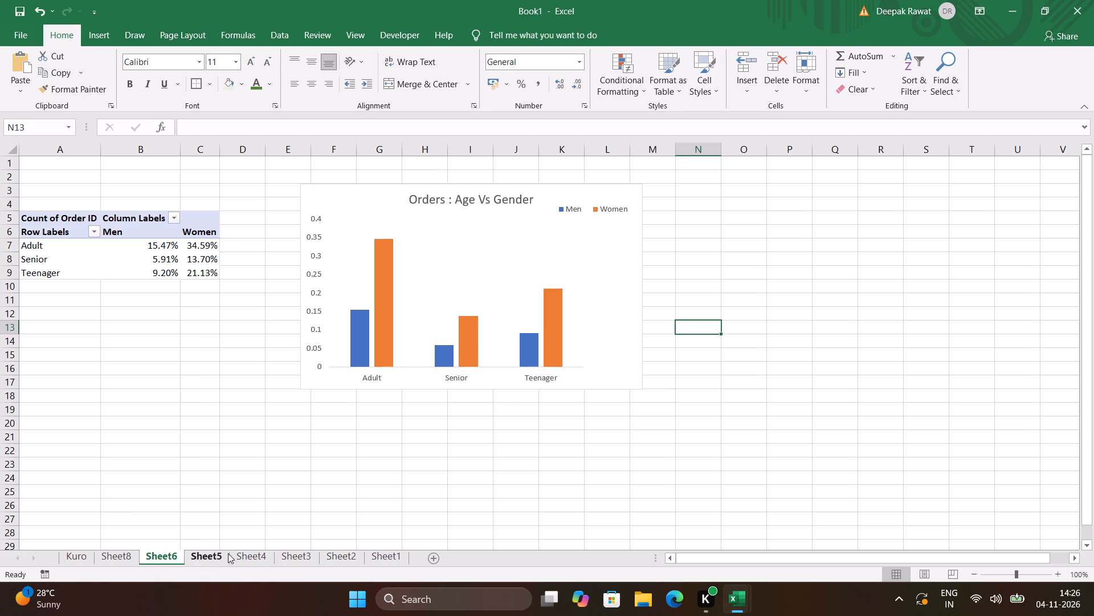
# Rename the Orders : Channels pivot chart sheet, Sheet8, as Sheet7.
pyautogui.doubleClick(129, 557)
pyautogui.press('BackSpace')
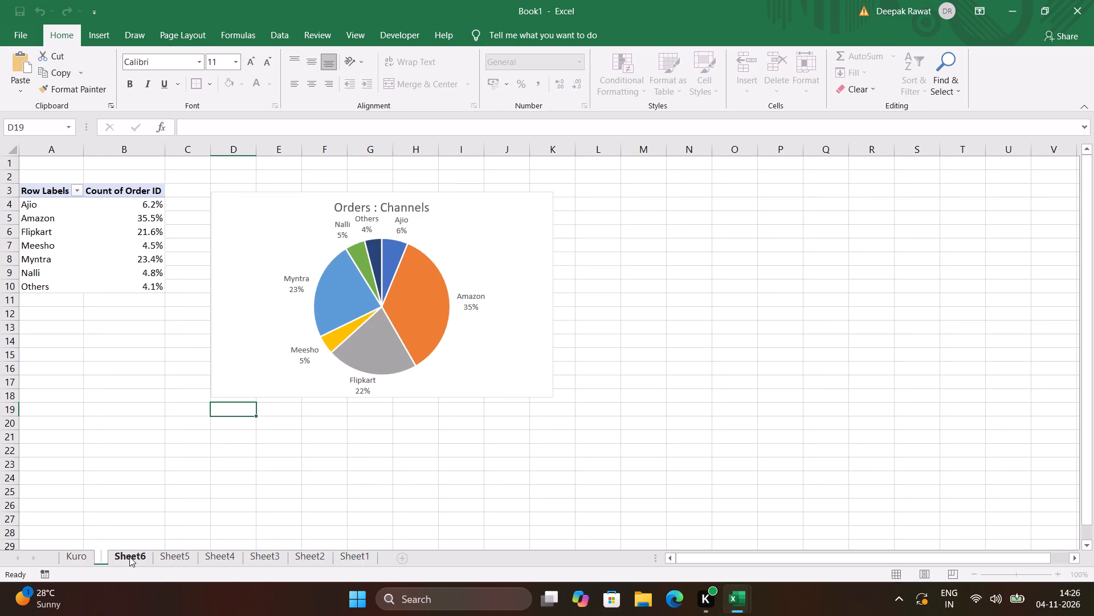
pyautogui.write('Sheet')
pyautogui.press('7')
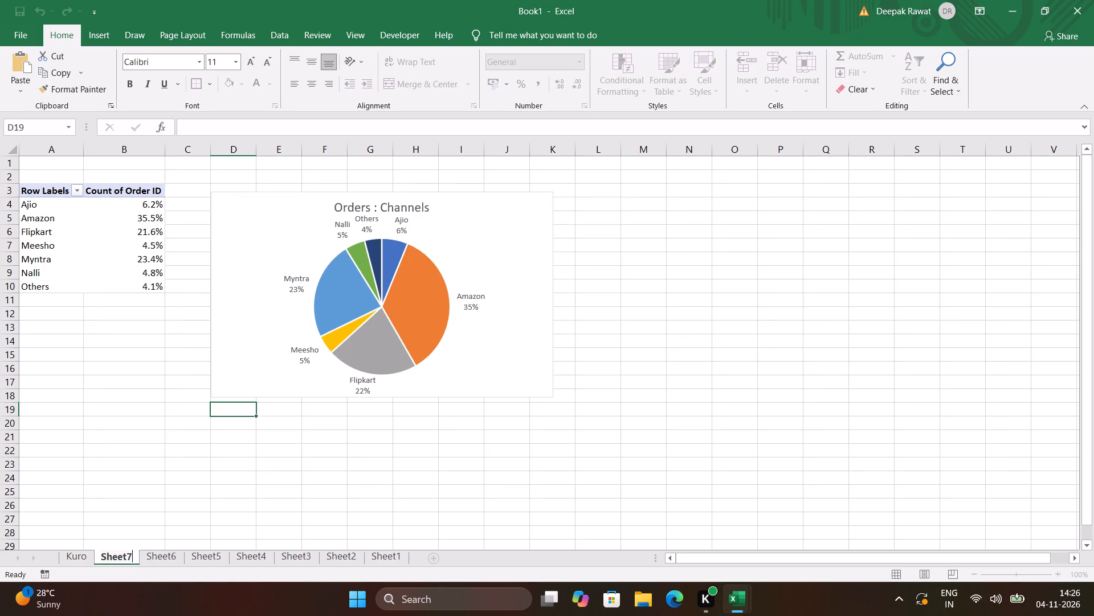
pyautogui.press('Return')
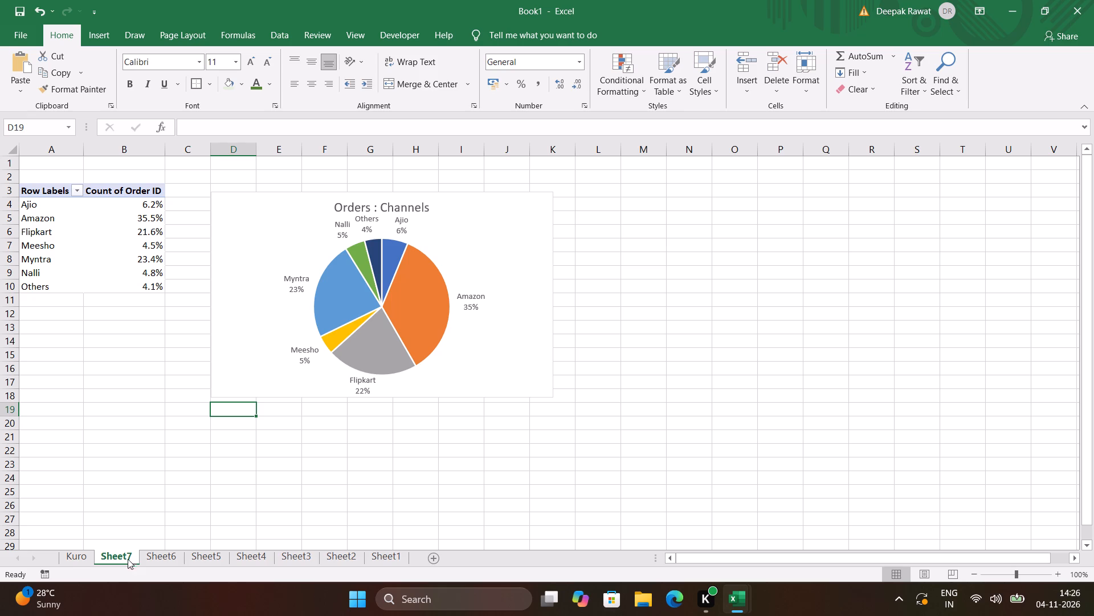
# View the Kuro dashboard, check Sheet7 briefly and return to the dashboard.
pyautogui.click(77, 559)
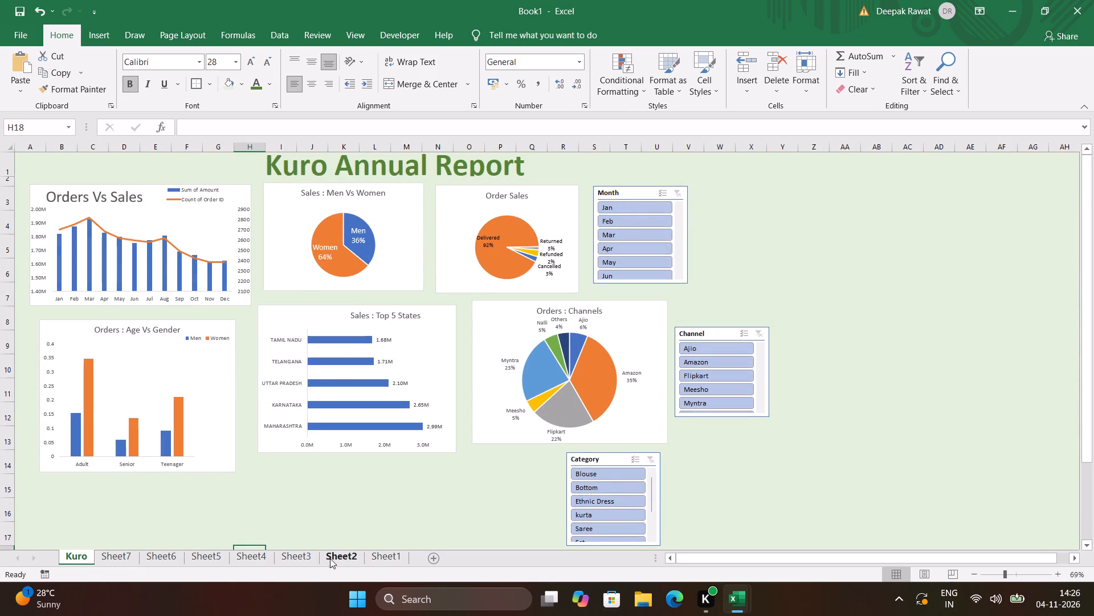
pyautogui.click(108, 561)
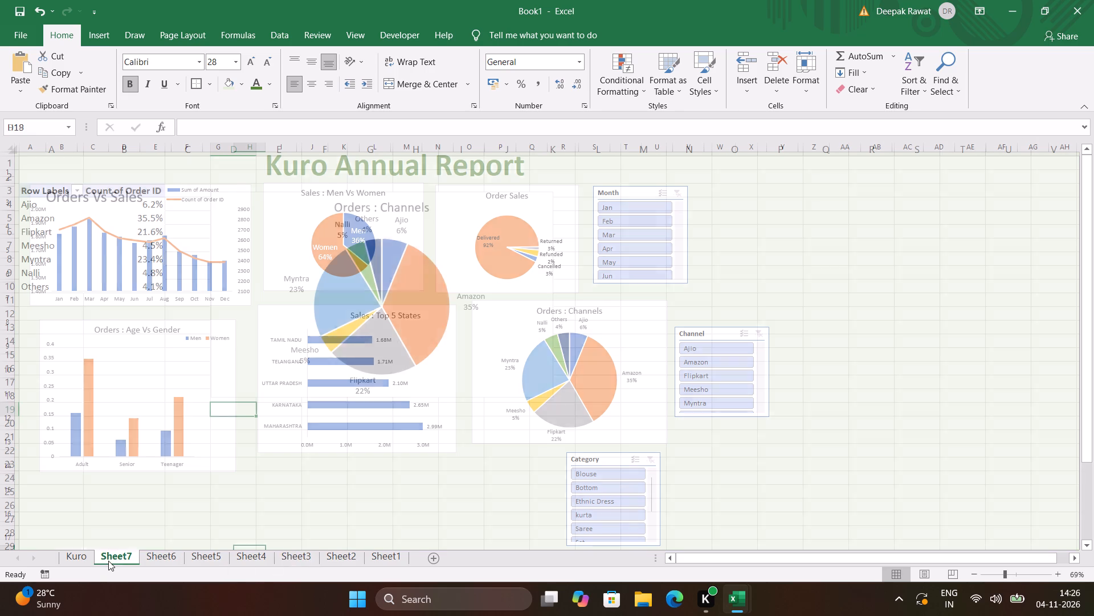
pyautogui.click(84, 561)
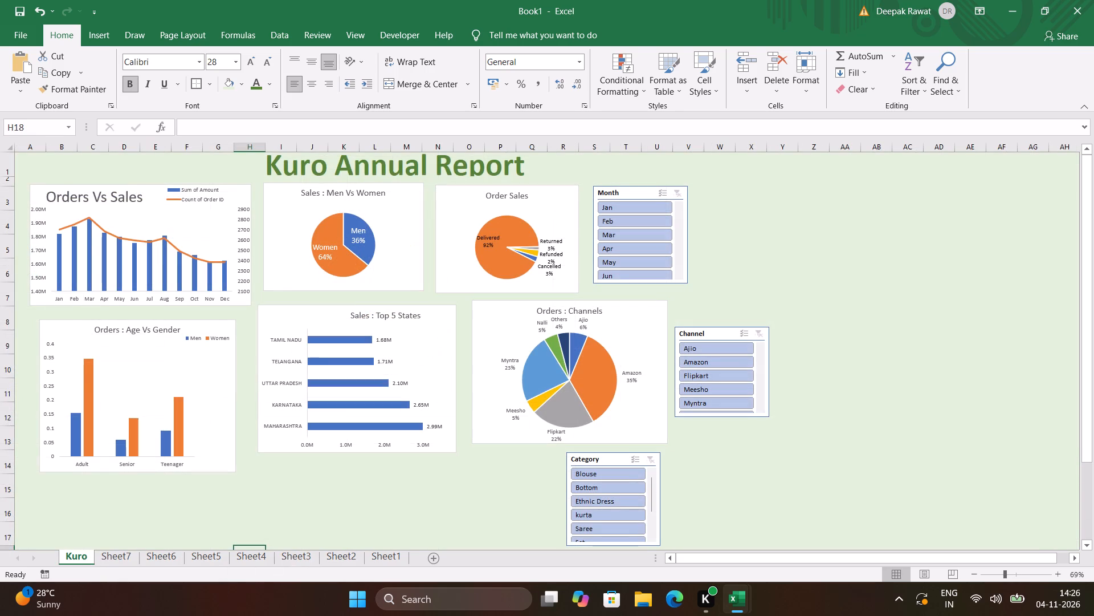
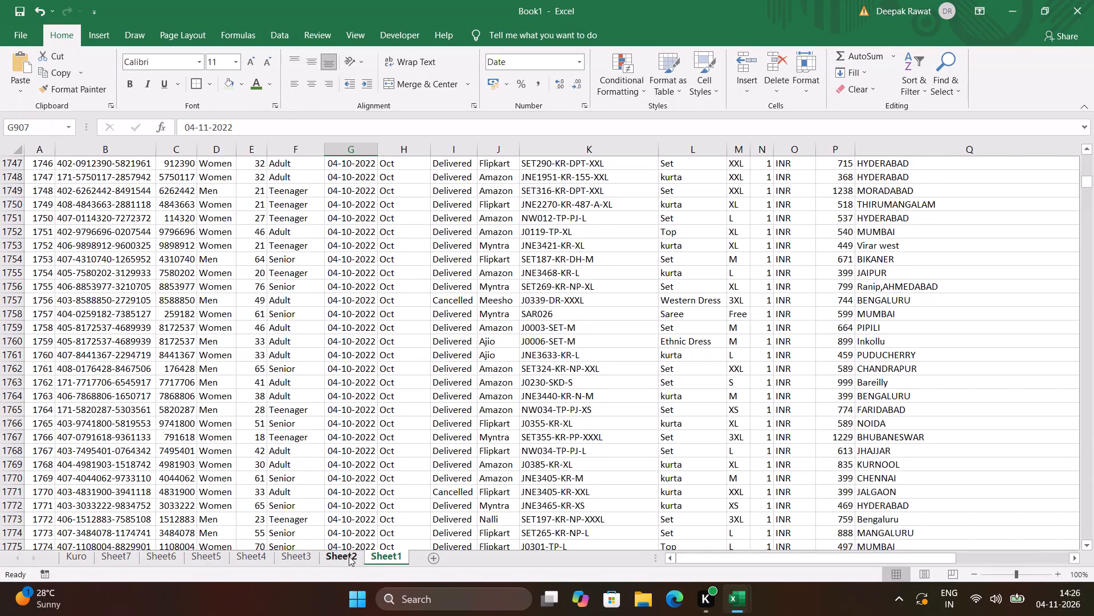
# Go back through the order records on Sheet1 to the Date header in row 1.
pyautogui.click(349, 556)
pyautogui.click(377, 556)
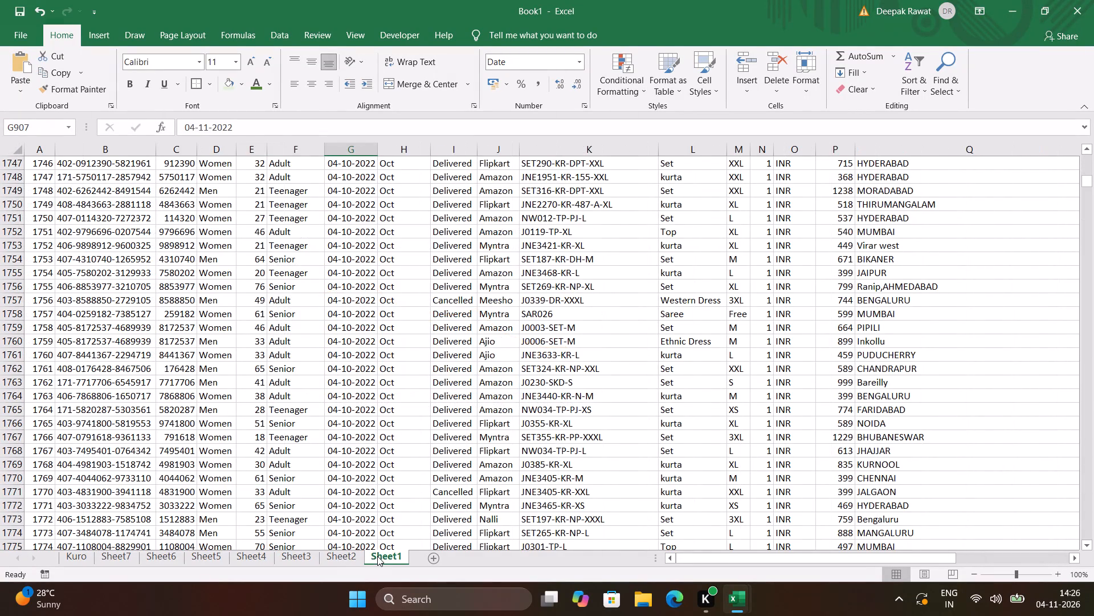
pyautogui.scroll(9, 321, 432)
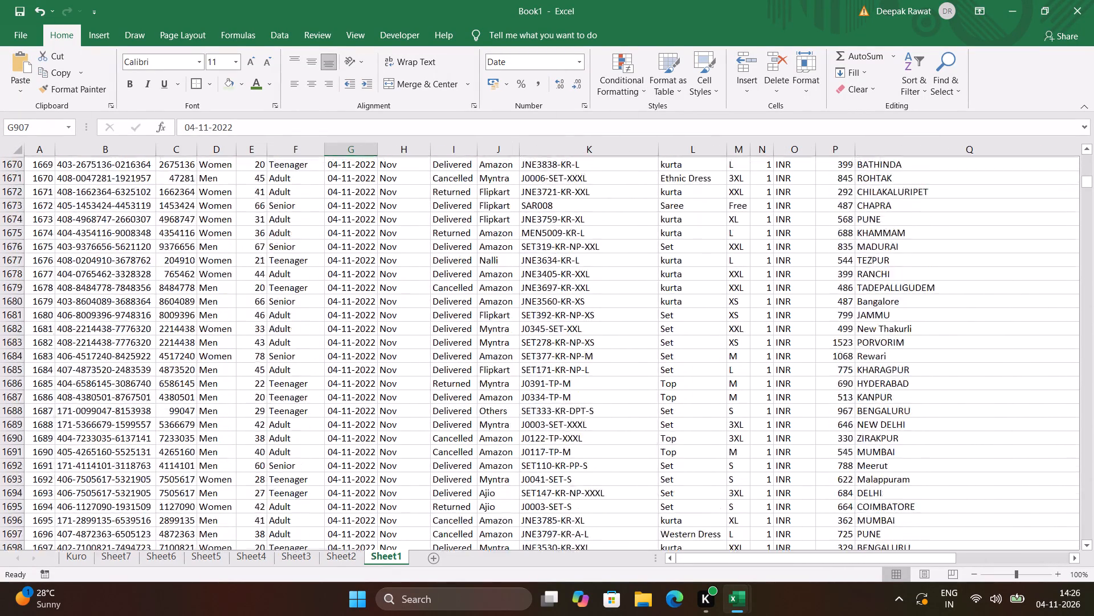
pyautogui.scroll(17, 321, 432)
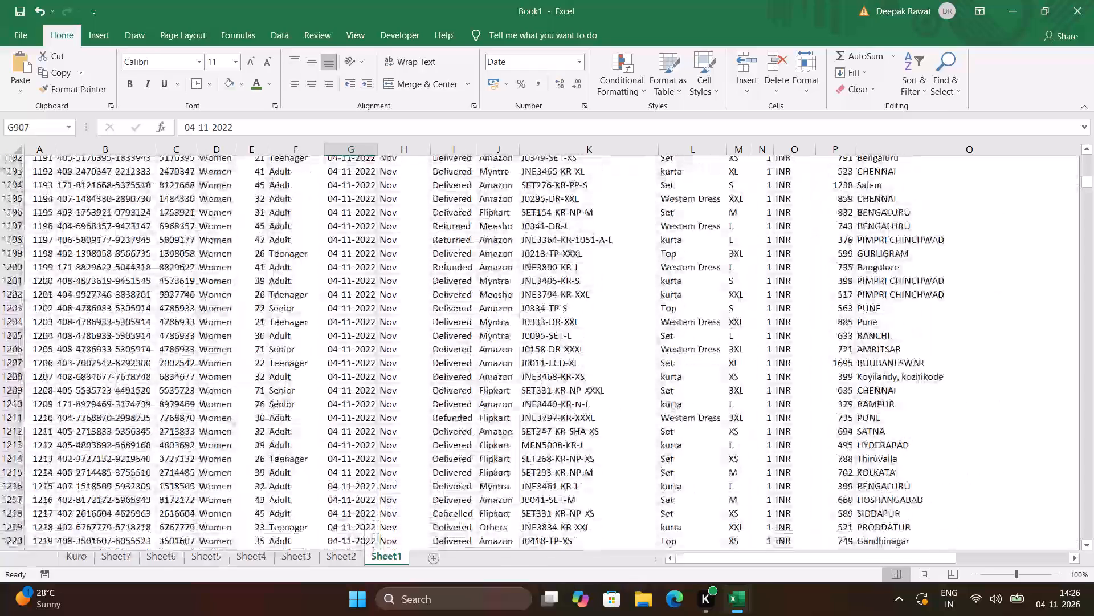
pyautogui.scroll(5, 321, 432)
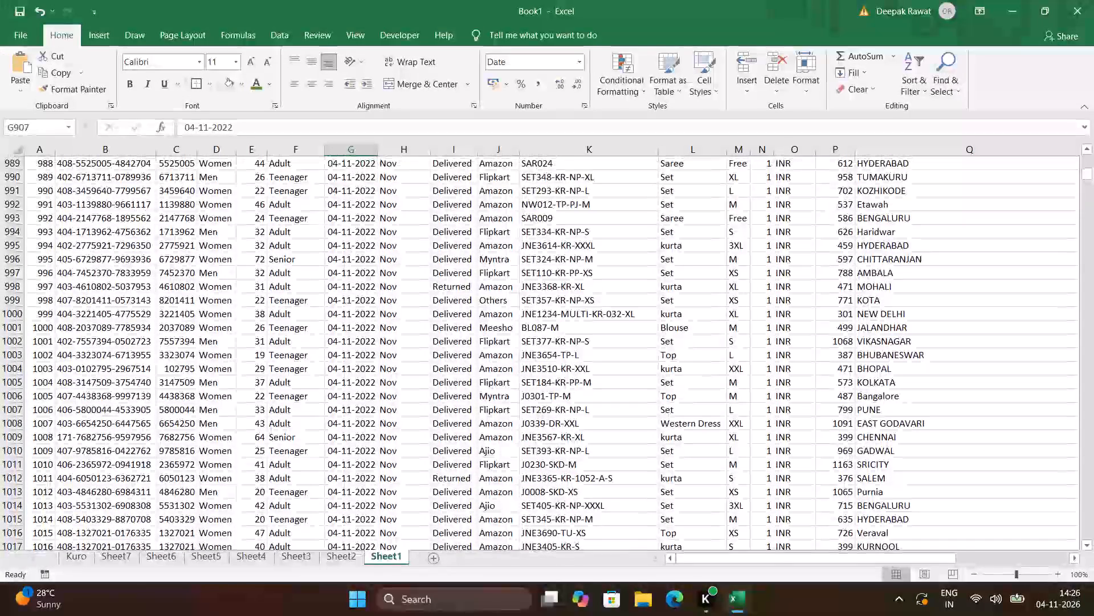
pyautogui.hotkey('ctrl', 'Up')
pyautogui.hotkey('ctrl', 'Up')
pyautogui.hotkey('ctrl', 'Up')
pyautogui.hotkey('ctrl', 'Up')
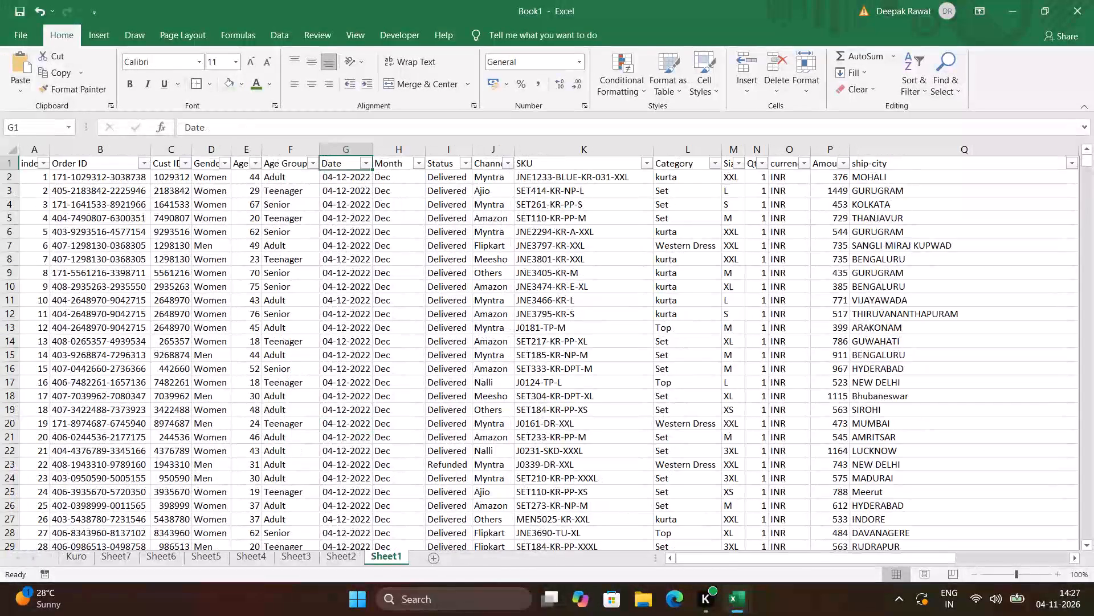
# Review the pivot tables and charts on Sheet2 through Sheet7 and the Kuro dashboard sheet.
pyautogui.click(341, 556)
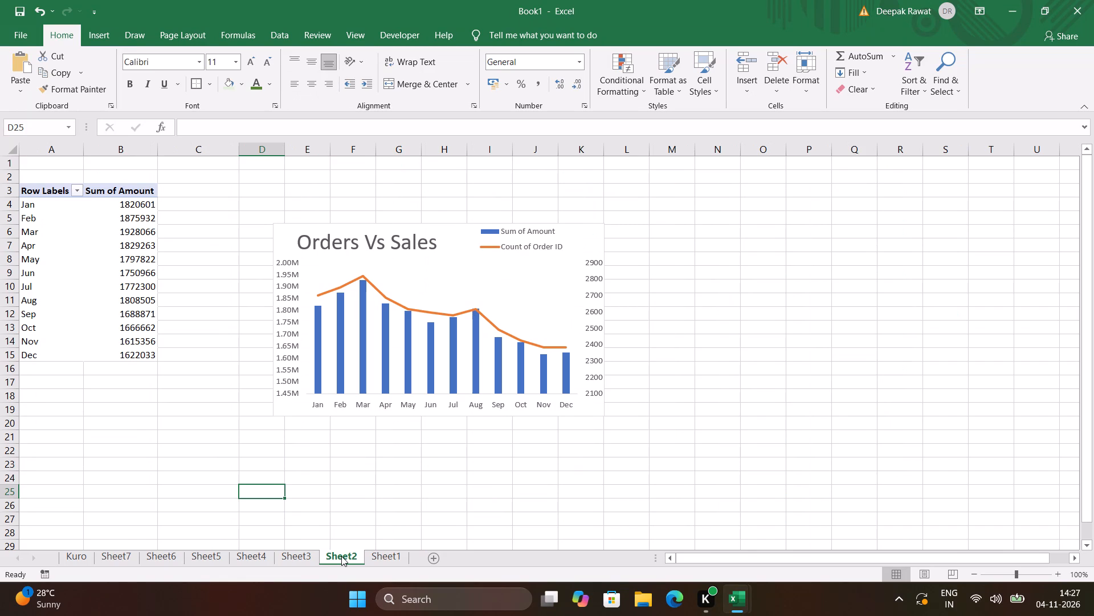
pyautogui.click(301, 554)
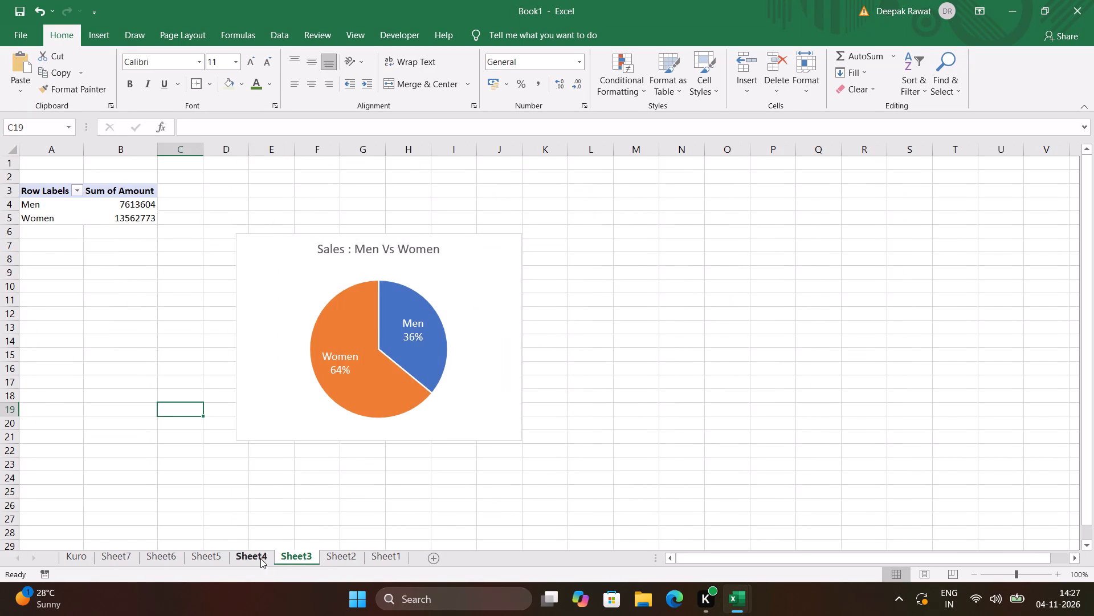
pyautogui.click(260, 558)
pyautogui.click(209, 558)
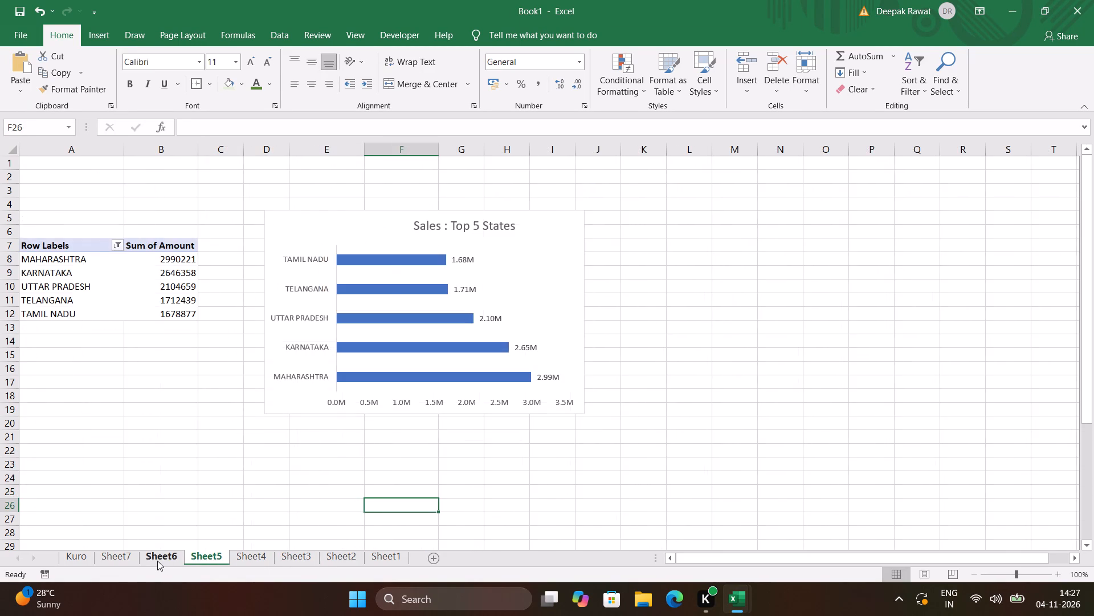
pyautogui.click(157, 561)
pyautogui.click(125, 561)
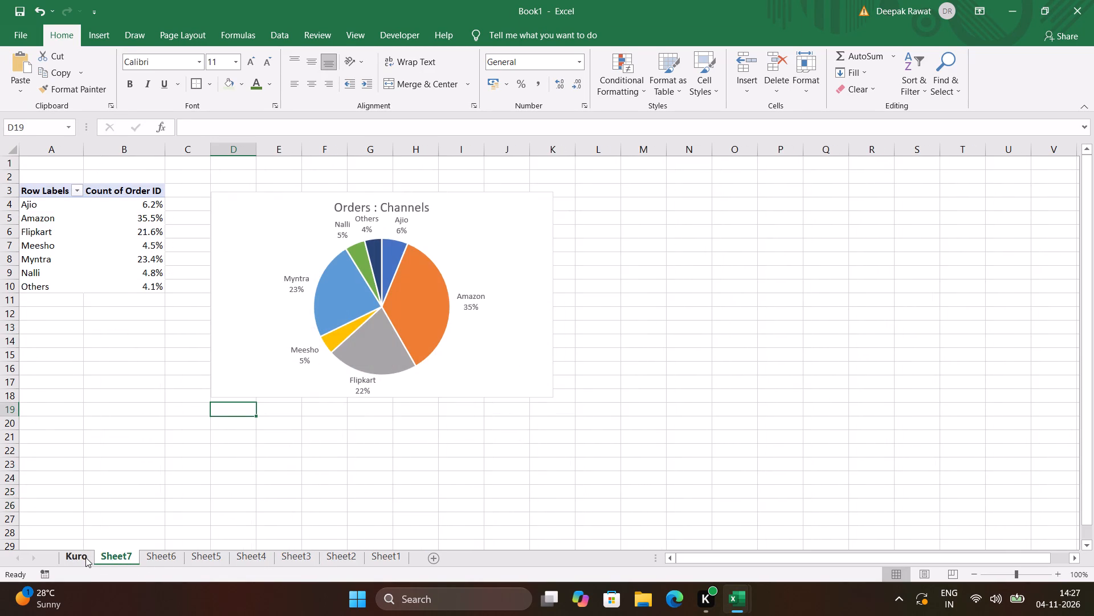
pyautogui.click(85, 557)
# Compare the Sheet1 order data with the Sheet2 summary, and review the remaining chart sheets through to the Kuro Annual Report dashboard.
pyautogui.click(386, 560)
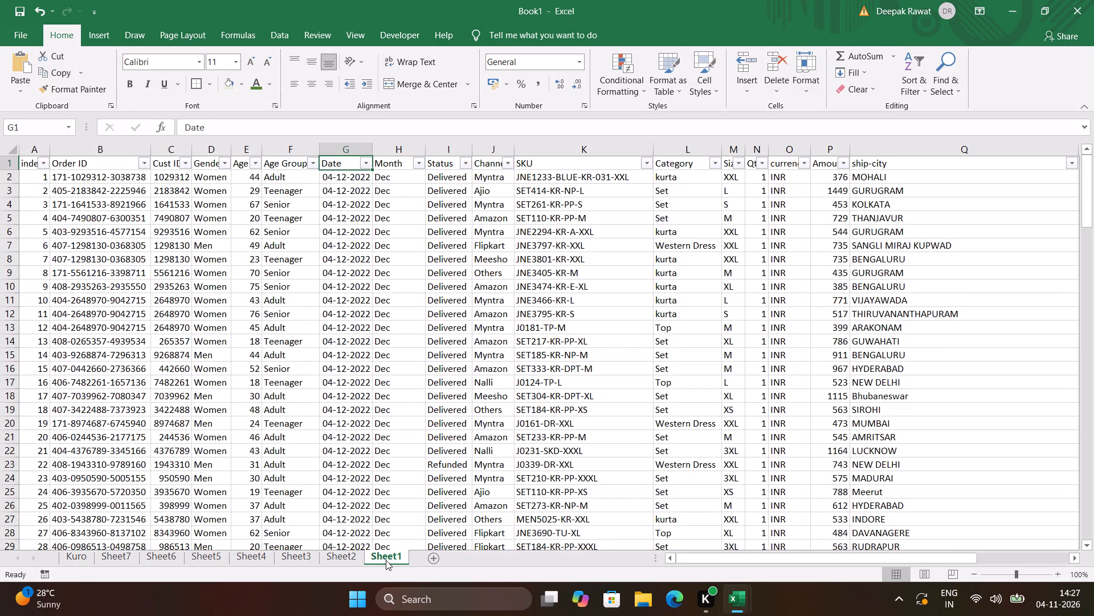
pyautogui.click(357, 561)
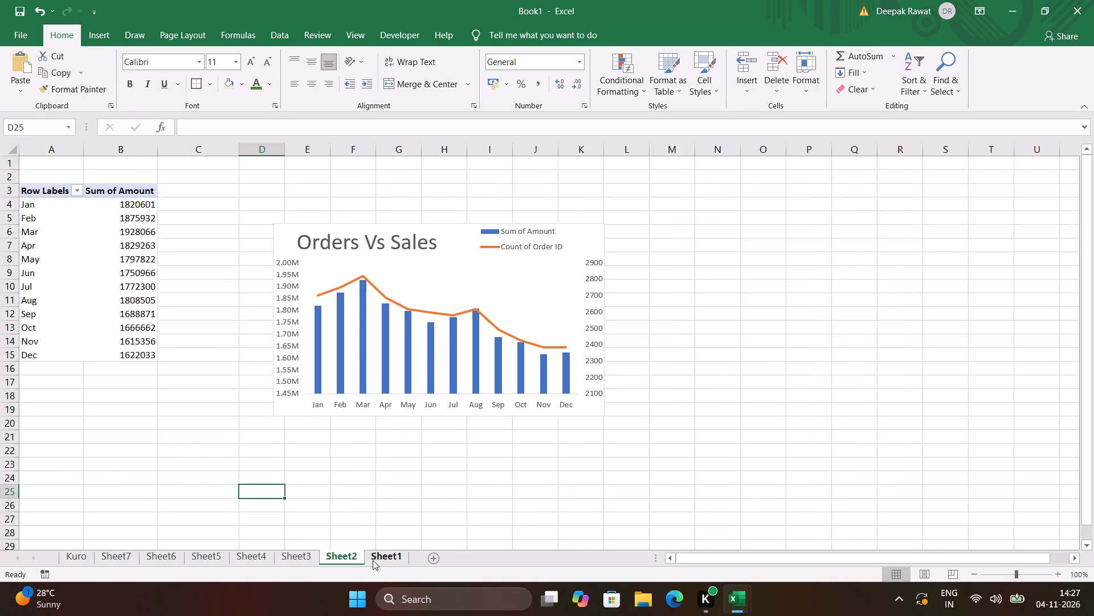
pyautogui.click(390, 557)
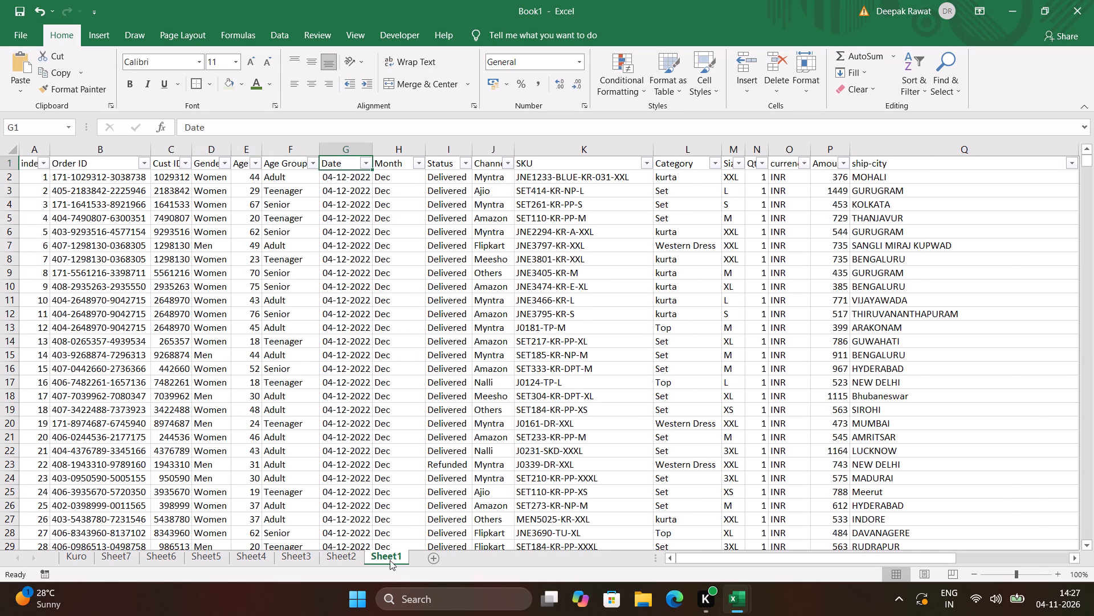
pyautogui.click(357, 560)
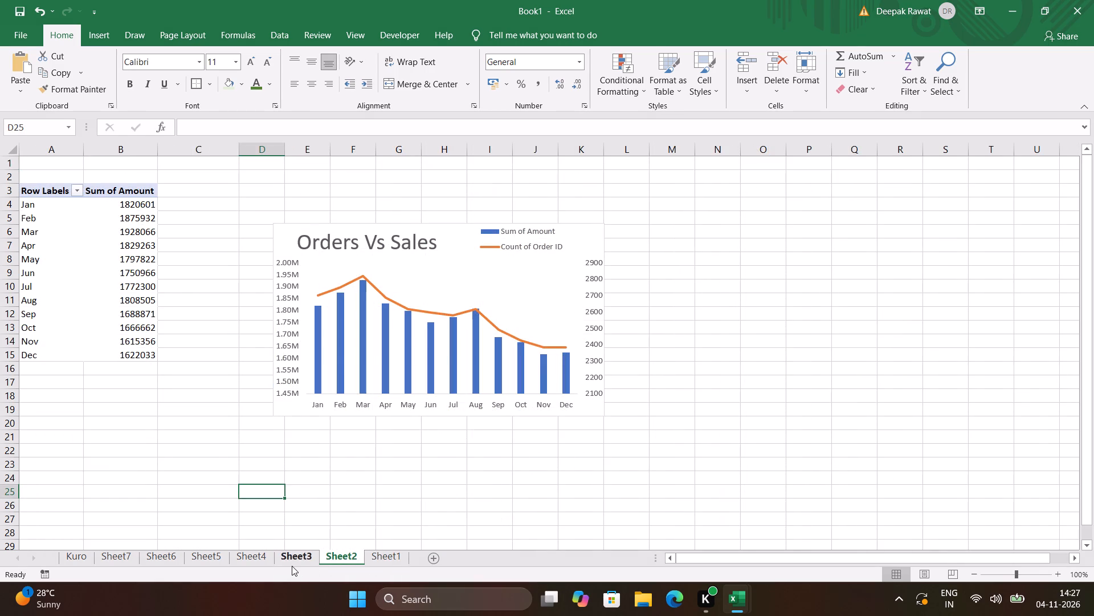
pyautogui.click(295, 562)
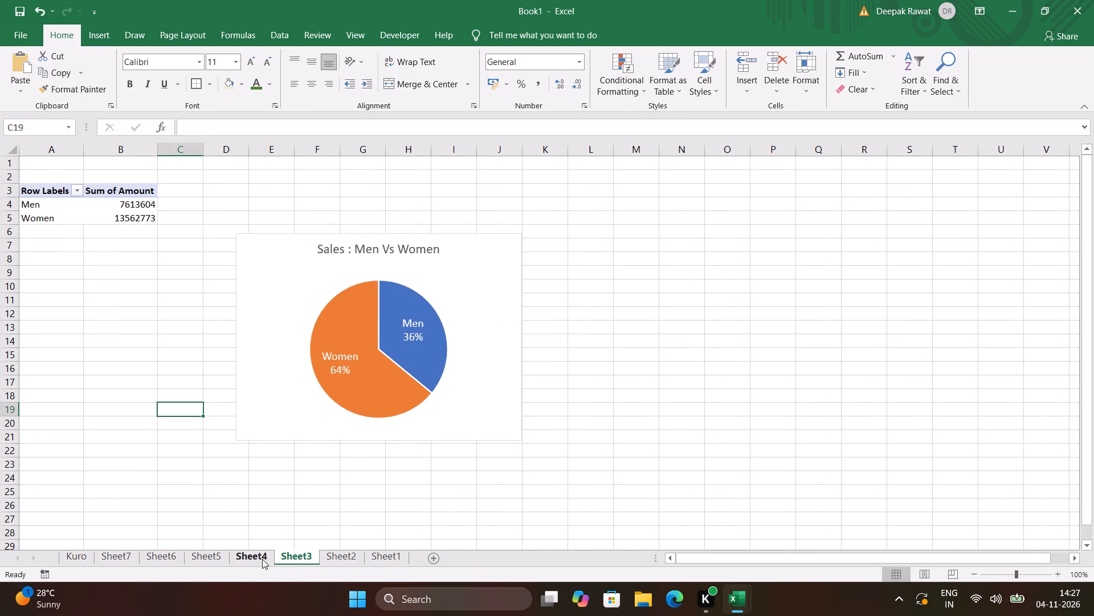
pyautogui.click(262, 559)
pyautogui.click(213, 562)
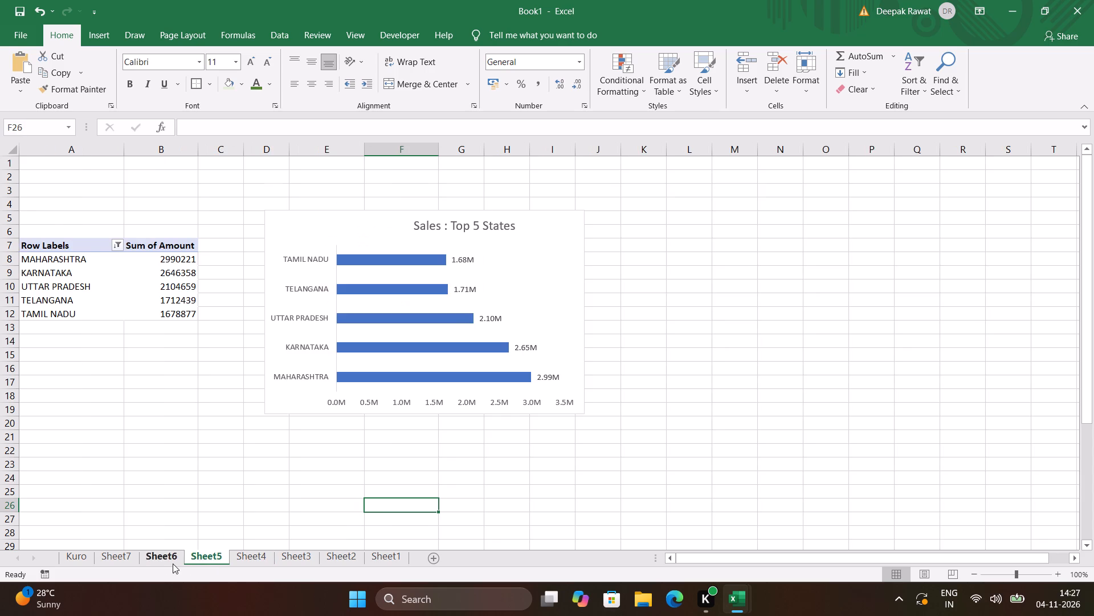
pyautogui.click(164, 562)
pyautogui.click(120, 560)
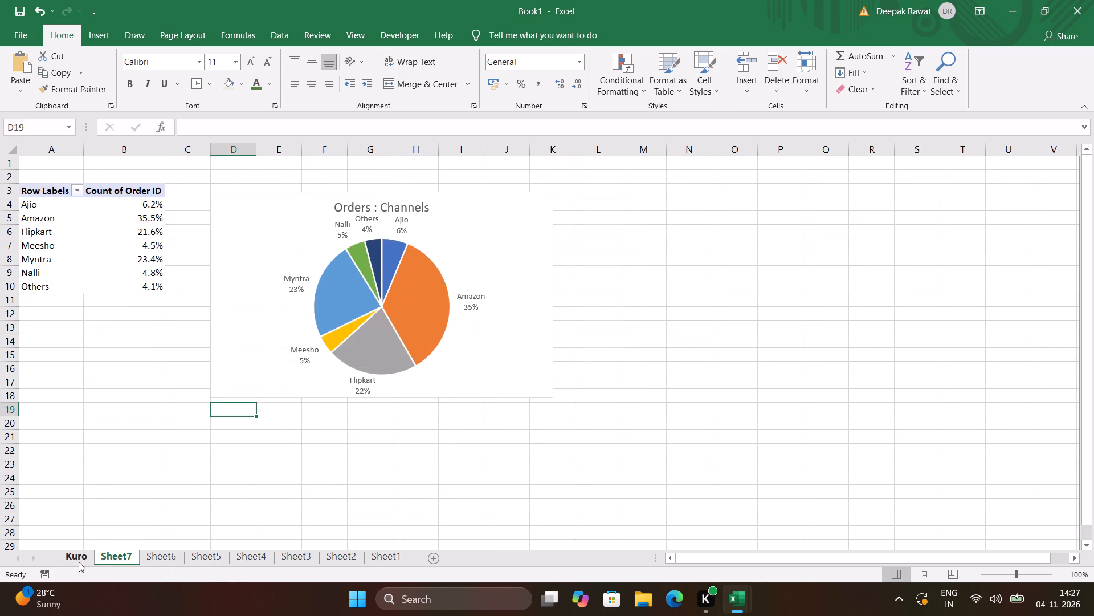
pyautogui.click(78, 562)
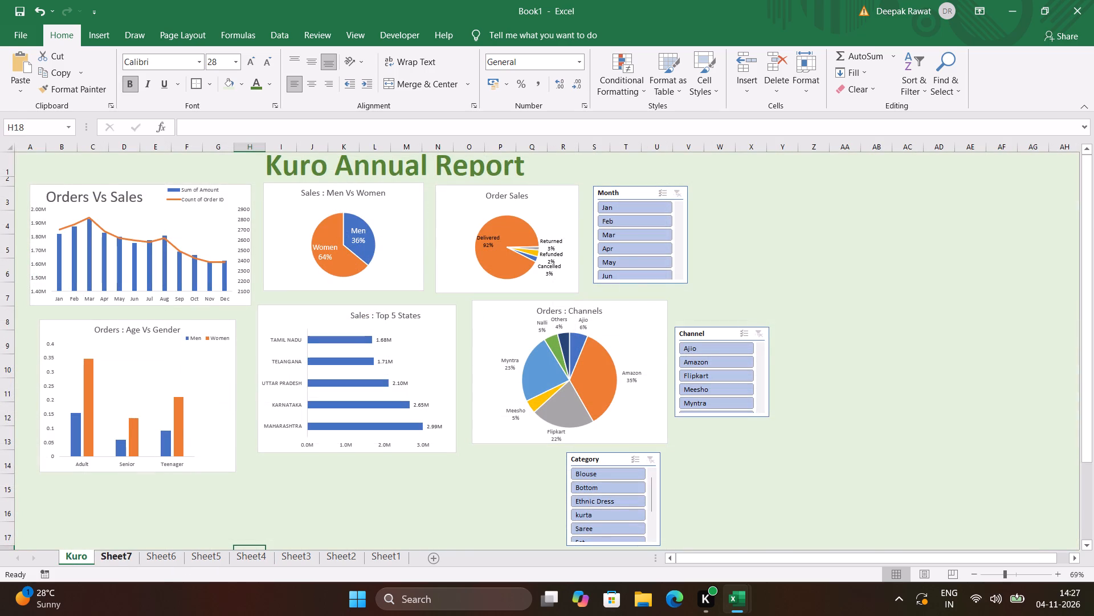
# Examine the order records on Sheet1 from the first rows to beyond row 770, and return to the header row.
pyautogui.click(385, 558)
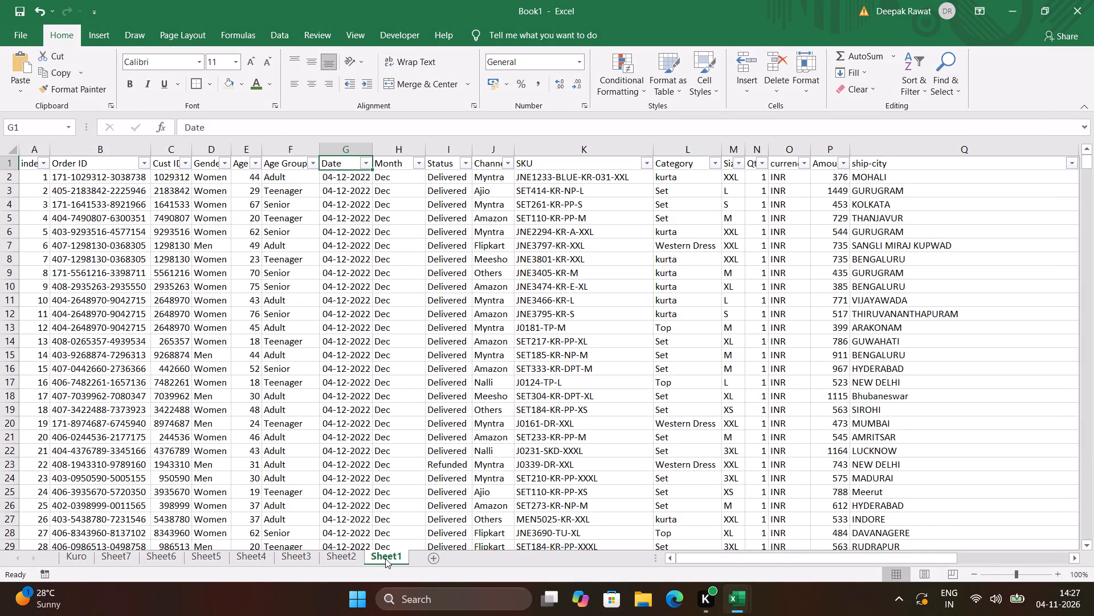
pyautogui.scroll(-5, 368, 459)
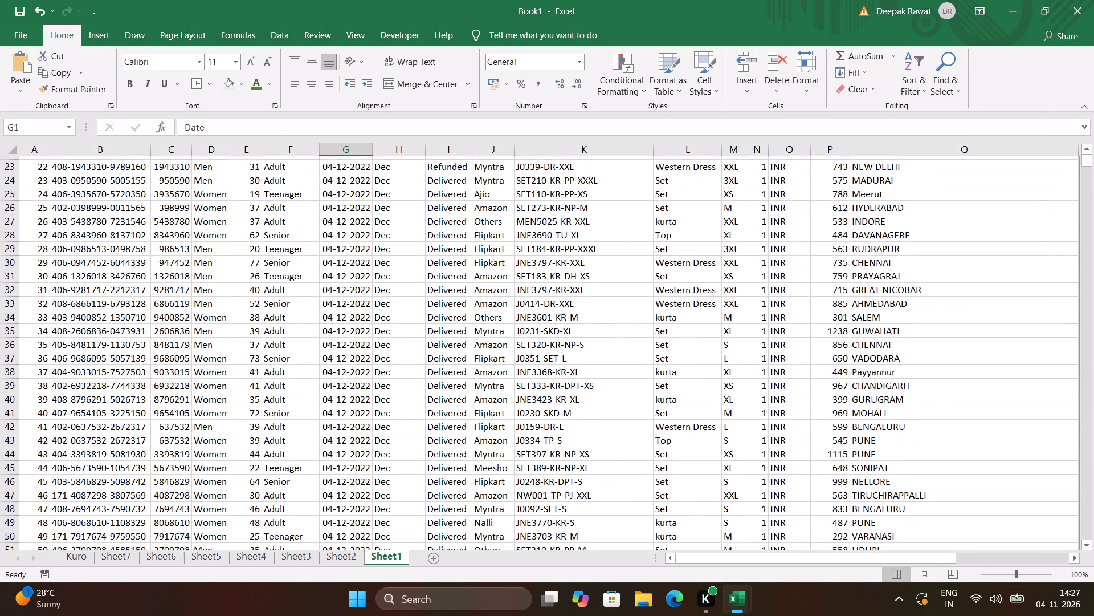
pyautogui.scroll(-9, 368, 459)
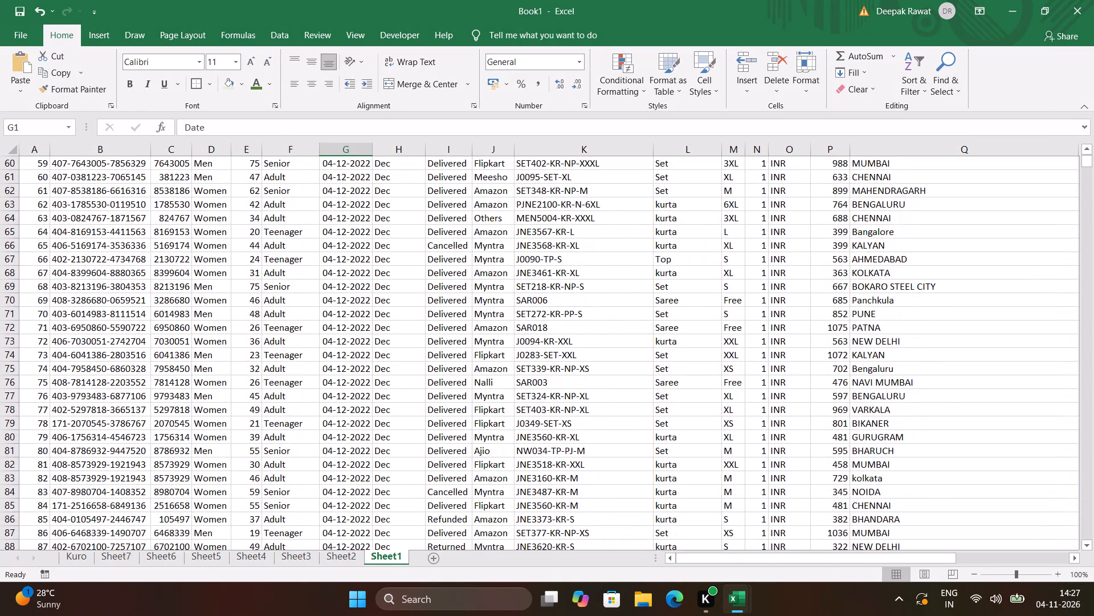
pyautogui.scroll(-9, 368, 459)
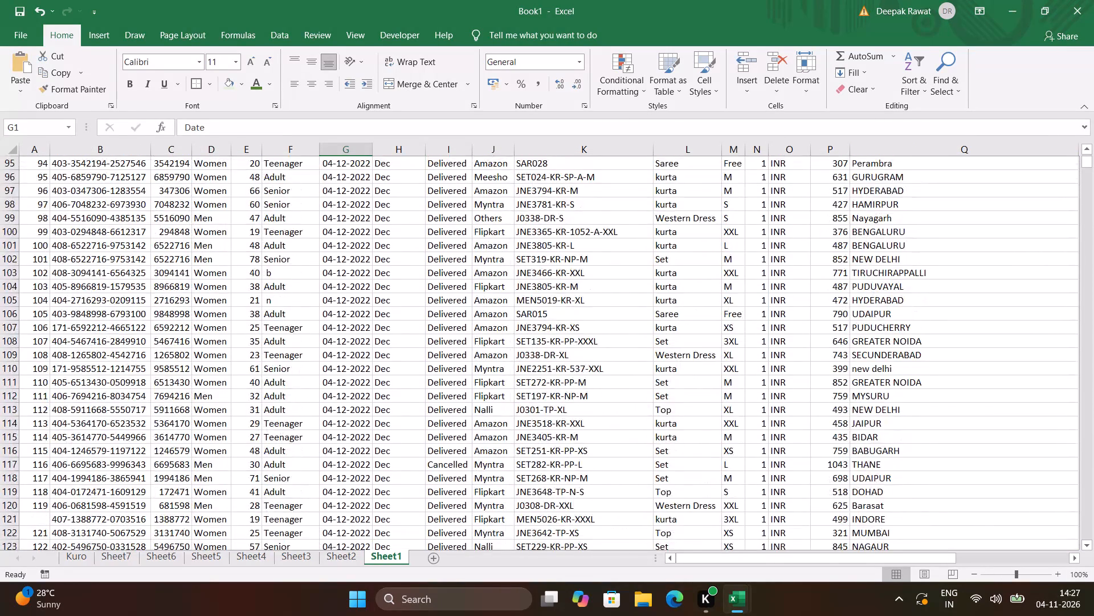
pyautogui.scroll(-8, 368, 459)
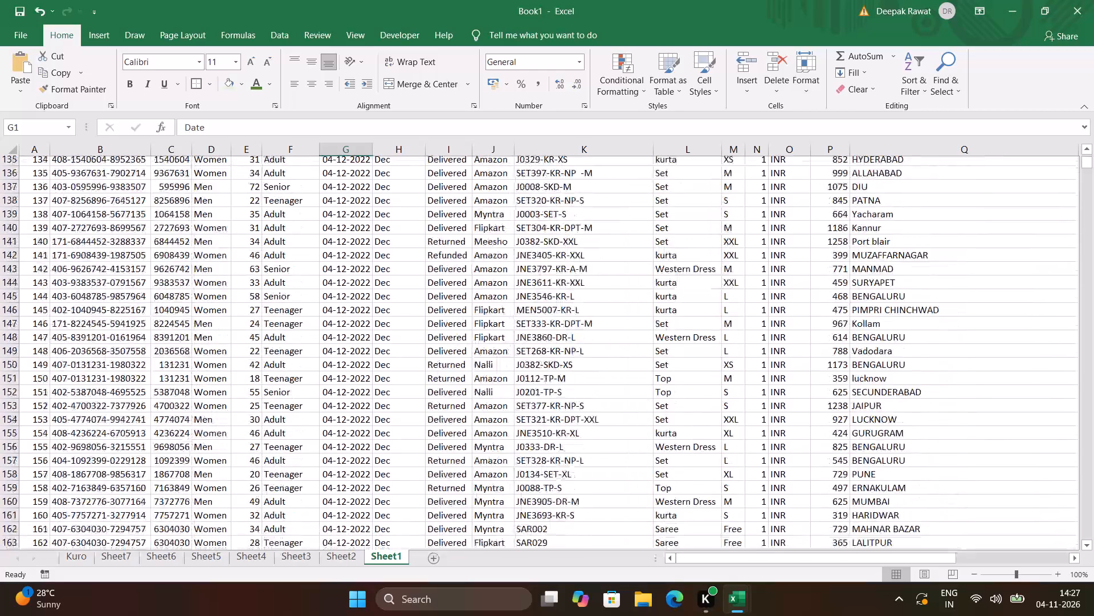
pyautogui.scroll(-9, 368, 459)
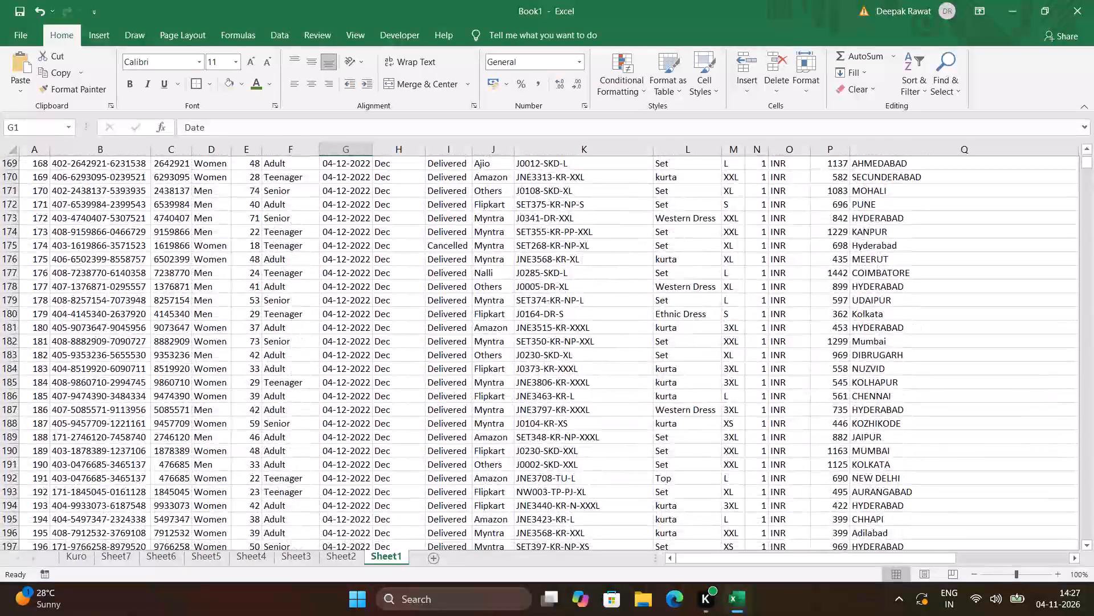
pyautogui.scroll(-8, 368, 459)
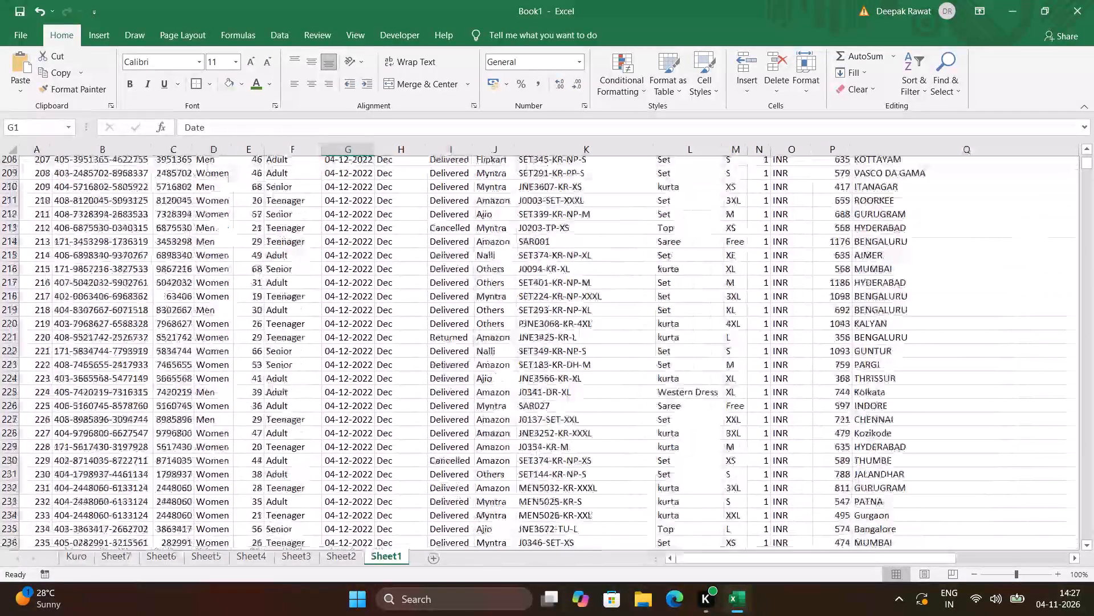
pyautogui.scroll(-8, 368, 459)
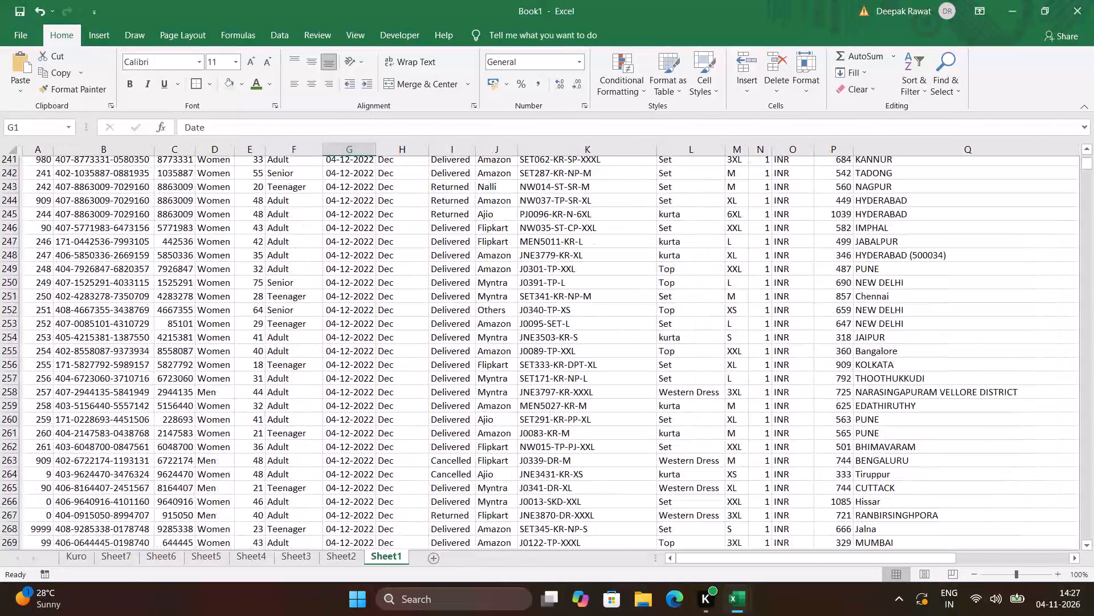
pyautogui.scroll(-7, 368, 459)
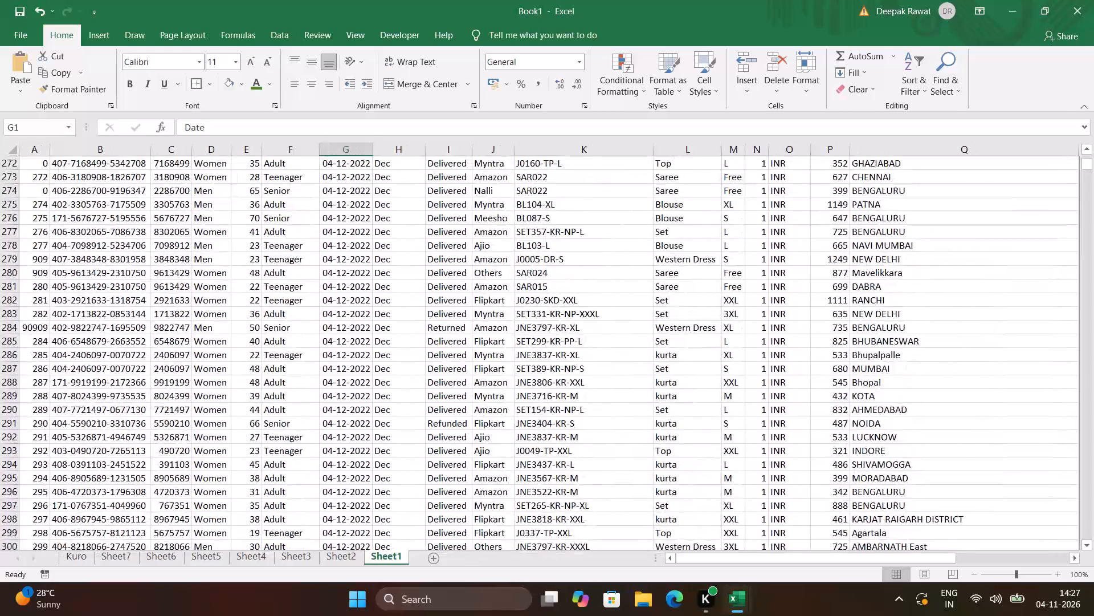
pyautogui.scroll(-8, 368, 459)
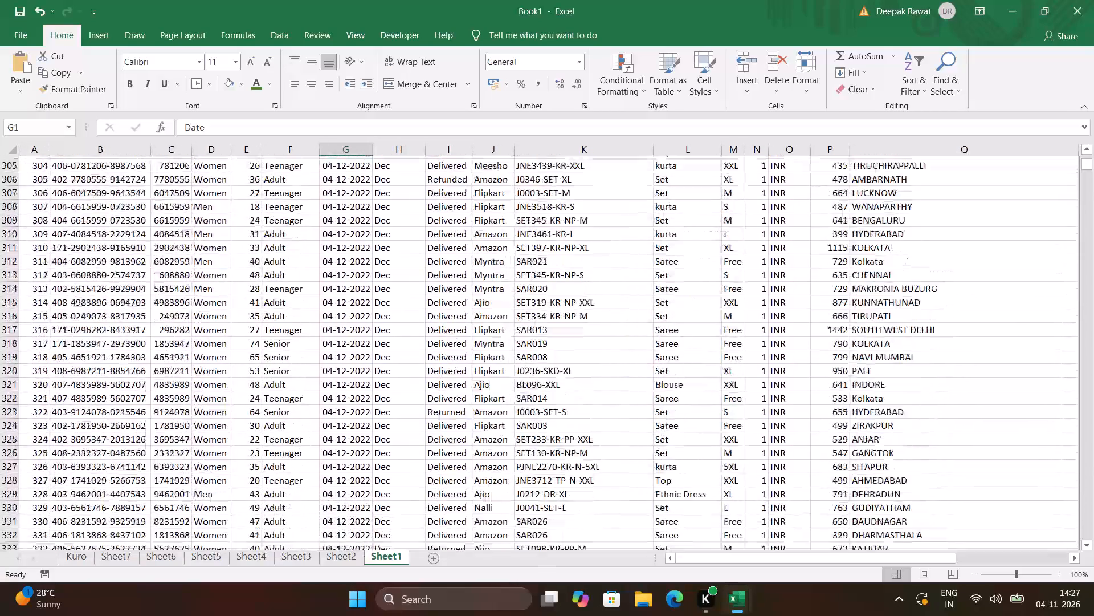
pyautogui.scroll(-11, 368, 459)
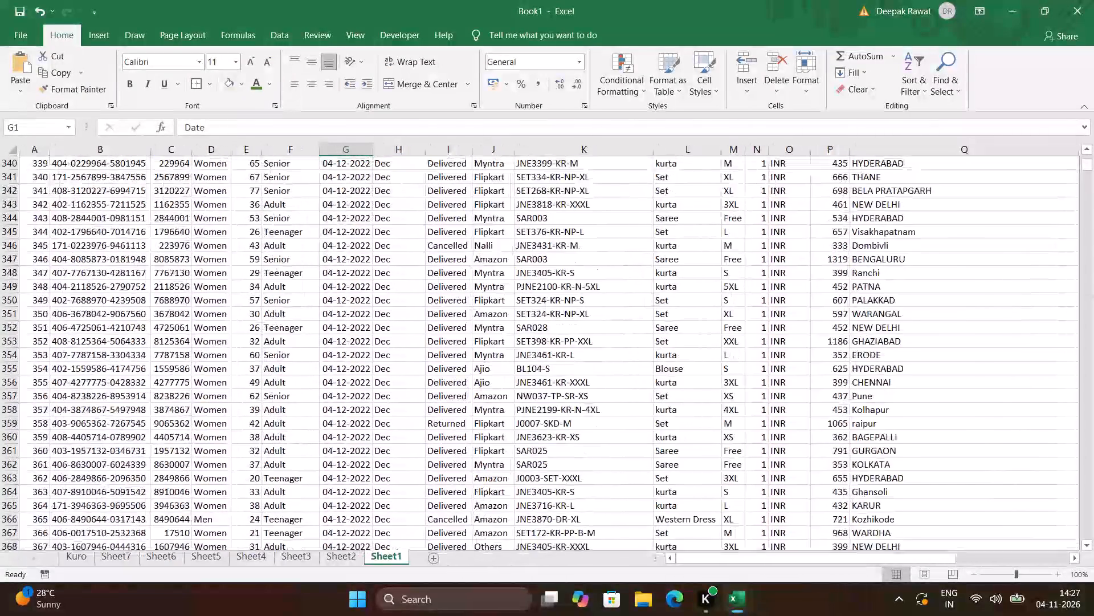
pyautogui.scroll(-11, 368, 459)
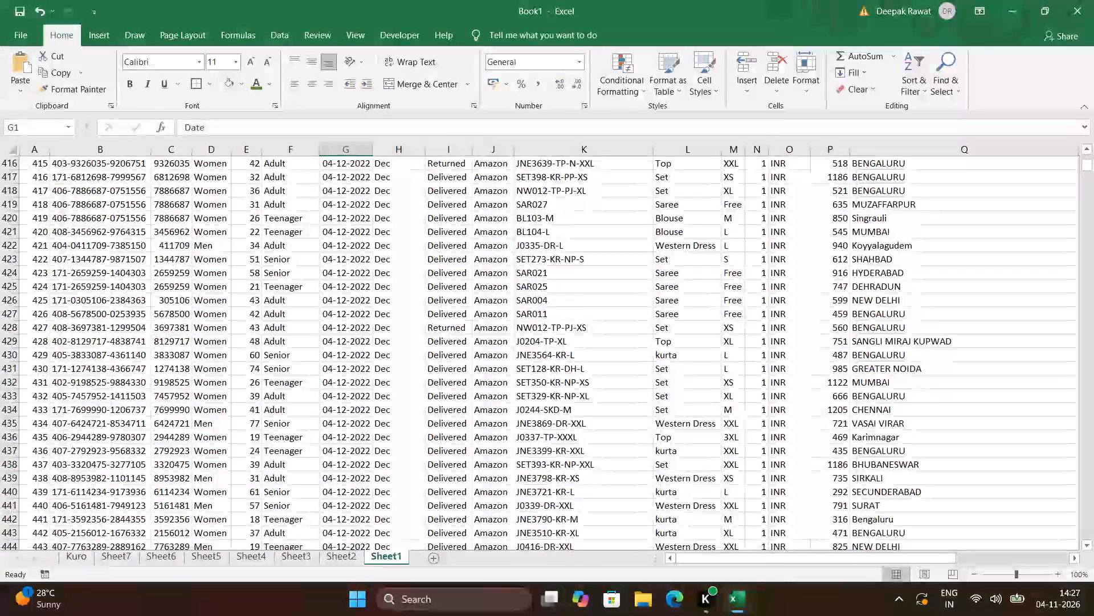
pyautogui.scroll(-11, 368, 459)
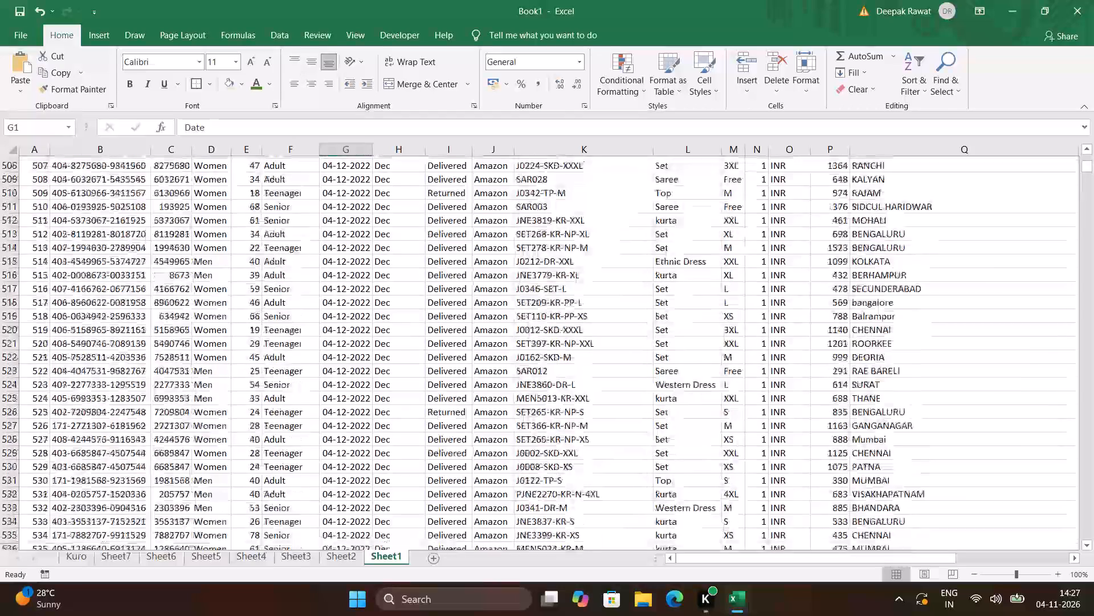
pyautogui.scroll(-11, 368, 459)
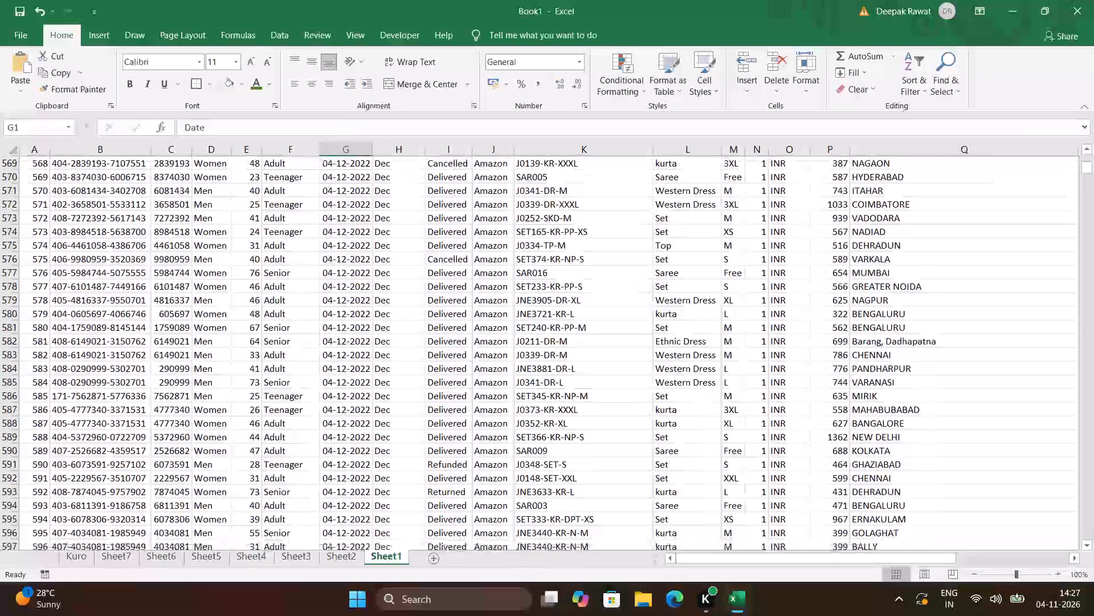
pyautogui.scroll(-11, 368, 459)
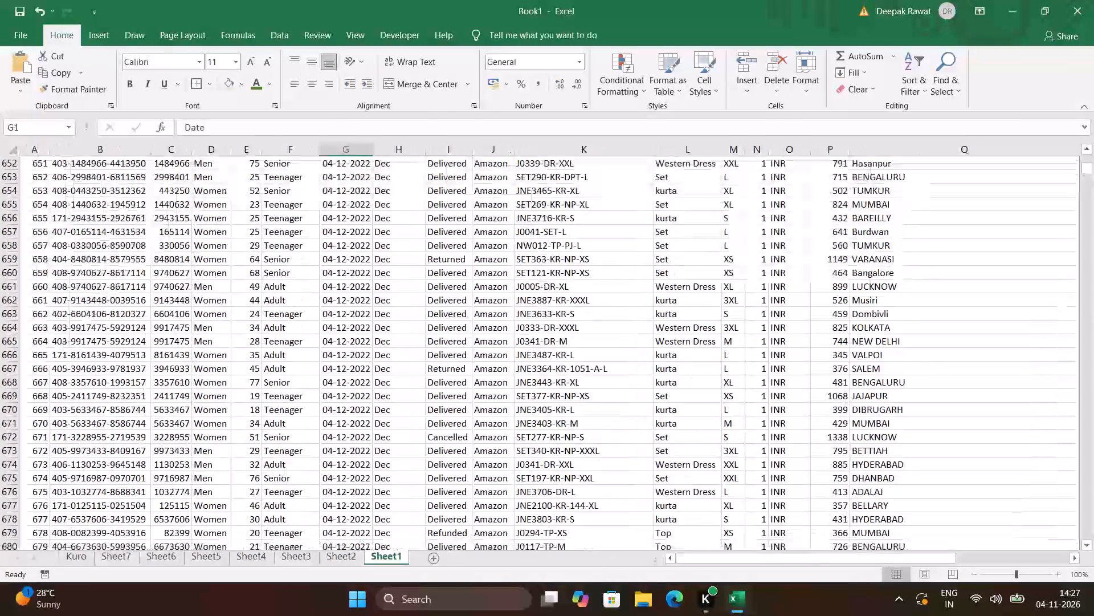
pyautogui.scroll(-11, 368, 459)
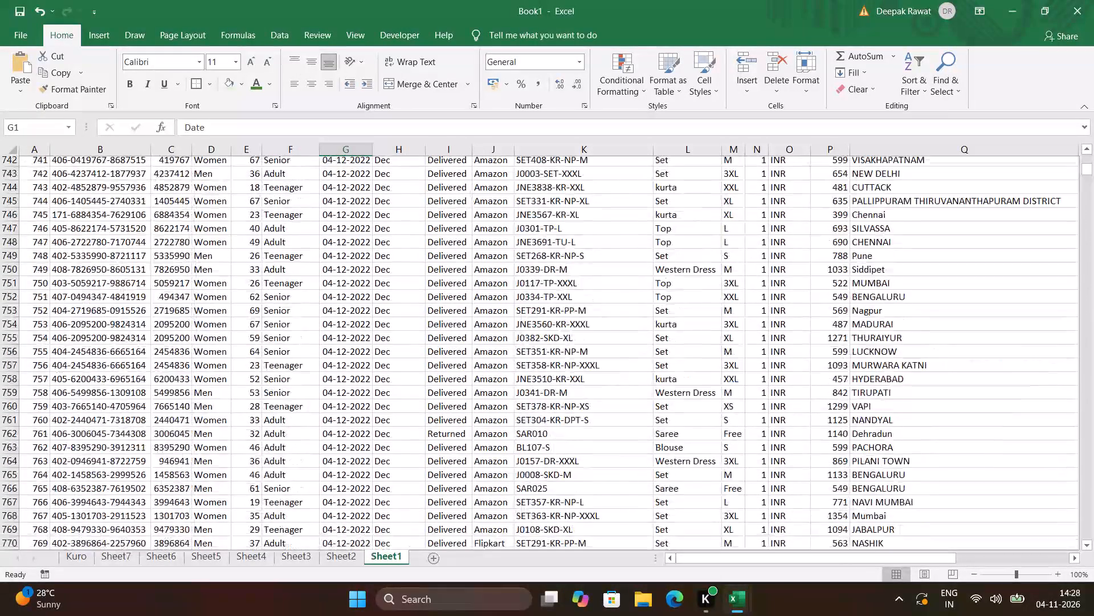
pyautogui.scroll(-4, 368, 459)
pyautogui.scroll(20, 368, 459)
pyautogui.scroll(9, 368, 459)
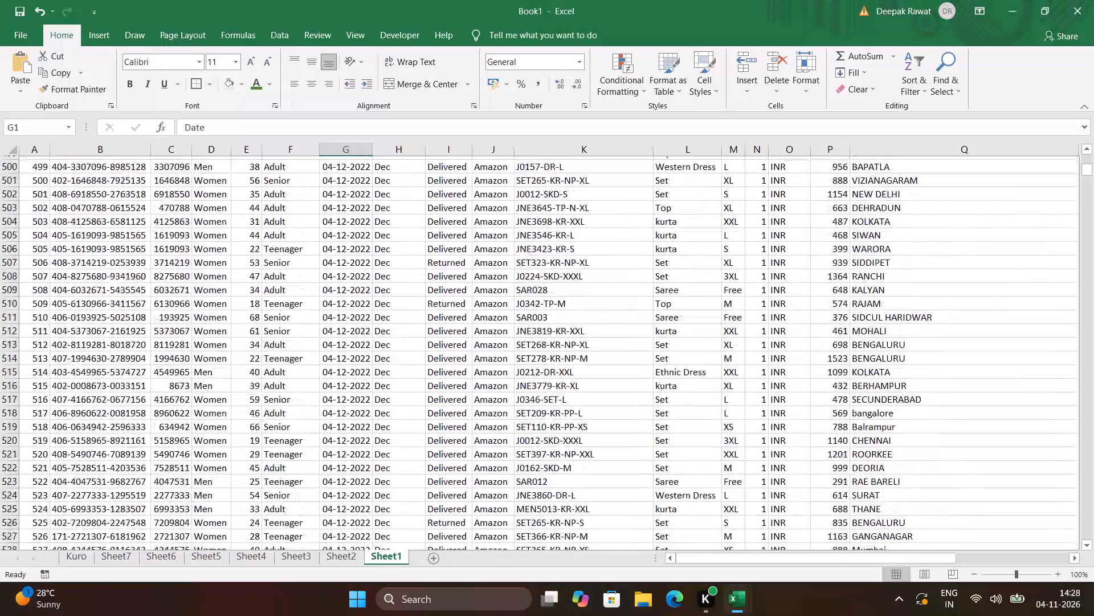
pyautogui.scroll(8, 368, 459)
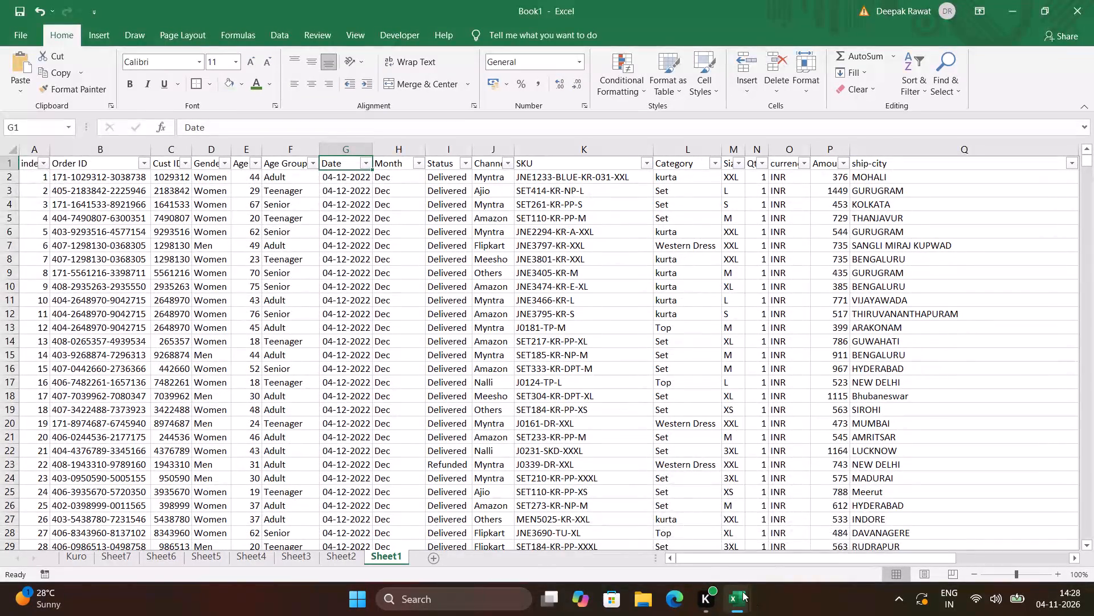
# Switch to the Vrinda Store Data Analysis workbook and examine the first order records on the Vrinda Store sheet.
pyautogui.click(743, 592)
pyautogui.click(794, 521)
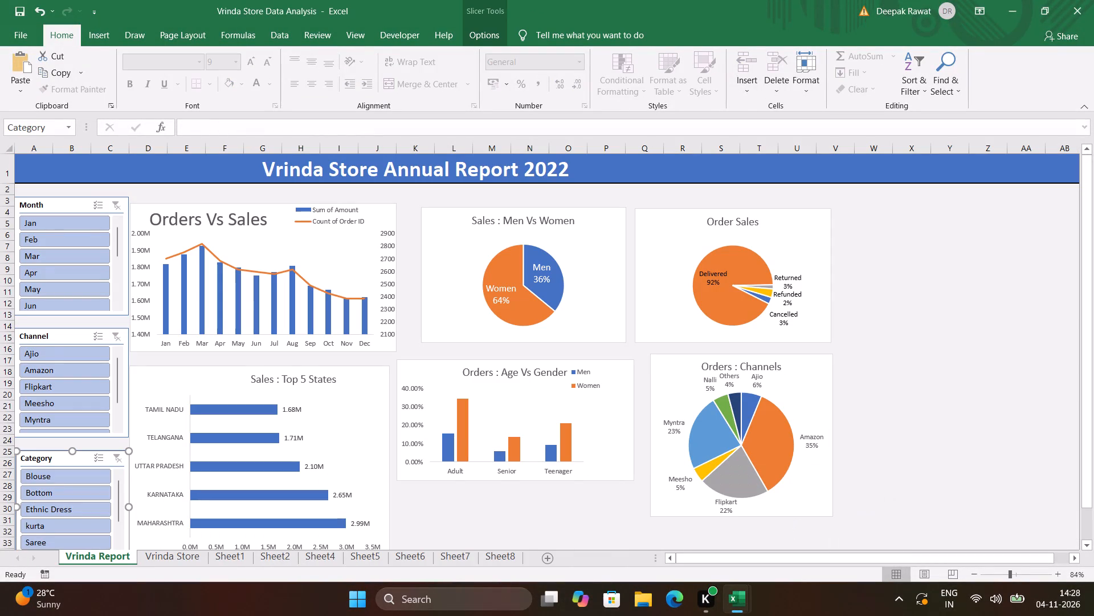
pyautogui.click(190, 554)
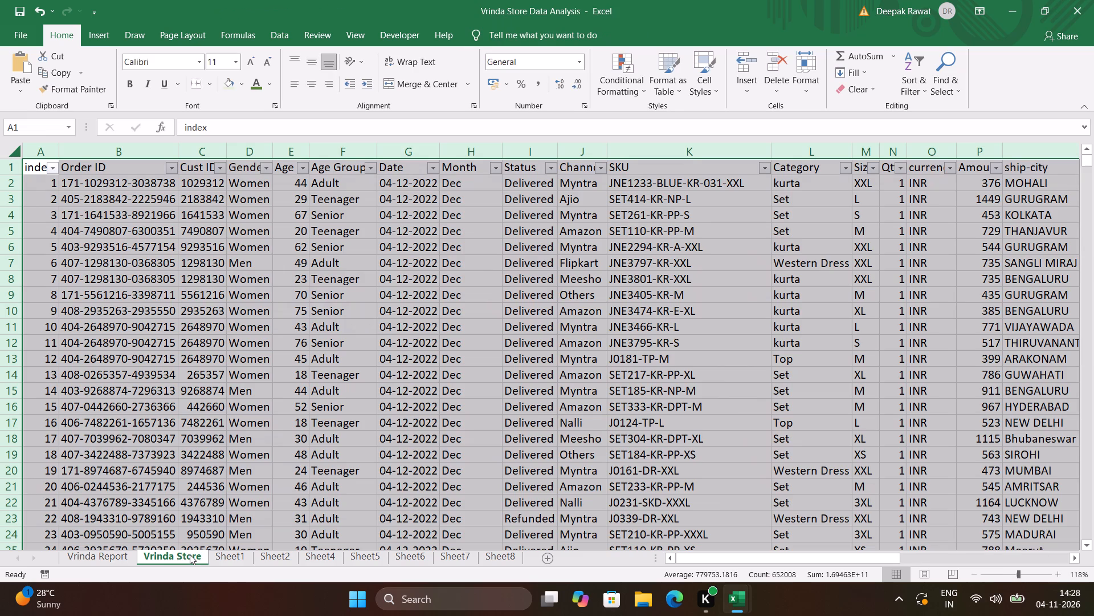
pyautogui.rightClick(280, 348)
pyautogui.click(232, 351)
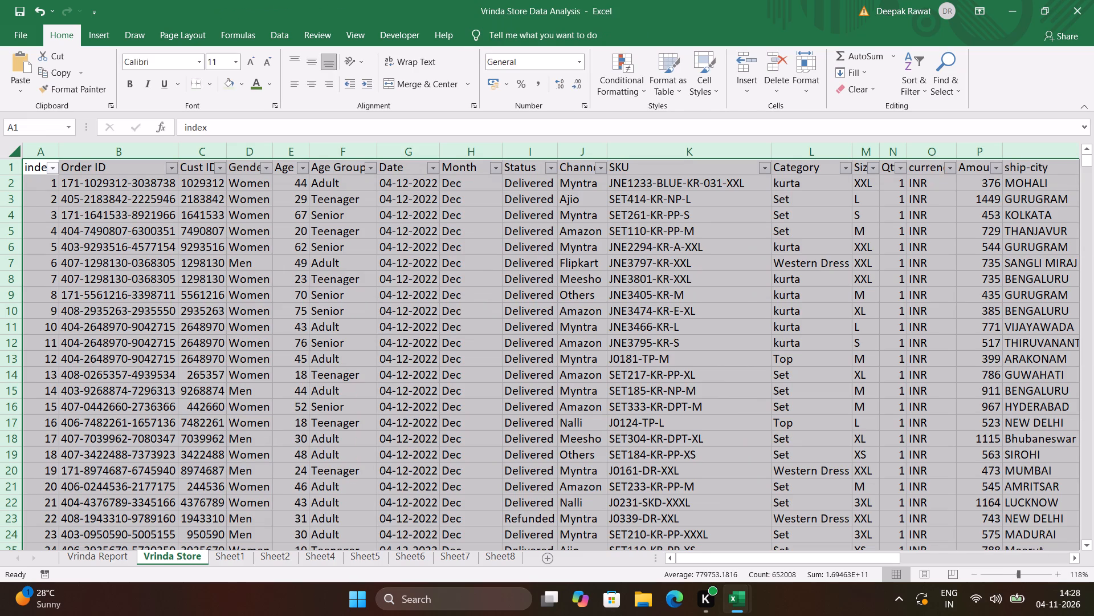
pyautogui.click(232, 351)
pyautogui.scroll(4, 247, 314)
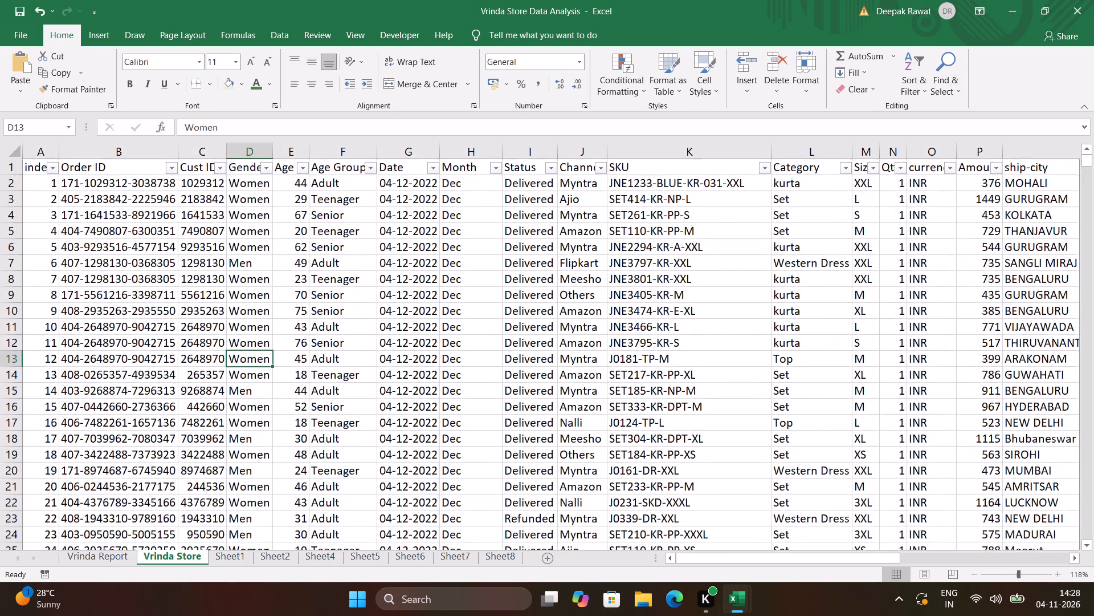
pyautogui.scroll(10, 247, 314)
pyautogui.scroll(-4, 247, 314)
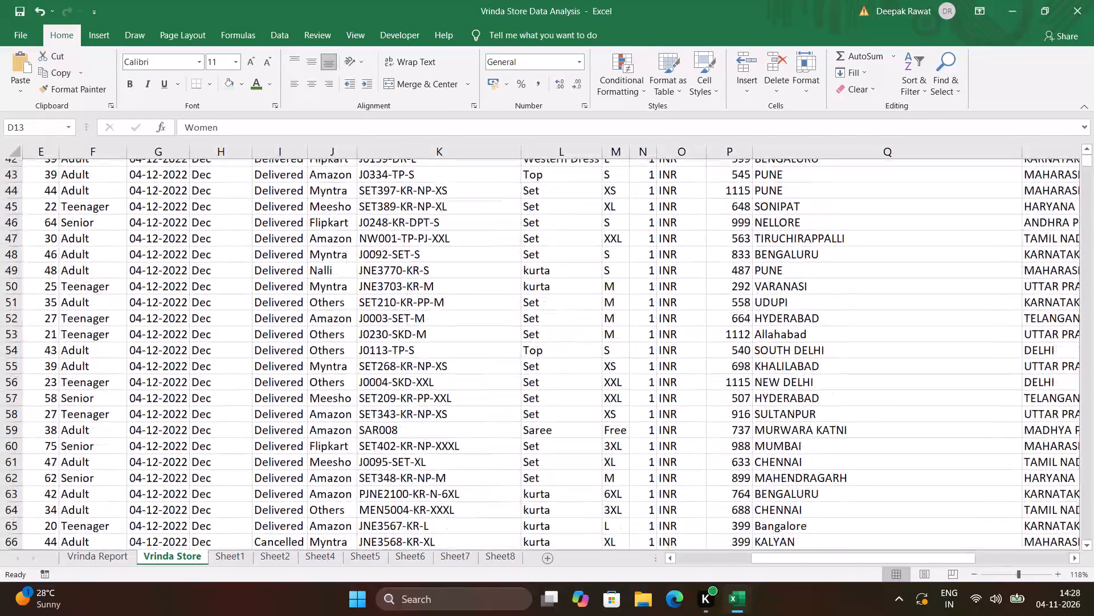
pyautogui.scroll(-4, 247, 314)
# Review the order table on Sheet1, the Orders Vs Sales pivot on Sheet2 and the Men Vs Women chart on Sheet4.
pyautogui.click(243, 556)
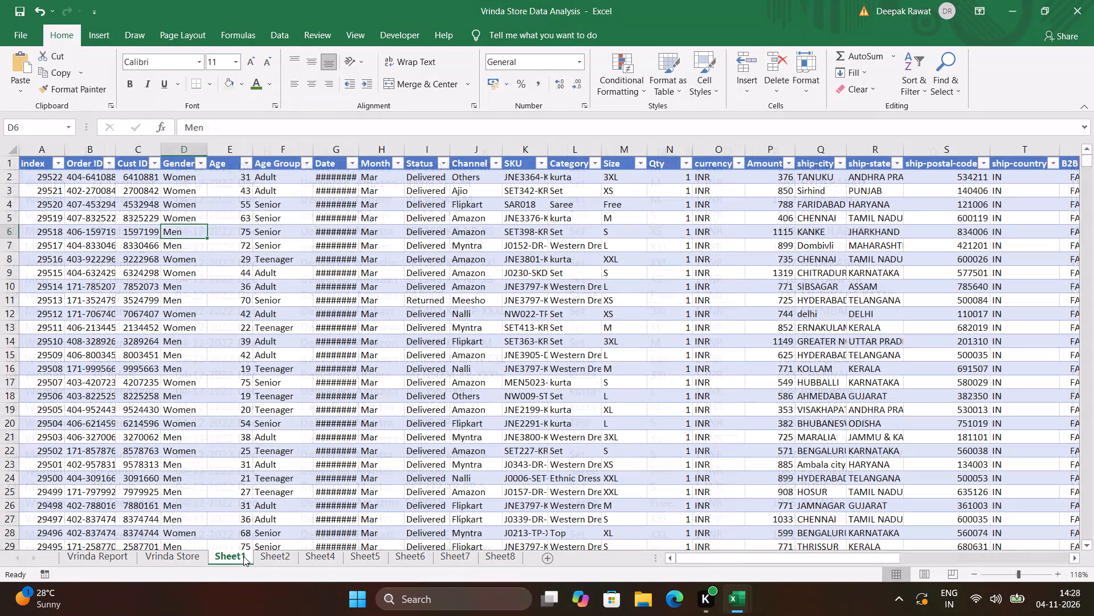
pyautogui.scroll(-5, 219, 469)
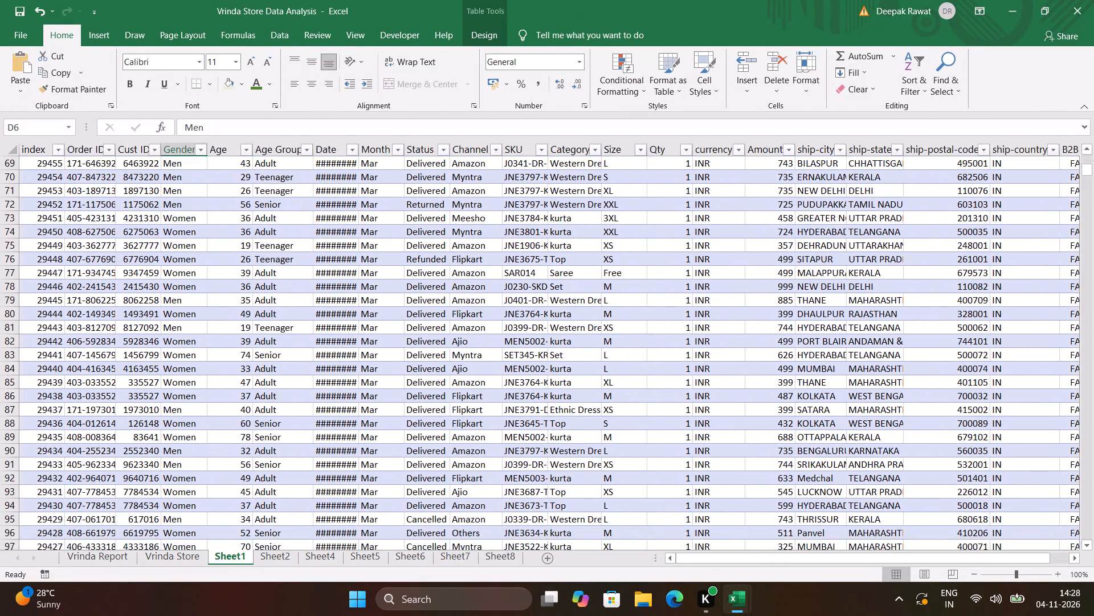
pyautogui.click(280, 556)
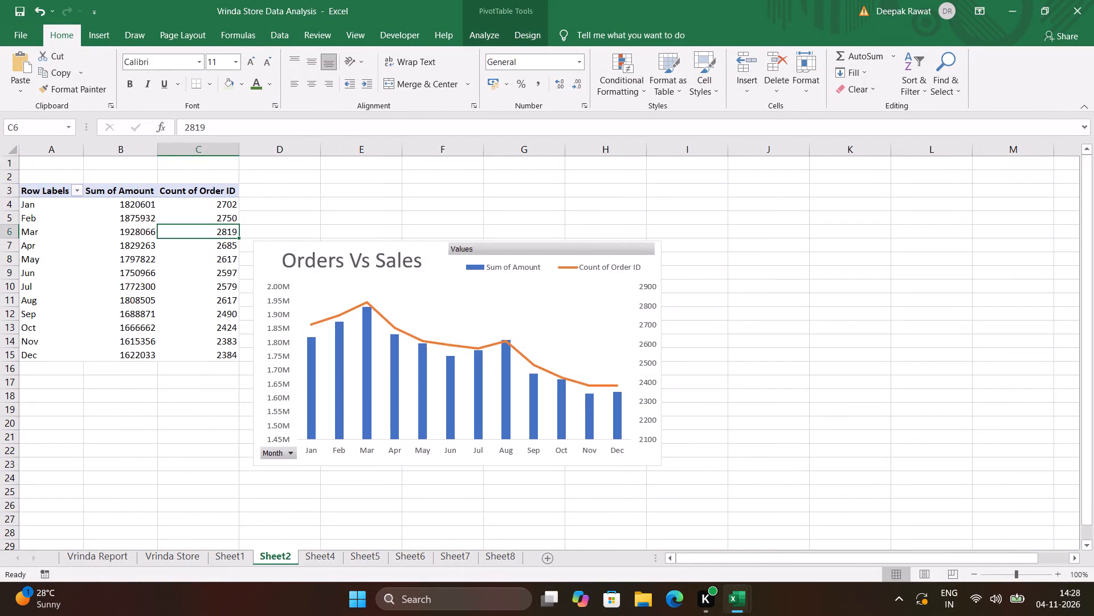
pyautogui.scroll(-4, 247, 421)
pyautogui.scroll(7, 247, 421)
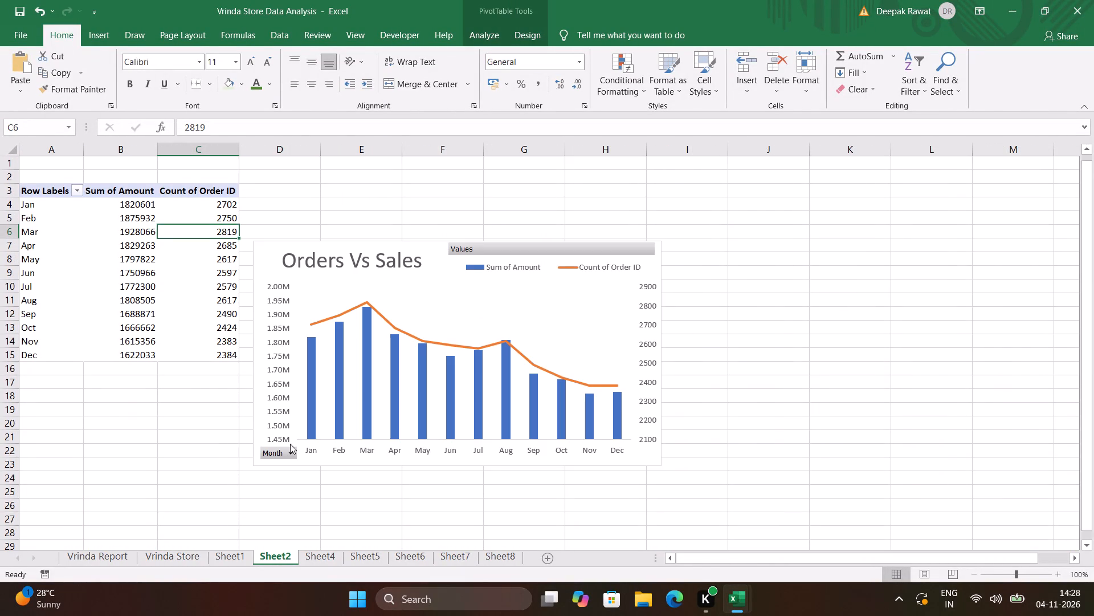
pyautogui.click(325, 558)
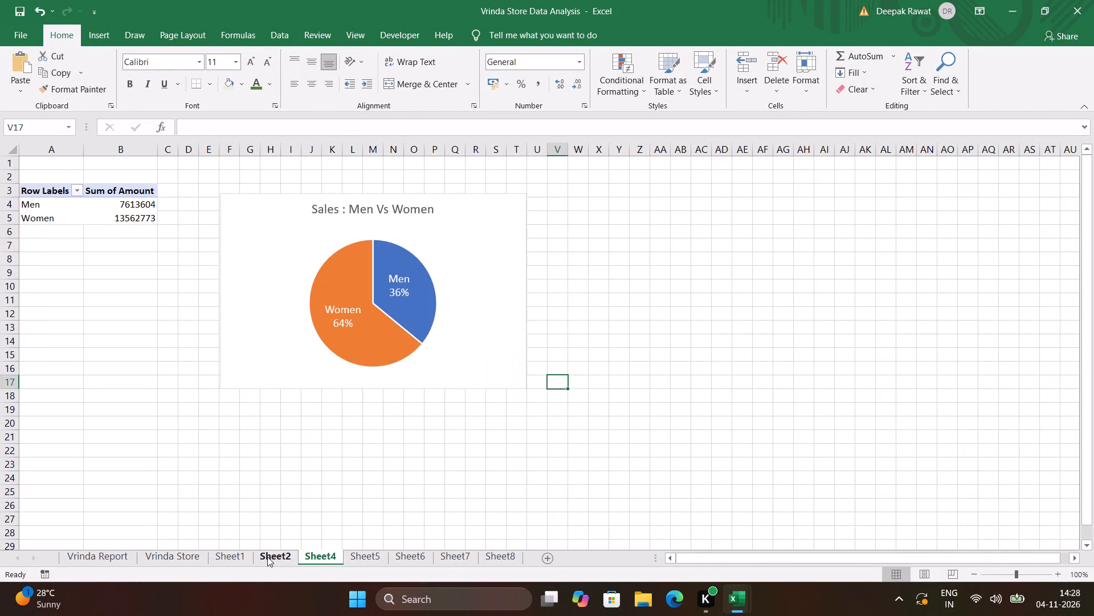
# Examine the Vrinda Store order records down to beyond row 2290, and go back up to around row 1343.
pyautogui.click(183, 554)
pyautogui.scroll(-1, 256, 419)
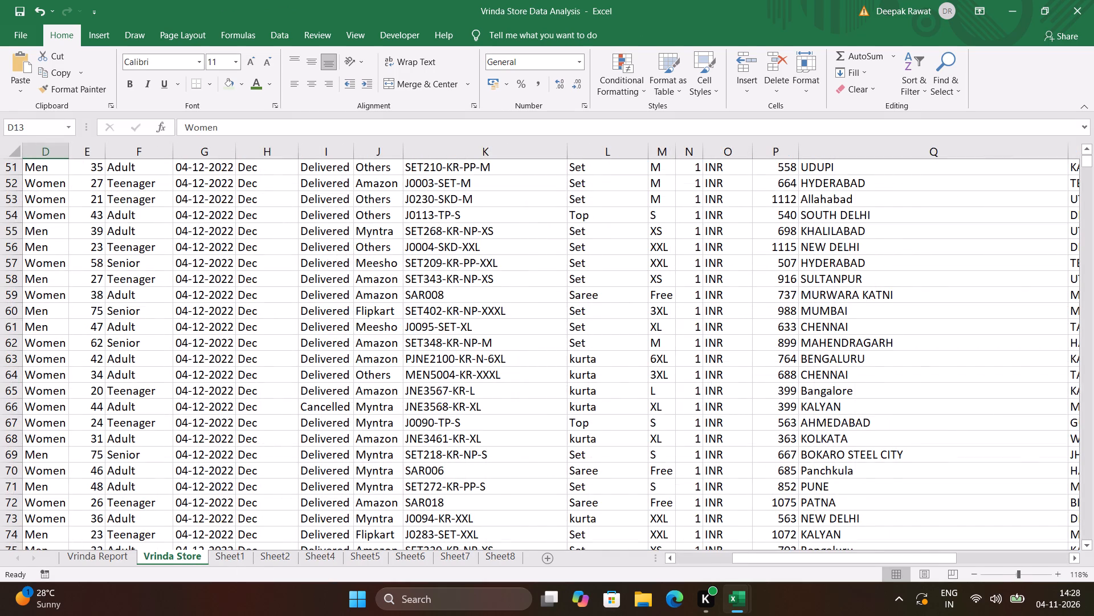
pyautogui.scroll(-14, 256, 419)
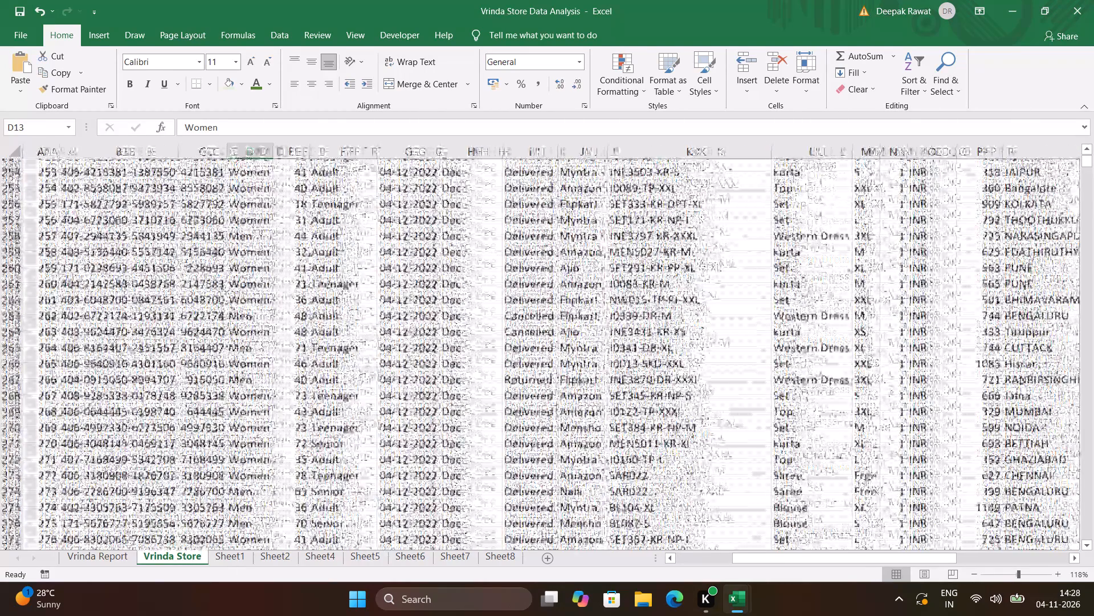
pyautogui.scroll(-14, 256, 419)
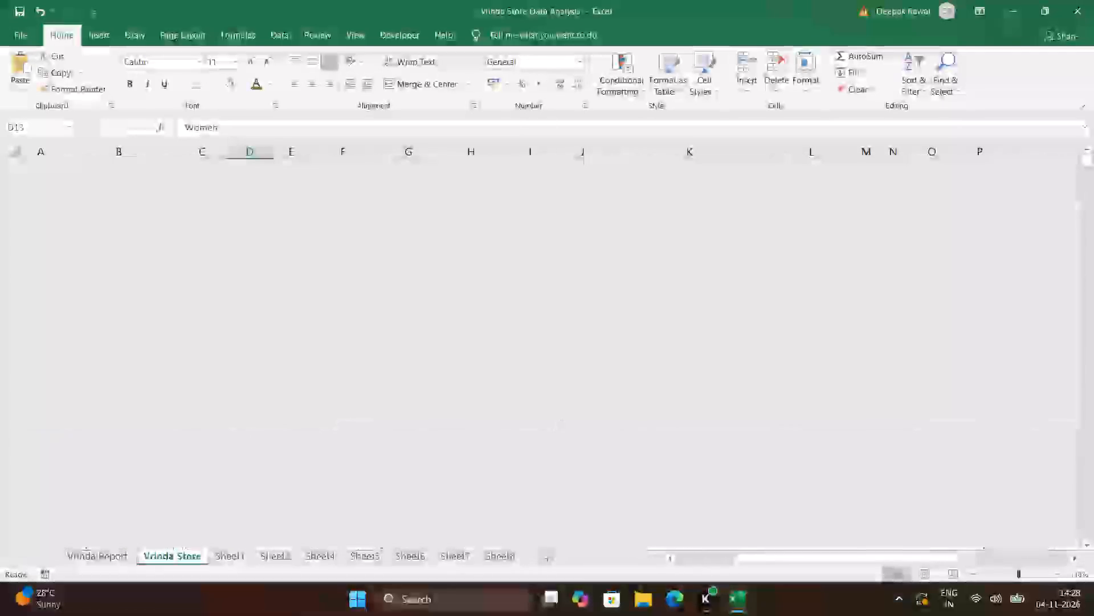
pyautogui.scroll(-9, 256, 419)
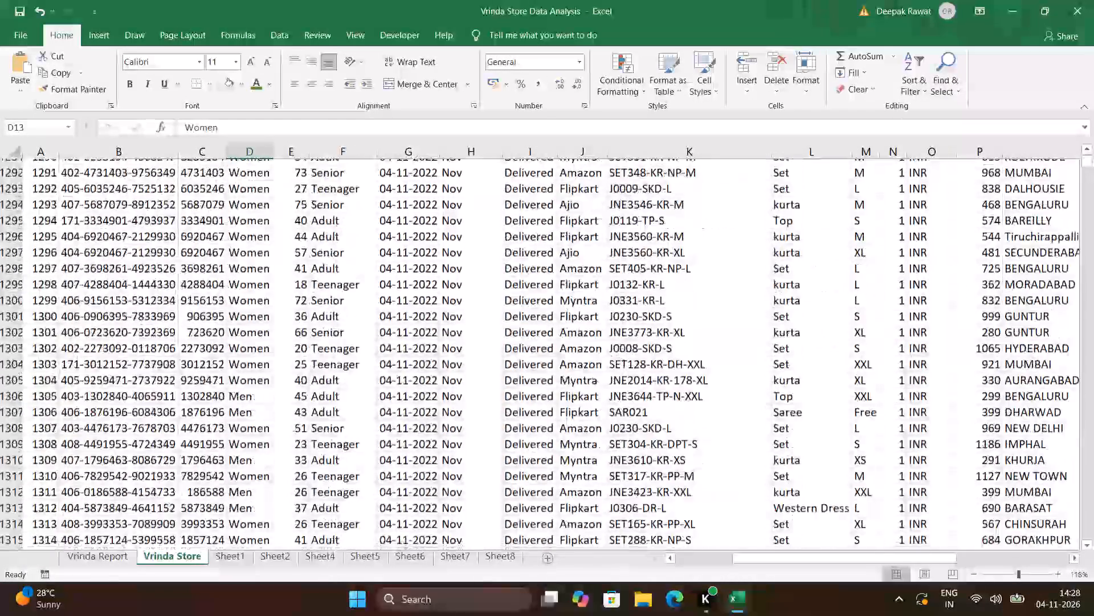
pyautogui.scroll(-10, 256, 419)
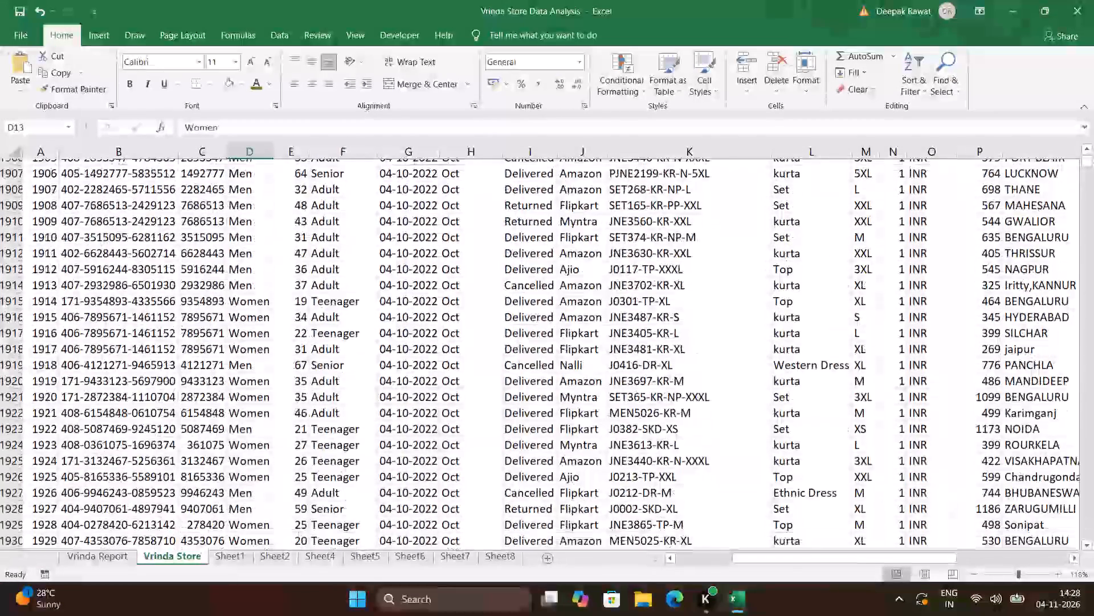
pyautogui.scroll(-10, 256, 419)
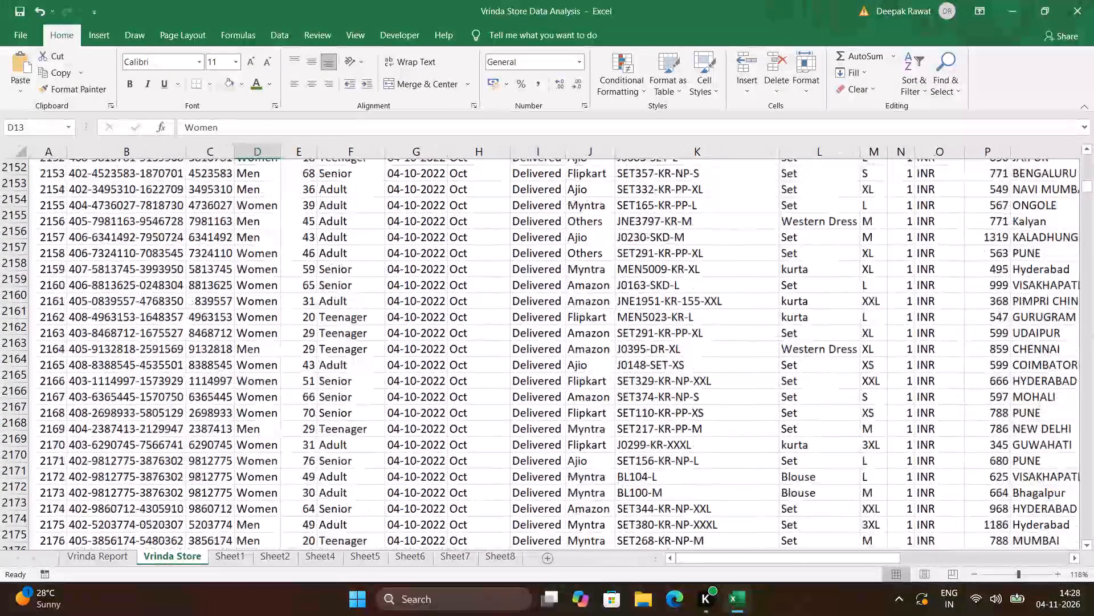
pyautogui.scroll(-10, 256, 419)
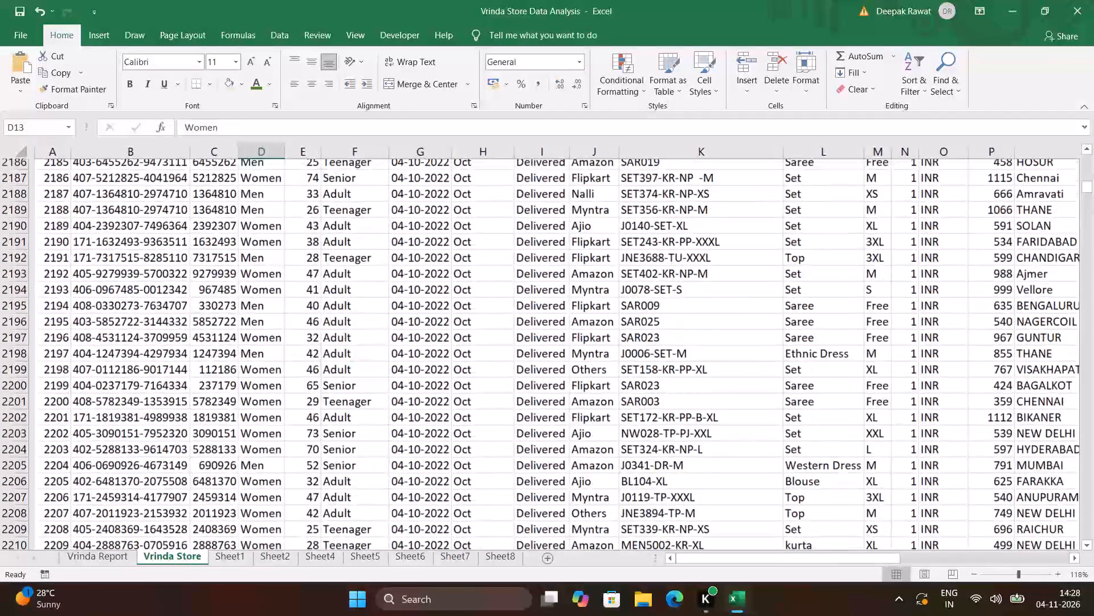
pyautogui.scroll(-10, 256, 419)
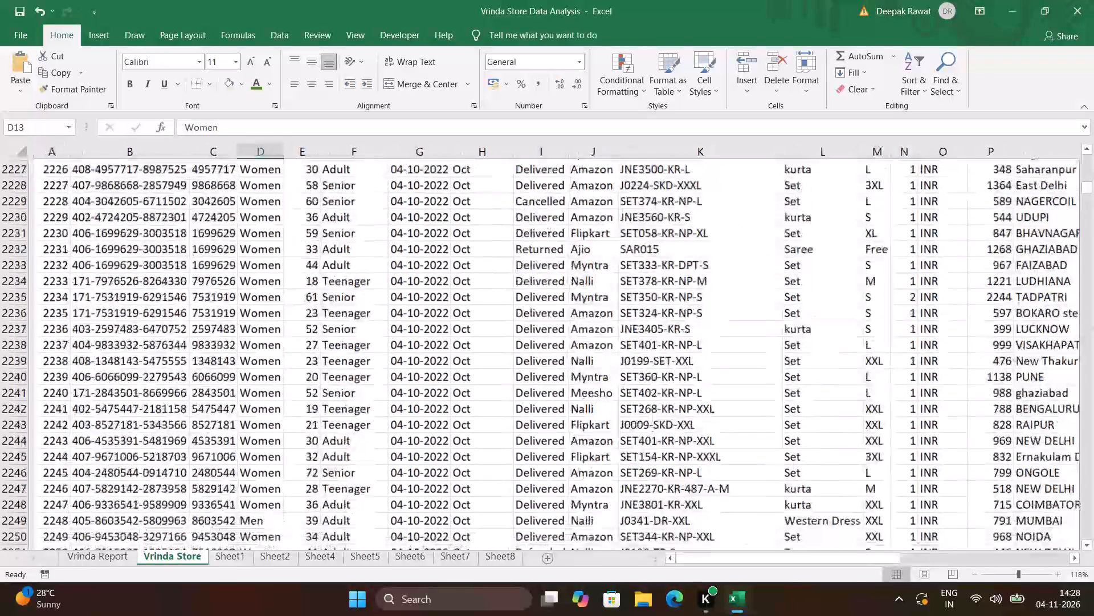
pyautogui.scroll(-9, 256, 419)
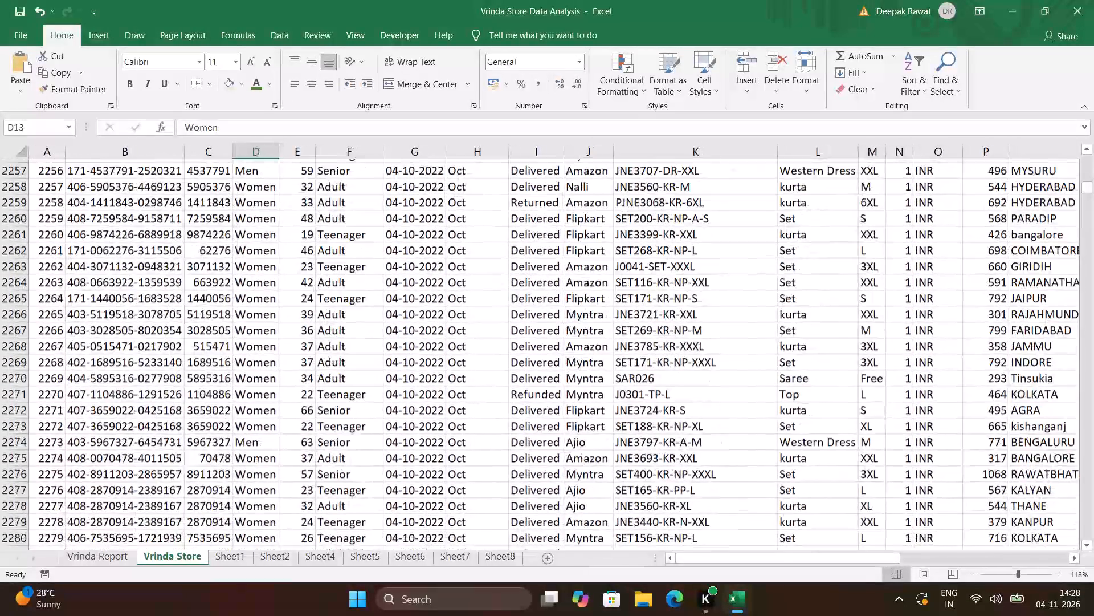
pyautogui.scroll(-5, 256, 419)
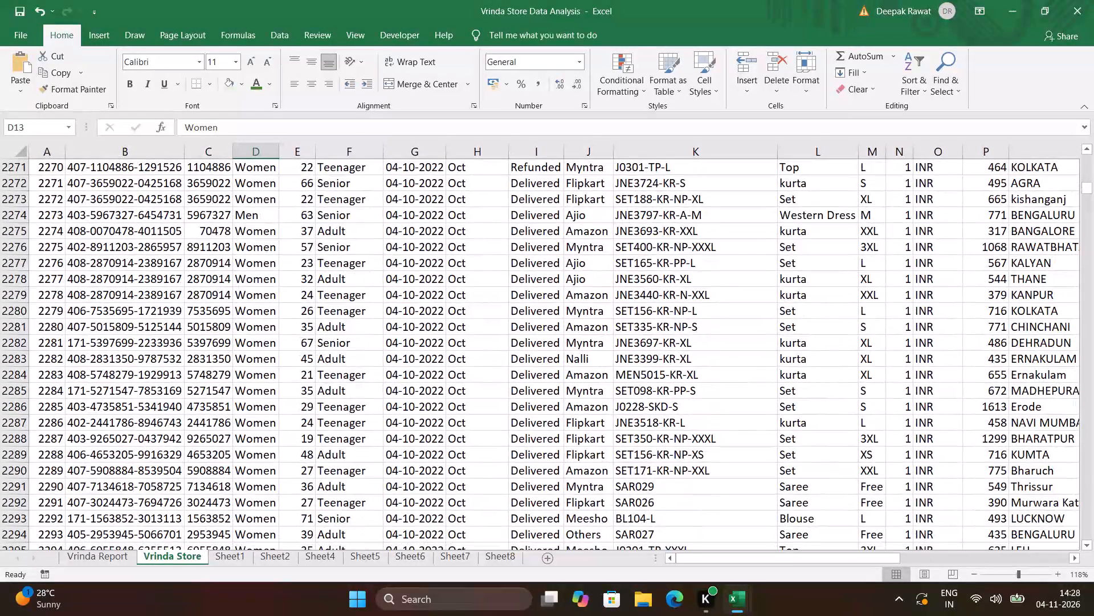
pyautogui.scroll(12, 256, 419)
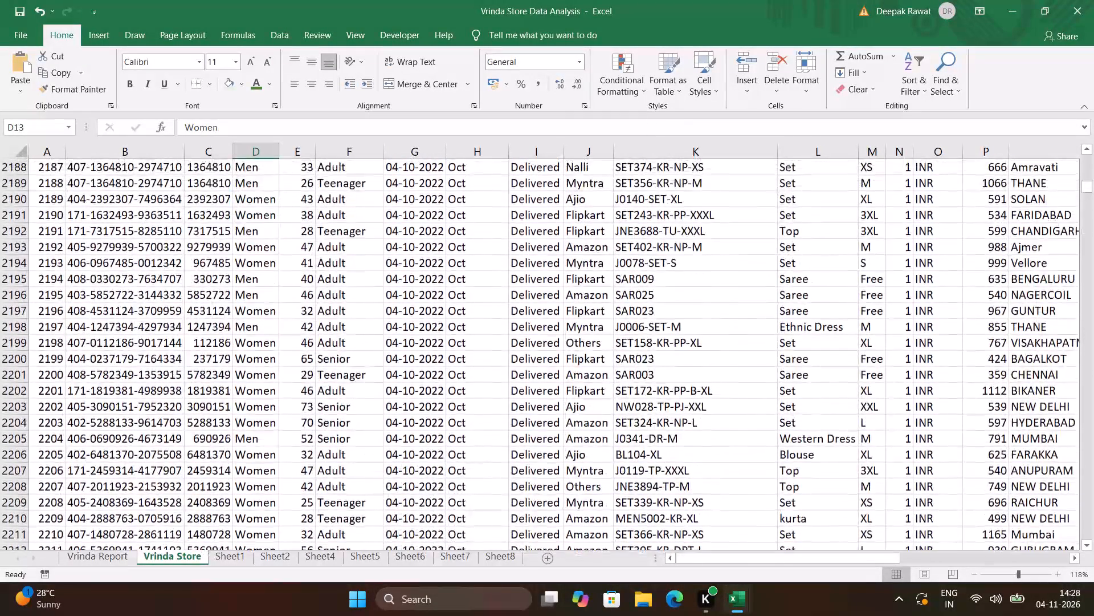
pyautogui.scroll(20, 256, 419)
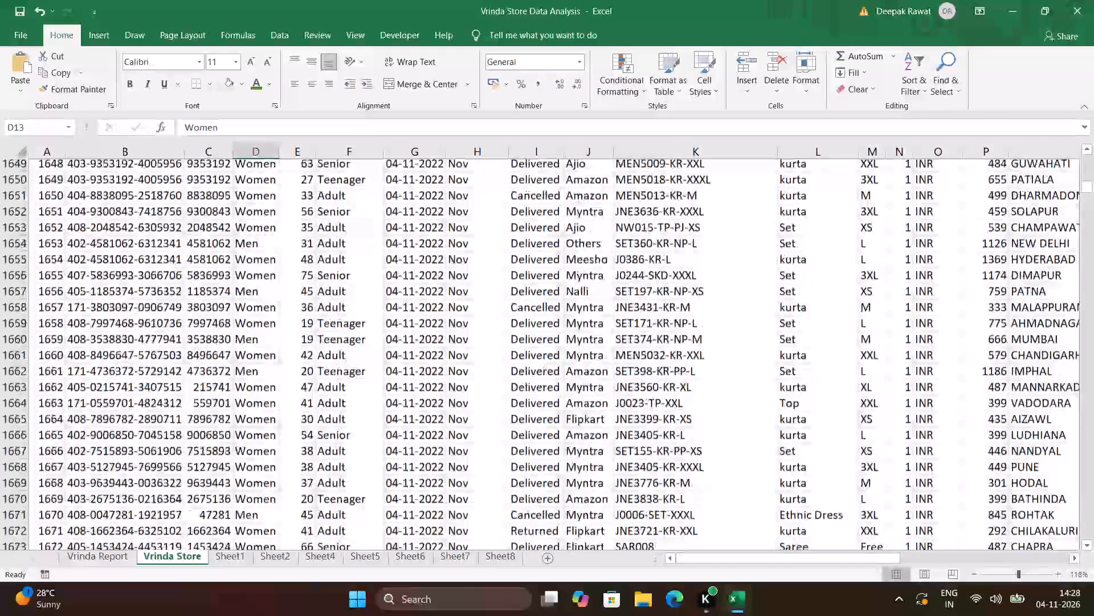
pyautogui.scroll(6, 256, 419)
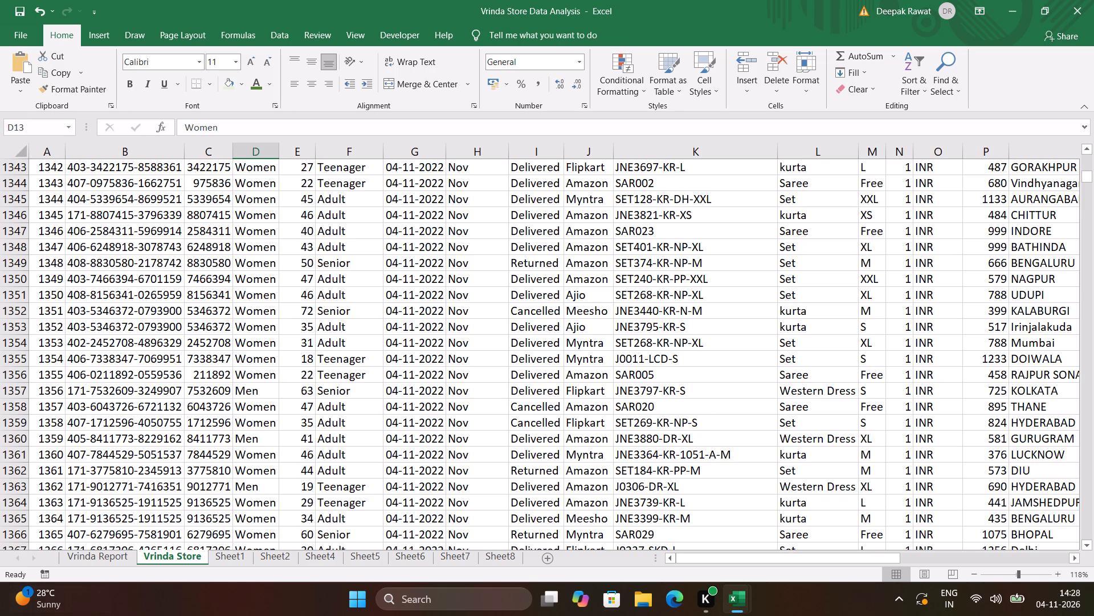
# Review the Vrinda Report dashboard and the pivot charts on Sheet8 and Sheet7, and return to the Vrinda Store records.
pyautogui.click(108, 553)
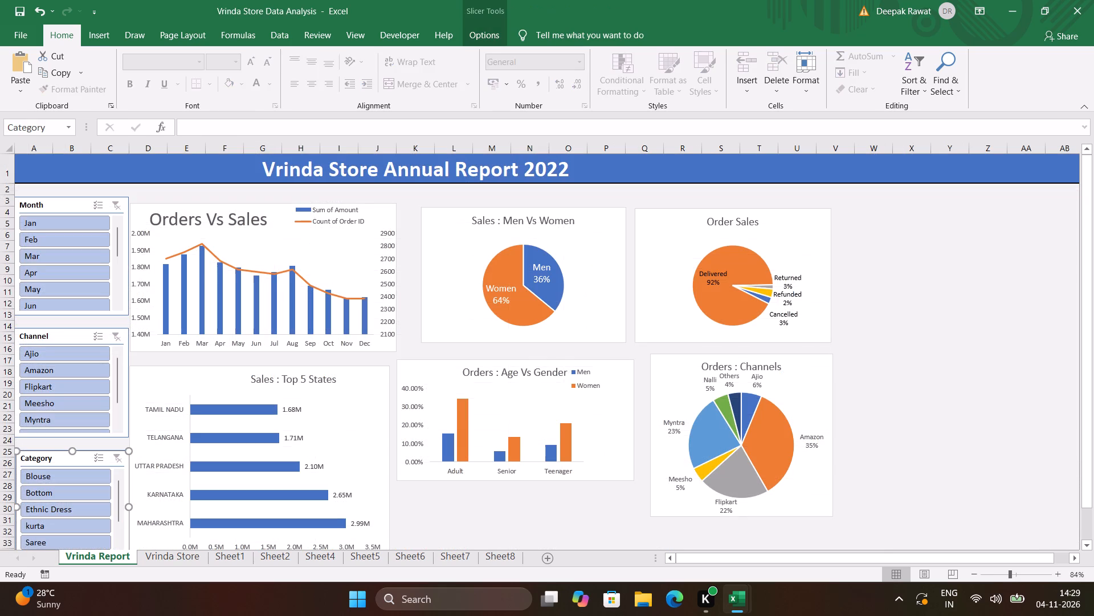
pyautogui.click(509, 558)
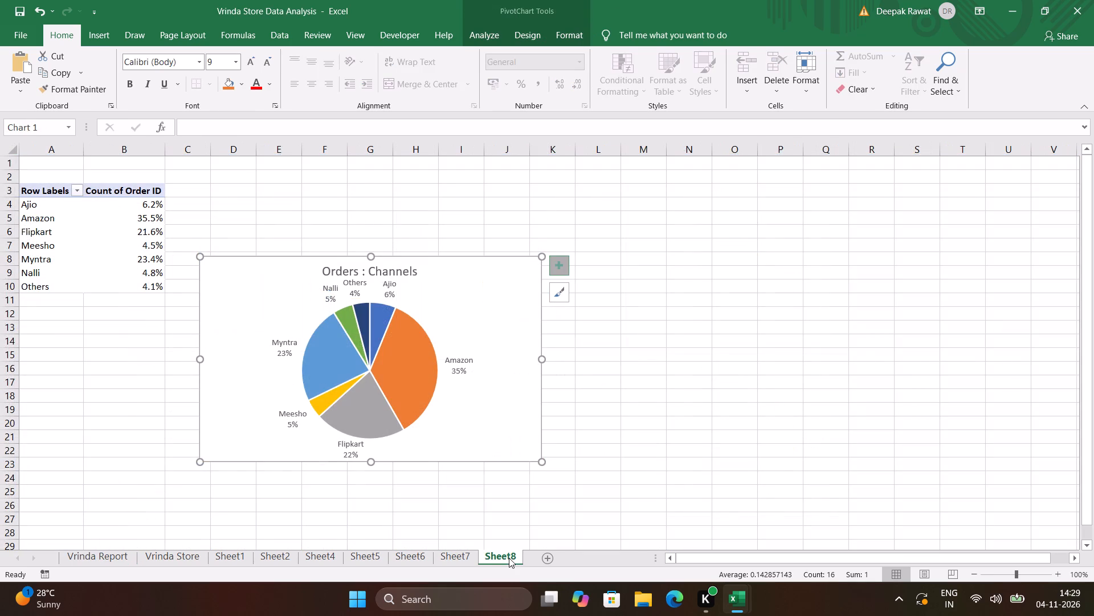
pyautogui.click(462, 561)
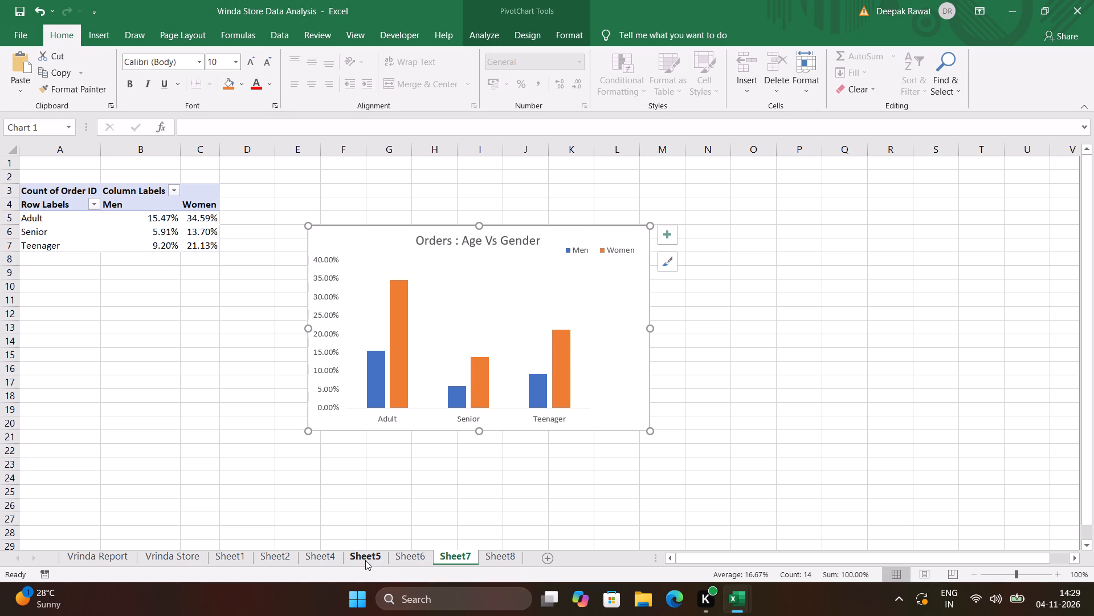
pyautogui.click(91, 567)
pyautogui.click(105, 561)
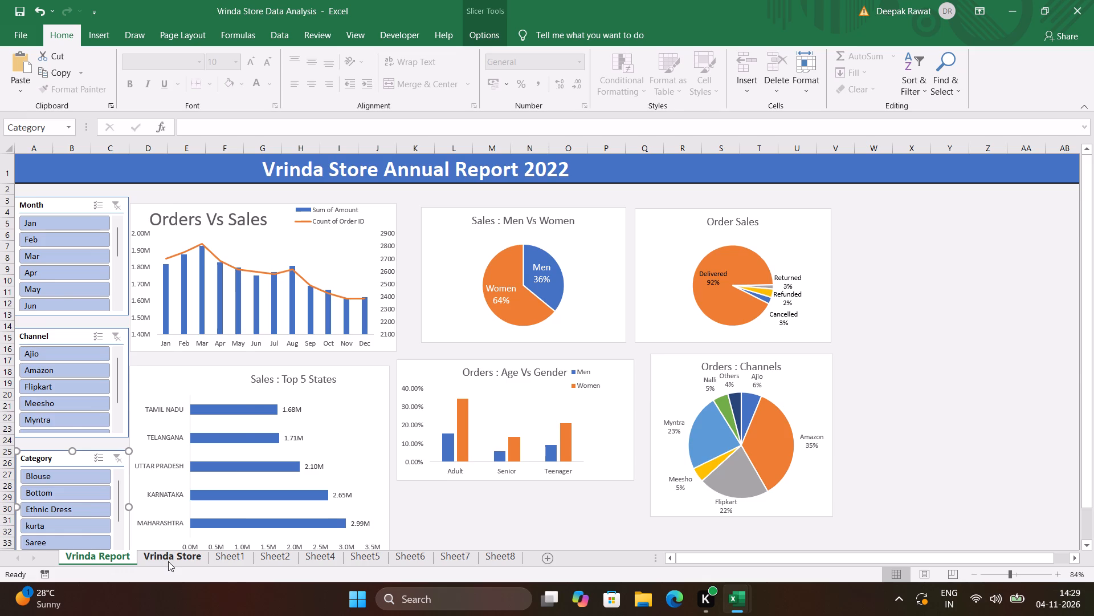
pyautogui.click(168, 561)
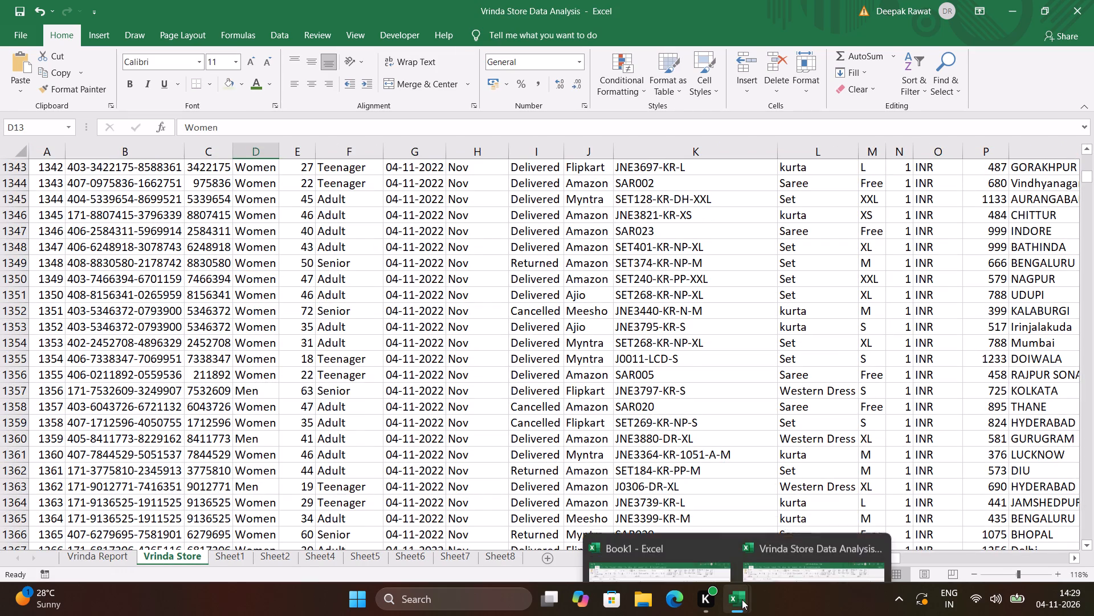
# Compare the Kuro dashboard in Book1 with Sheet8 of Vrinda Store Data Analysis, and return to the Vrinda Store sheet.
pyautogui.click(696, 524)
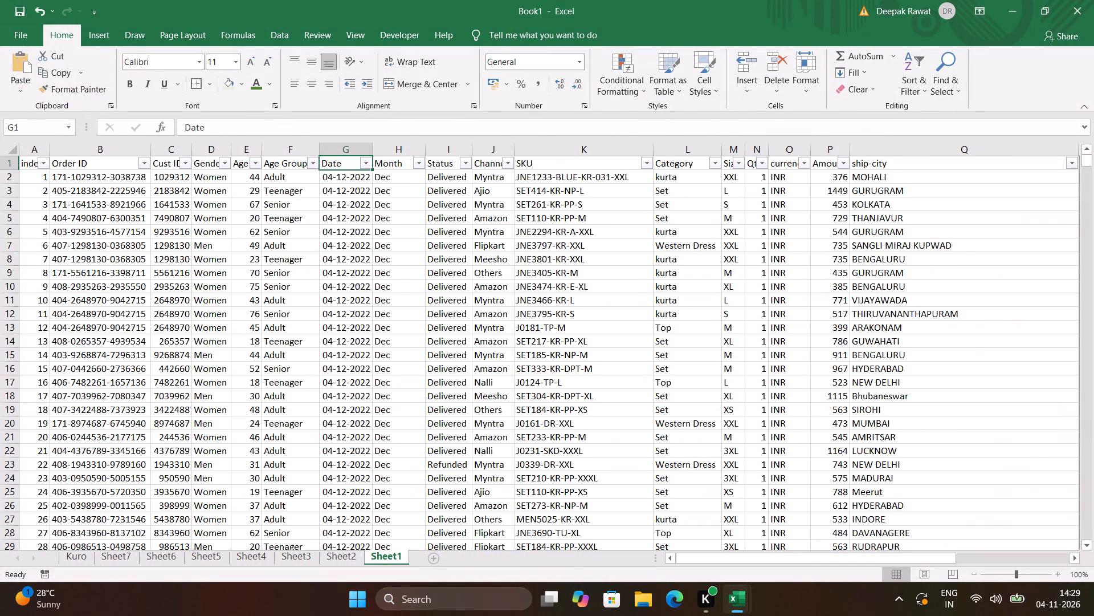
pyautogui.click(77, 558)
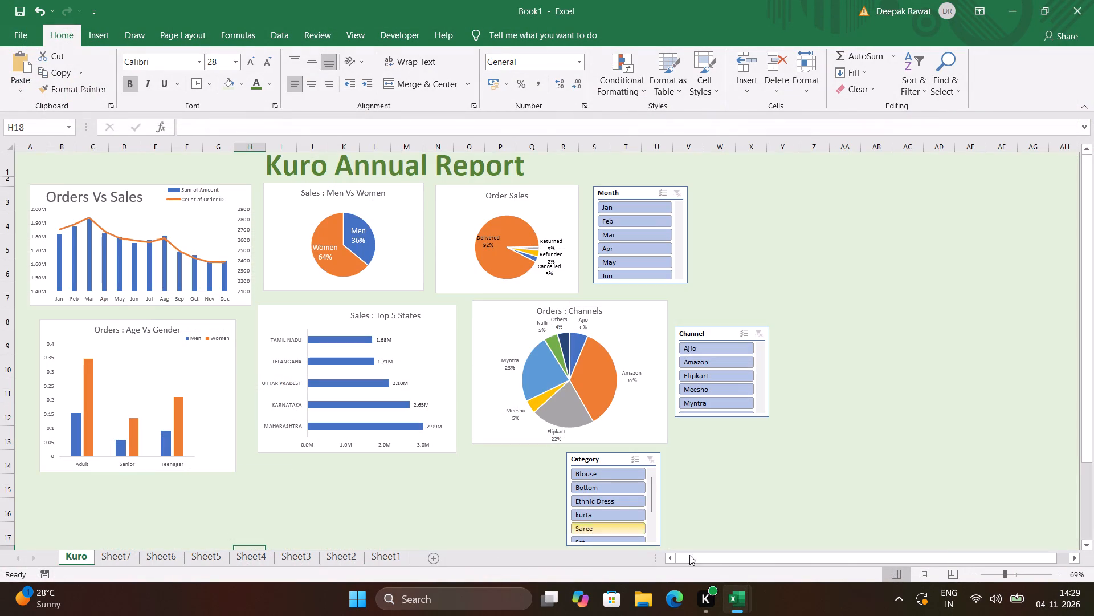
pyautogui.click(792, 534)
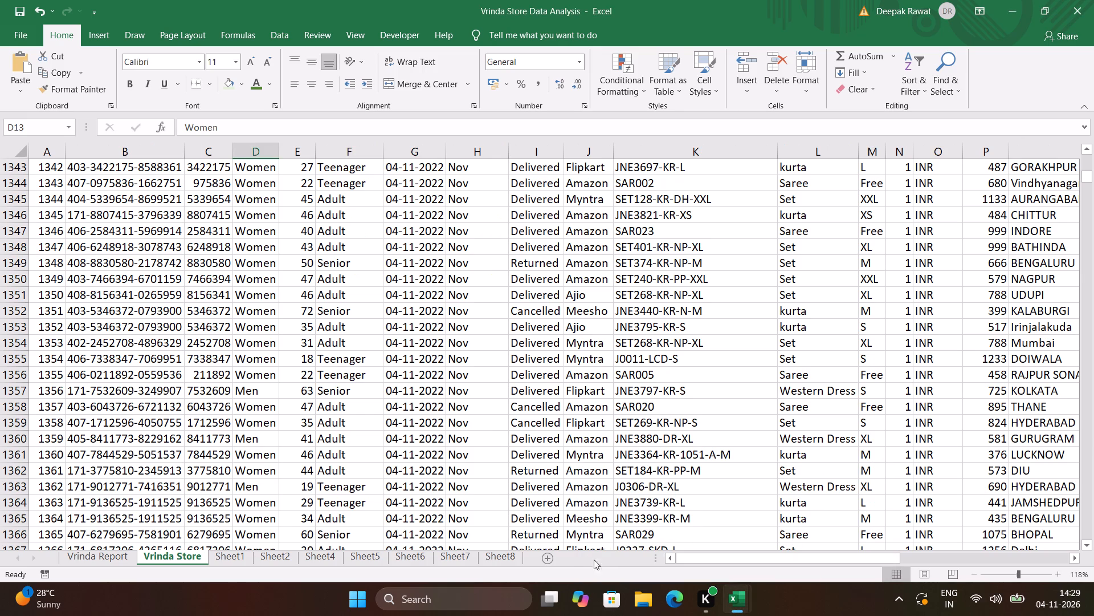
pyautogui.click(501, 558)
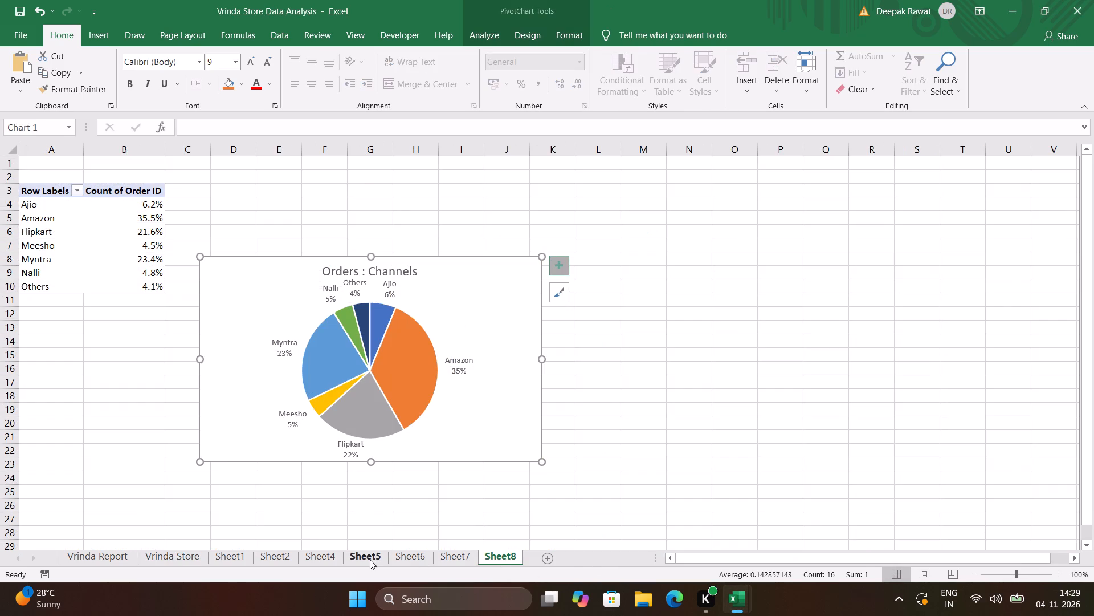
pyautogui.click(96, 563)
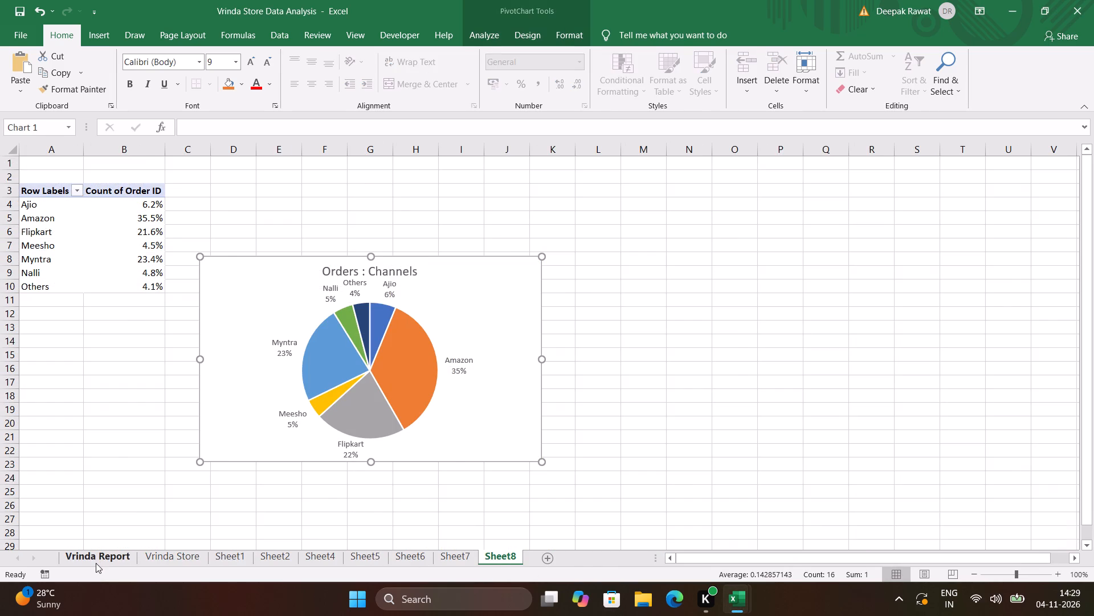
pyautogui.click(174, 558)
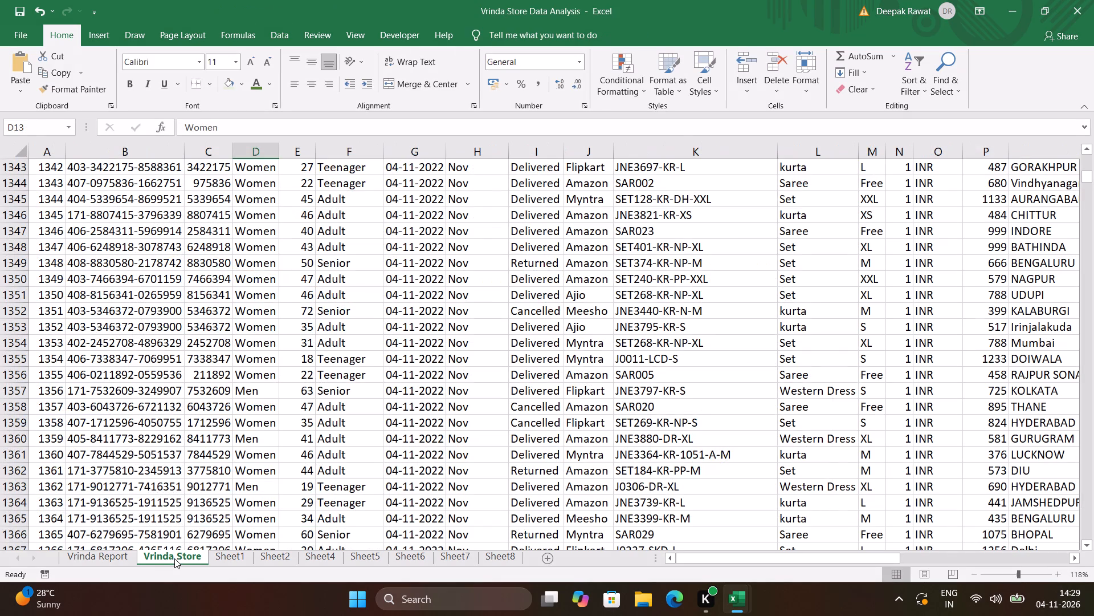
# Examine the Vrinda Store order records from the header row down to the last record and the sheet's end, and return to cell A1.
pyautogui.scroll(14, 268, 416)
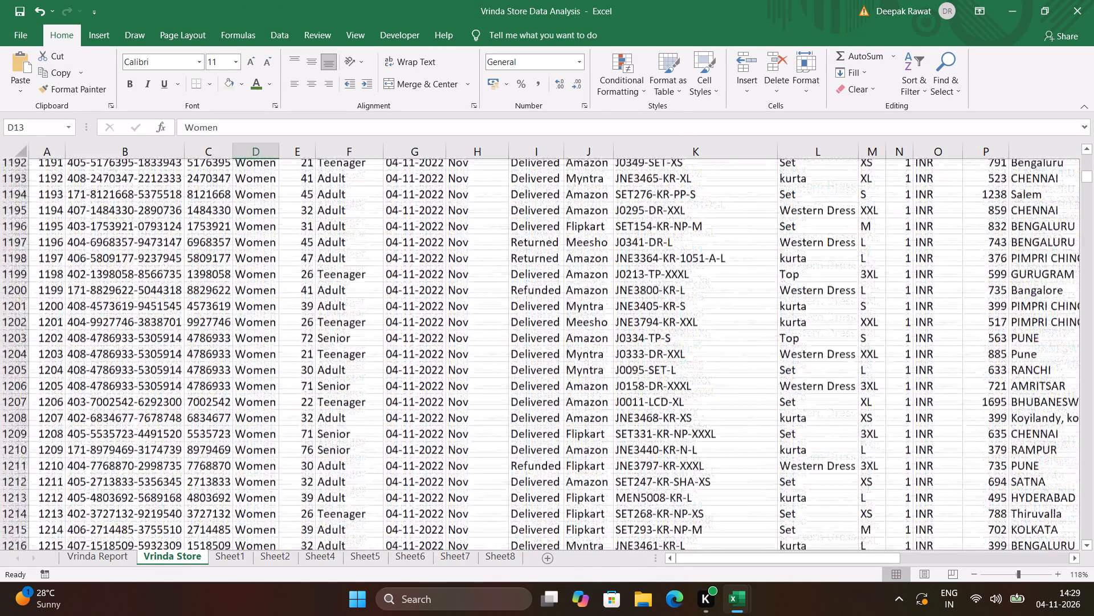
pyautogui.hotkey('ctrl', 'shift', 'Up')
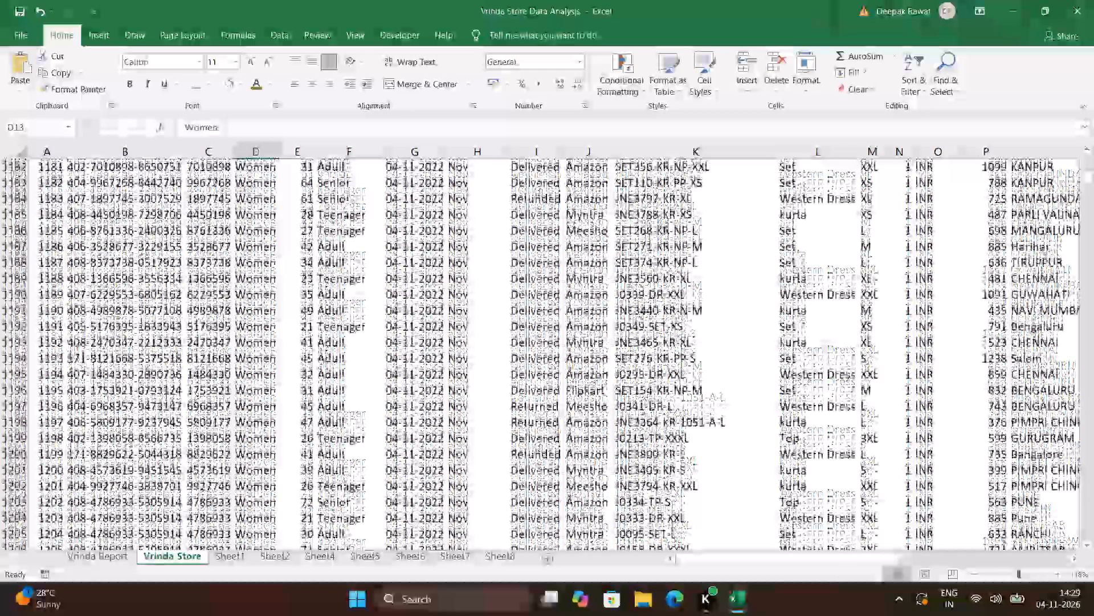
pyautogui.hotkey('ctrl', 'shift', 'Up')
pyautogui.hotkey('ctrl', 'shift', 'Up')
pyautogui.hotkey('ctrl', 'shift', 'Up')
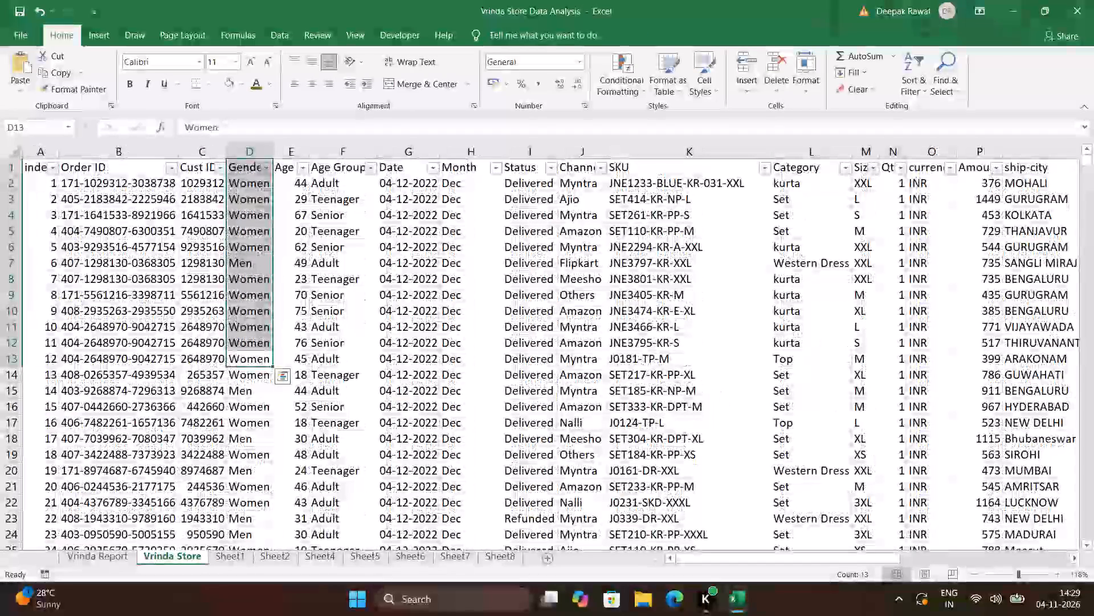
pyautogui.hotkey('ctrl', 'Down')
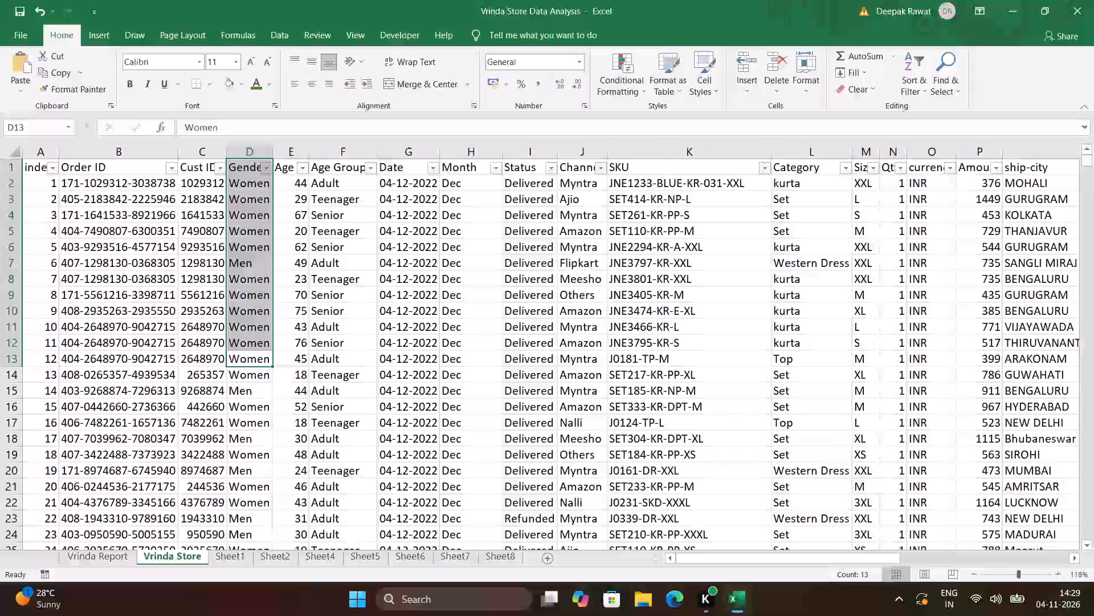
pyautogui.hotkey('ctrl', 'Down')
pyautogui.hotkey('ctrl', 'Down')
pyautogui.hotkey('ctrl', 'Left')
pyautogui.hotkey('ctrl', 'Left')
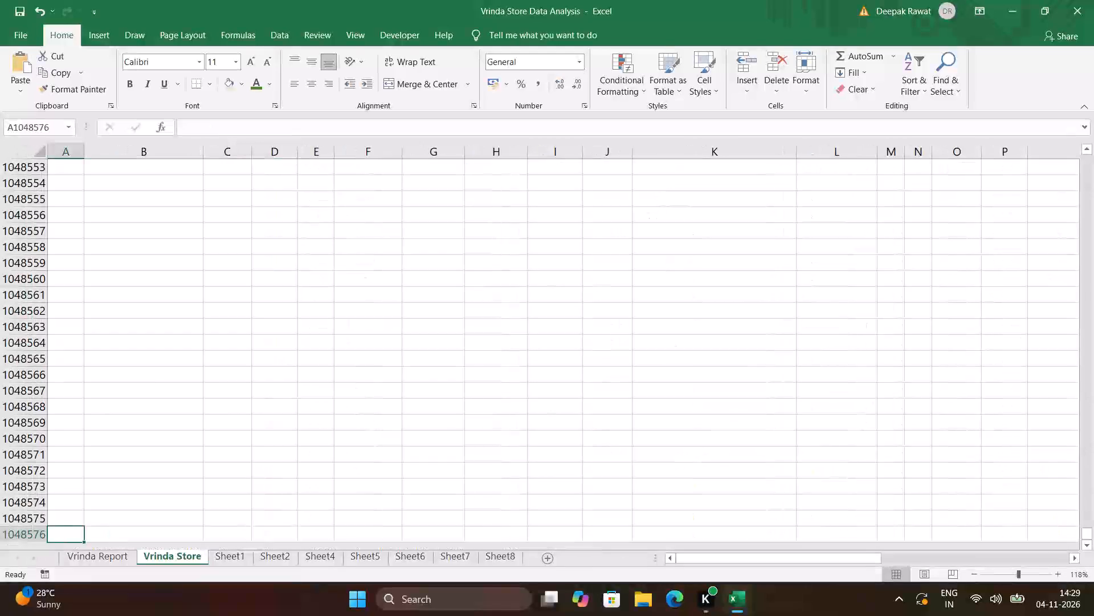
pyautogui.hotkey('ctrl', 'Down')
pyautogui.hotkey('ctrl', 'Up')
pyautogui.hotkey('ctrl', 'Up')
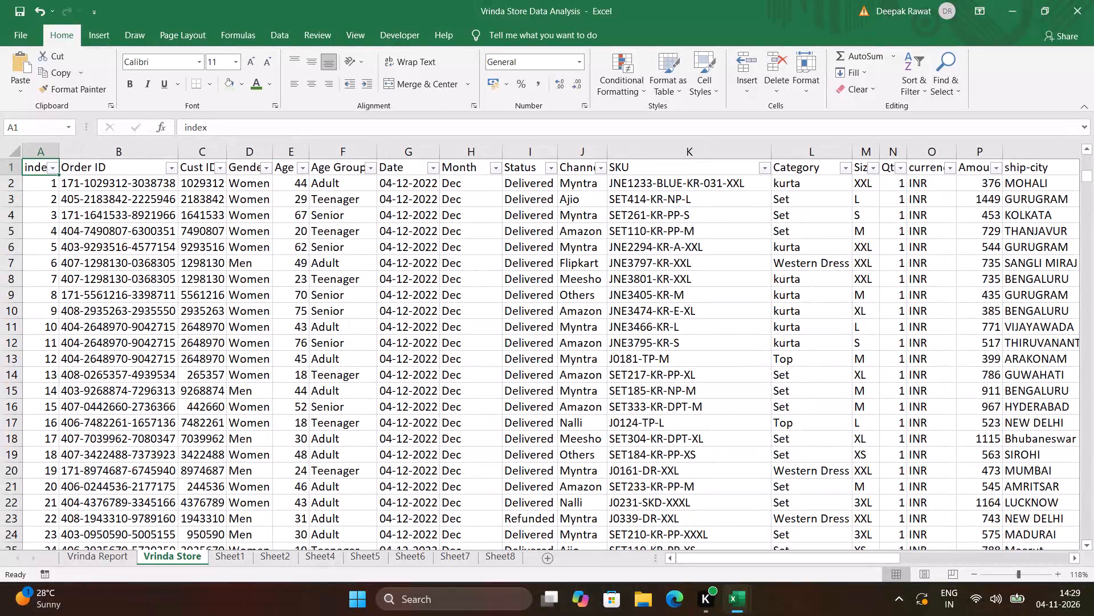
pyautogui.hotkey('ctrl', 'Up')
pyautogui.hotkey('ctrl', 'Down')
pyautogui.hotkey('ctrl', 'Down')
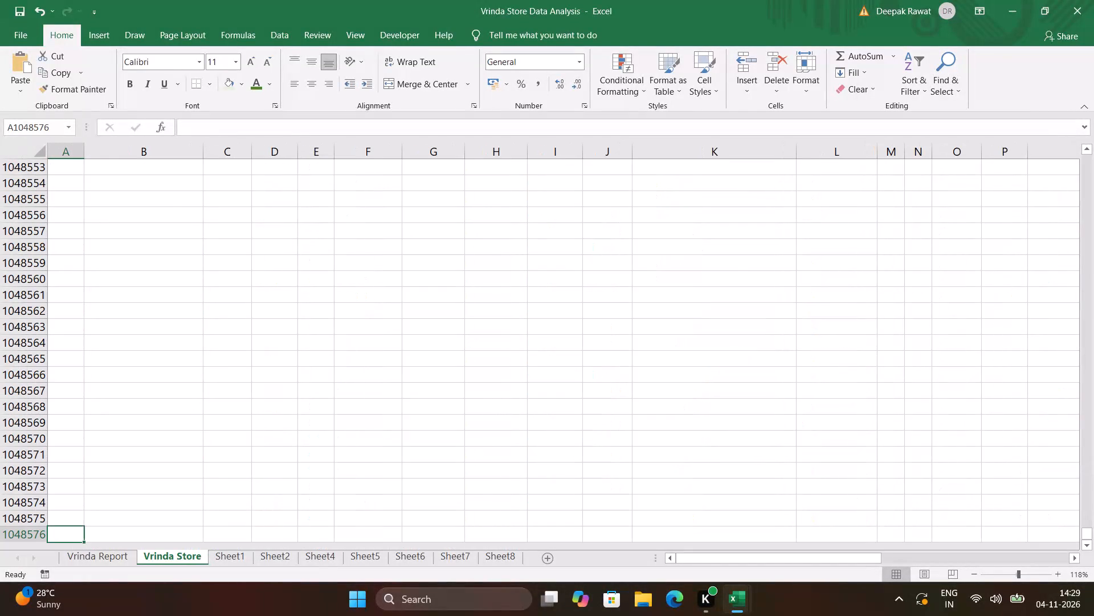
pyautogui.hotkey('ctrl', 'Down')
pyautogui.hotkey('ctrl', 'Up')
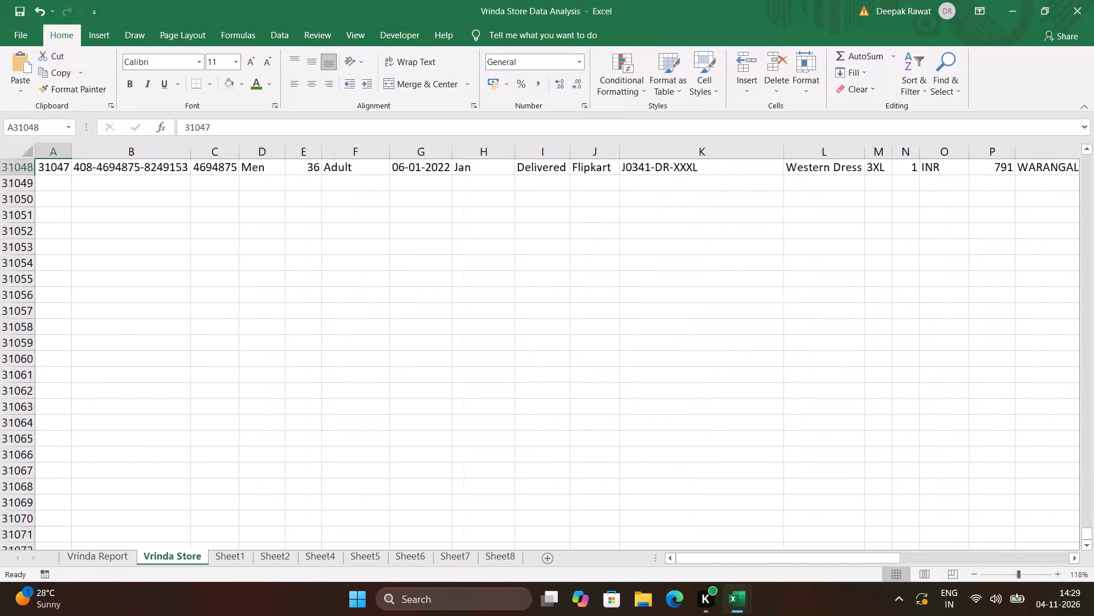
pyautogui.hotkey('ctrl', 'Up')
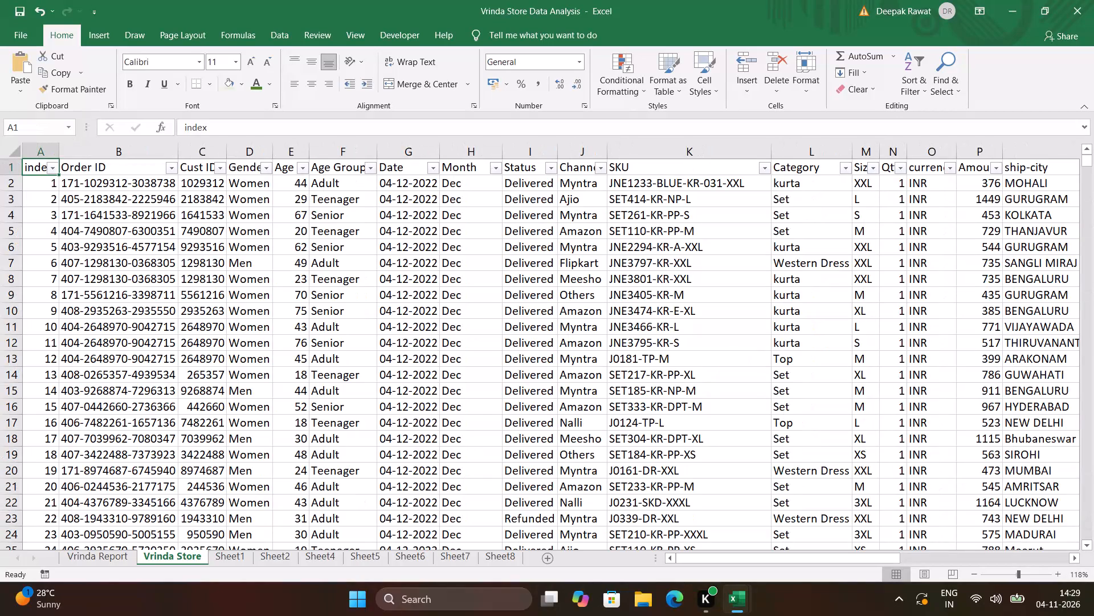
# Check the full extent of the Vrinda Store index column by selecting it from the header to the last order record.
pyautogui.hotkey('ctrl', 'shift', 'Down')
pyautogui.hotkey('ctrl', 'shift', 'Down')
pyautogui.hotkey('ctrl', 'shift', 'Down')
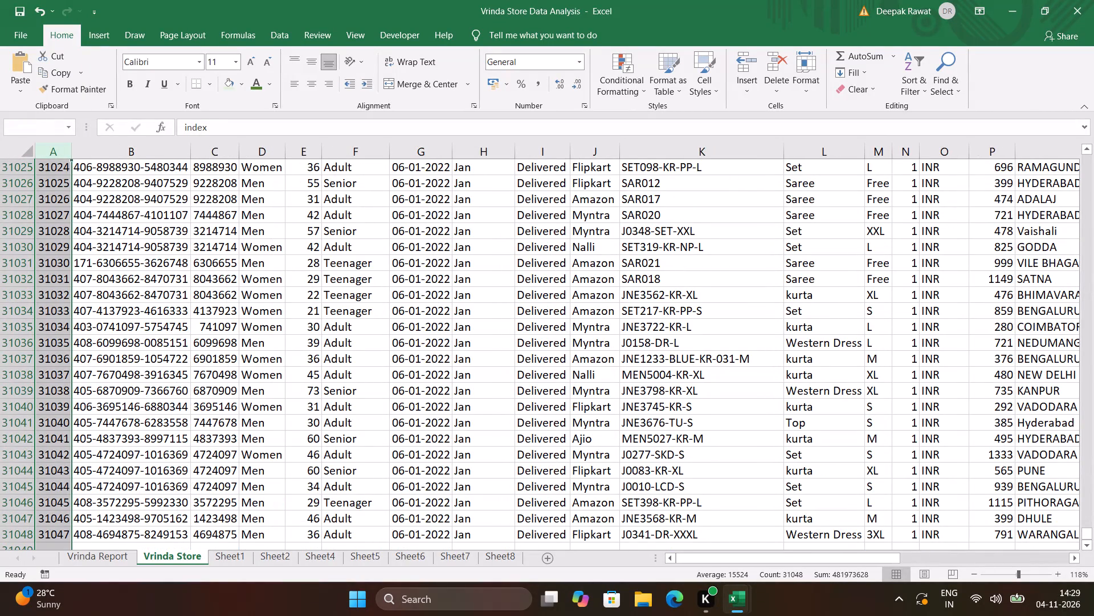
pyautogui.hotkey('ctrl', 'Down')
pyautogui.hotkey('ctrl', 'Down')
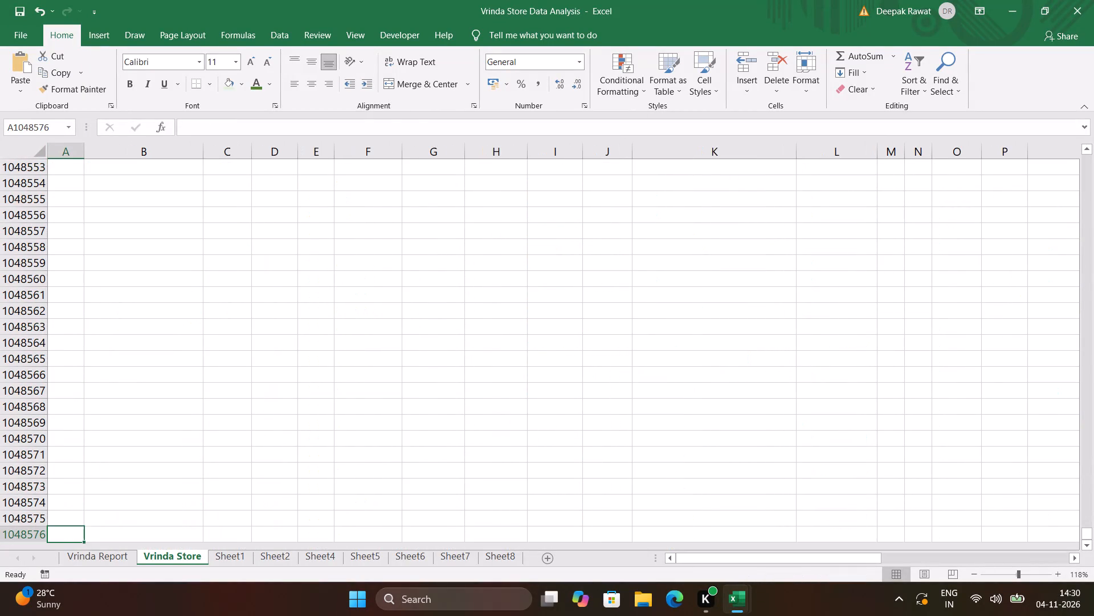
pyautogui.hotkey('ctrl', 'Down')
pyautogui.hotkey('ctrl', 'Up')
pyautogui.hotkey('ctrl', 'Up')
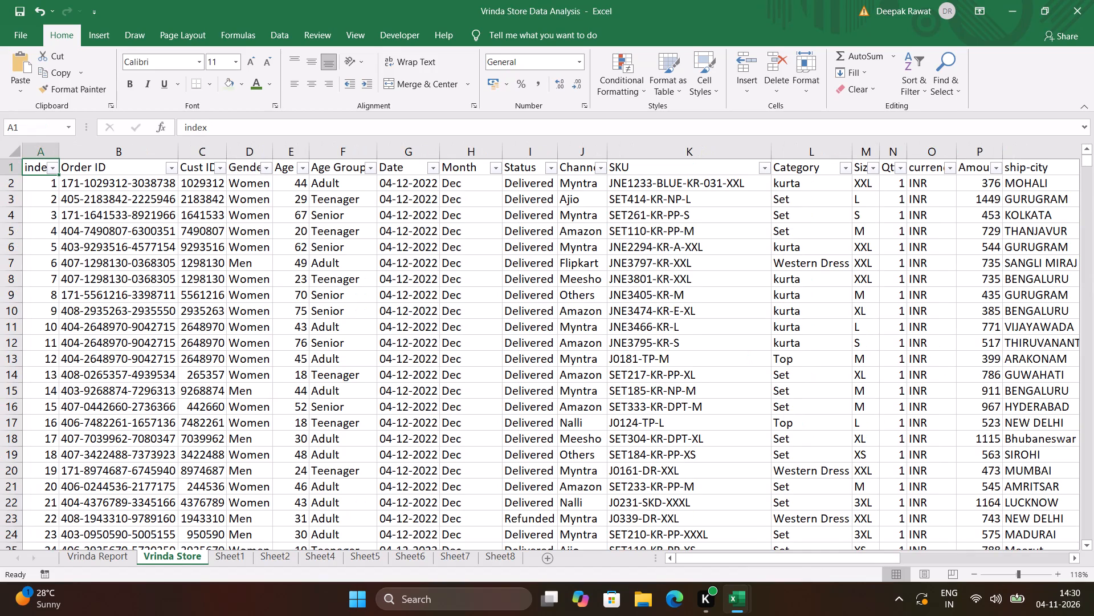
pyautogui.hotkey('ctrl', 'shift', 'Down')
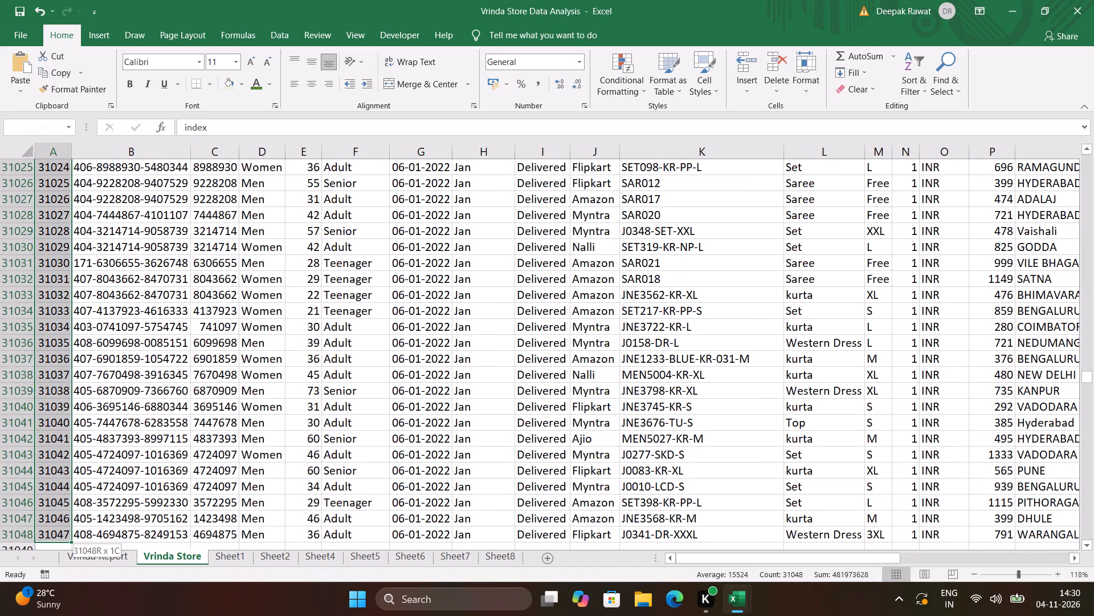
# Recheck the first and last rows of the Vrinda Store order records, and return to the index header in cell A1.
pyautogui.press('Down')
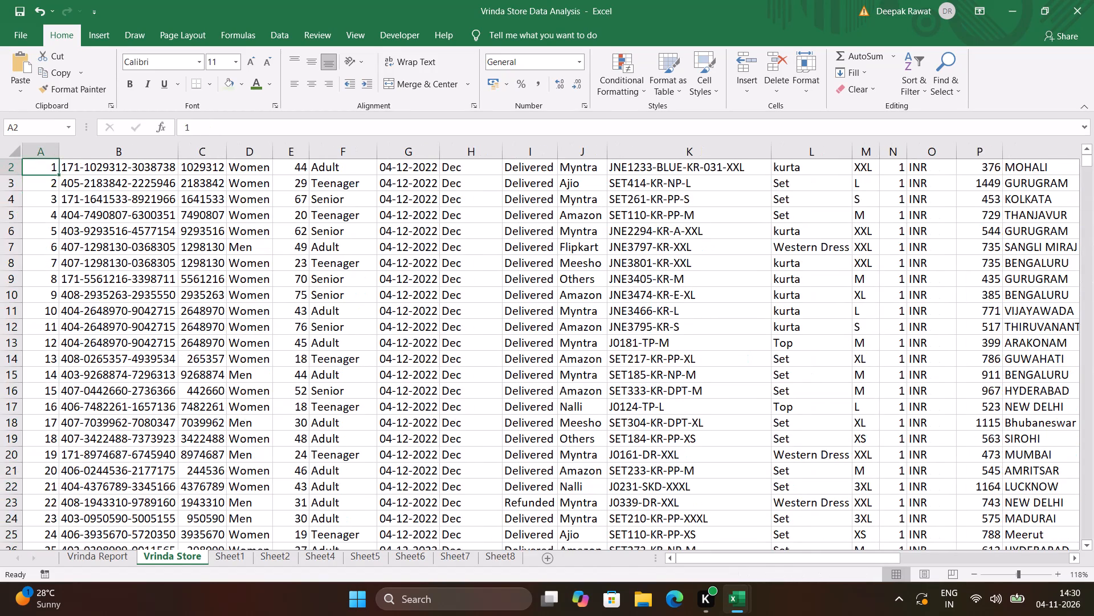
pyautogui.press('Down')
pyautogui.press('Down')
pyautogui.press('Up')
pyautogui.press('Up')
pyautogui.press('Up')
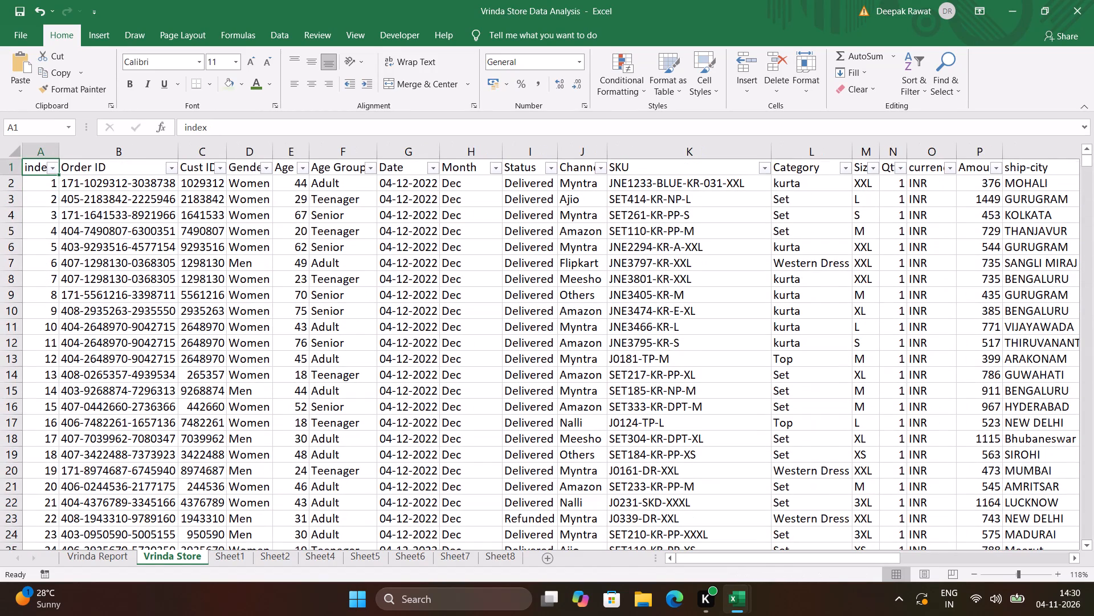
pyautogui.hotkey('ctrl', 'Up')
pyautogui.hotkey('ctrl', 'Down')
pyautogui.hotkey('ctrl', 'Down')
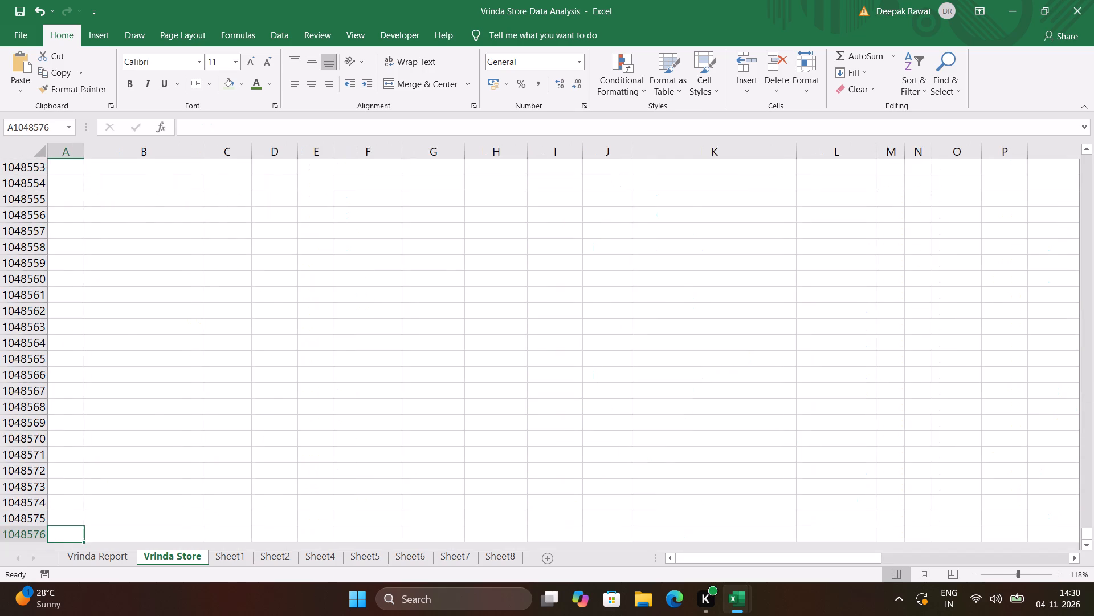
pyautogui.hotkey('ctrl', 'Up')
pyautogui.hotkey('ctrl', 'Up')
pyautogui.hotkey('ctrl', 'Up')
pyautogui.hotkey('ctrl', 'Up')
pyautogui.hotkey('ctrl', 'Up')
pyautogui.press('Up')
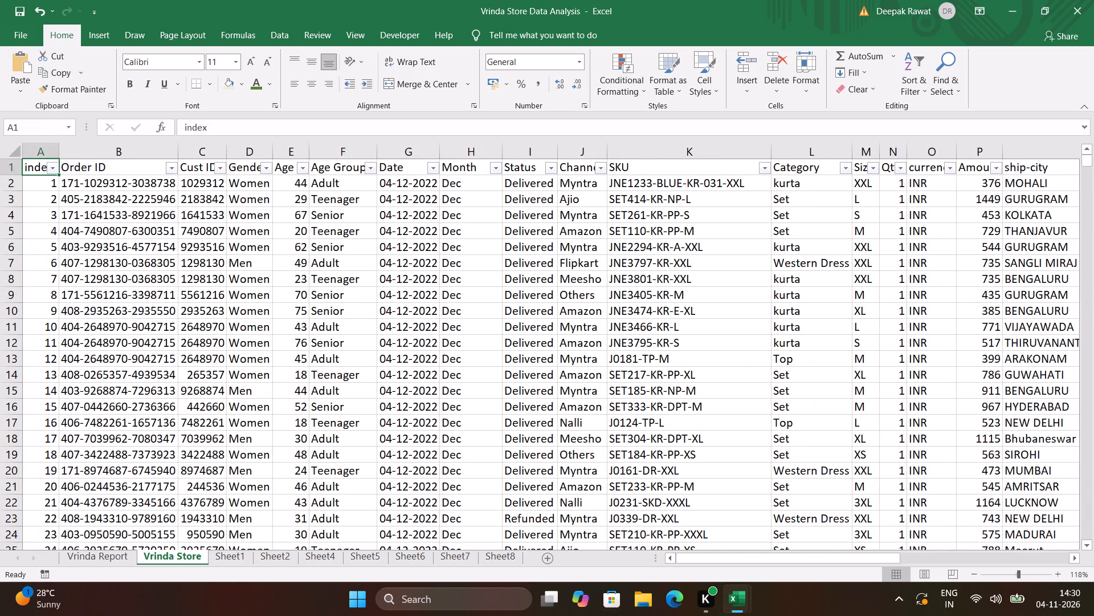
pyautogui.hotkey('ctrl', 'Down')
pyautogui.hotkey('ctrl', 'Down')
pyautogui.hotkey('ctrl', 'Up')
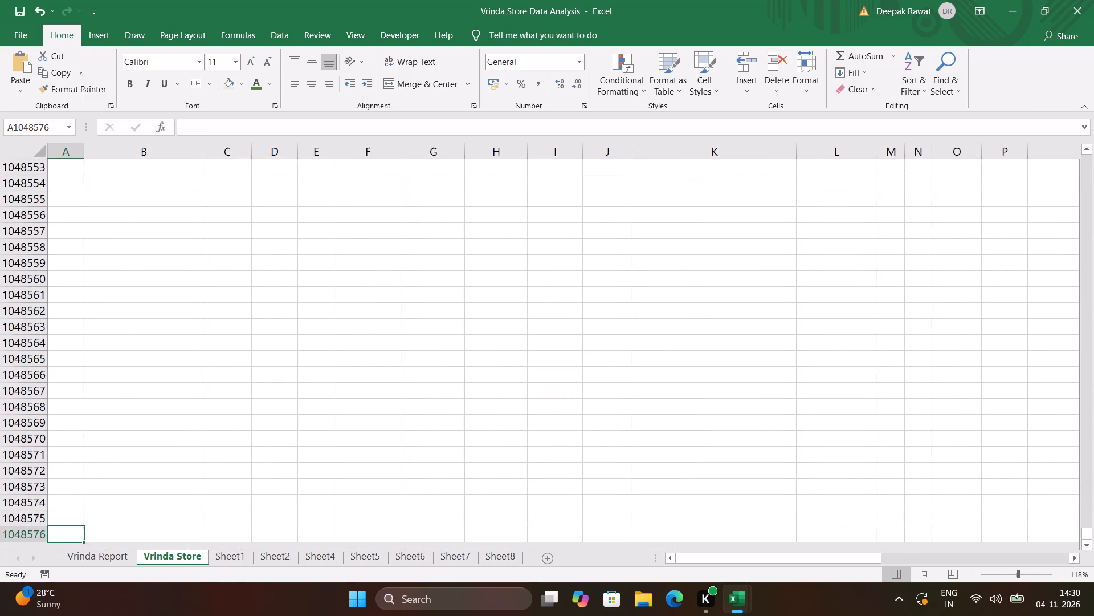
pyautogui.hotkey('ctrl', 'Up')
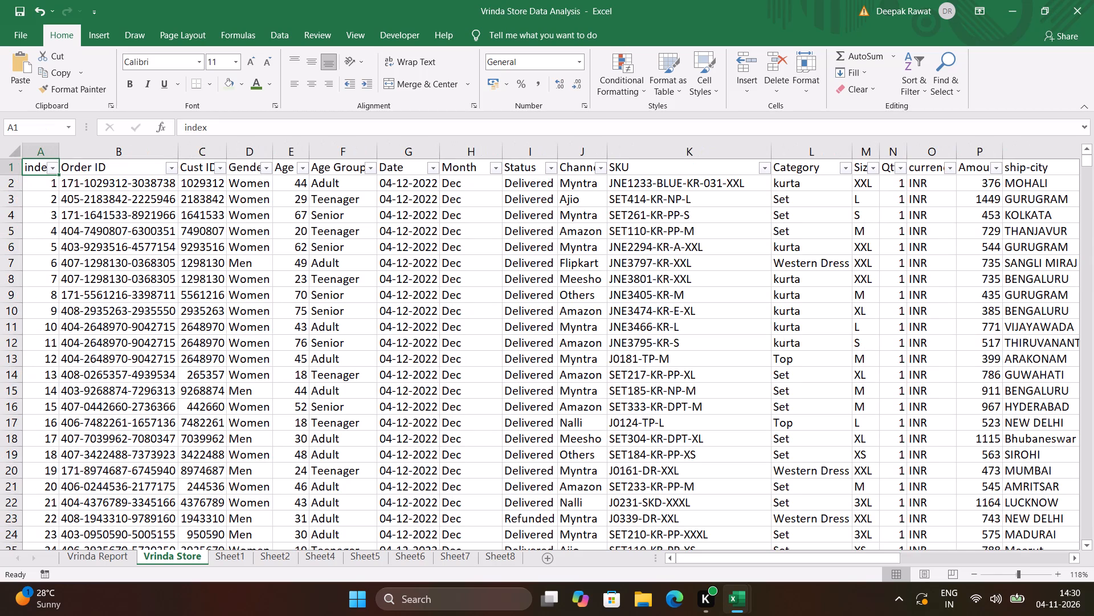
# Review the order table on Sheet1, the pivot charts on the other sheets, and the Top 5 States and Age Vs Gender charts on Vrinda Report.
pyautogui.hscroll(1, 270, 497)
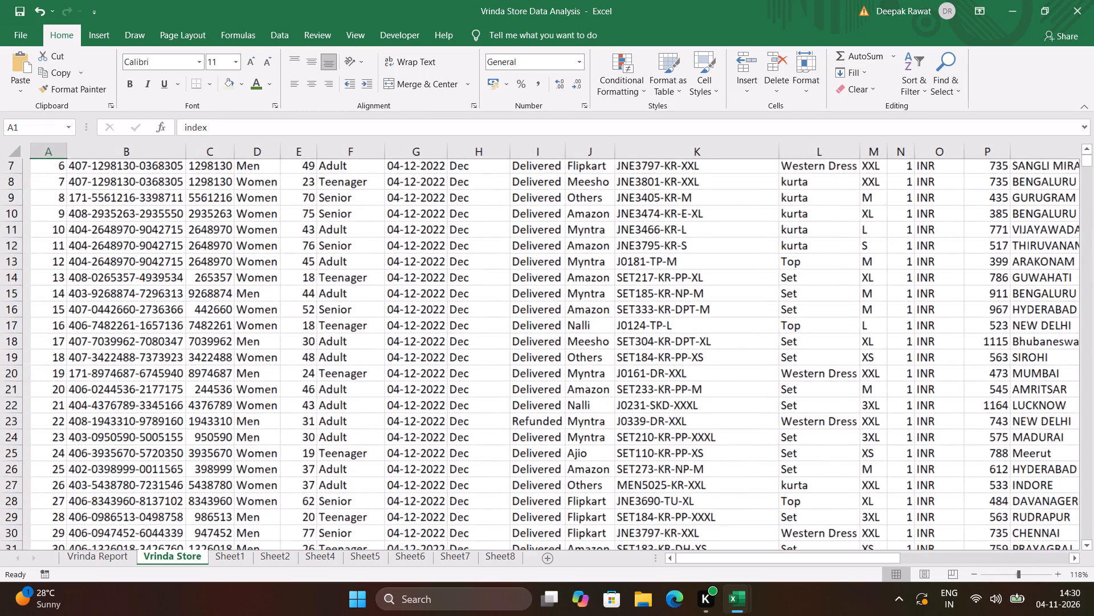
pyautogui.hscroll(1, 270, 497)
pyautogui.click(230, 553)
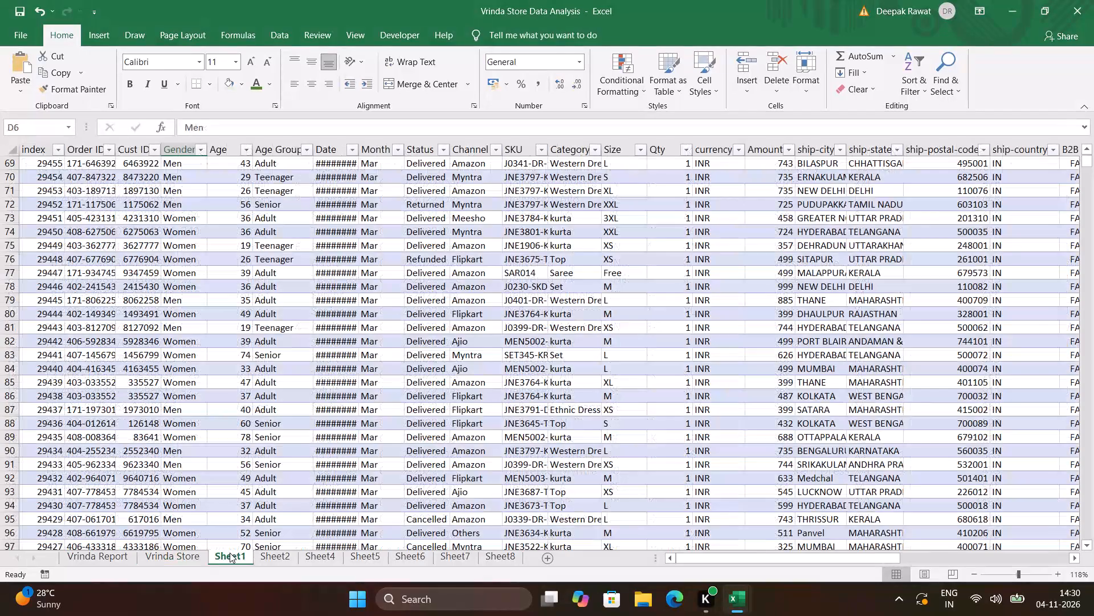
pyautogui.click(269, 560)
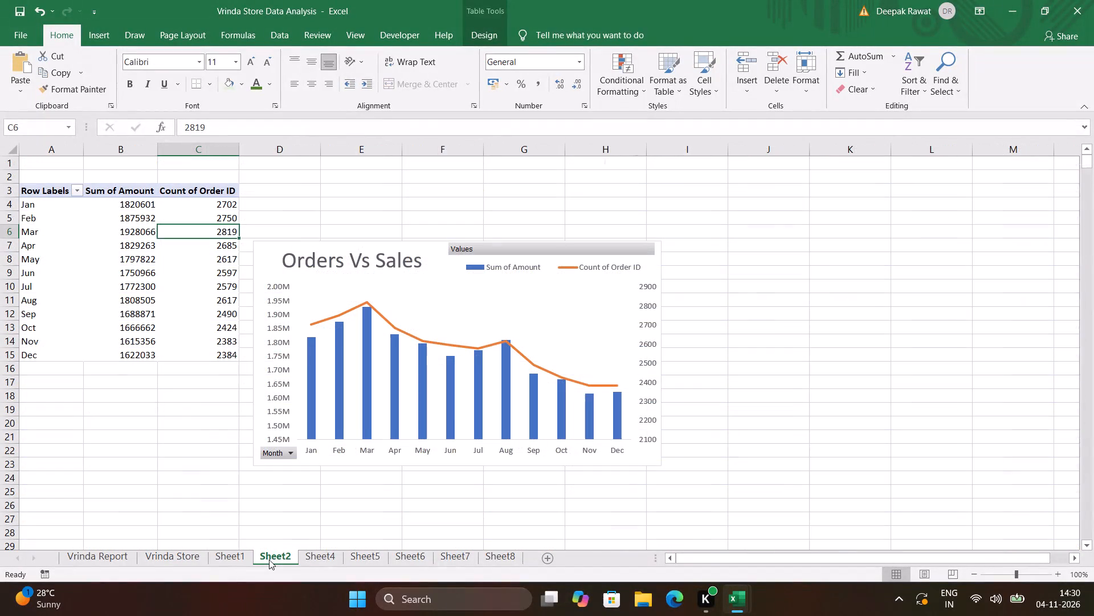
pyautogui.click(313, 562)
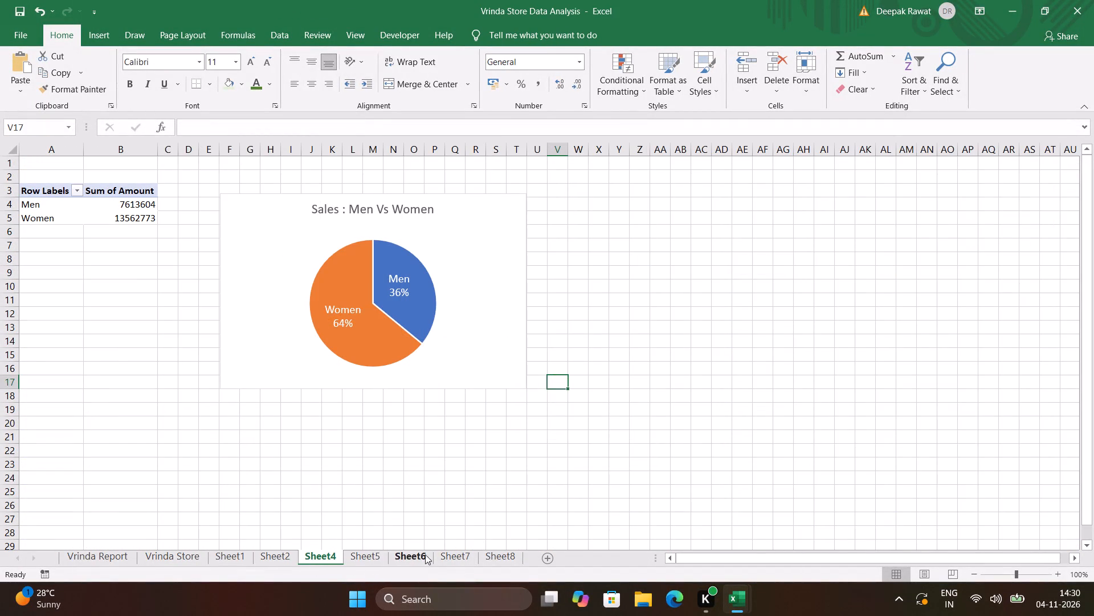
pyautogui.click(512, 560)
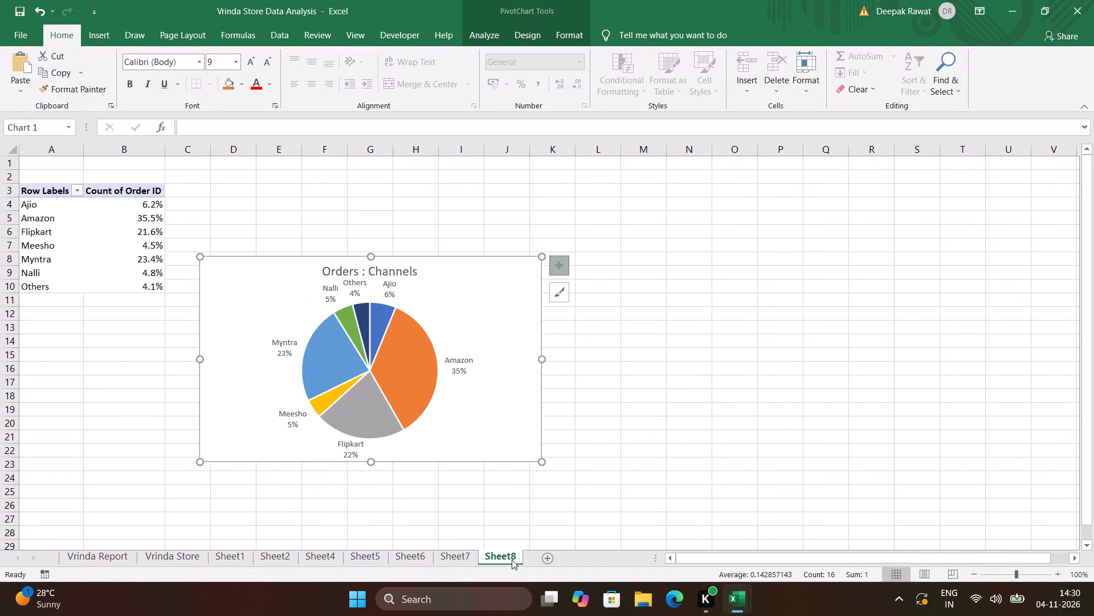
pyautogui.click(466, 560)
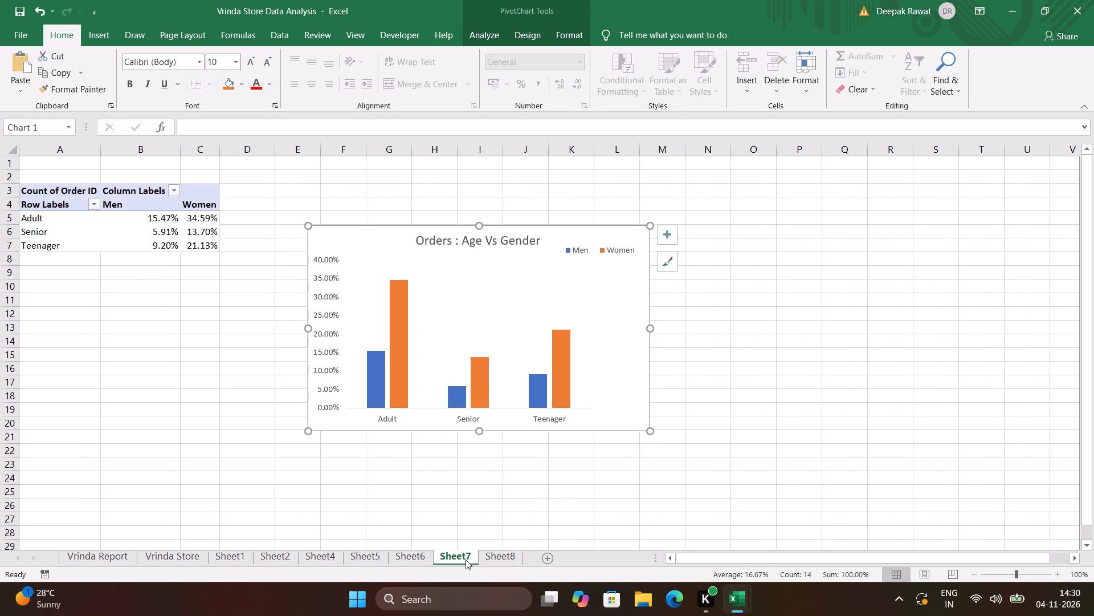
pyautogui.click(421, 565)
pyautogui.click(375, 564)
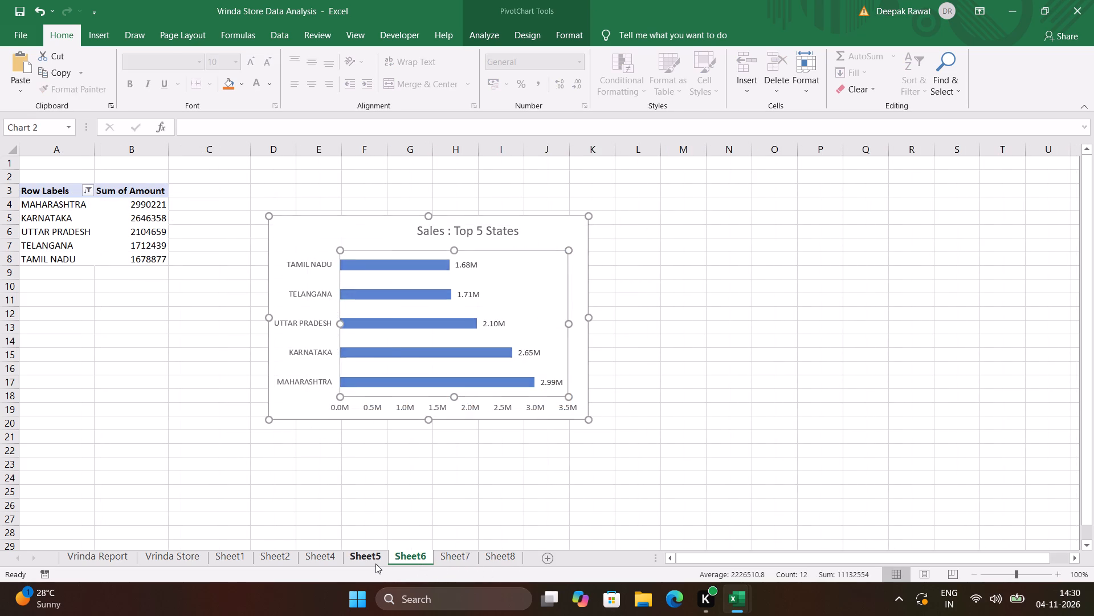
pyautogui.click(332, 560)
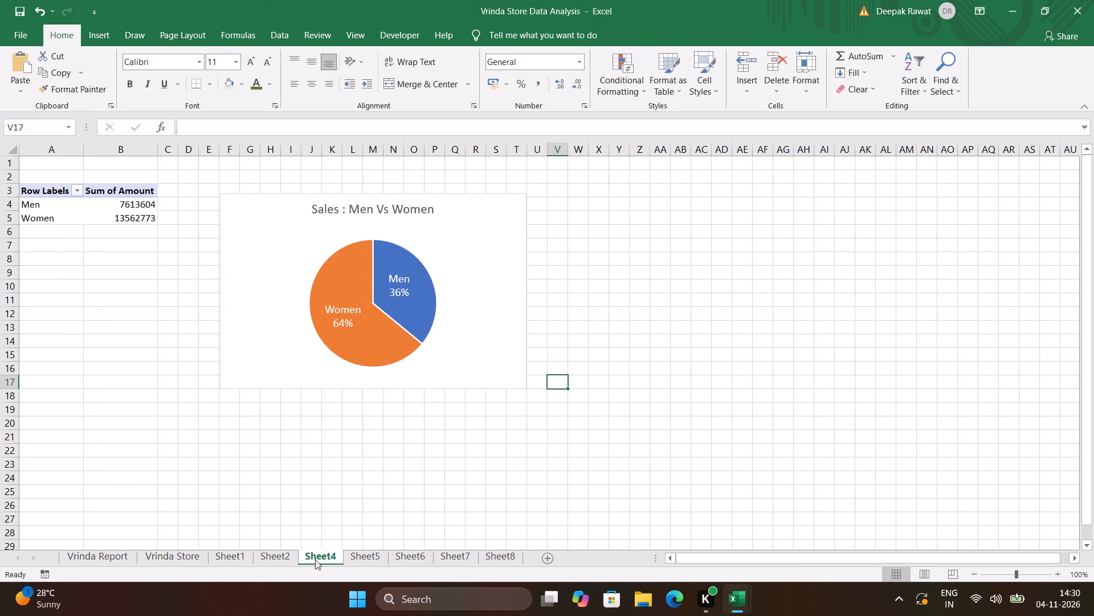
pyautogui.click(282, 556)
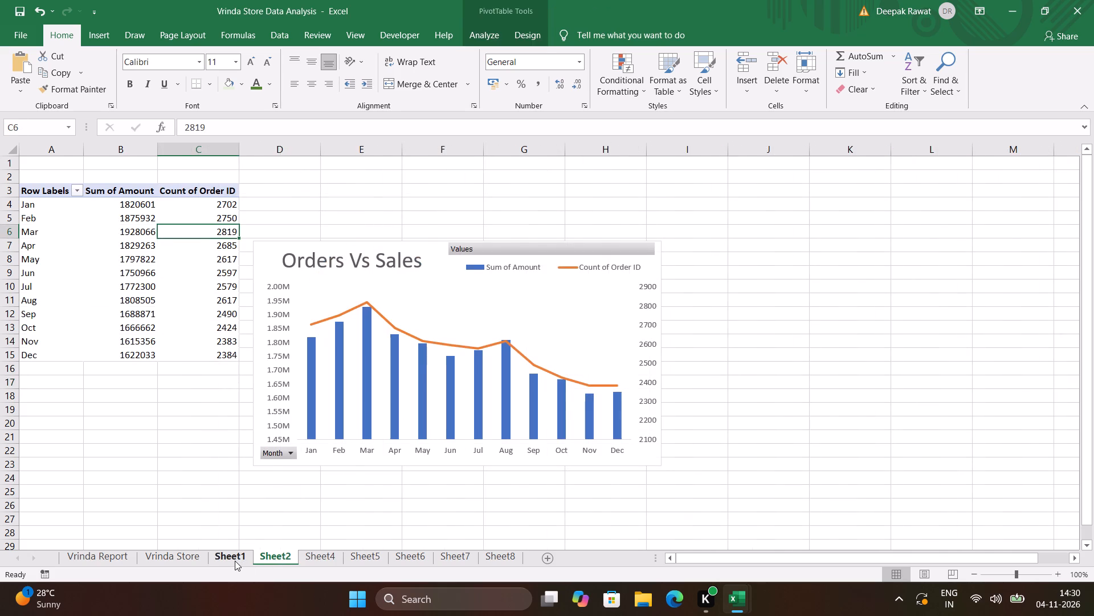
pyautogui.click(235, 561)
pyautogui.click(186, 560)
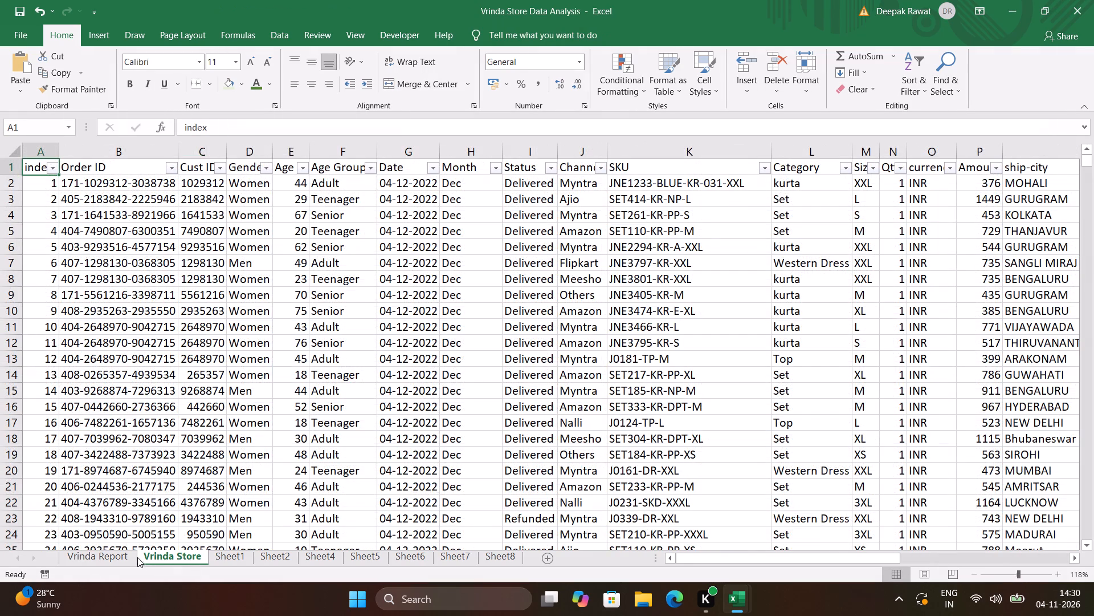
pyautogui.click(127, 557)
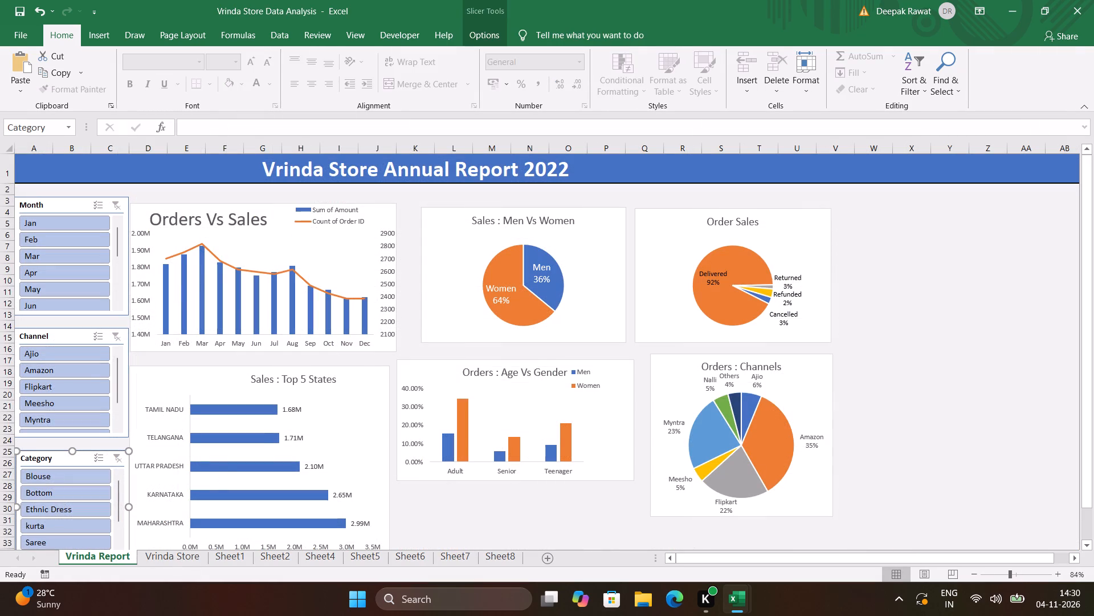
pyautogui.click(326, 418)
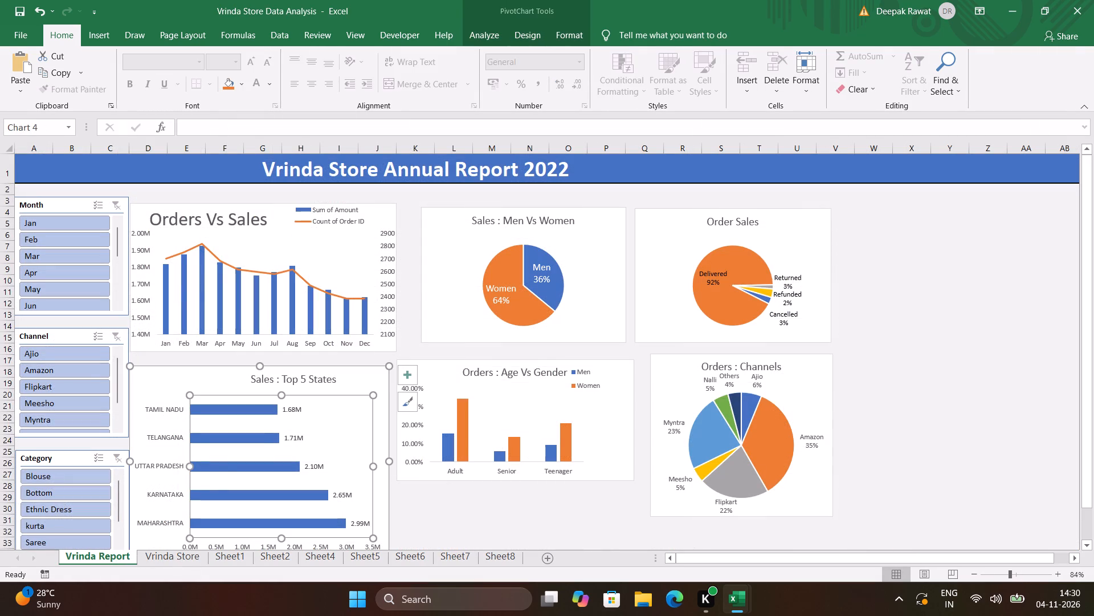
pyautogui.click(614, 439)
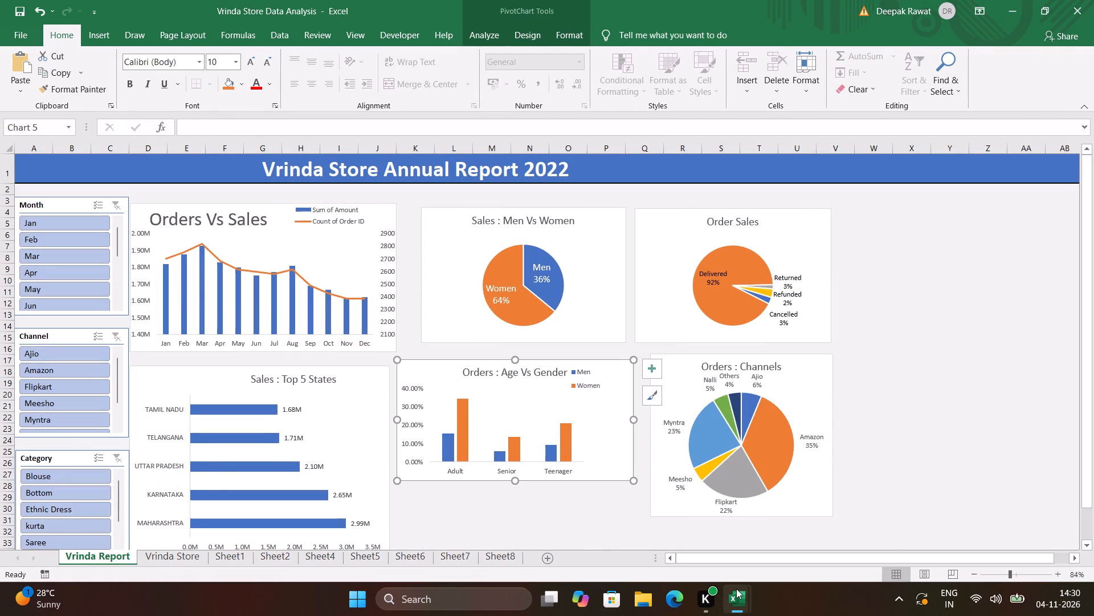
# Switch to the Book1 workbook and make the Sales : Top 5 States chart taller, extending its bottom edge within row 14.
pyautogui.click(676, 536)
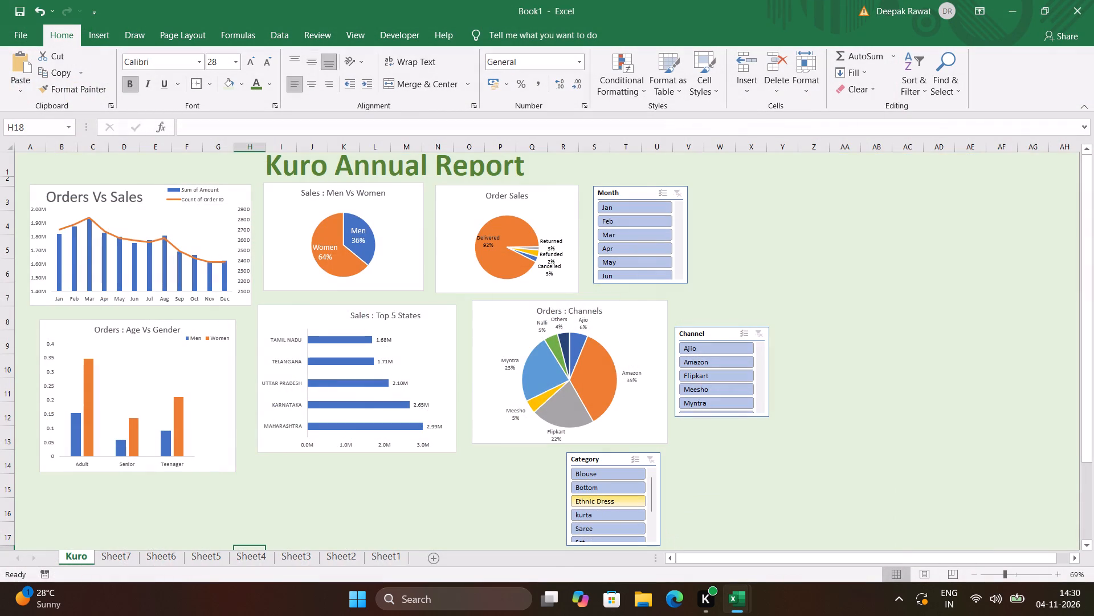
pyautogui.click(432, 444)
pyautogui.moveTo(455, 452); pyautogui.dragTo(454, 457)
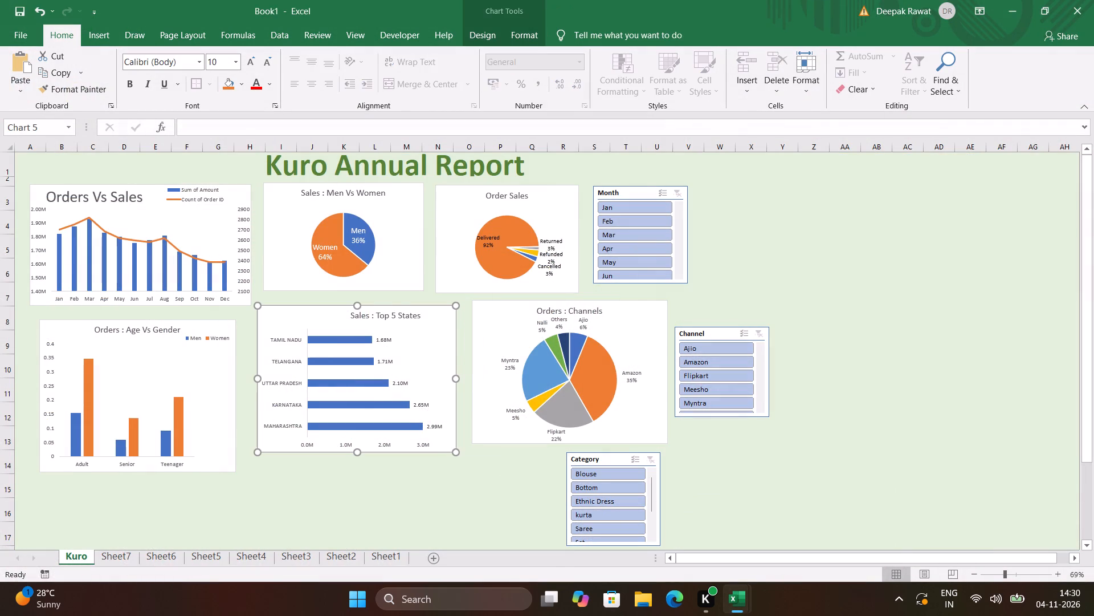
pyautogui.moveTo(454, 457); pyautogui.dragTo(458, 473)
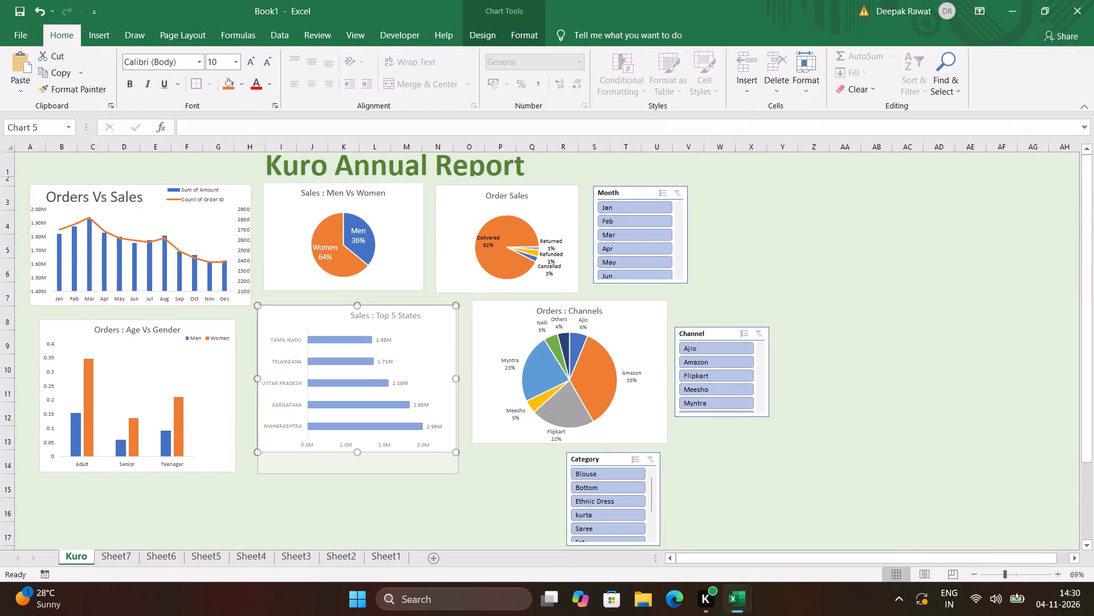
pyautogui.moveTo(458, 473); pyautogui.dragTo(457, 476)
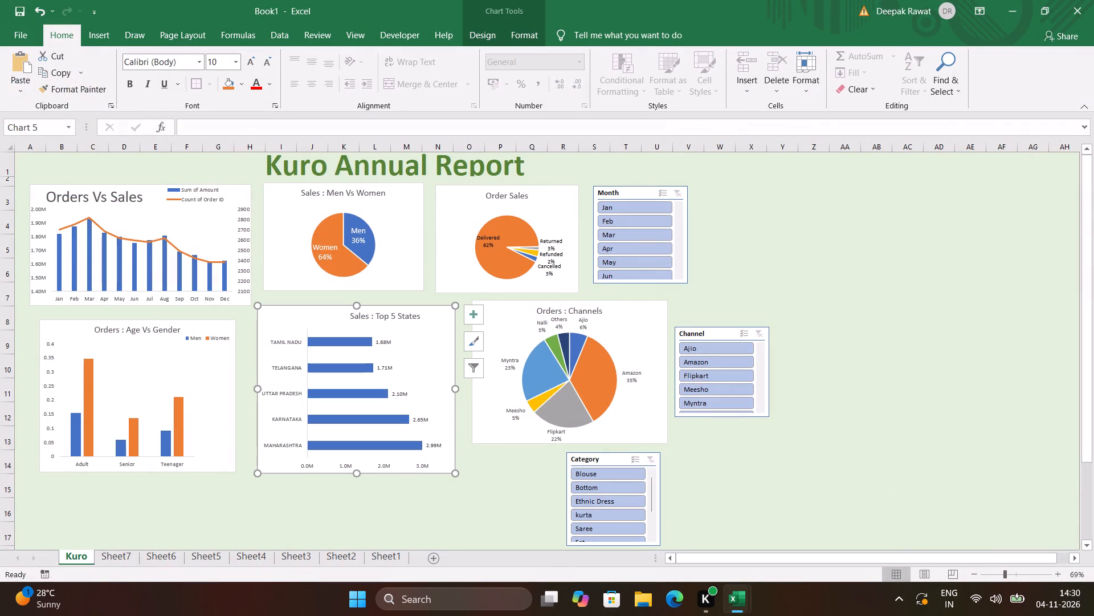
# Enlarge the Orders : Age Vs Gender chart slightly, extending its lower edge into row 15 and widening it toward Top 5 States.
pyautogui.click(224, 433)
pyautogui.moveTo(234, 469); pyautogui.dragTo(239, 484)
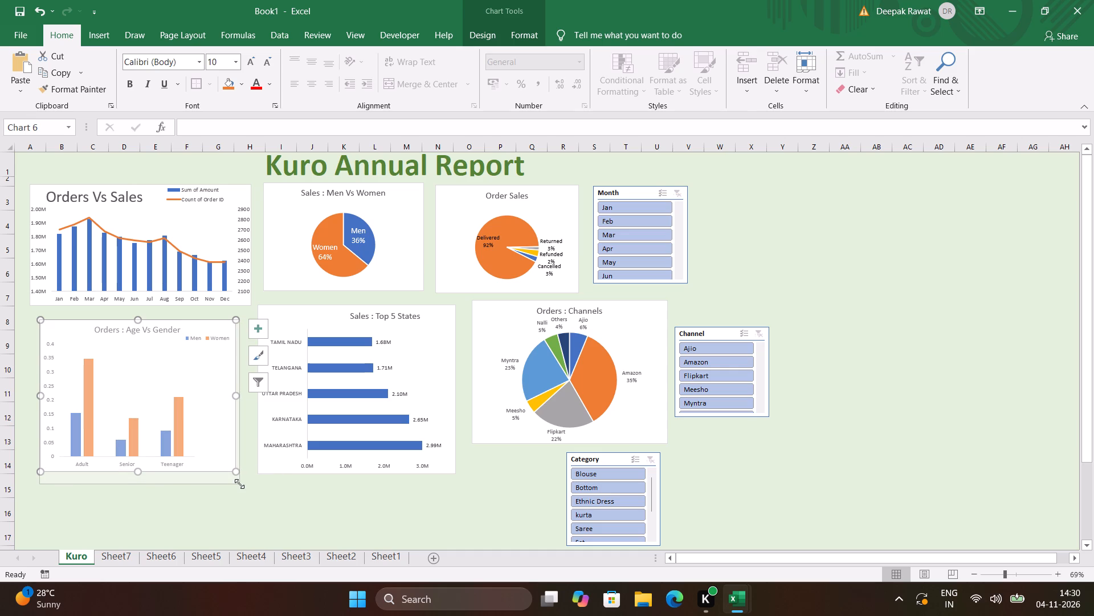
# Enlarge the Order Sales and Sales : Men Vs Women charts slightly from their lower-left corners, keeping their bottom edges level in row 7.
pyautogui.click(458, 286)
pyautogui.moveTo(437, 293); pyautogui.dragTo(430, 297)
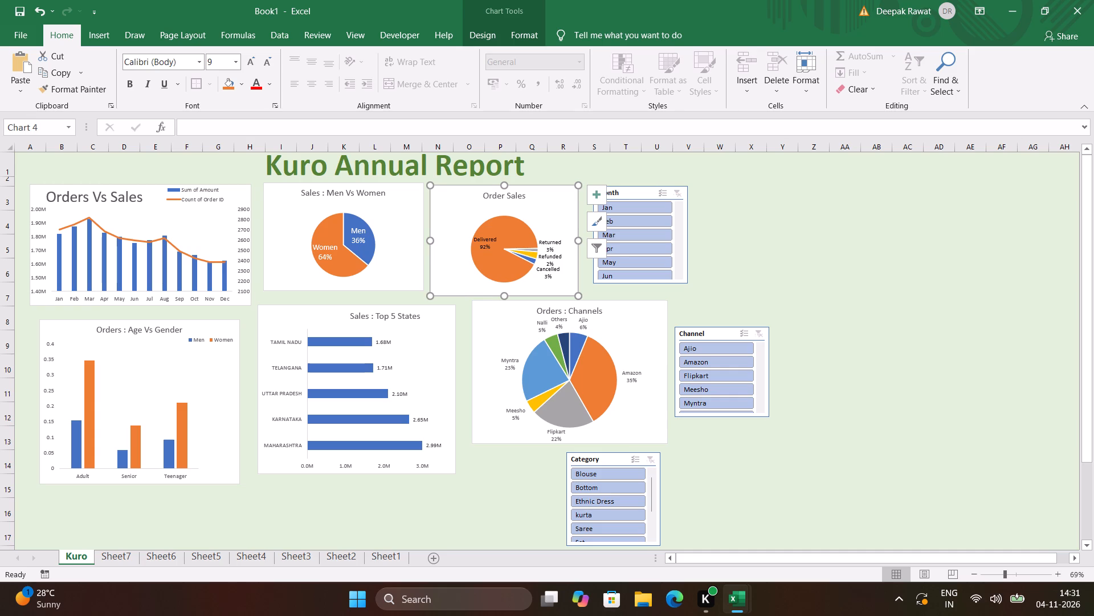
pyautogui.click(285, 281)
pyautogui.moveTo(266, 289); pyautogui.dragTo(263, 295)
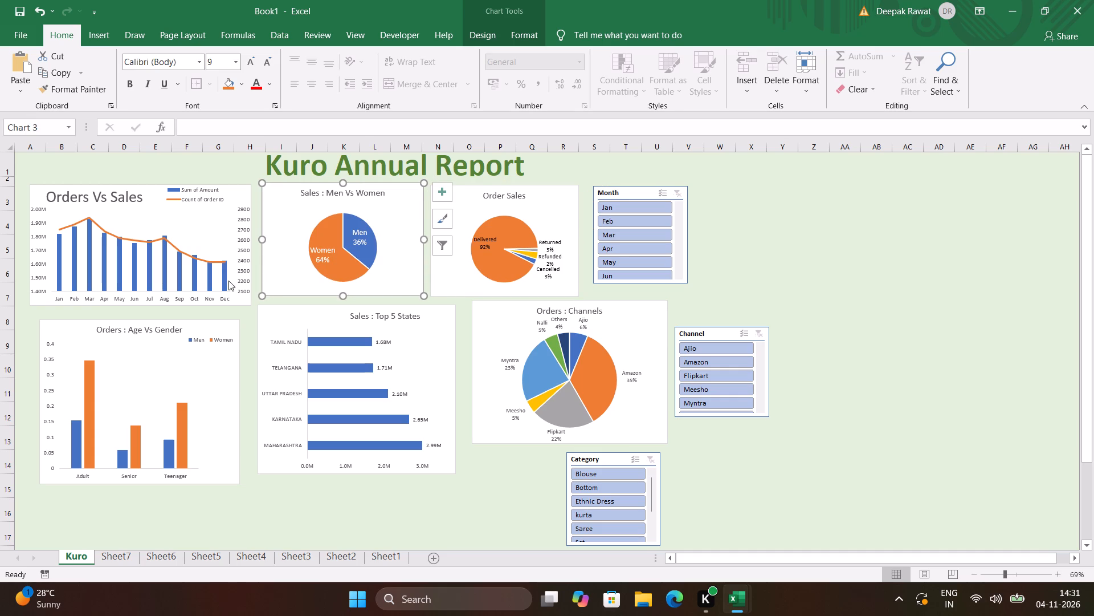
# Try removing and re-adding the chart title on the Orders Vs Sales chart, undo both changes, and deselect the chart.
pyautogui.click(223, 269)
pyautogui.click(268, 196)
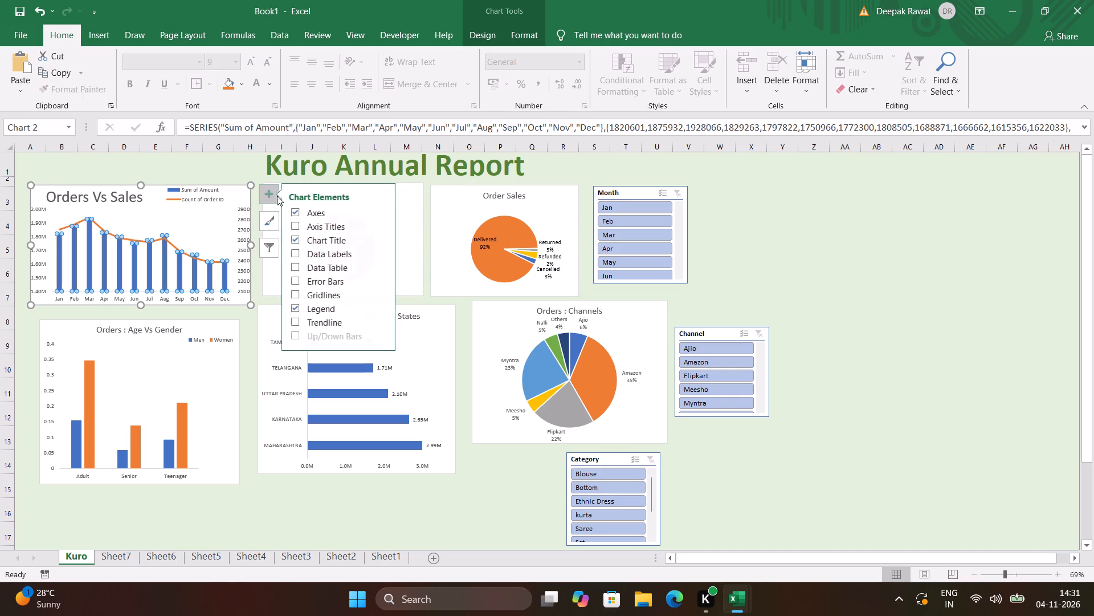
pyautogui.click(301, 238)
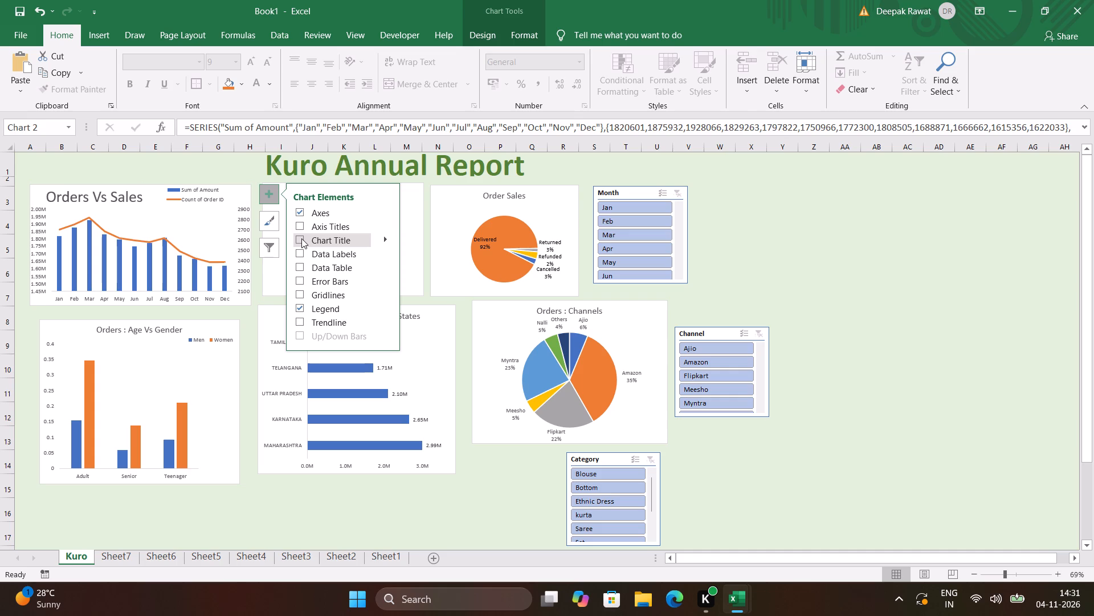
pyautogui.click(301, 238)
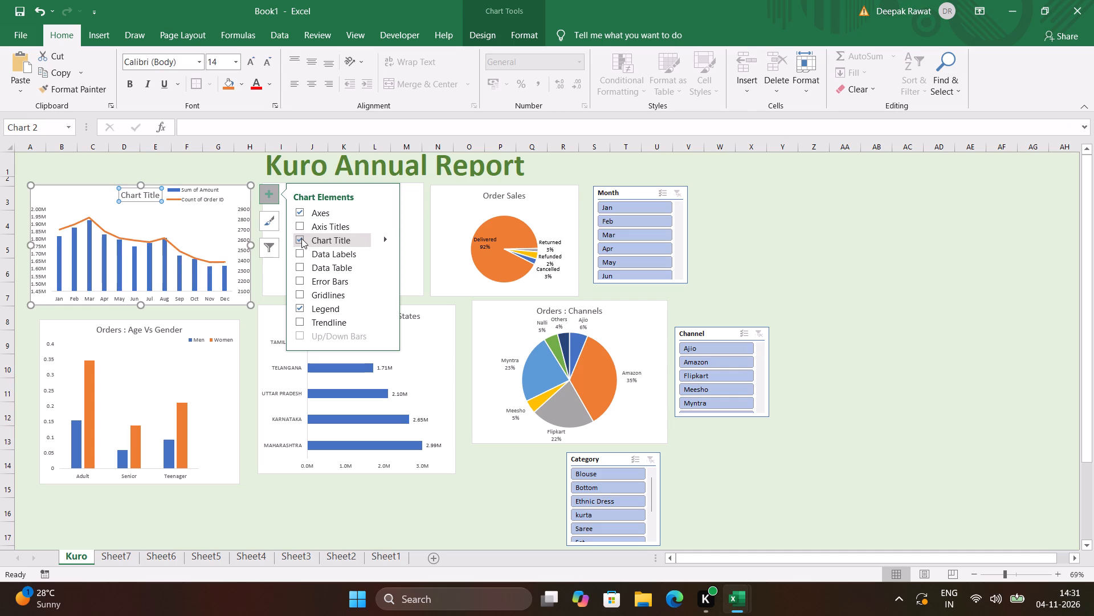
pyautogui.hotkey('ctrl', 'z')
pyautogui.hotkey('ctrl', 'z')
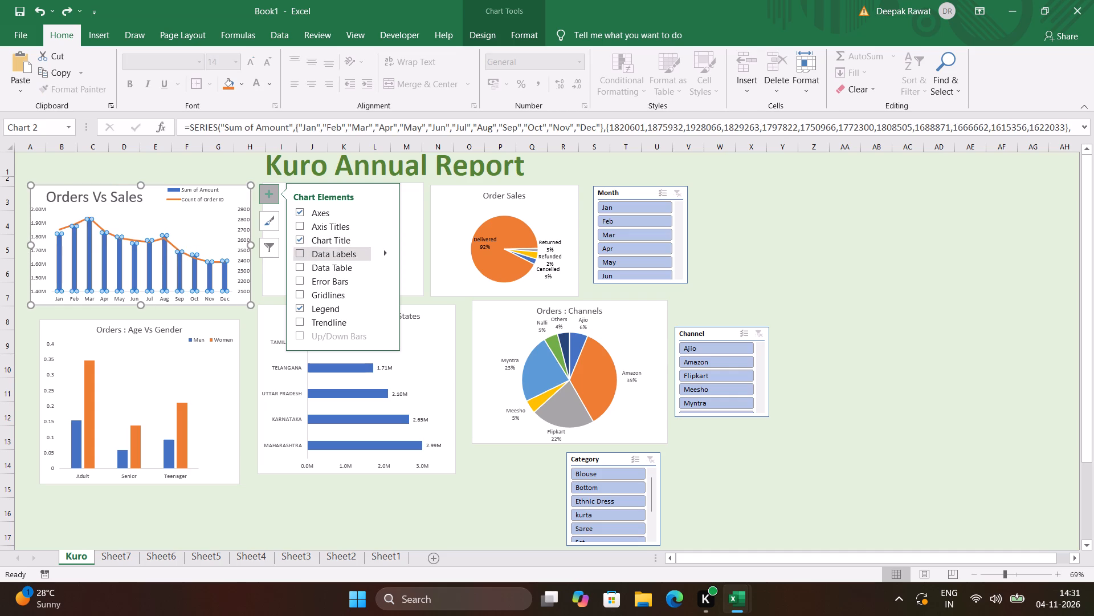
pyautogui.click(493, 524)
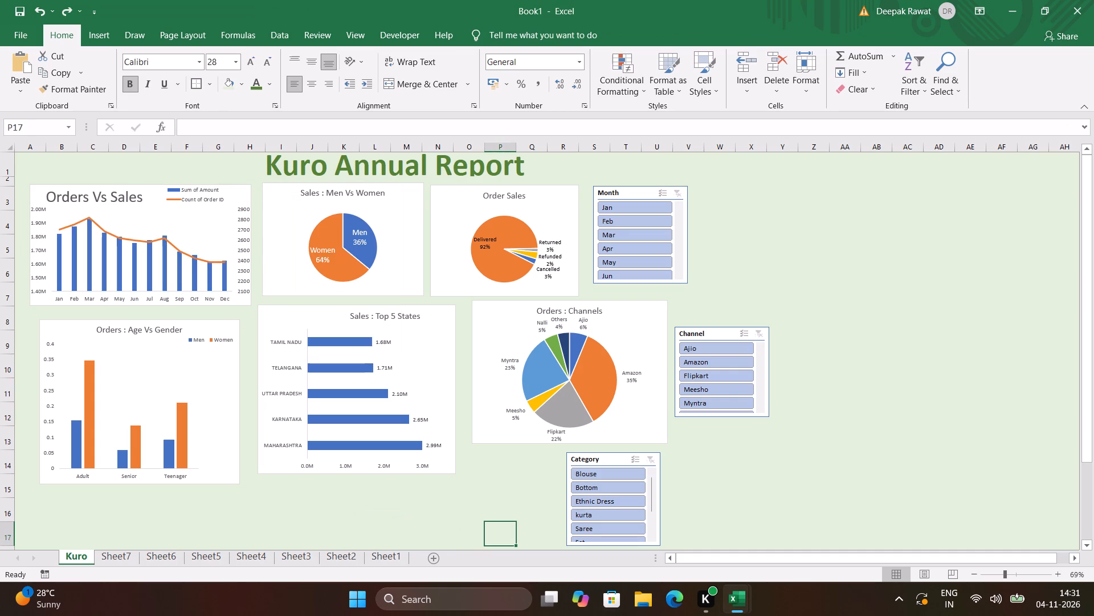
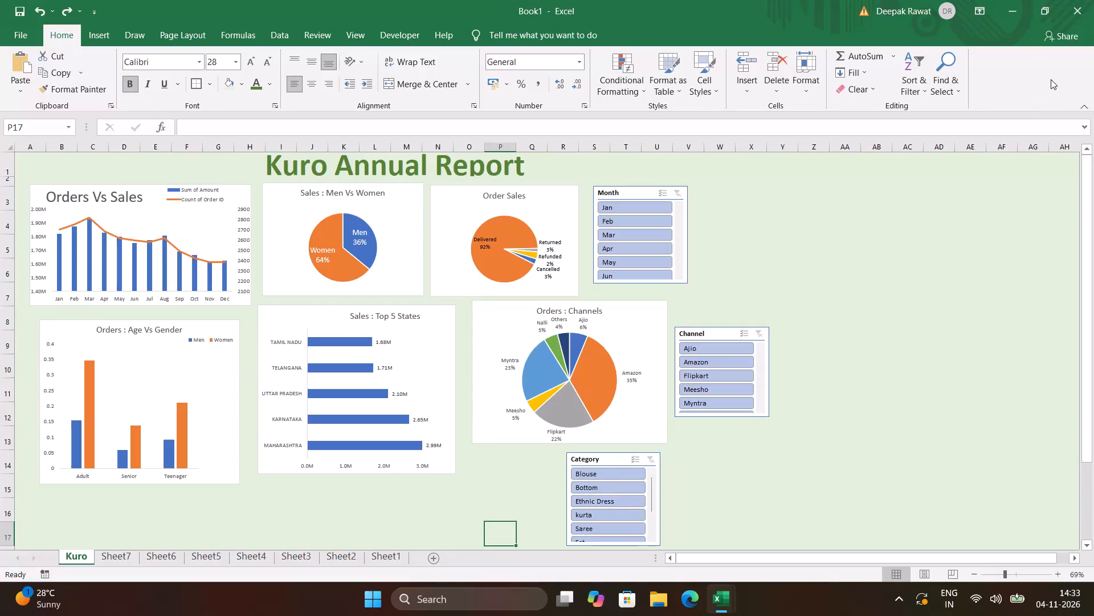
# Close the Book1 workbook with the Kuro Annual Report dashboard, discarding its unsaved changes.
pyautogui.click(1093, 0)
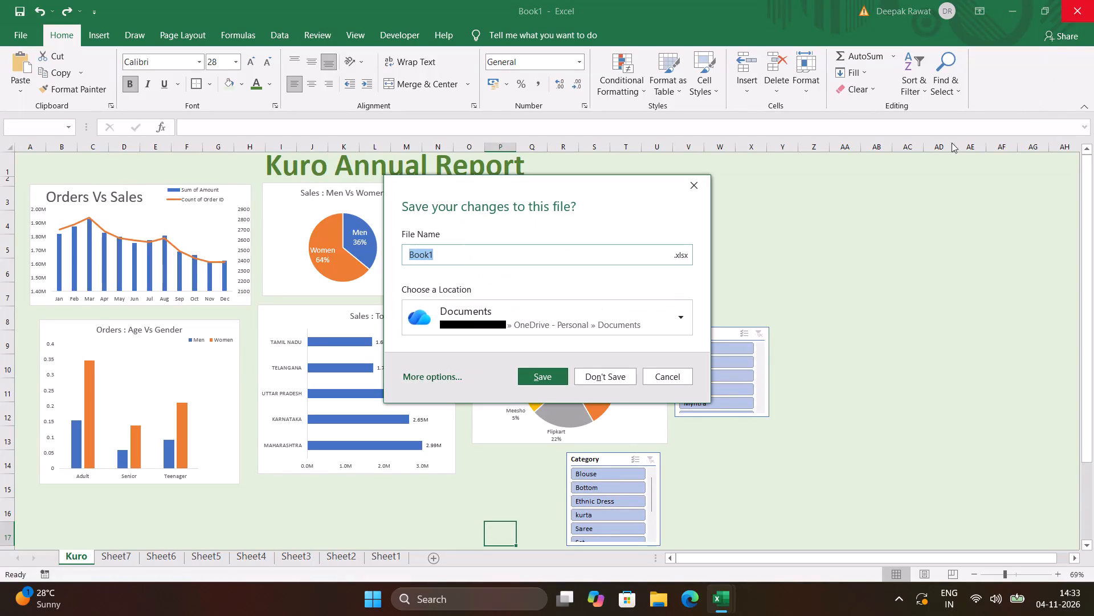
pyautogui.doubleClick(594, 375)
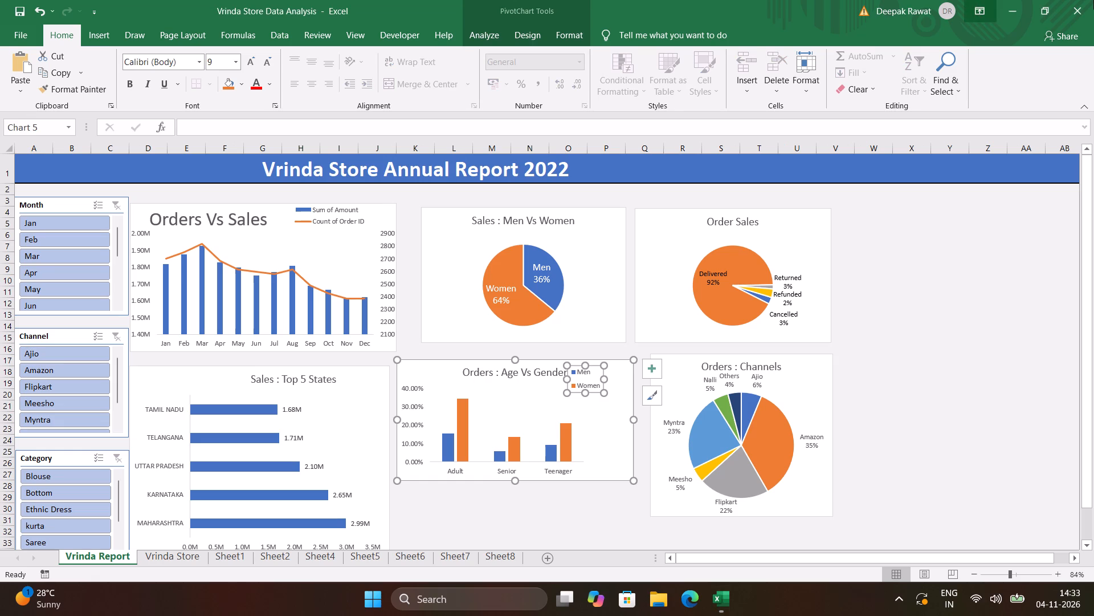
# Close the Vrinda Store Data Analysis workbook without saving its changes.
pyautogui.click(1093, 0)
pyautogui.click(566, 330)
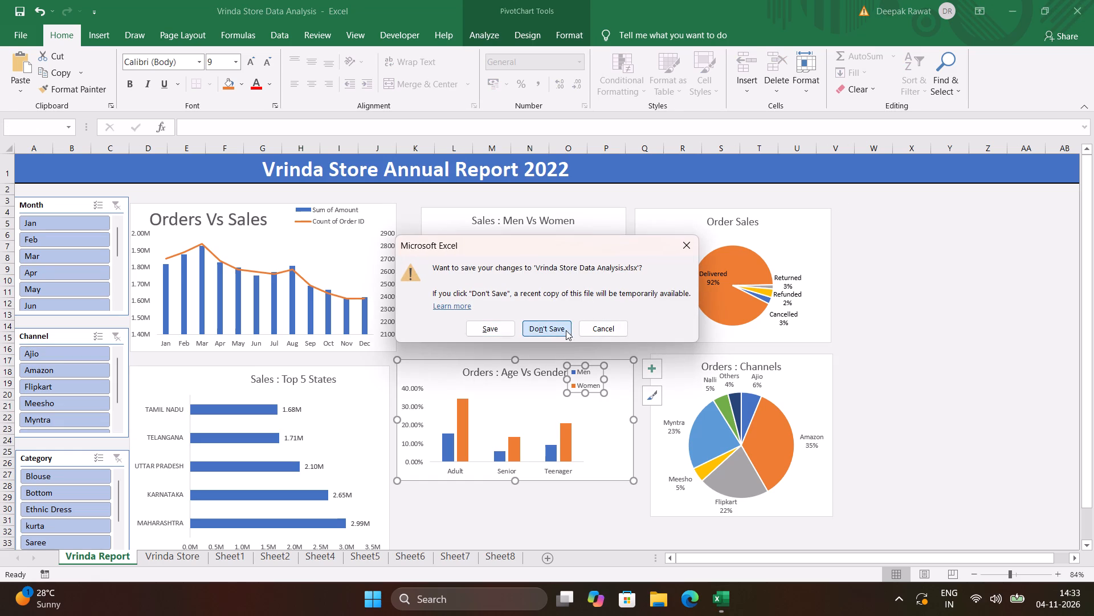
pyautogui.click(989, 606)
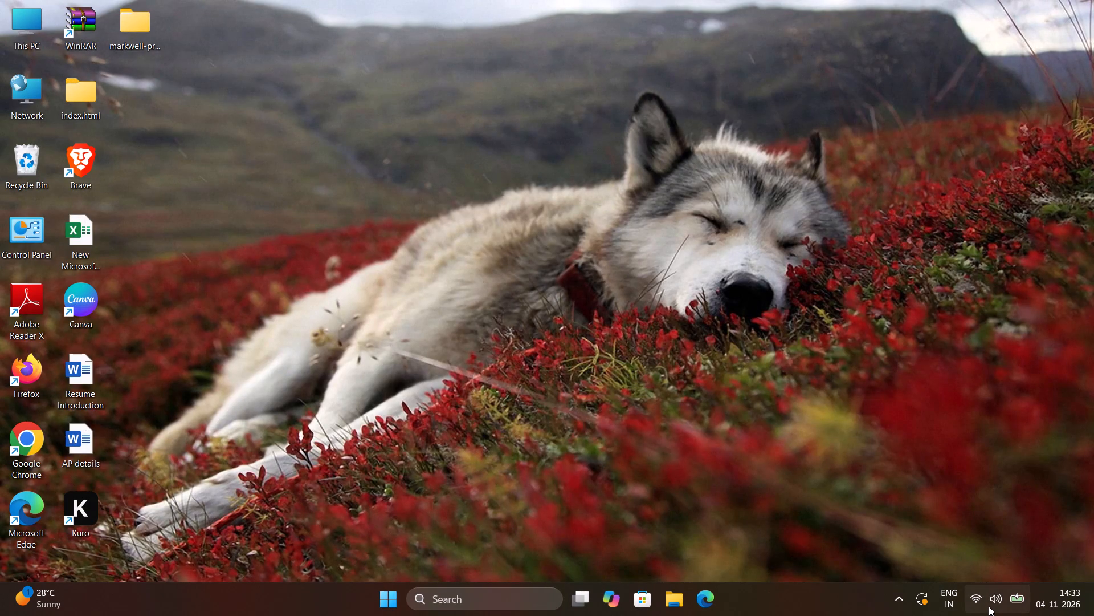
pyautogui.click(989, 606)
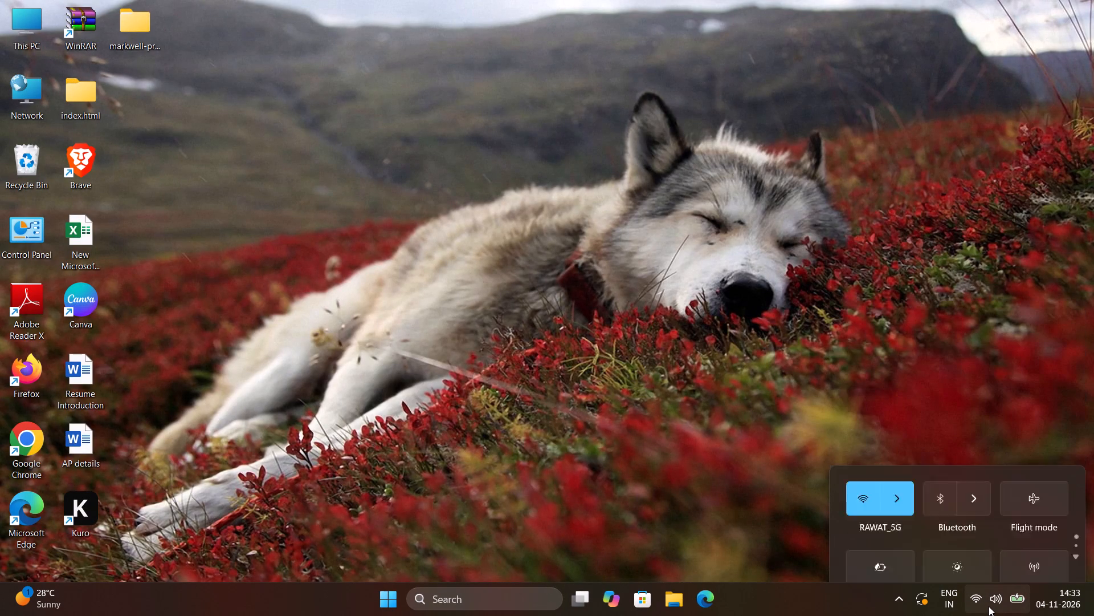
# Shut down the computer without installing the pending updates.
pyautogui.click(380, 588)
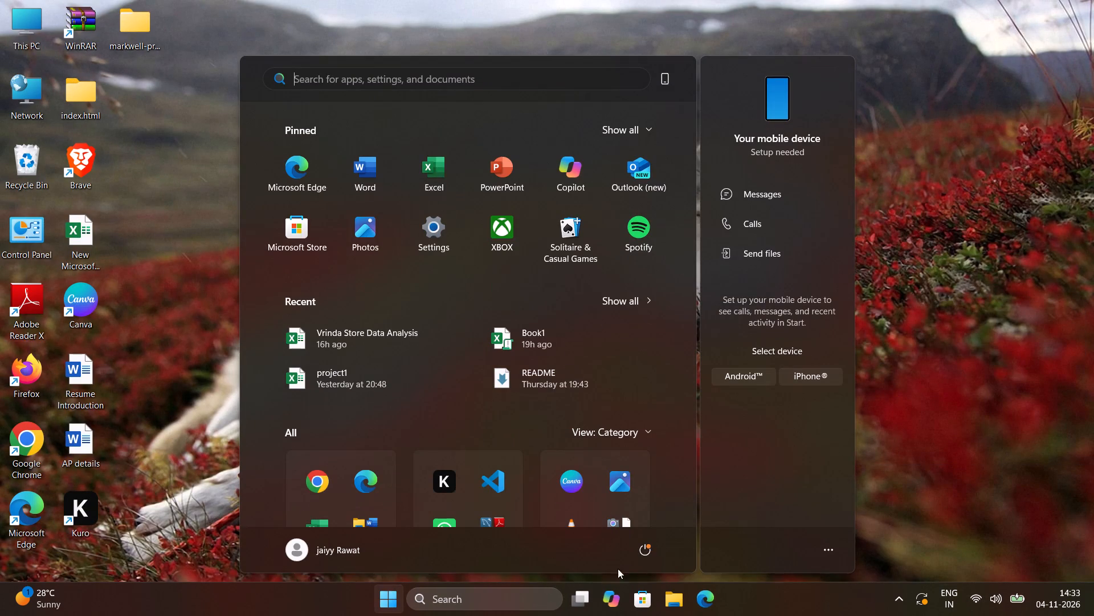
pyautogui.click(650, 546)
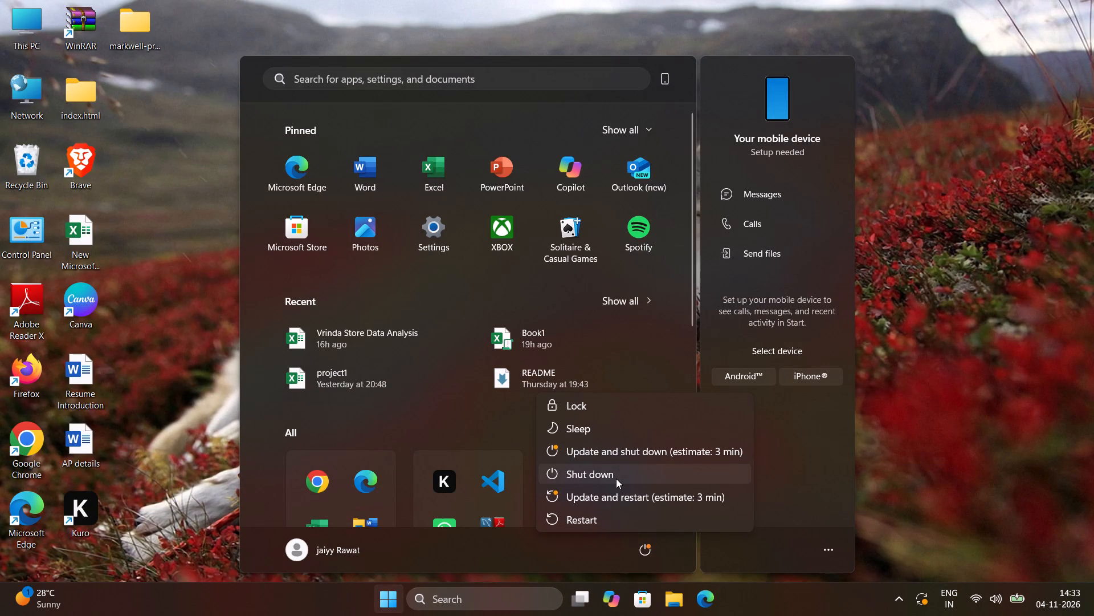
pyautogui.click(616, 479)
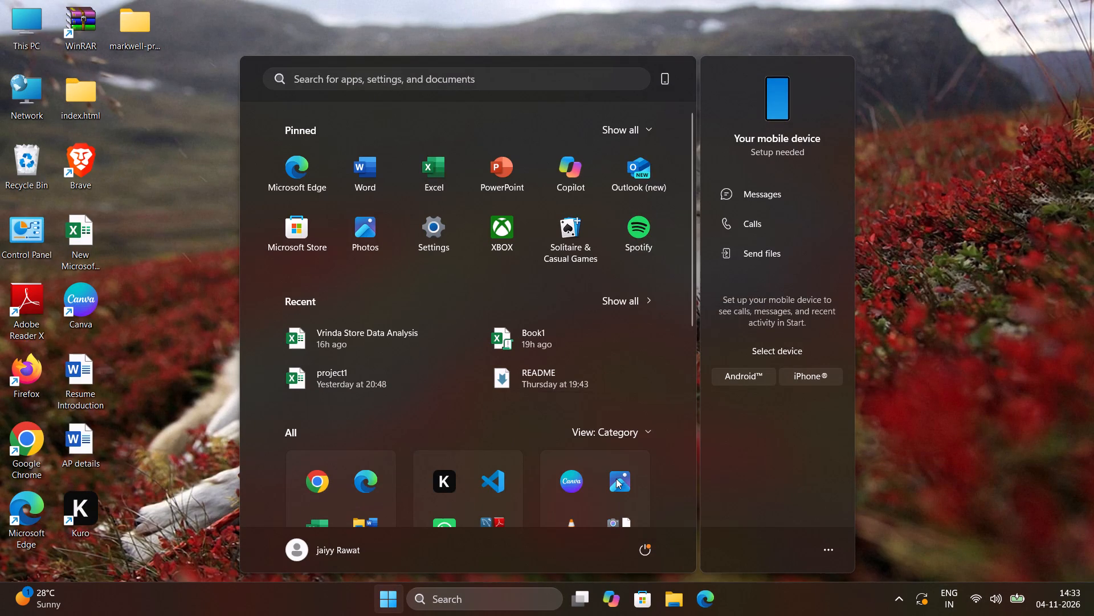